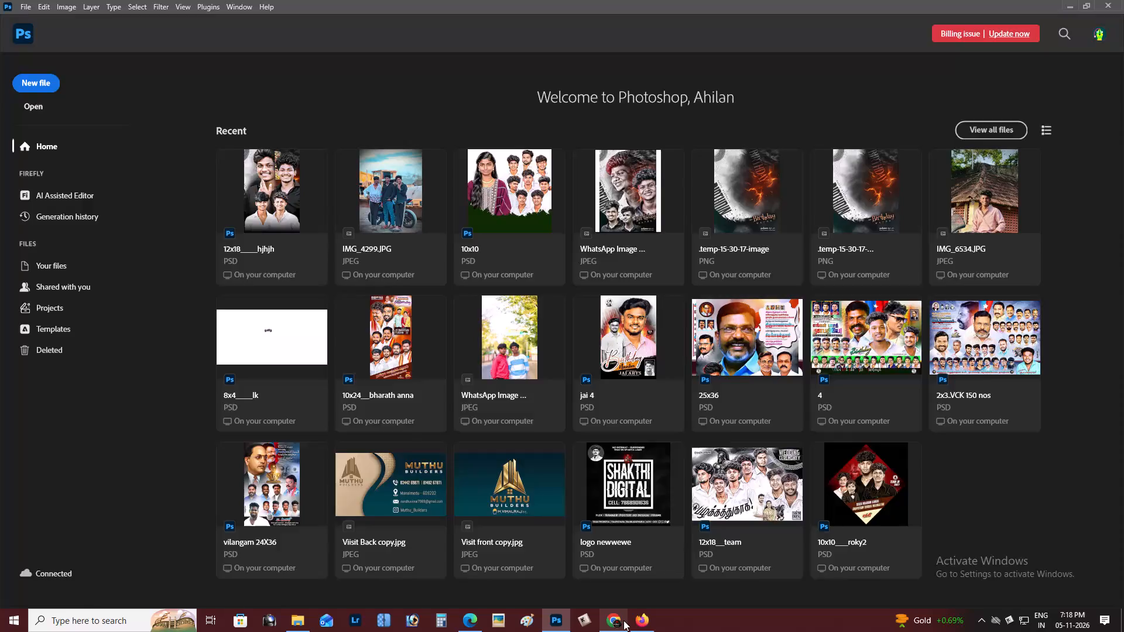
Switch to Chrome and browse the Pinterest pins related to the King Boys flex poster for design references.
click(623, 620)
click(213, 0)
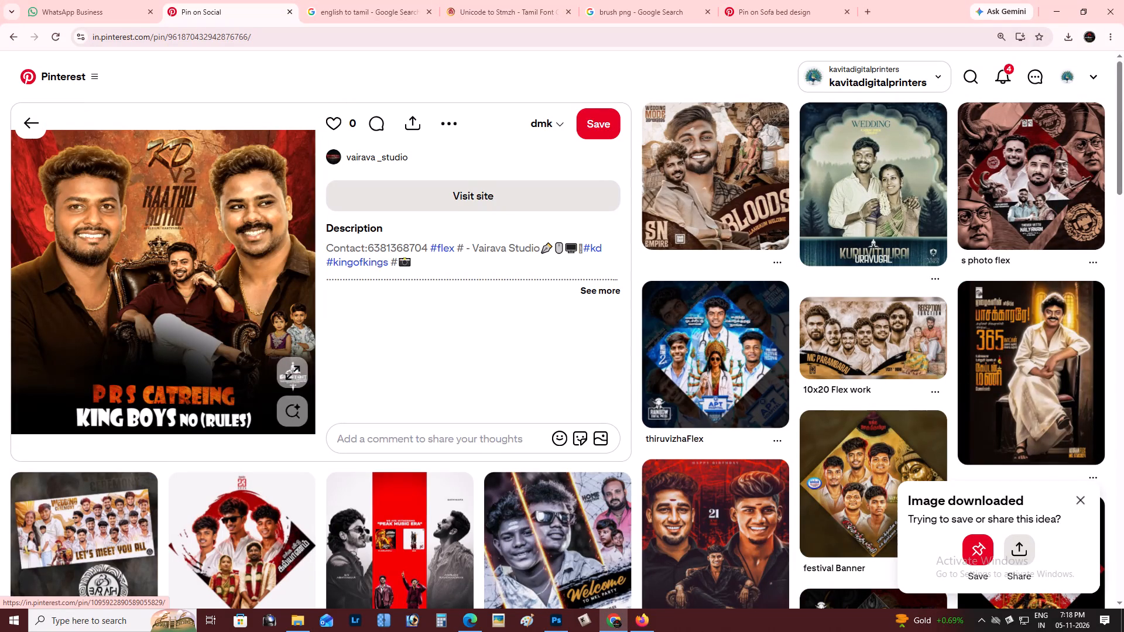
click(1123, 148)
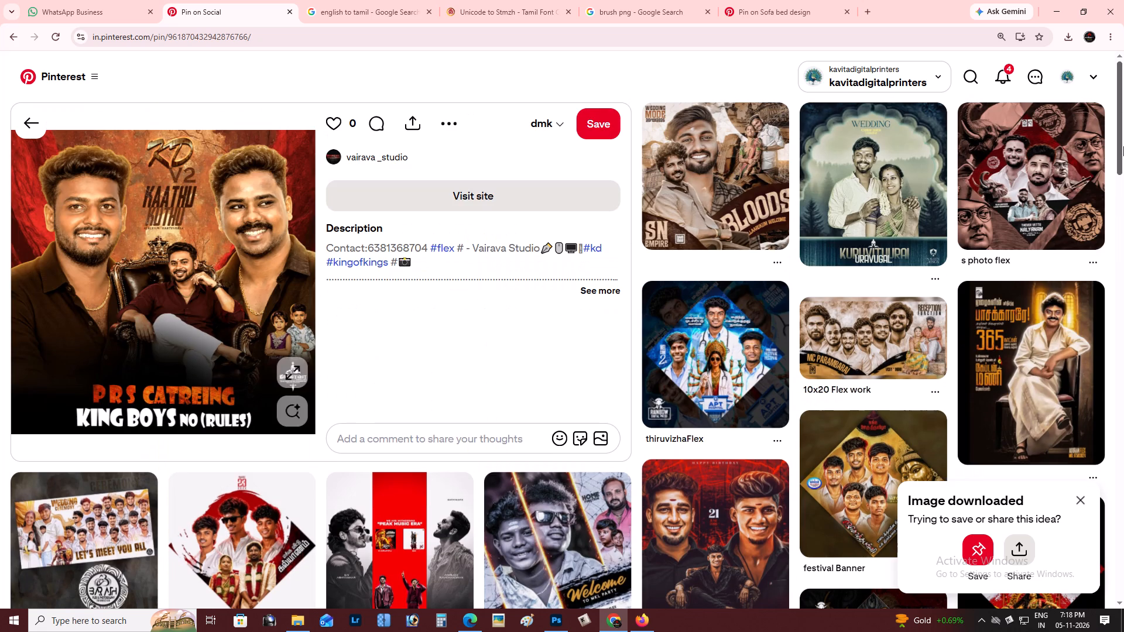
key(alt+Tab)
key(alt+Tab)
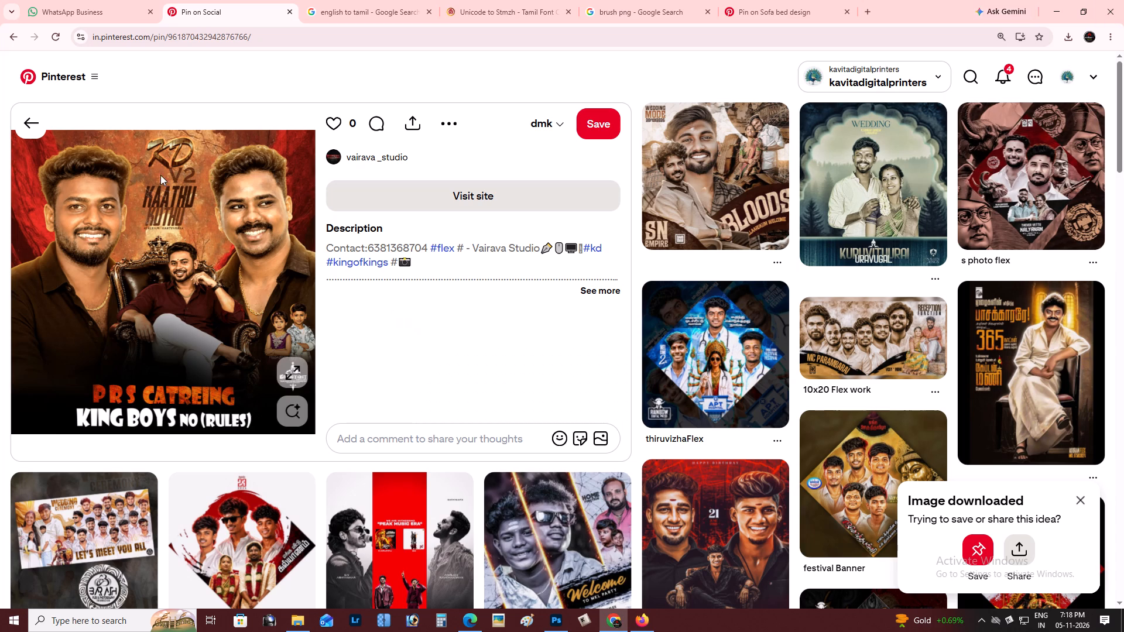
drag(1123, 205, 1123, 254)
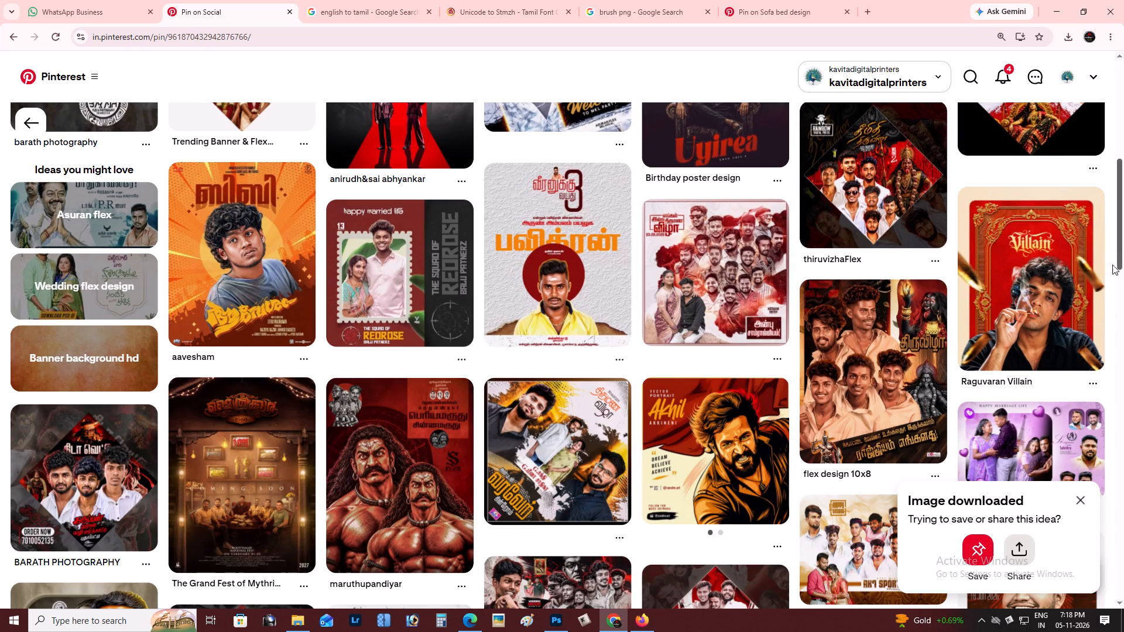
drag(1123, 225, 1123, 257)
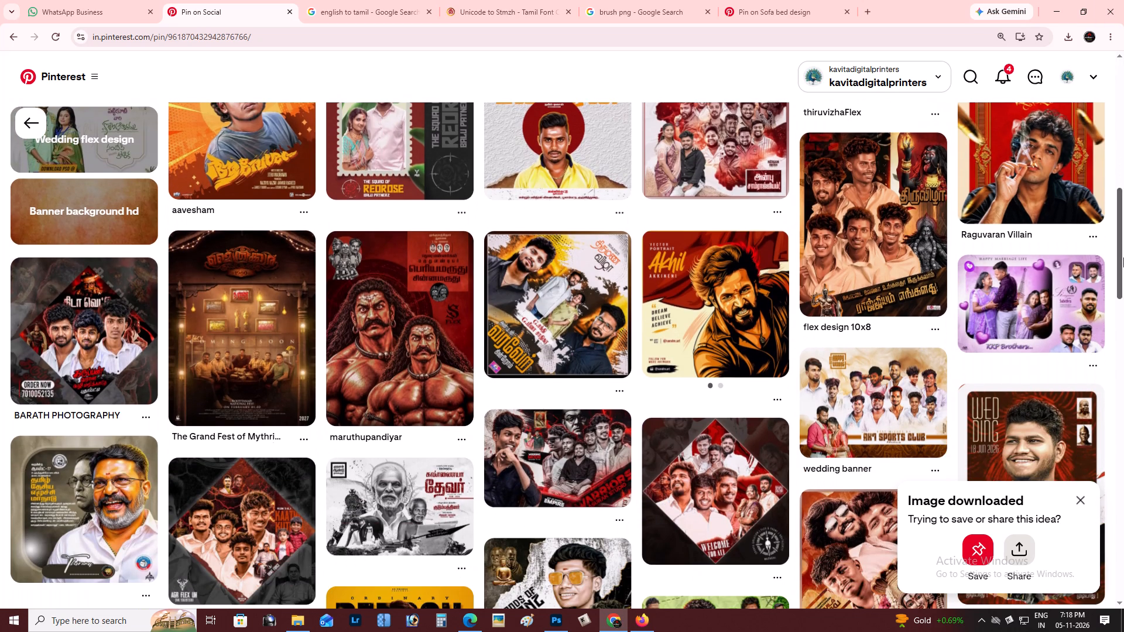
drag(1123, 257, 1123, 276)
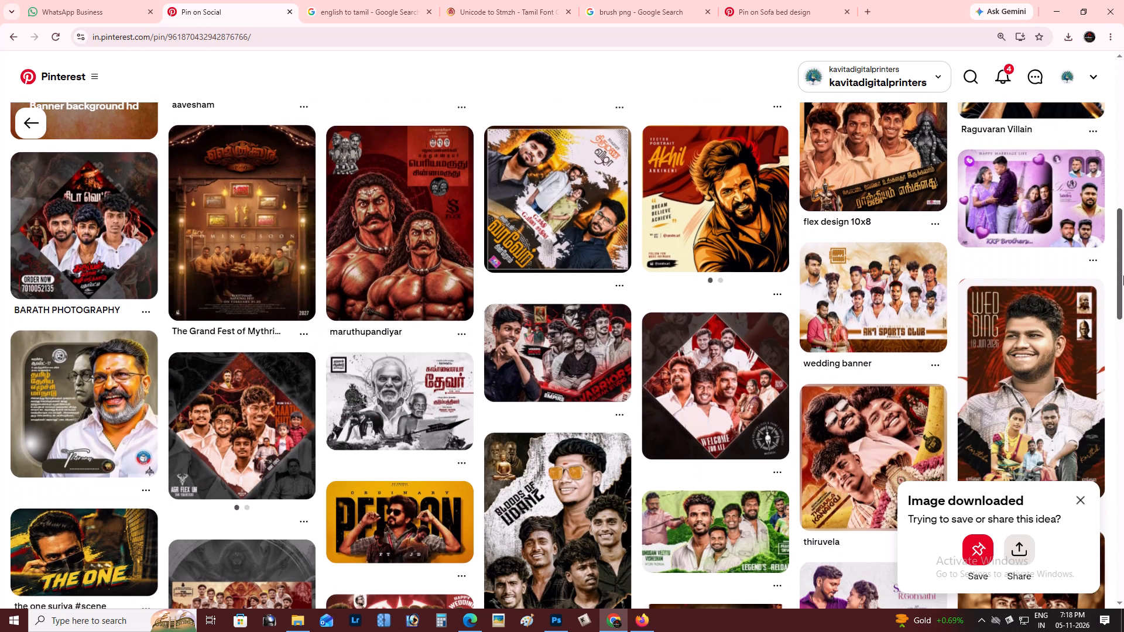
drag(1123, 276, 1123, 308)
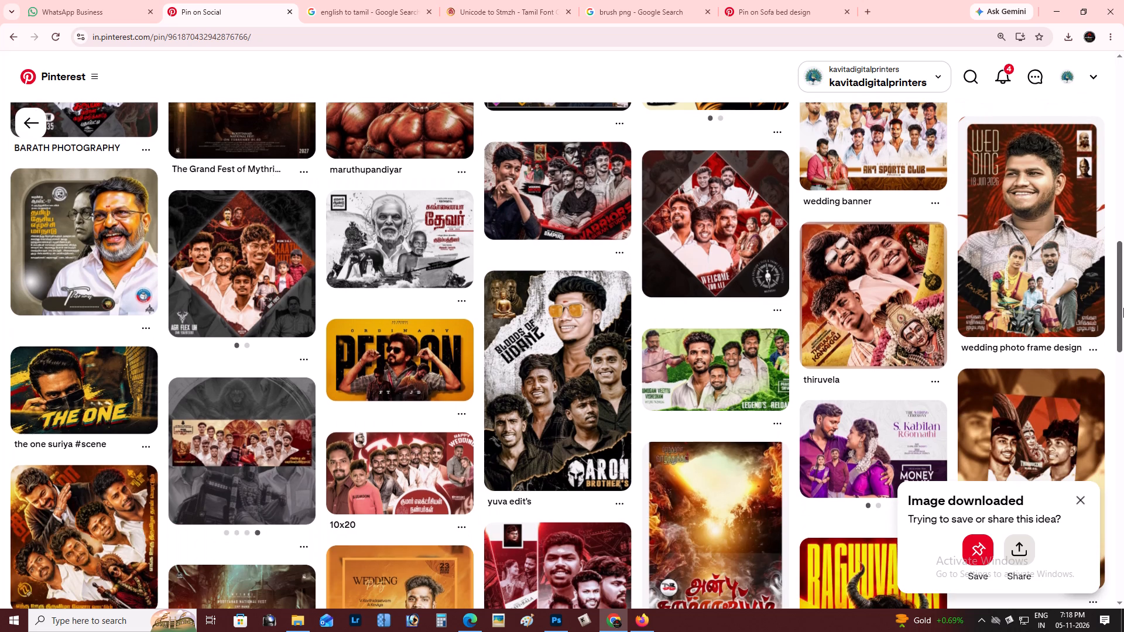
drag(1123, 308, 1123, 362)
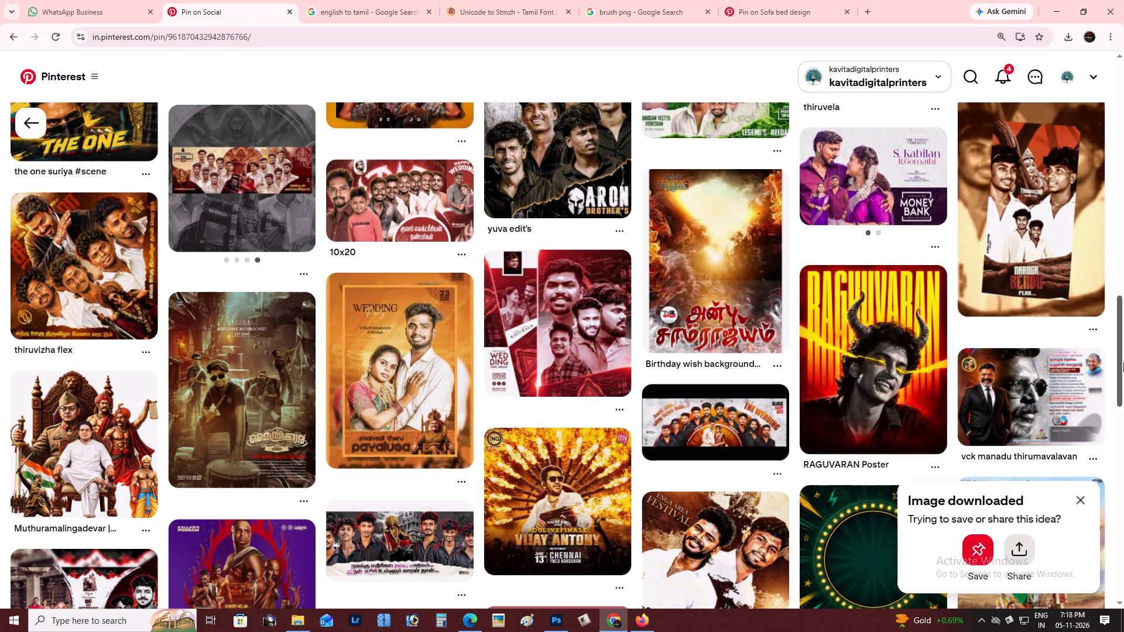
drag(1123, 362, 1123, 396)
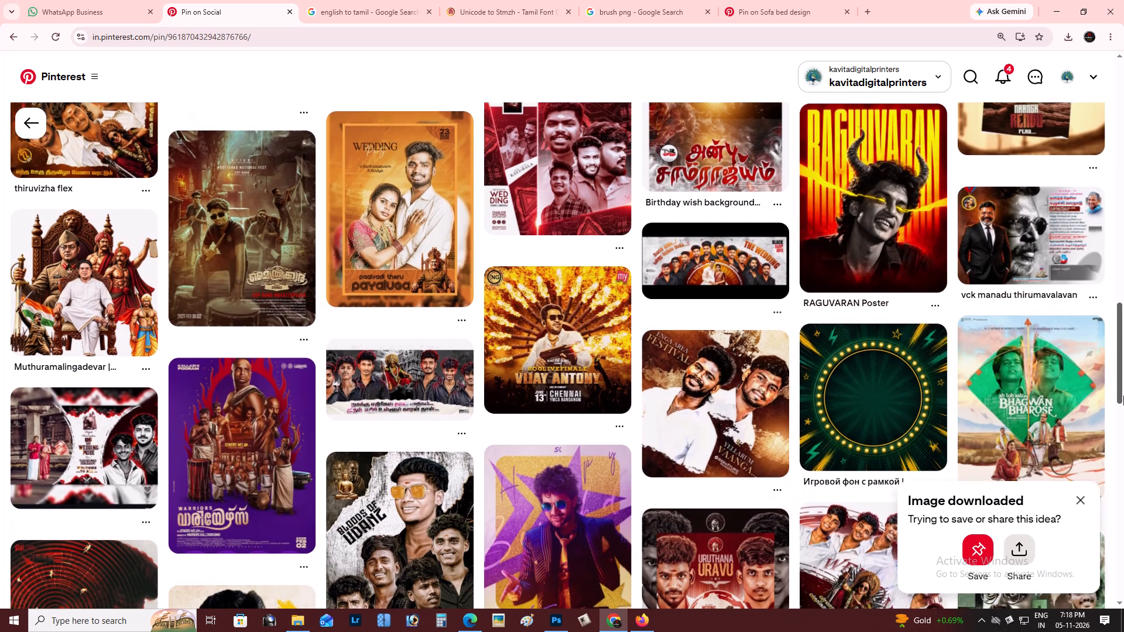
drag(1123, 396, 1123, 414)
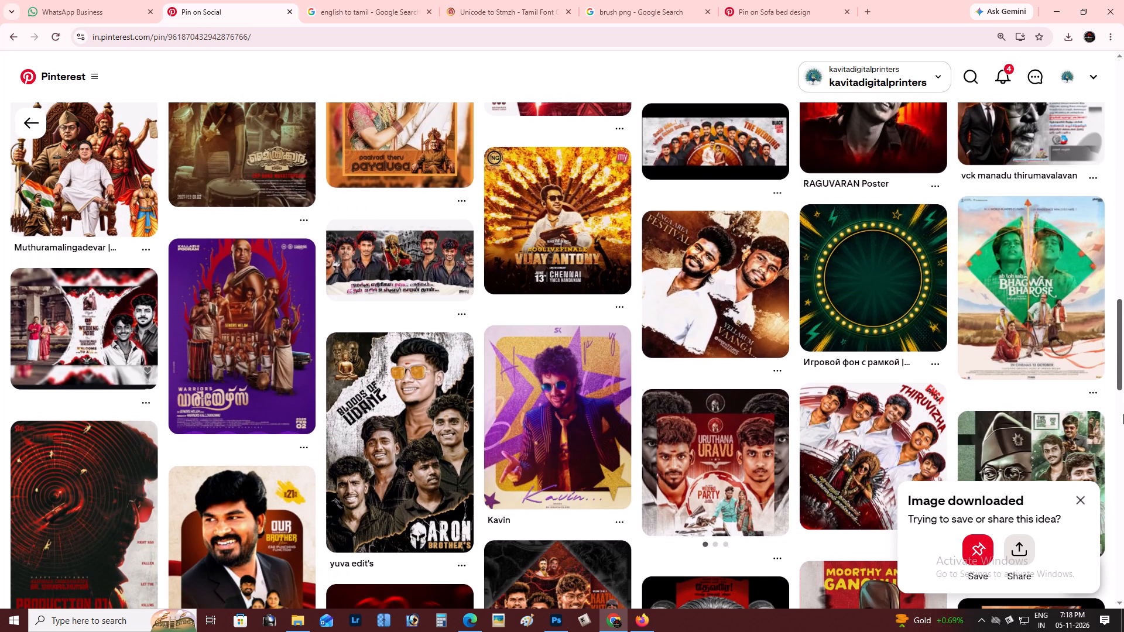
drag(1123, 414, 1123, 466)
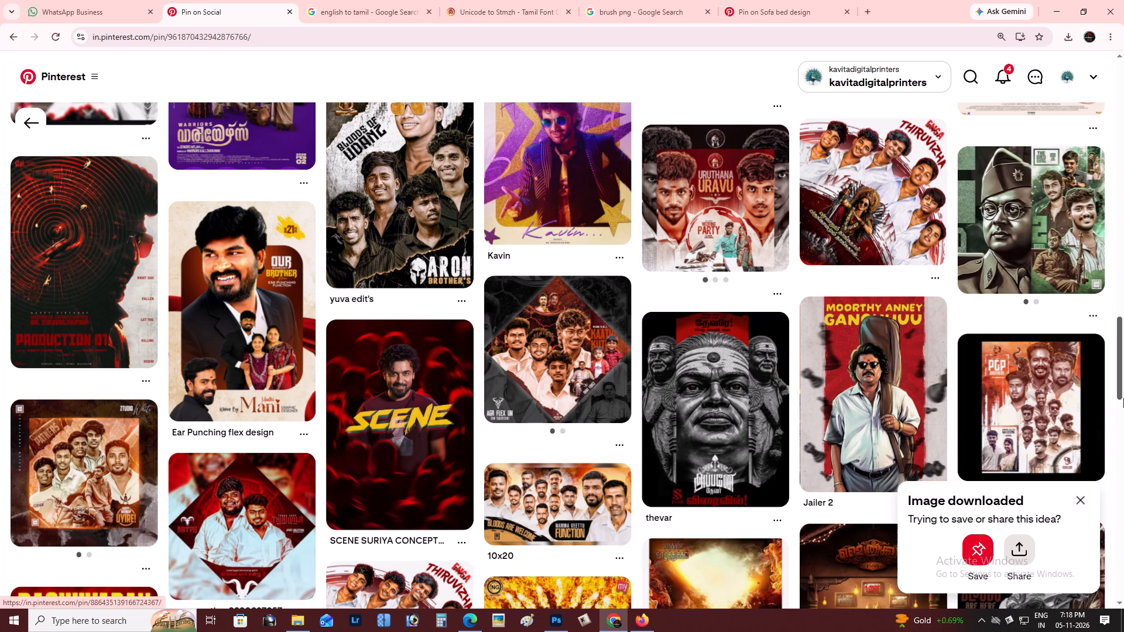
drag(1123, 346, 1123, 366)
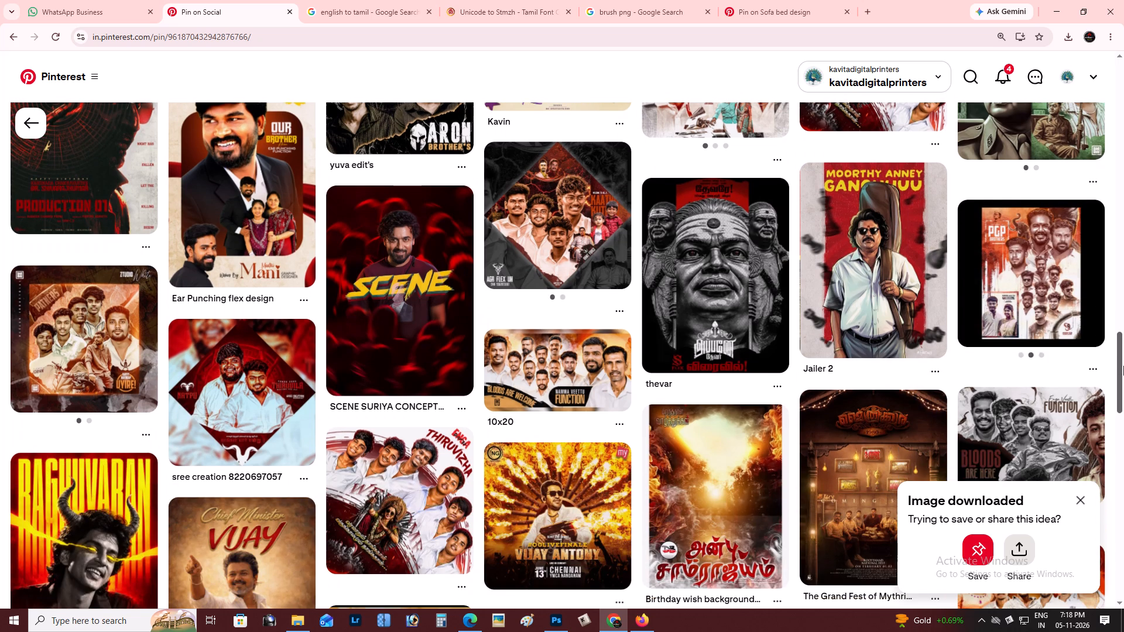
drag(1123, 366, 1123, 413)
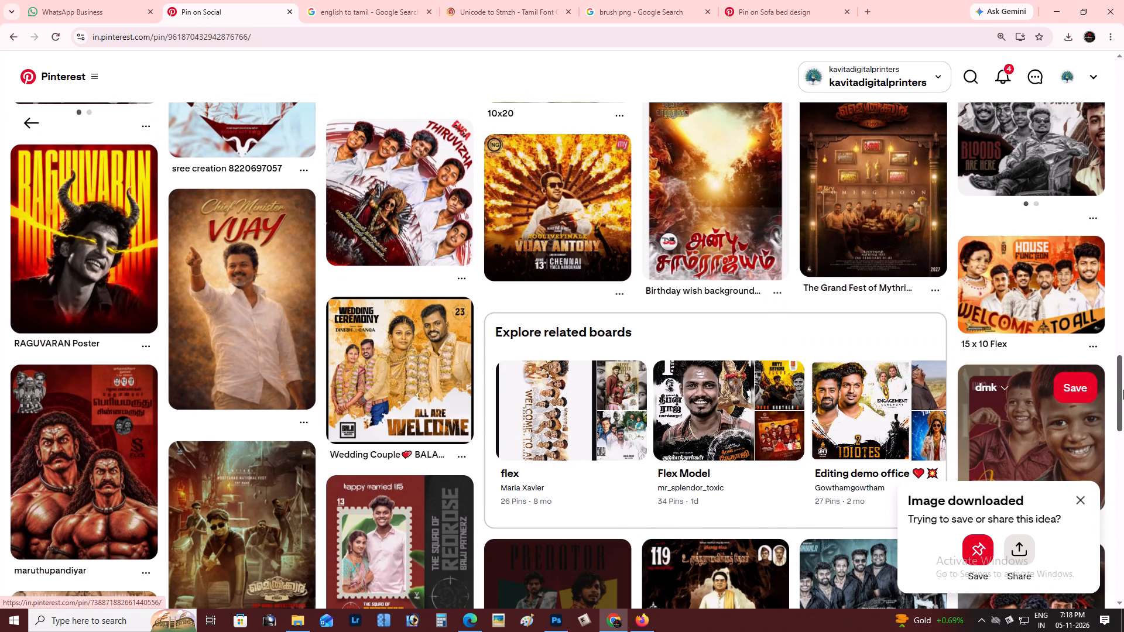
drag(1123, 394, 1123, 415)
click(1081, 501)
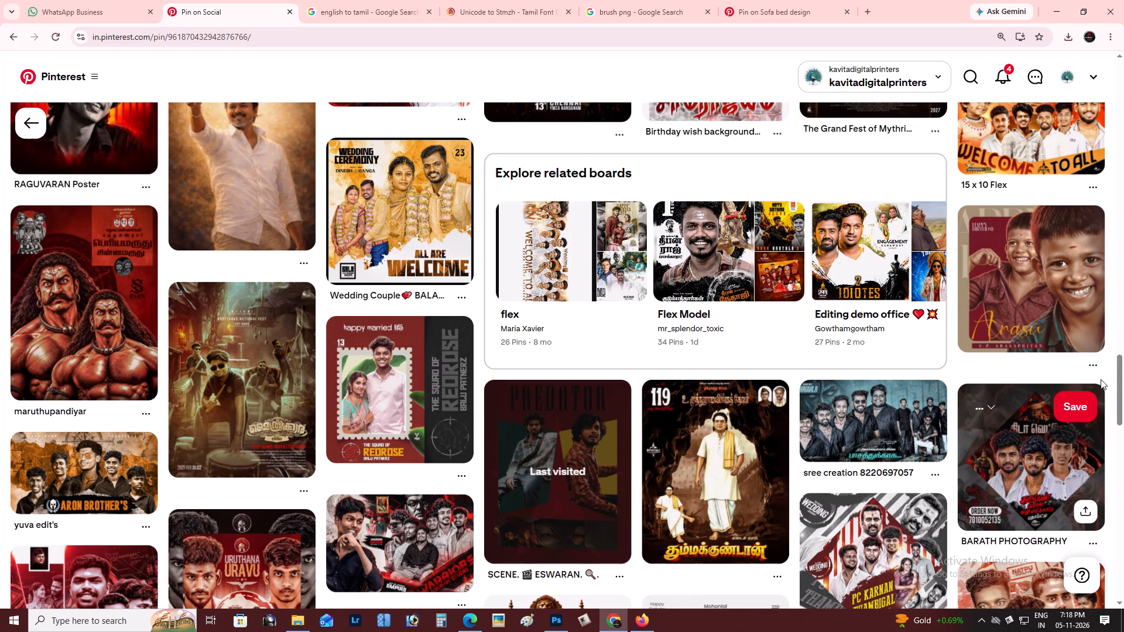
drag(1123, 402, 1123, 415)
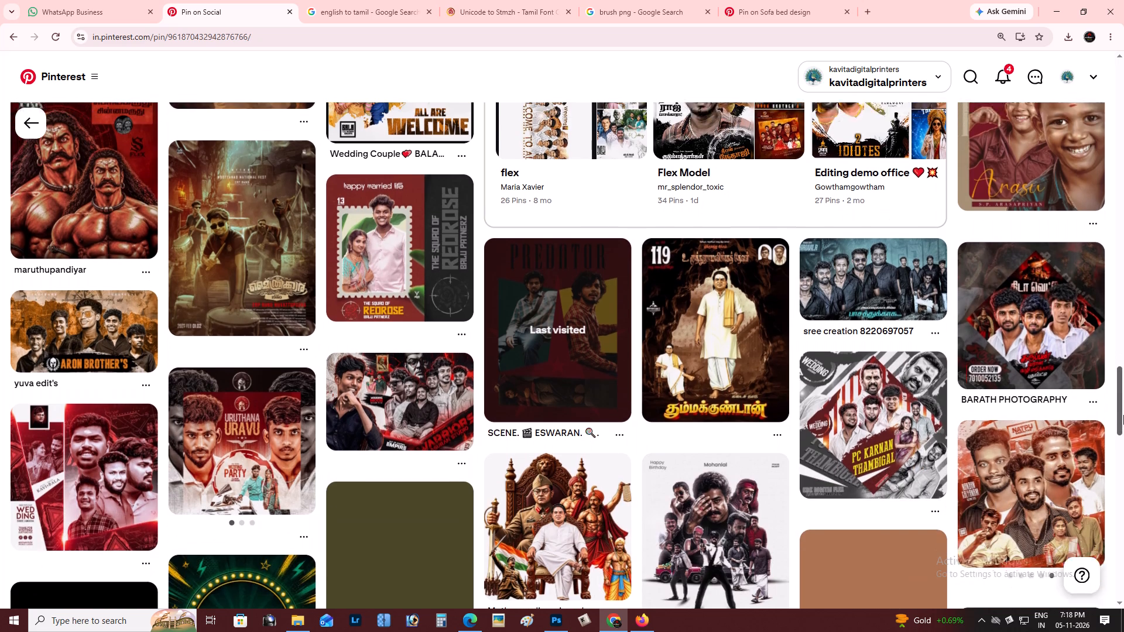
drag(1123, 415, 1123, 408)
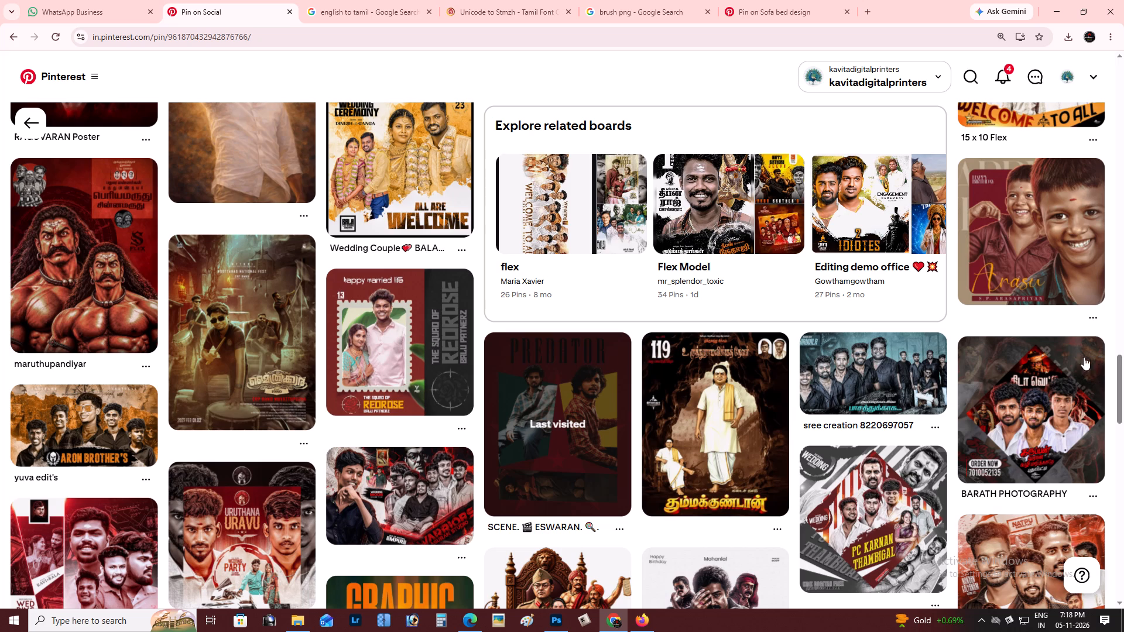
drag(1123, 379, 1123, 384)
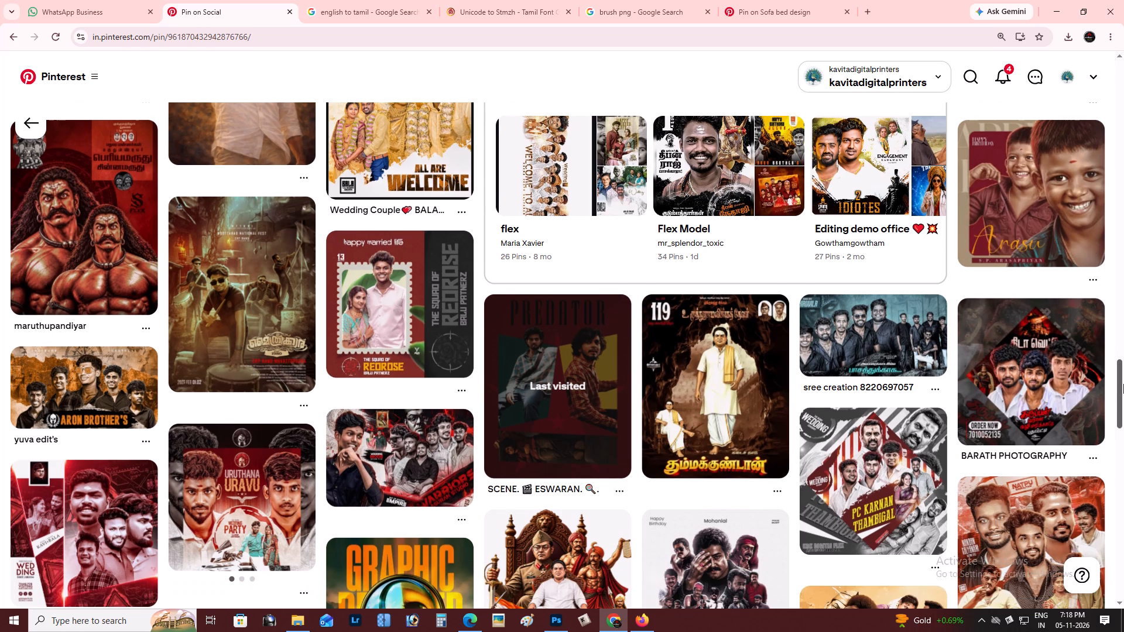
drag(1123, 384, 1123, 432)
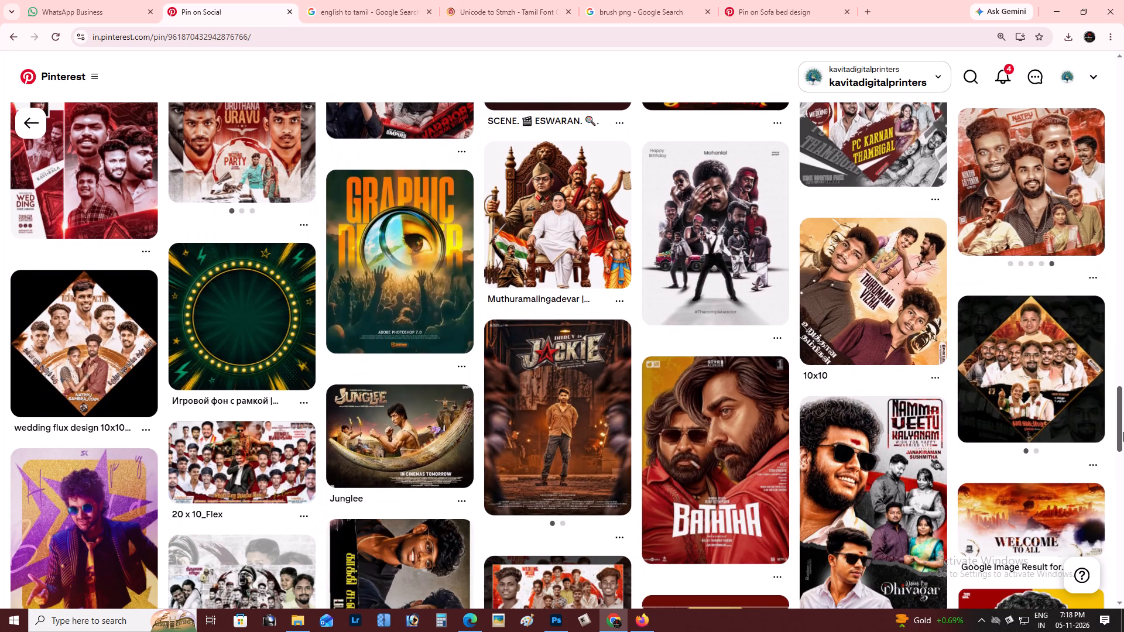
drag(1123, 432, 1123, 451)
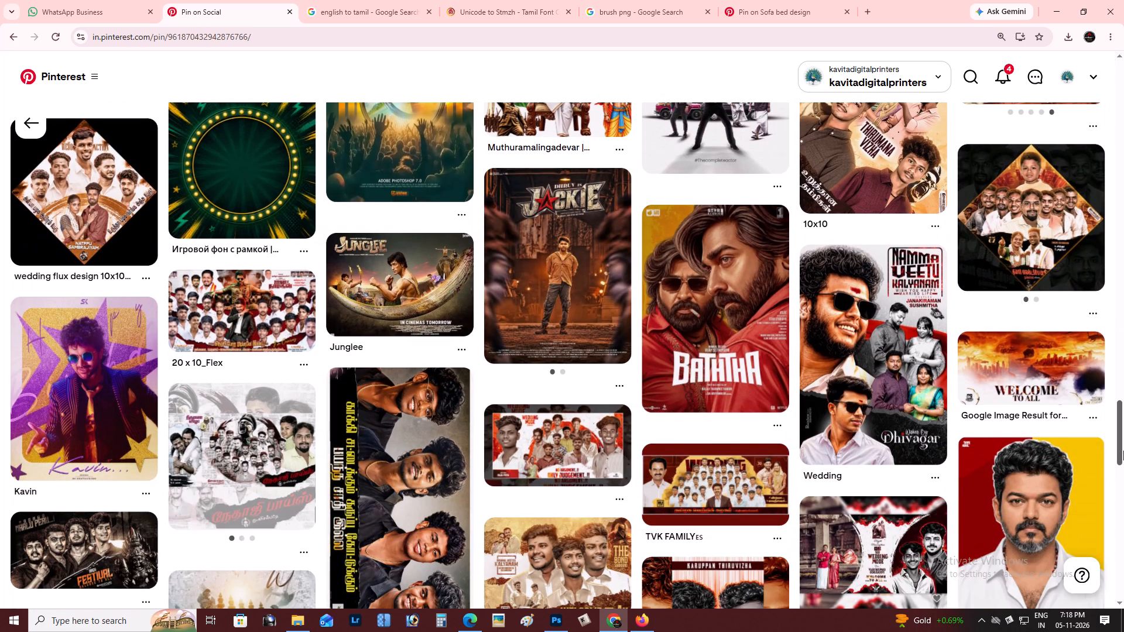
drag(1123, 451, 1123, 492)
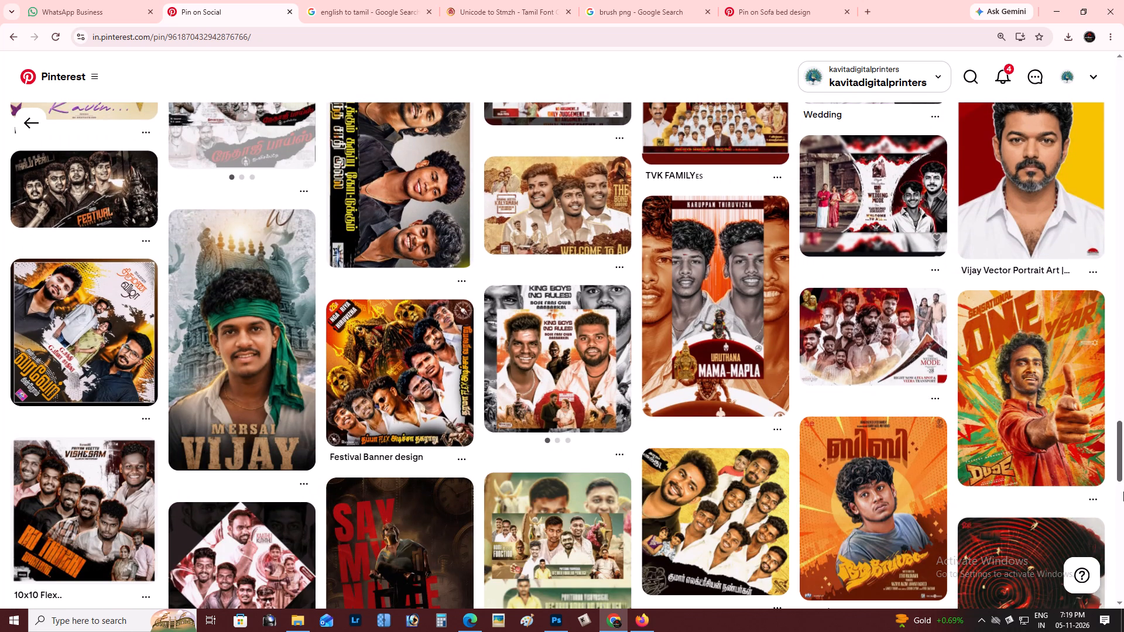
drag(1123, 492, 1123, 542)
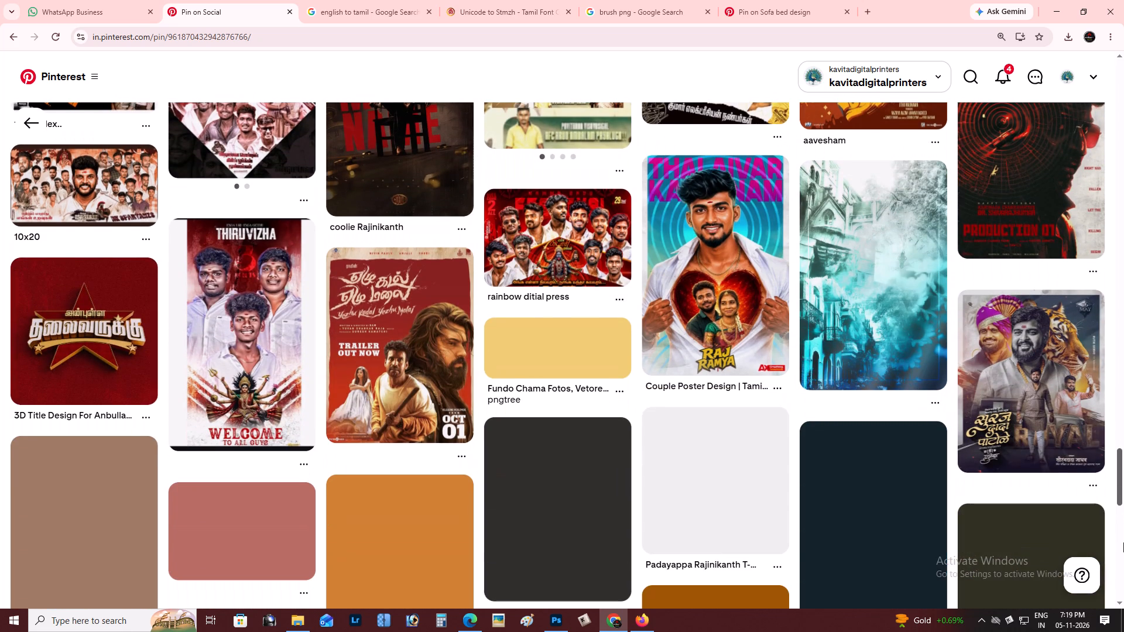
drag(1123, 542, 1123, 566)
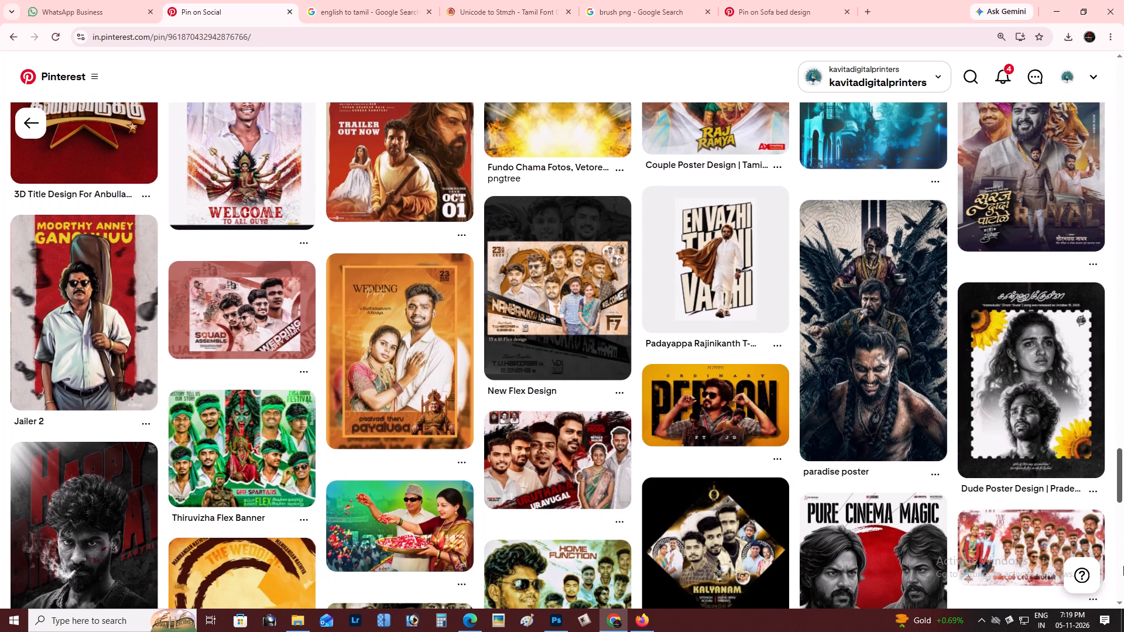
drag(1123, 566, 1123, 586)
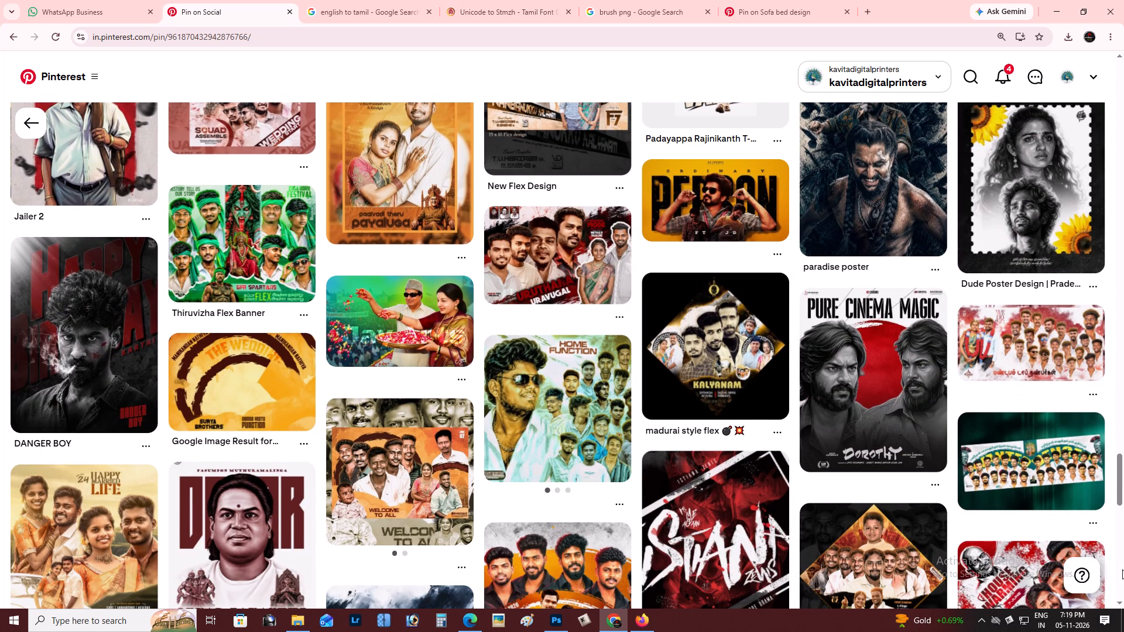
drag(1123, 470, 1123, 505)
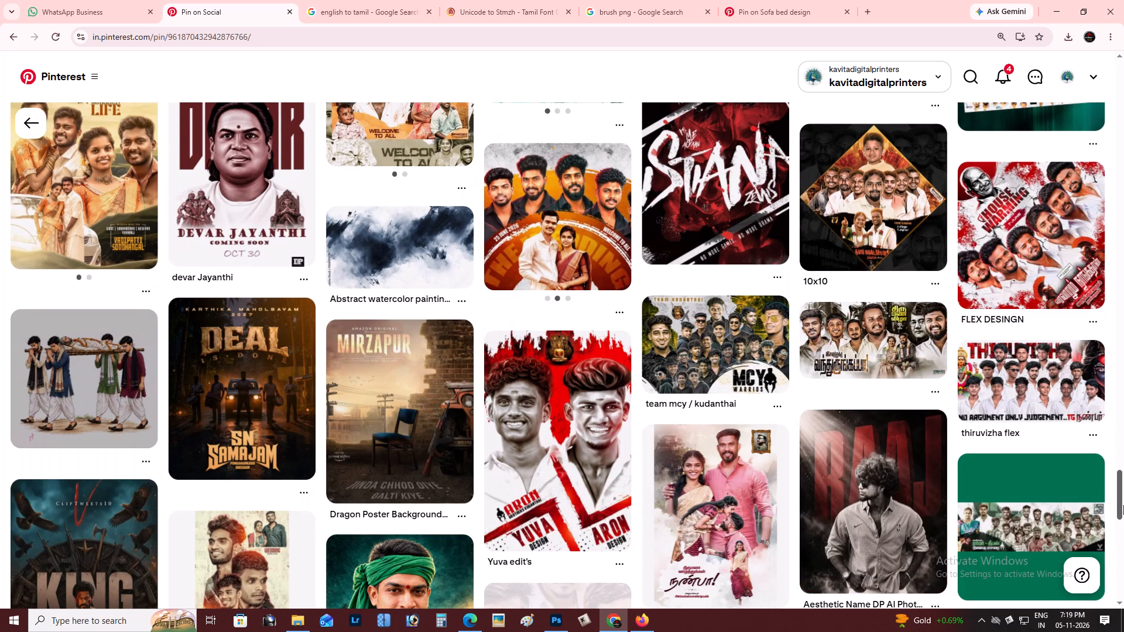
drag(1123, 505, 1123, 550)
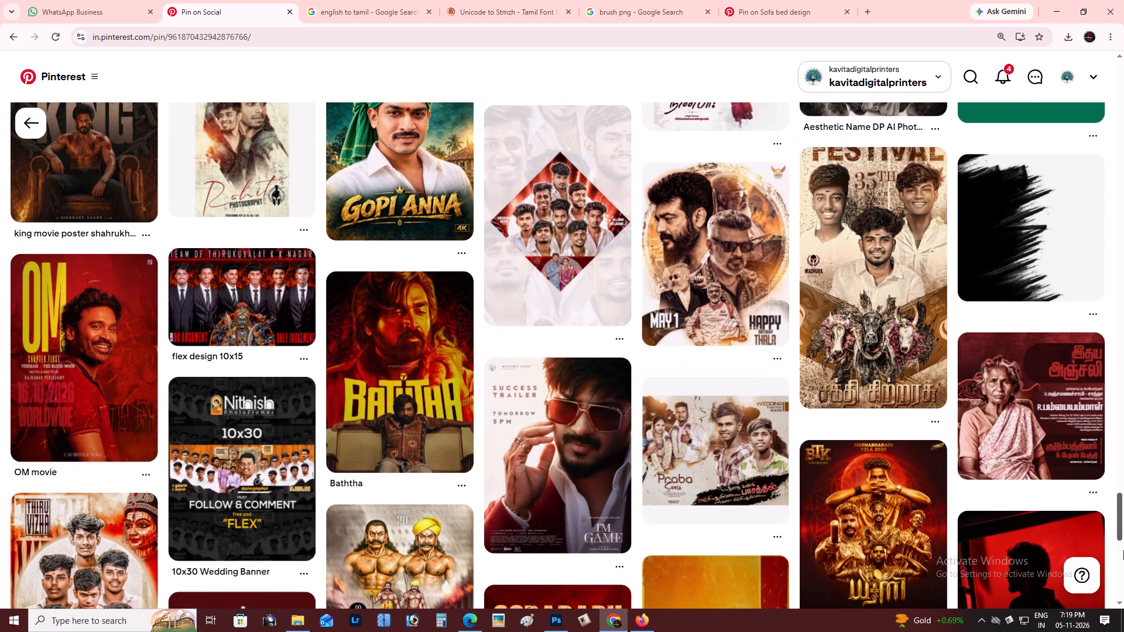
drag(1123, 550, 1123, 23)
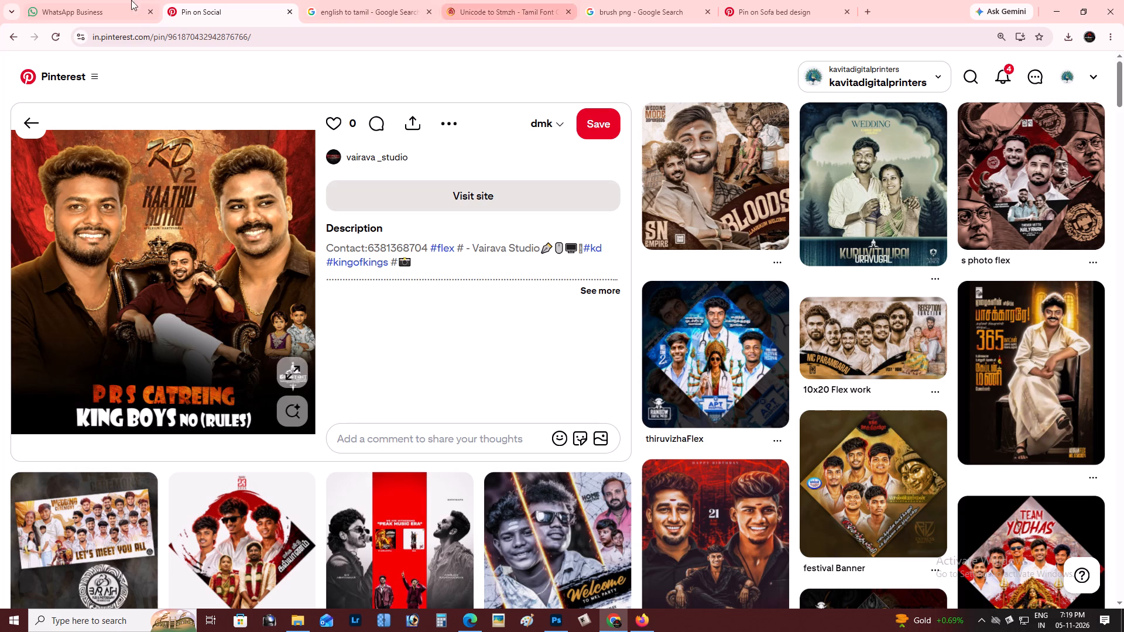
Copy the dark maroon throne chair image with the gold frame from the Sofa bed design pin on Pinterest.
click(762, 0)
scroll(630, 297, up, 4)
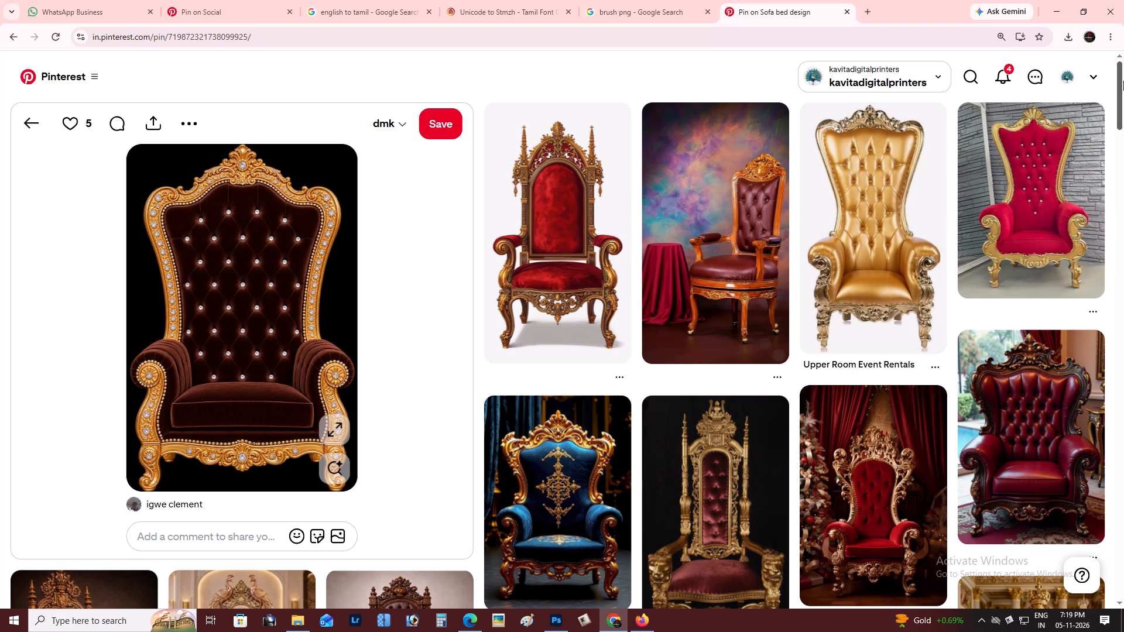
drag(1123, 84, 1123, 142)
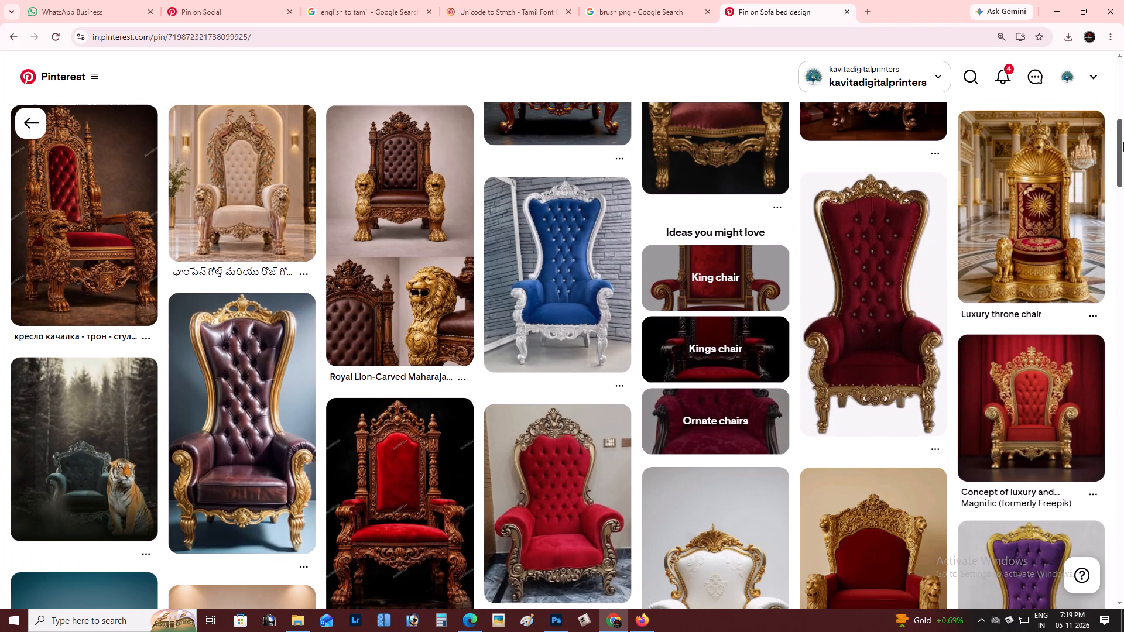
drag(1123, 142, 1123, 149)
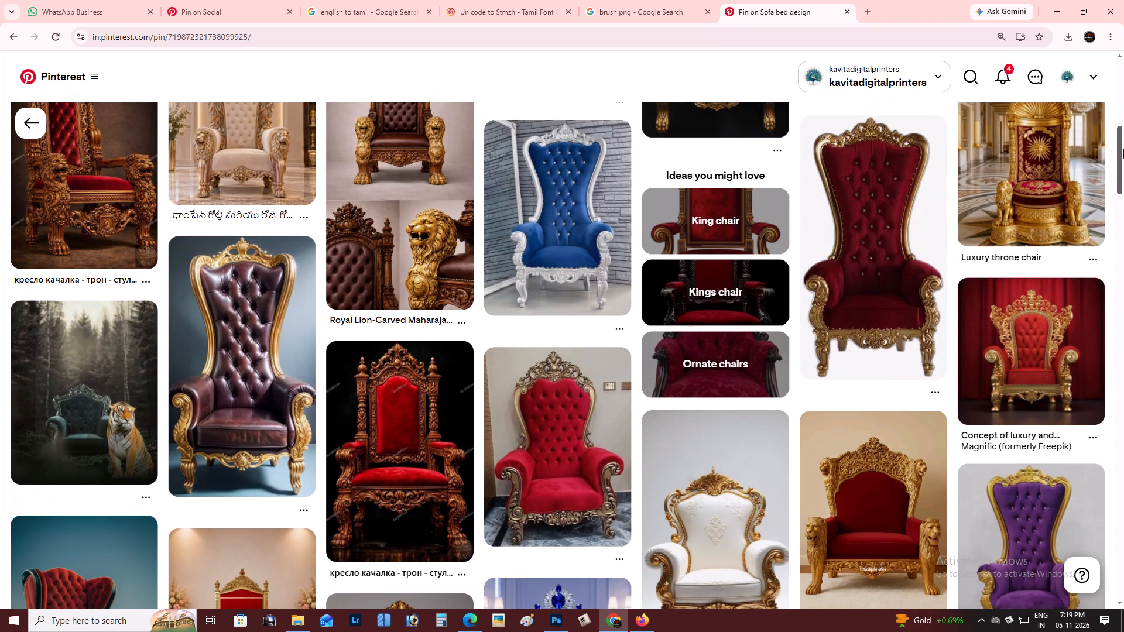
drag(1123, 149, 1123, 149)
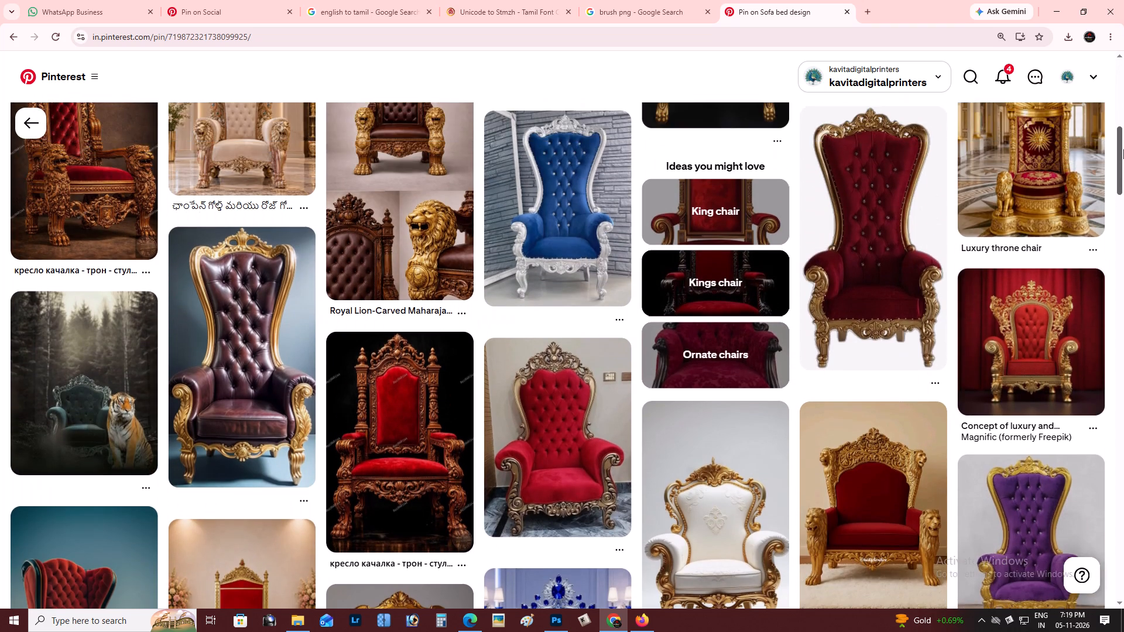
drag(1123, 149, 1123, 0)
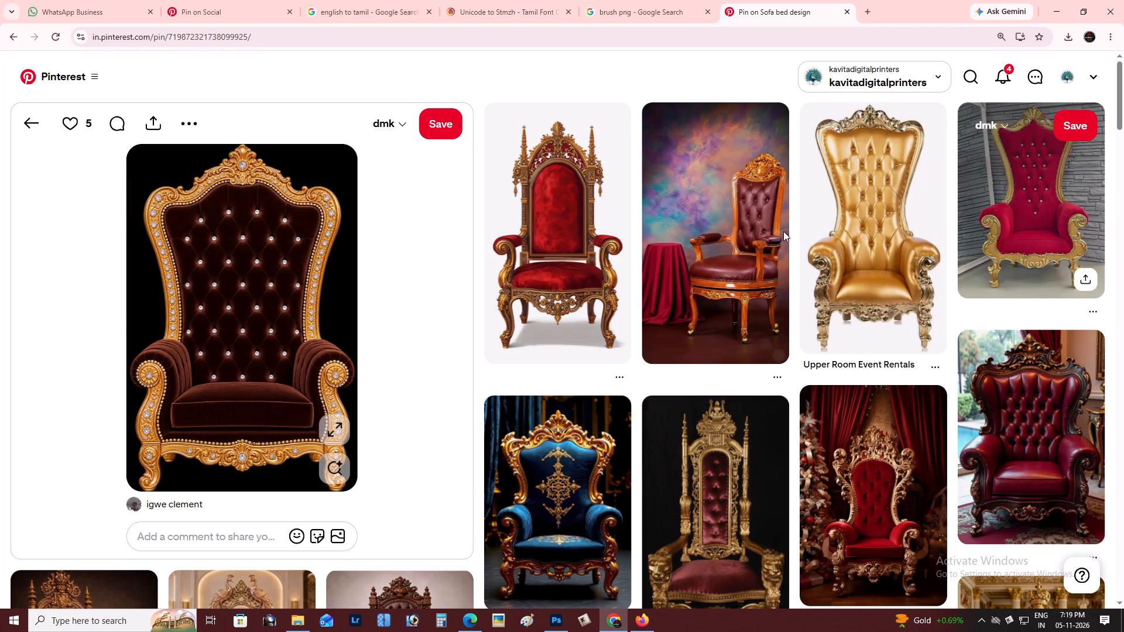
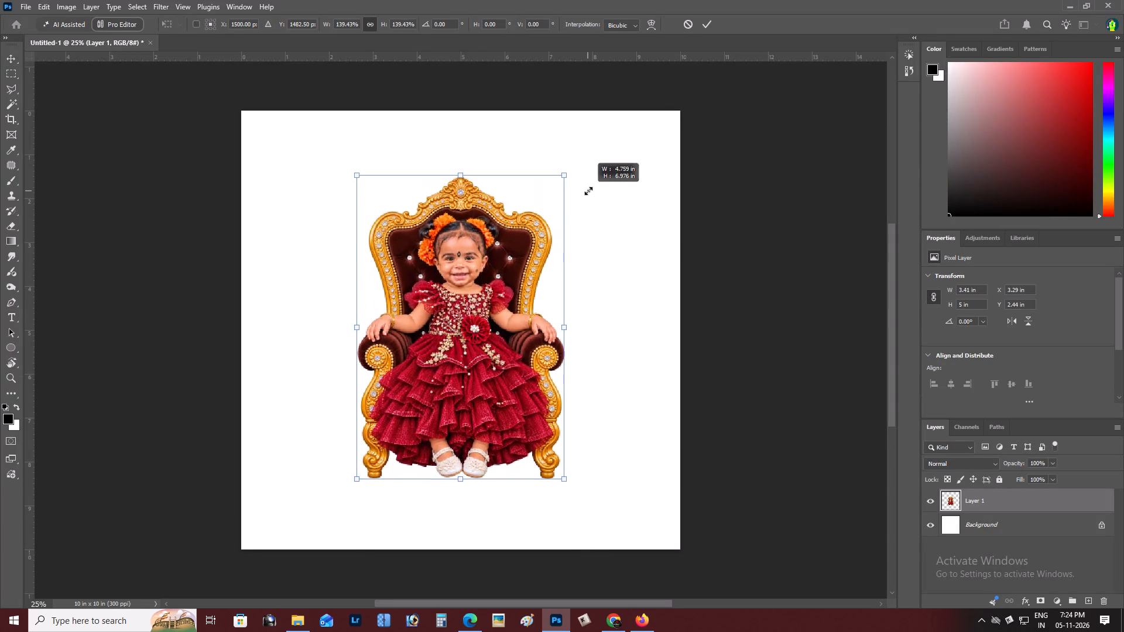
alt+drag(588, 191, 602, 187)
drag(626, 179, 626, 157)
drag(510, 302, 523, 335)
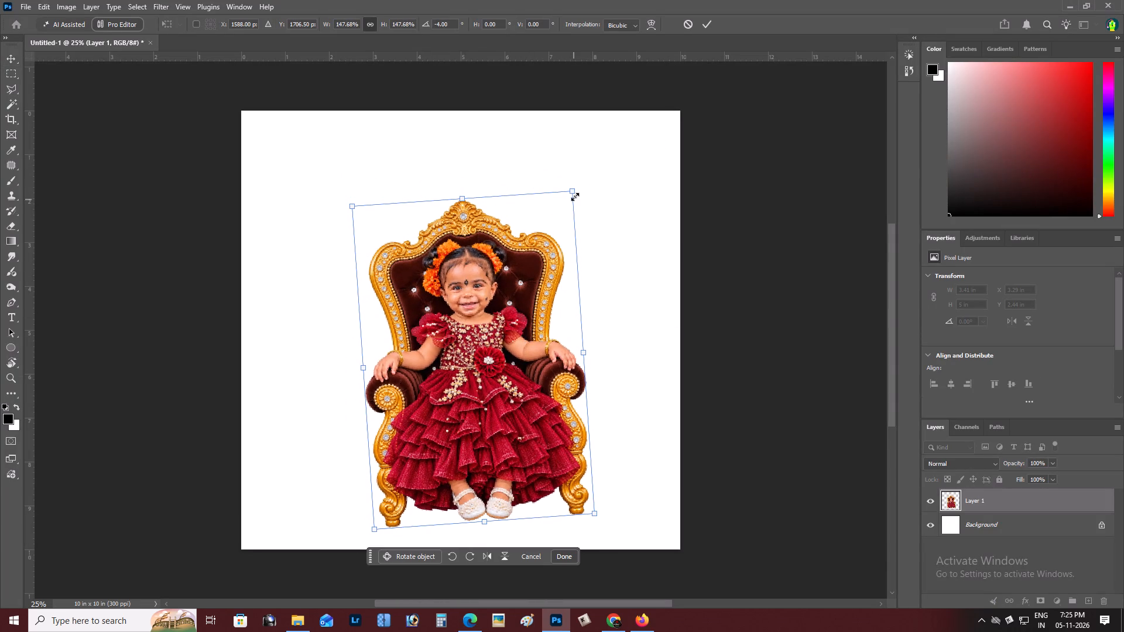
alt+drag(575, 193, 597, 184)
drag(535, 284, 527, 279)
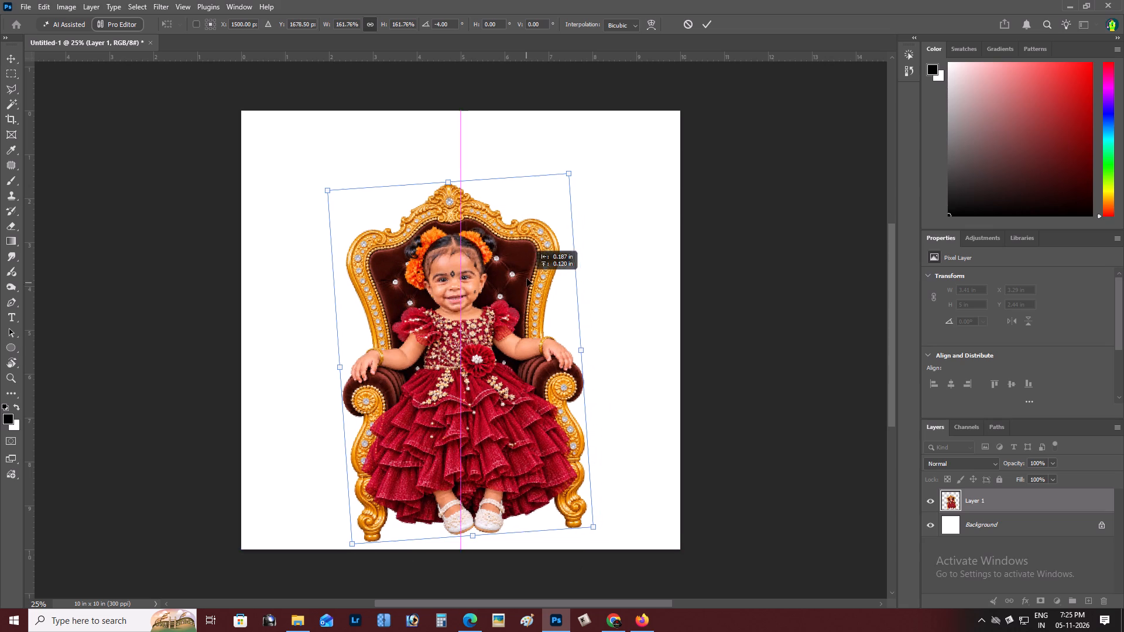
drag(527, 279, 529, 276)
click(614, 170)
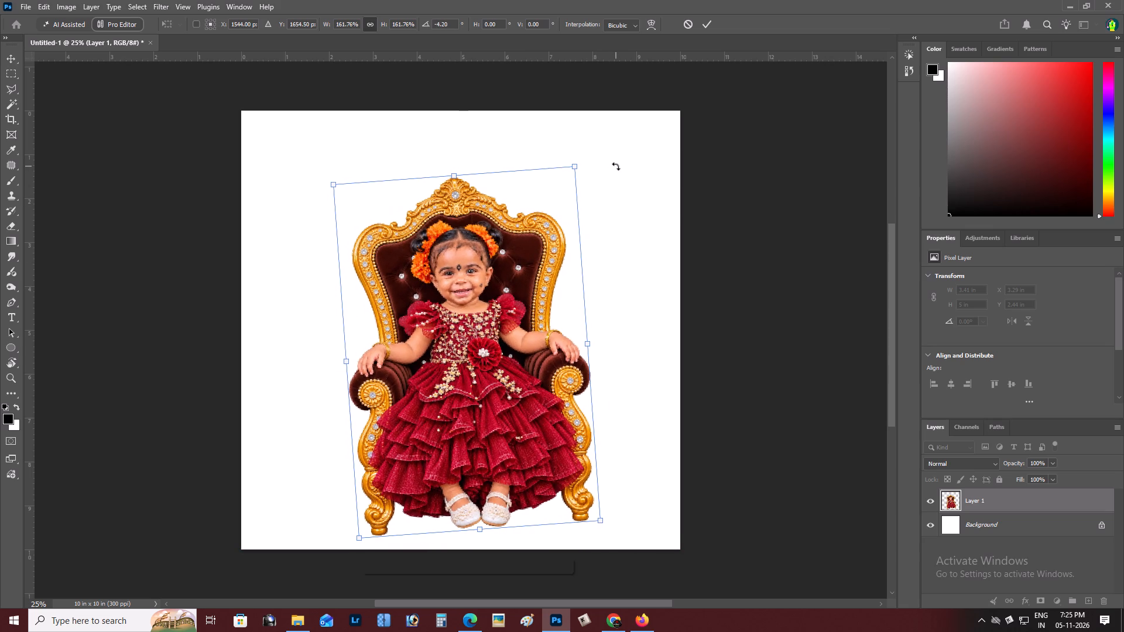
key(ctrl+Return)
Nudge the baby-on-throne layer slightly left in large increments to balance it on the canvas.
key(v)
key(shift+Left)
key(shift+Left)
key(shift+Left)
key(shift+Left)
key(shift+Left)
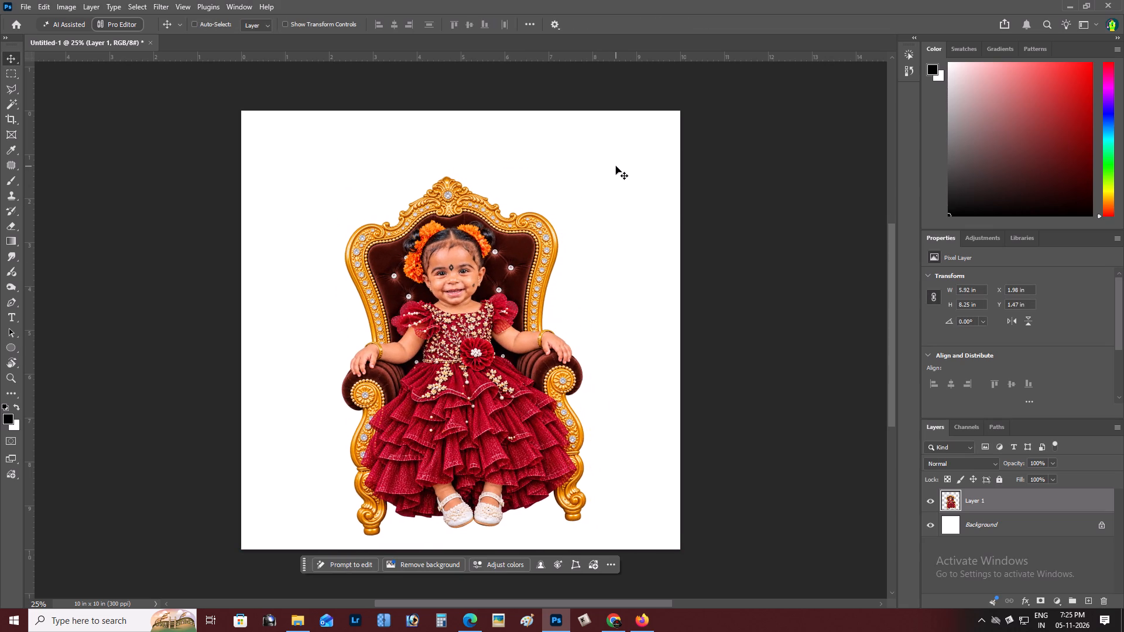
Examine the baby's face, dress and throne edges up close, then return to the whole-canvas view.
key(z)
double_click(511, 205)
key(space)
key(space)
key(space)
drag(509, 205, 525, 141)
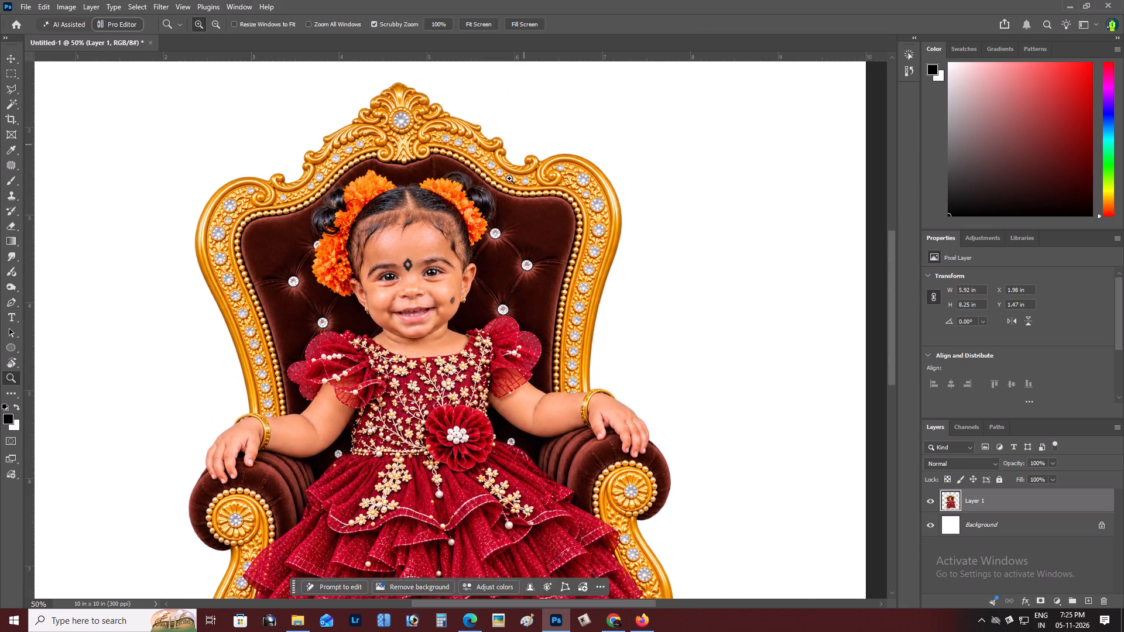
click(506, 191)
alt+click(485, 237)
right_click(485, 237)
double_click(500, 244)
key(space)
click(496, 272)
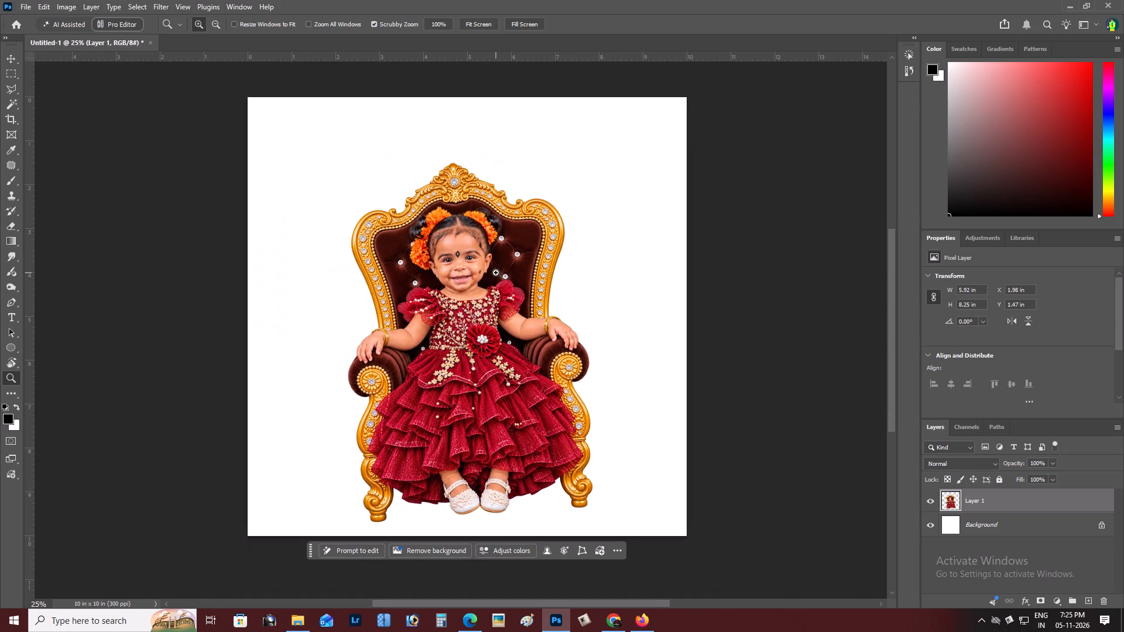
Add a new layer above the baby layer and draw a linear black-to-transparent gradient from the canvas bottom up to the baby's forehead.
key(v)
right_click(460, 297)
click(474, 304)
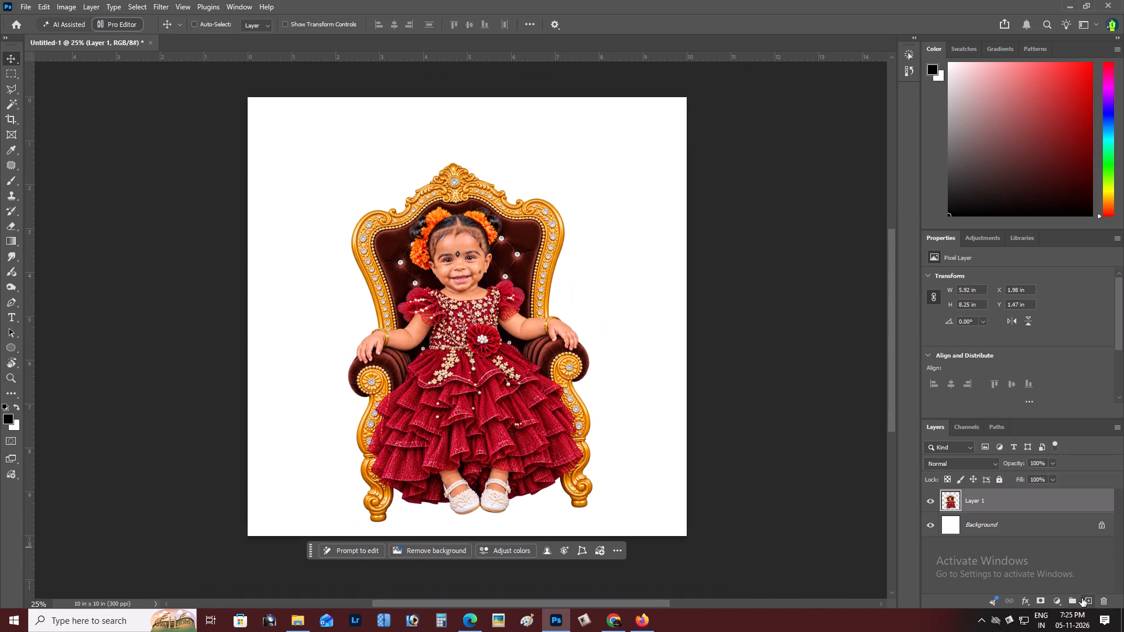
click(1083, 597)
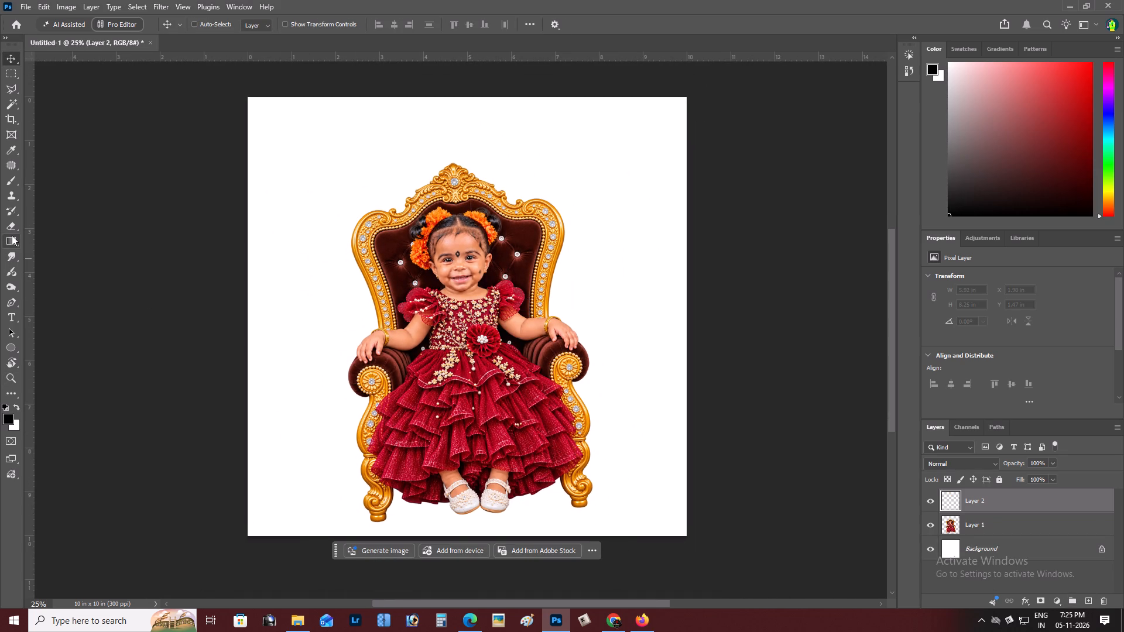
click(12, 235)
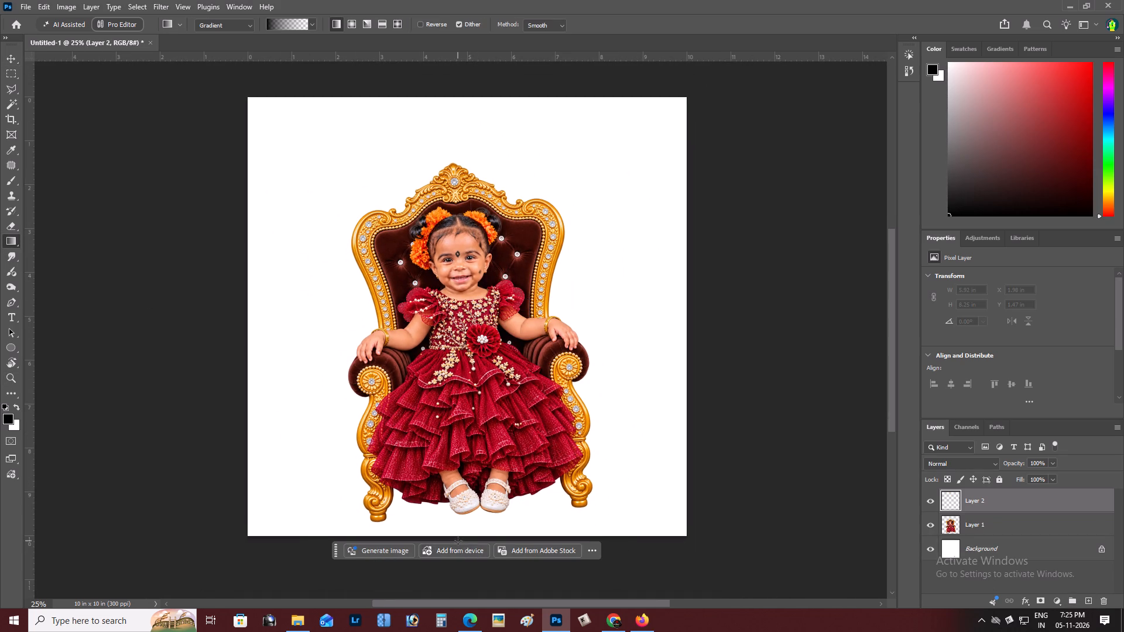
shift+drag(455, 538, 448, 348)
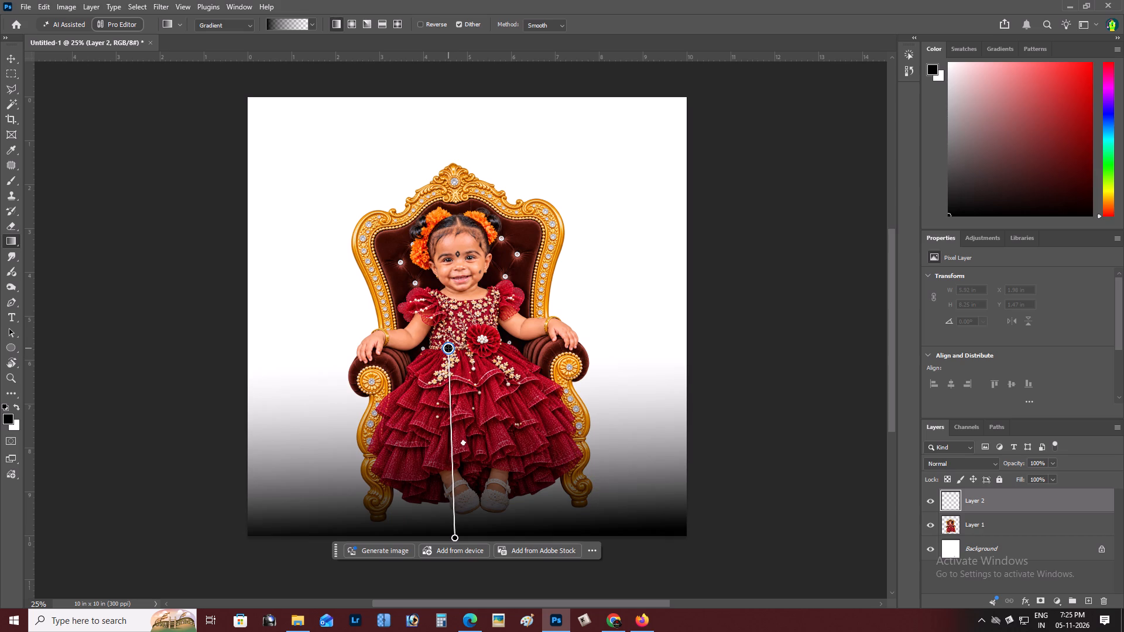
shift+drag(448, 348, 454, 342)
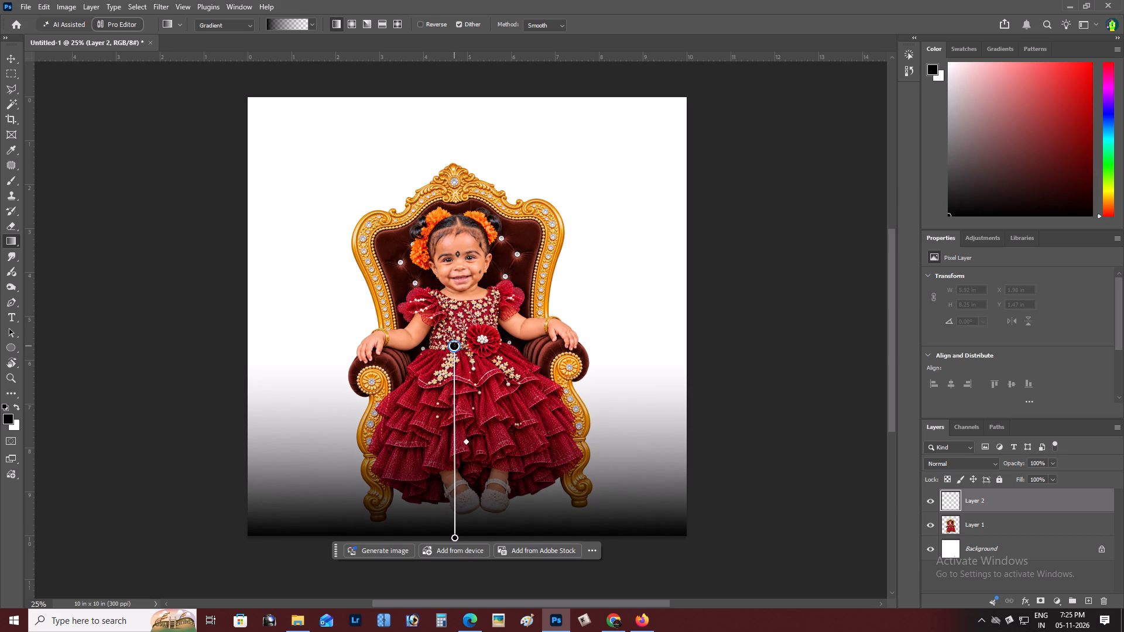
shift+drag(454, 342, 456, 248)
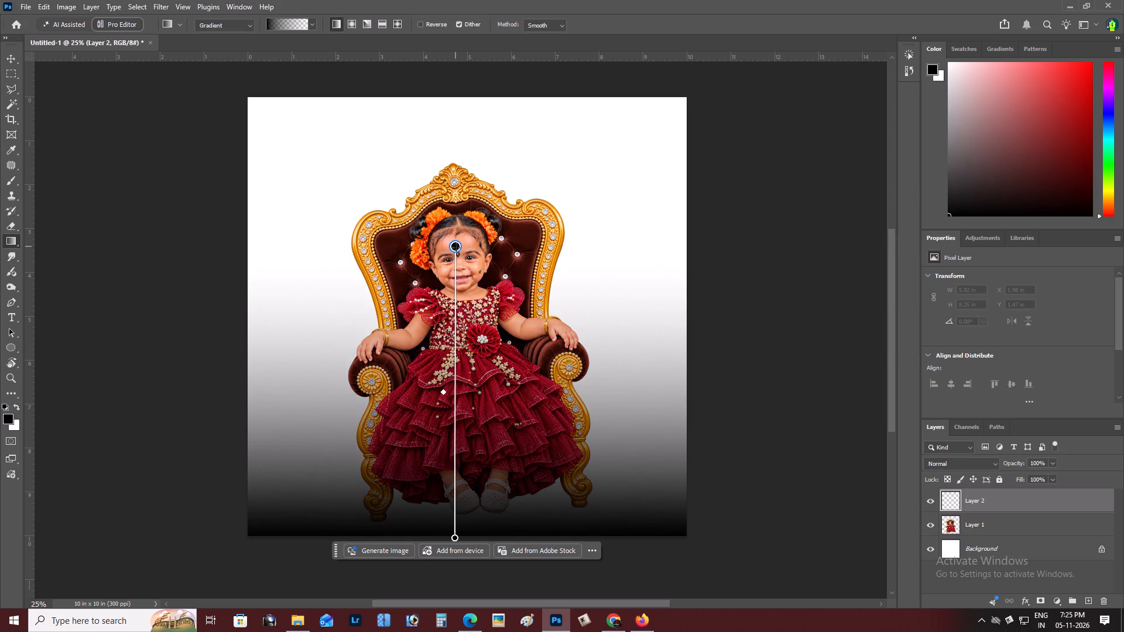
shift+drag(456, 248, 454, 248)
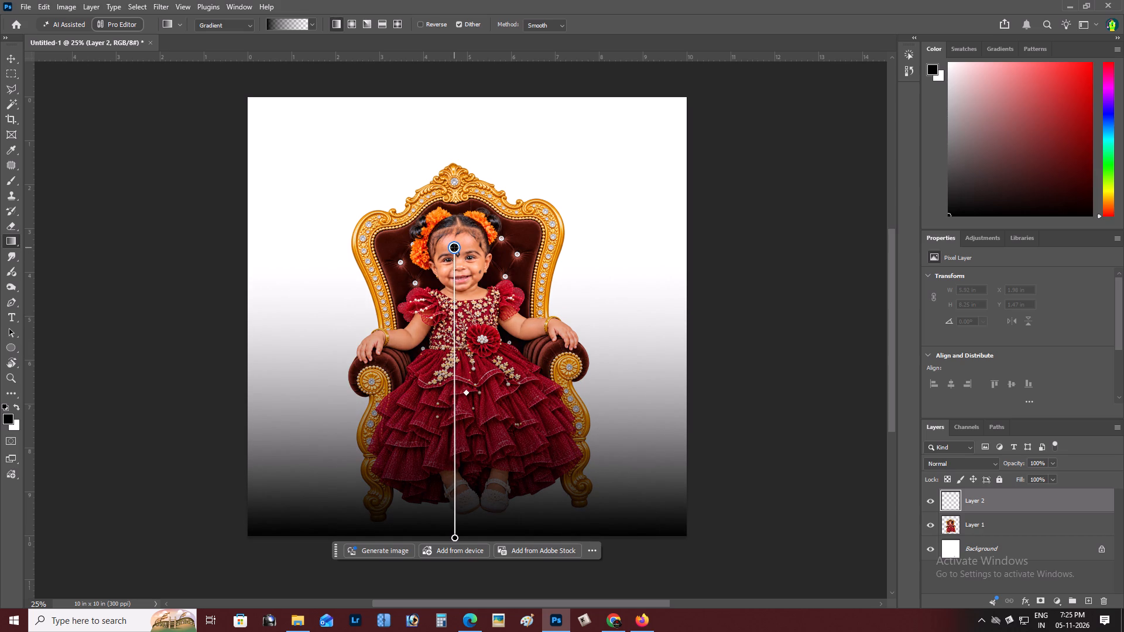
shift+drag(454, 248, 457, 247)
Merge the gradient fill into a new empty layer above the baby layer, and deepen it by merging in a duplicate.
click(979, 527)
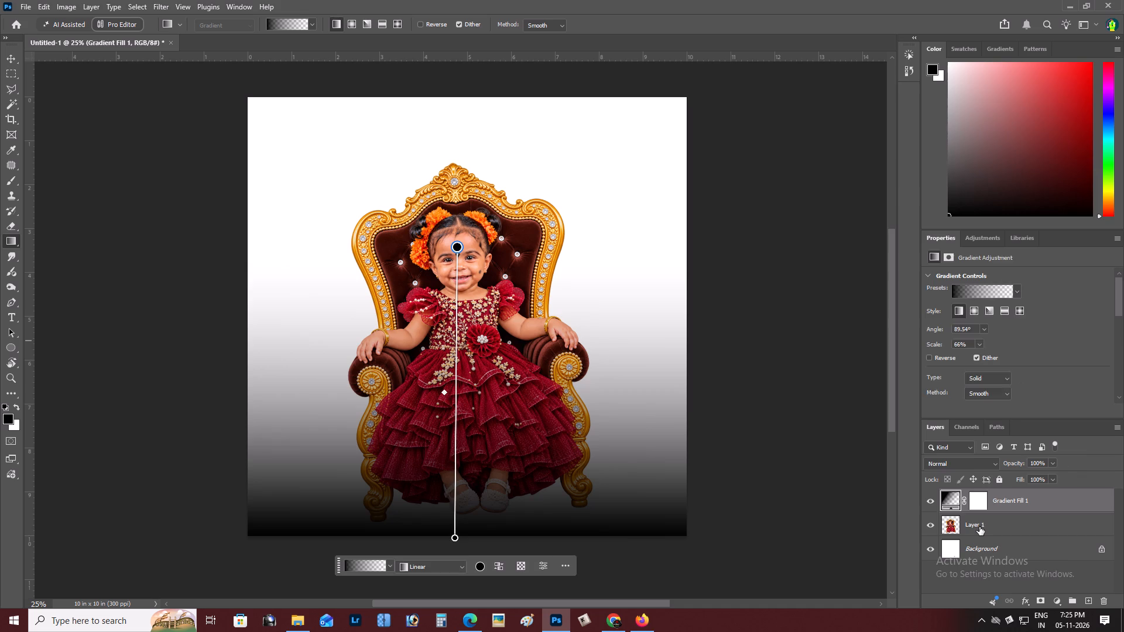
click(1082, 604)
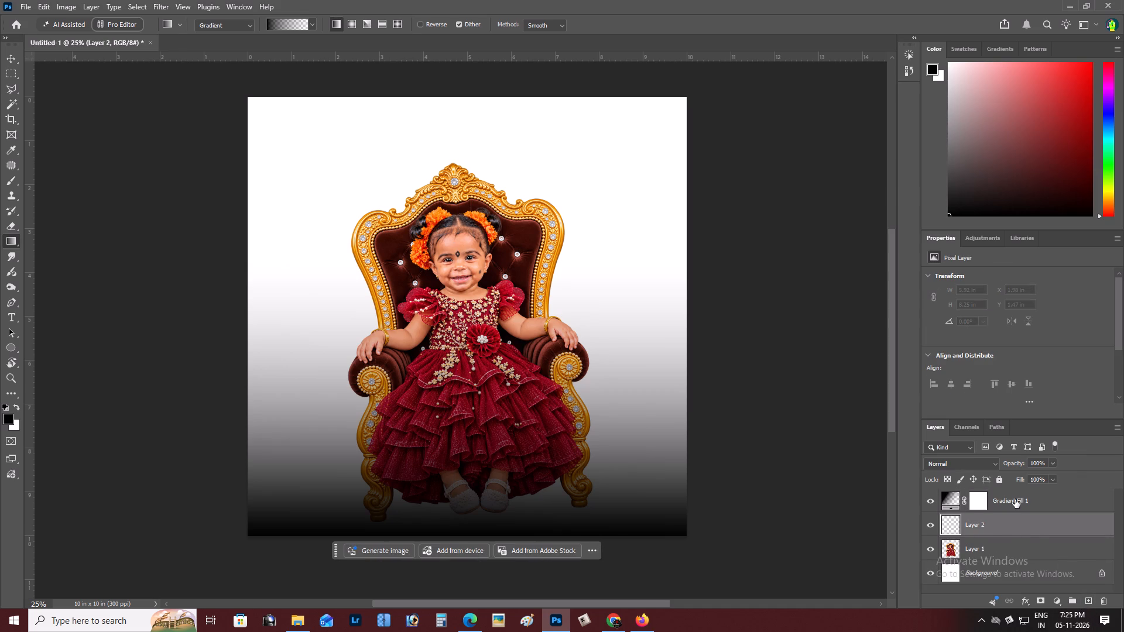
click(1015, 499)
key(ctrl+e)
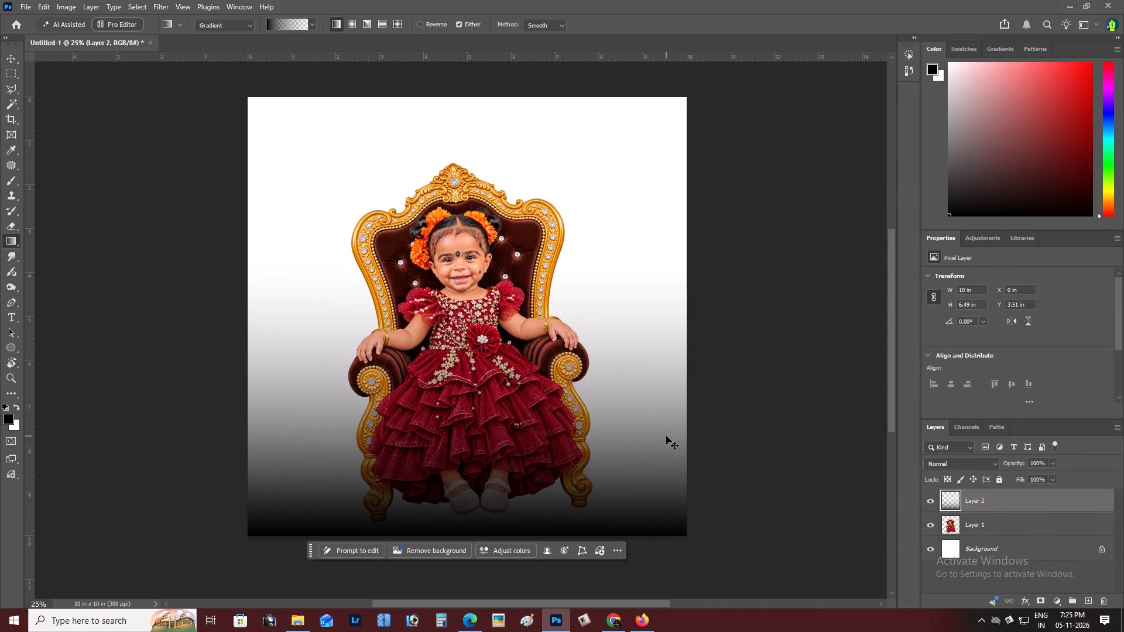
key(ctrl+j)
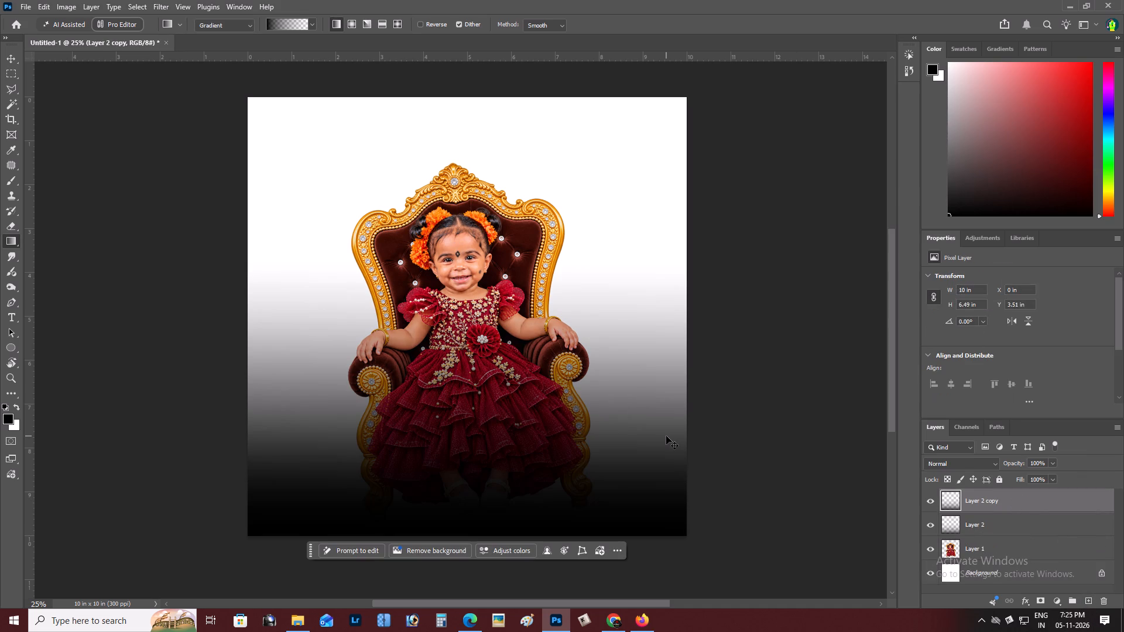
key(ctrl+e)
Squash the gradient layer to about 81% height with its base kept at the canvas bottom, and darken it by merging in another duplicate.
key(ctrl+t)
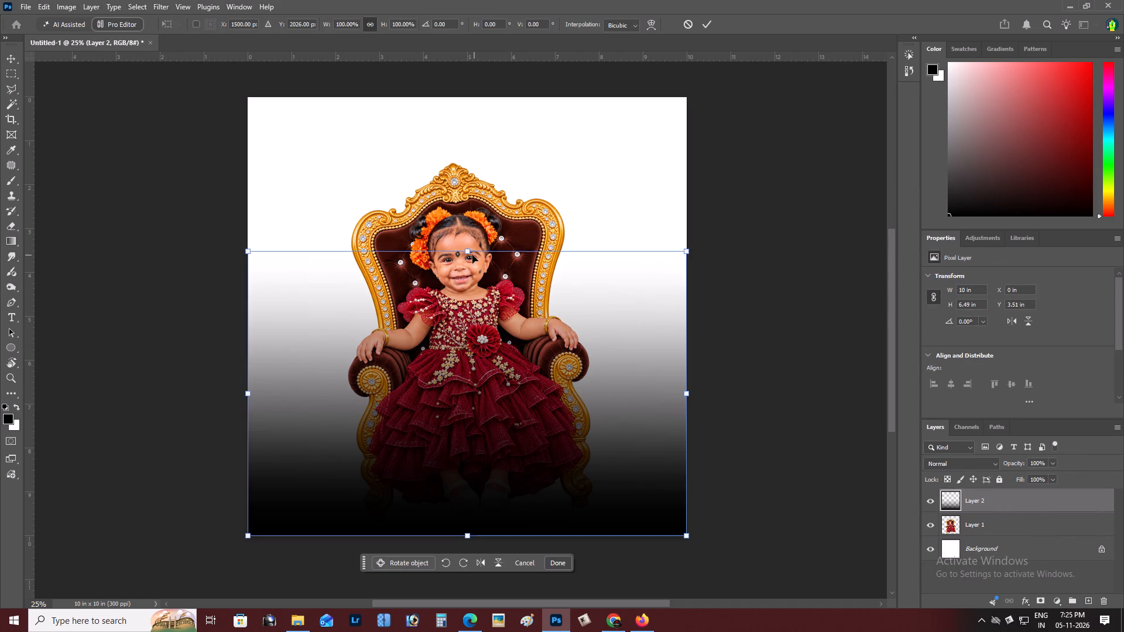
shift+drag(469, 248, 458, 303)
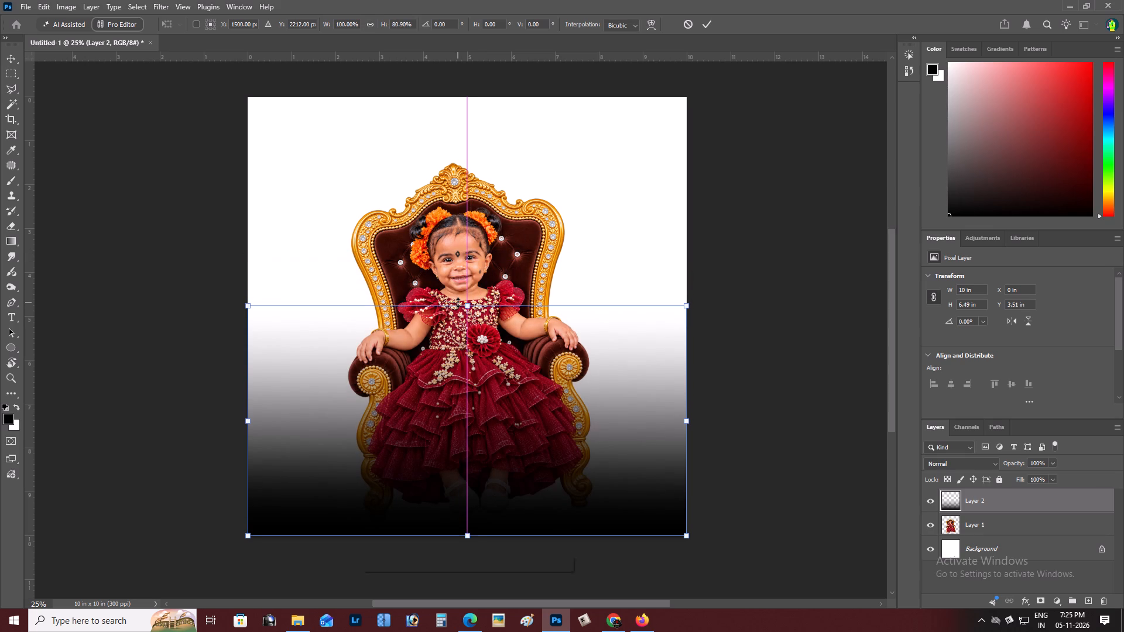
key(ctrl+Return)
key(ctrl+j)
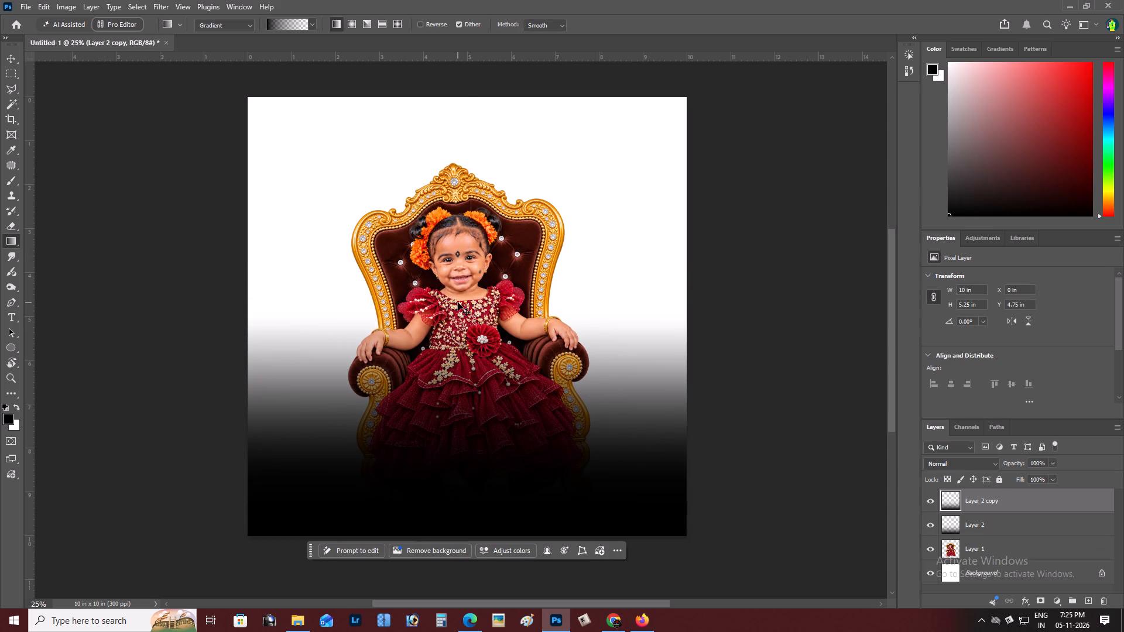
key(ctrl+e)
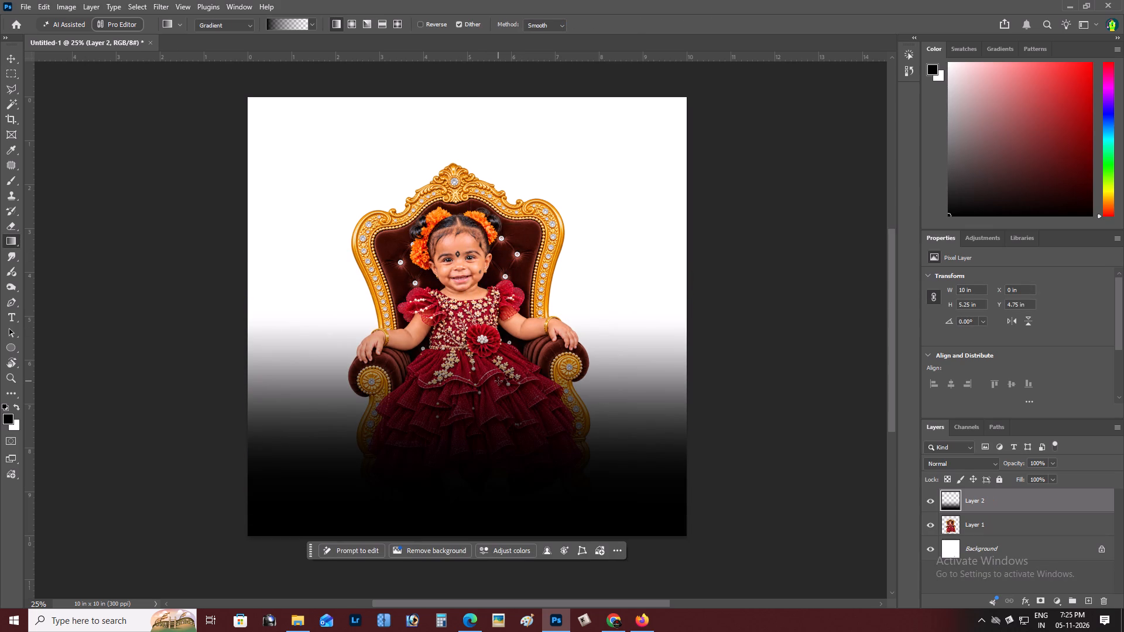
Stretch the gradient layer to about 145% height and shift it down so the fade begins around the baby's hands.
key(ctrl+t)
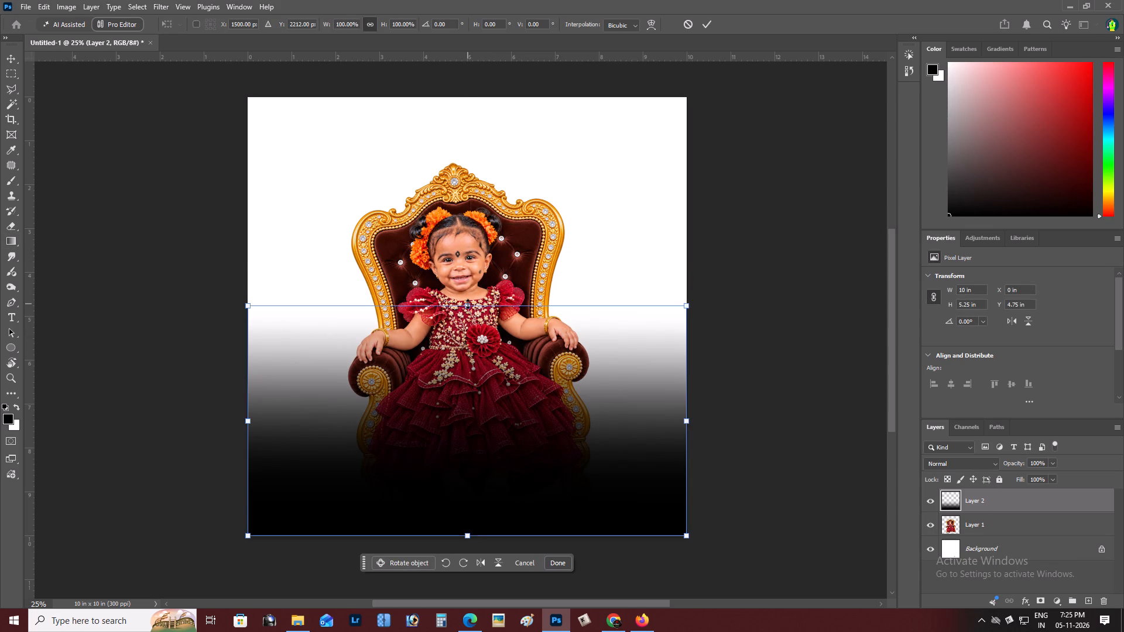
shift+drag(468, 304, 468, 200)
drag(495, 307, 495, 429)
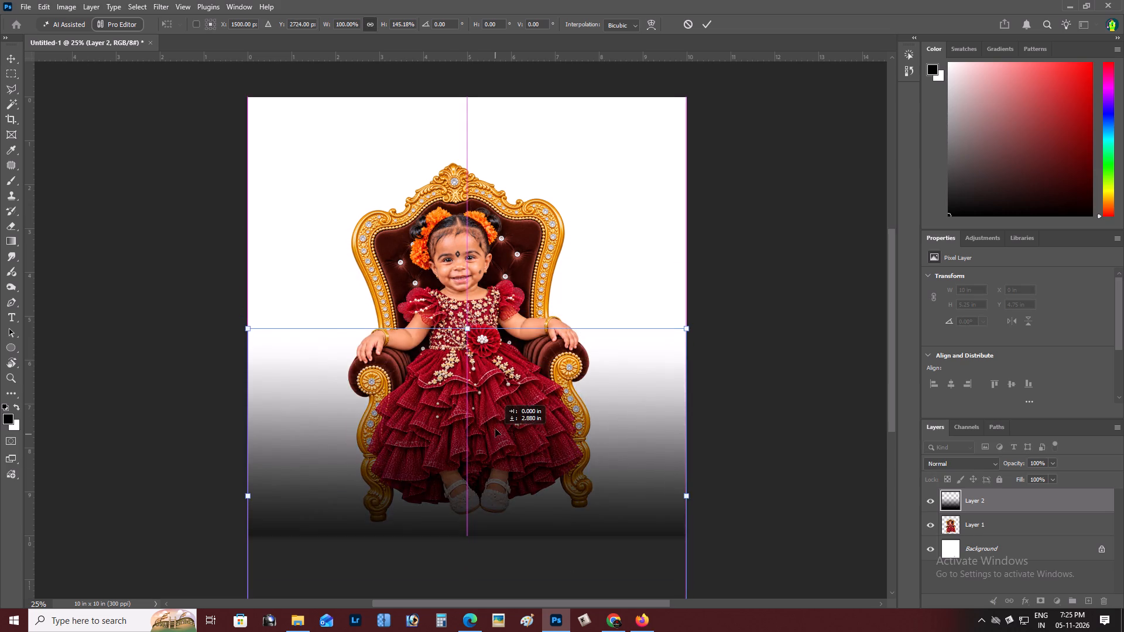
drag(495, 429, 497, 414)
key(ctrl+Return)
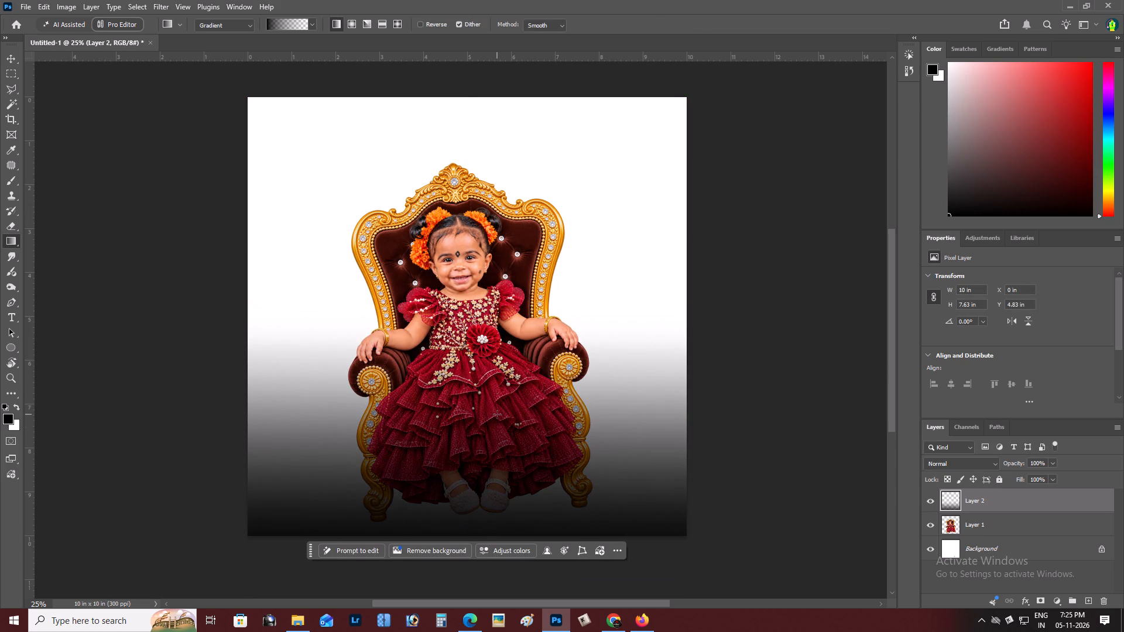
key(v)
key(shift+Up)
key(shift+Up)
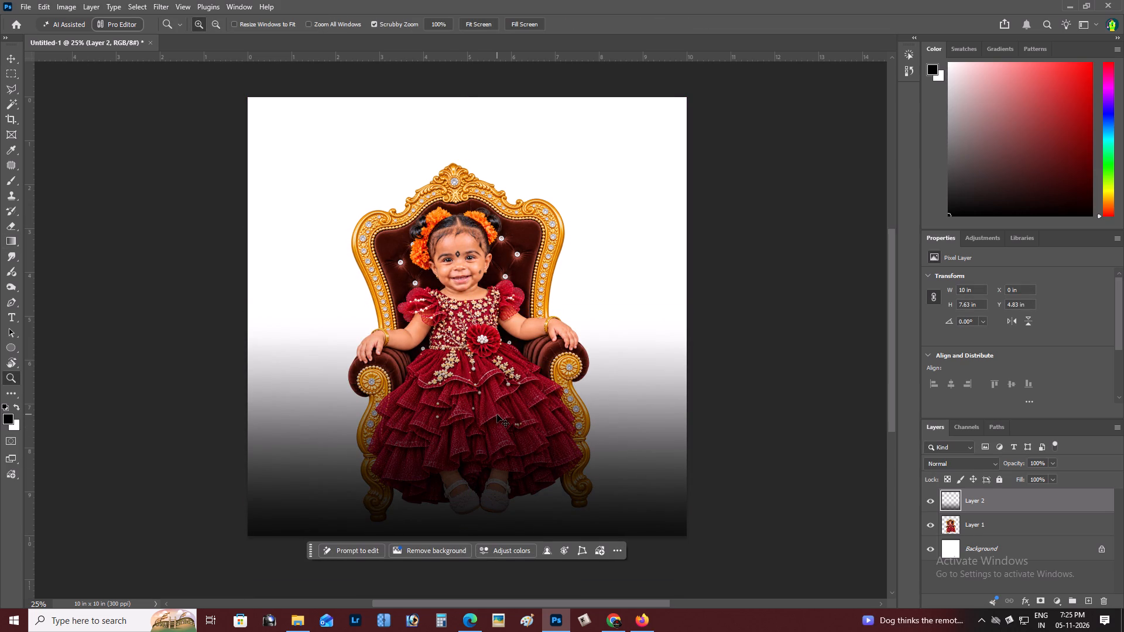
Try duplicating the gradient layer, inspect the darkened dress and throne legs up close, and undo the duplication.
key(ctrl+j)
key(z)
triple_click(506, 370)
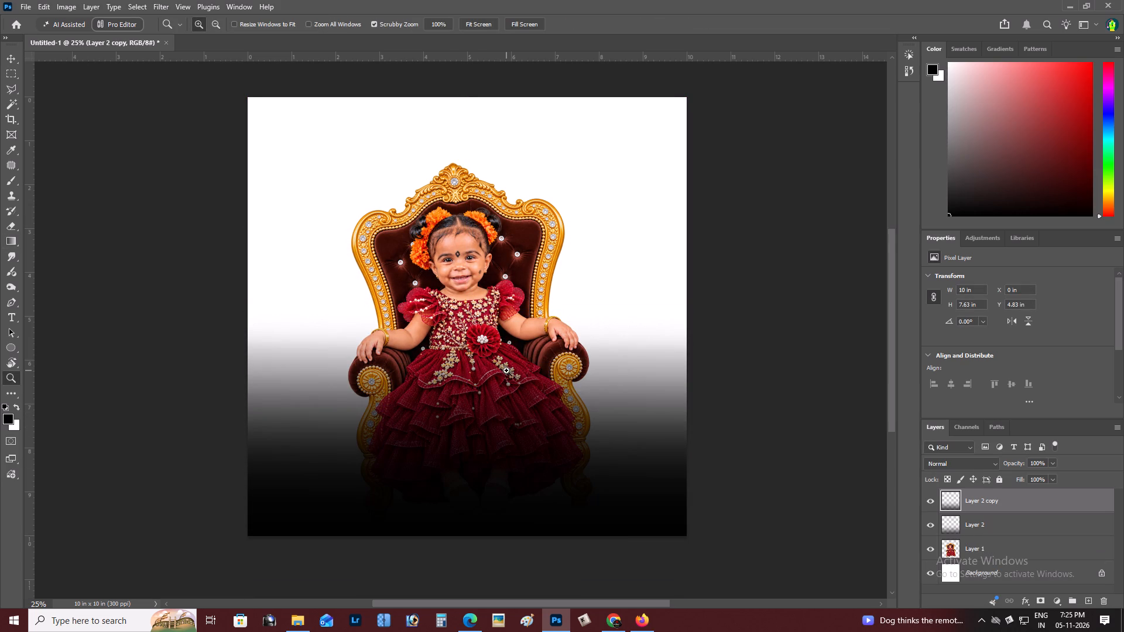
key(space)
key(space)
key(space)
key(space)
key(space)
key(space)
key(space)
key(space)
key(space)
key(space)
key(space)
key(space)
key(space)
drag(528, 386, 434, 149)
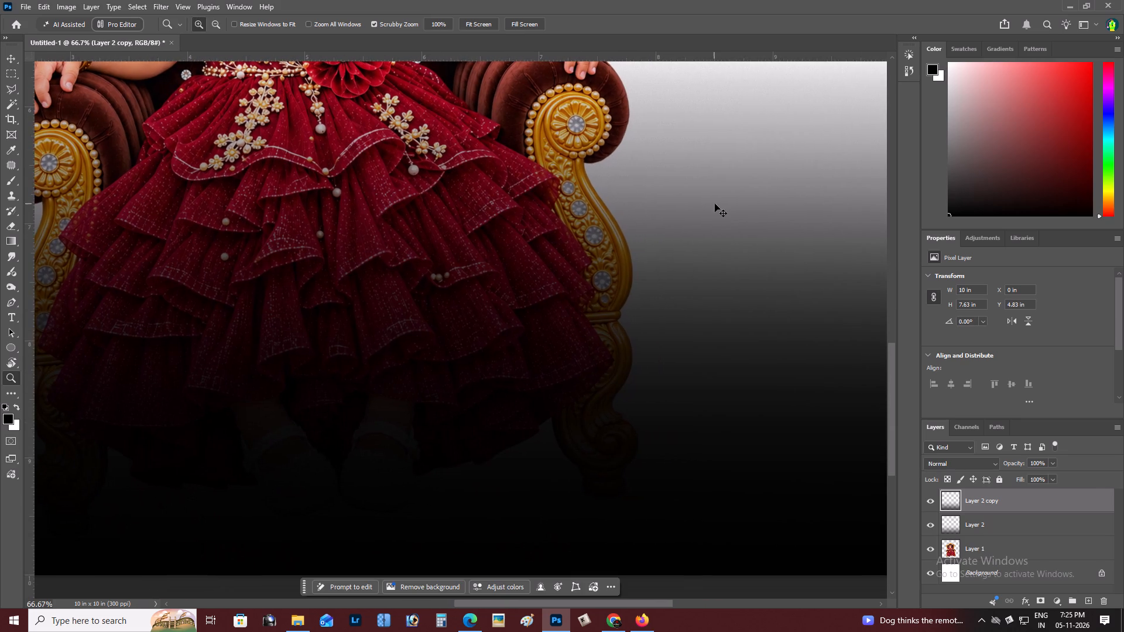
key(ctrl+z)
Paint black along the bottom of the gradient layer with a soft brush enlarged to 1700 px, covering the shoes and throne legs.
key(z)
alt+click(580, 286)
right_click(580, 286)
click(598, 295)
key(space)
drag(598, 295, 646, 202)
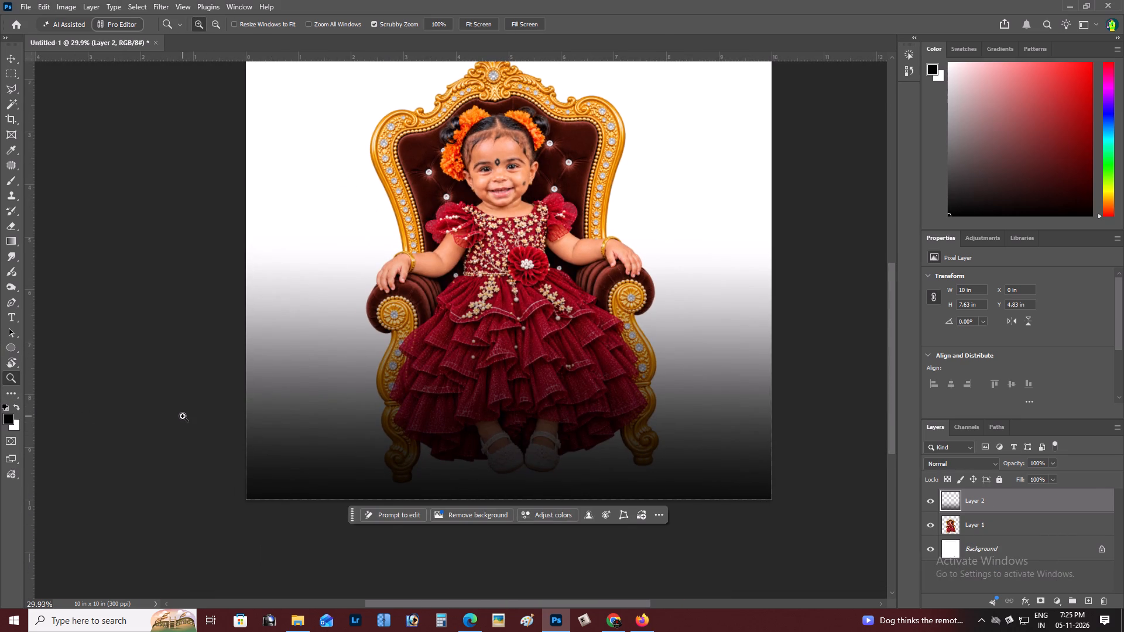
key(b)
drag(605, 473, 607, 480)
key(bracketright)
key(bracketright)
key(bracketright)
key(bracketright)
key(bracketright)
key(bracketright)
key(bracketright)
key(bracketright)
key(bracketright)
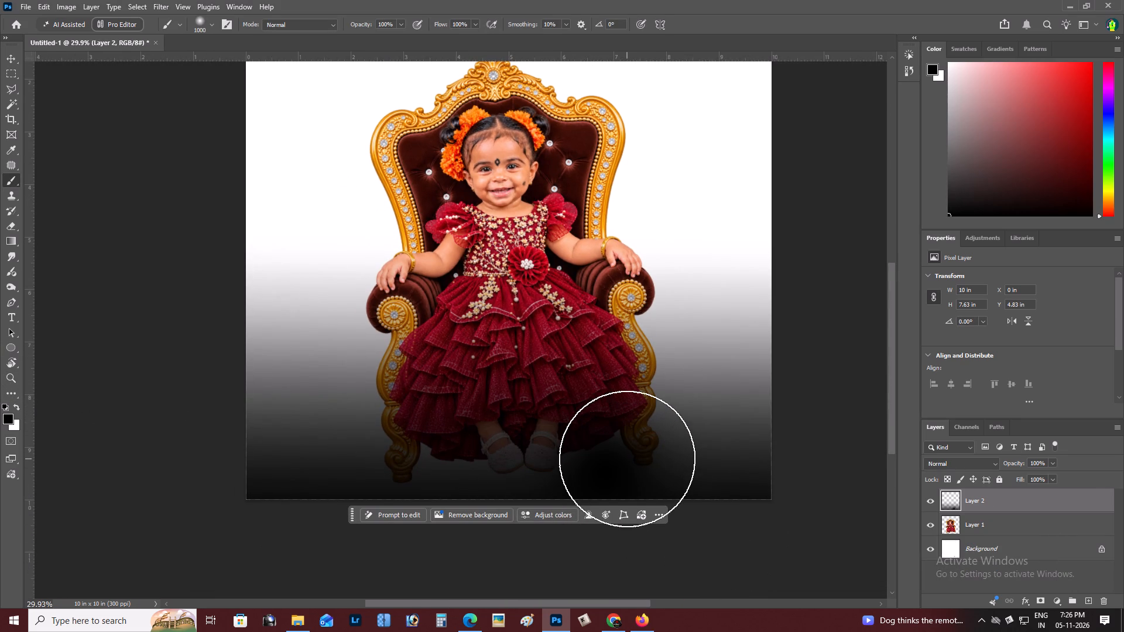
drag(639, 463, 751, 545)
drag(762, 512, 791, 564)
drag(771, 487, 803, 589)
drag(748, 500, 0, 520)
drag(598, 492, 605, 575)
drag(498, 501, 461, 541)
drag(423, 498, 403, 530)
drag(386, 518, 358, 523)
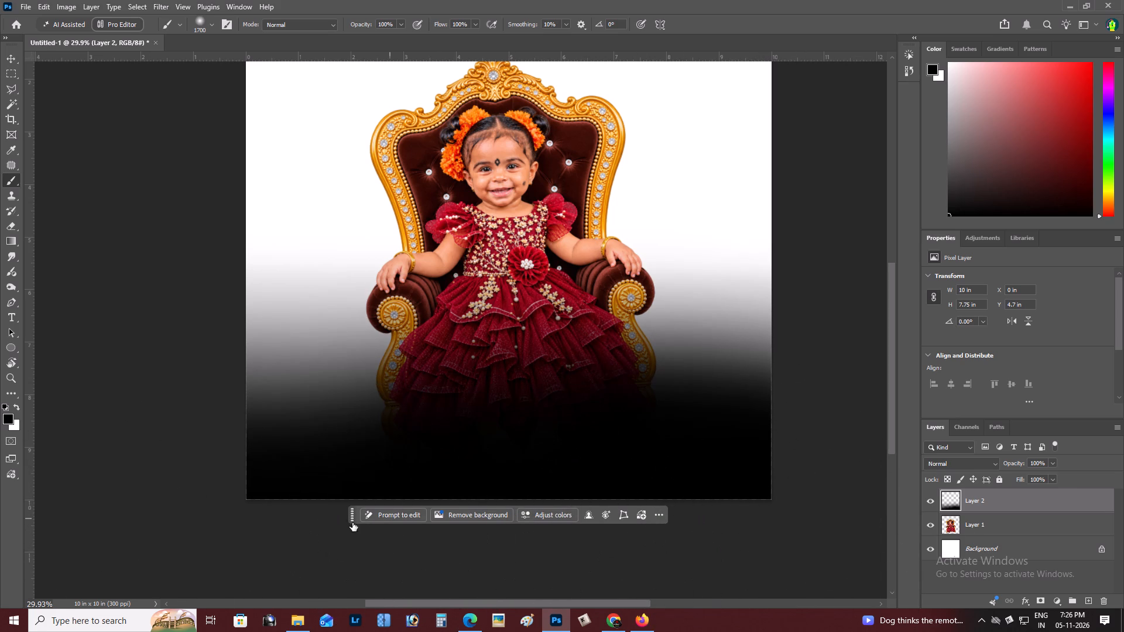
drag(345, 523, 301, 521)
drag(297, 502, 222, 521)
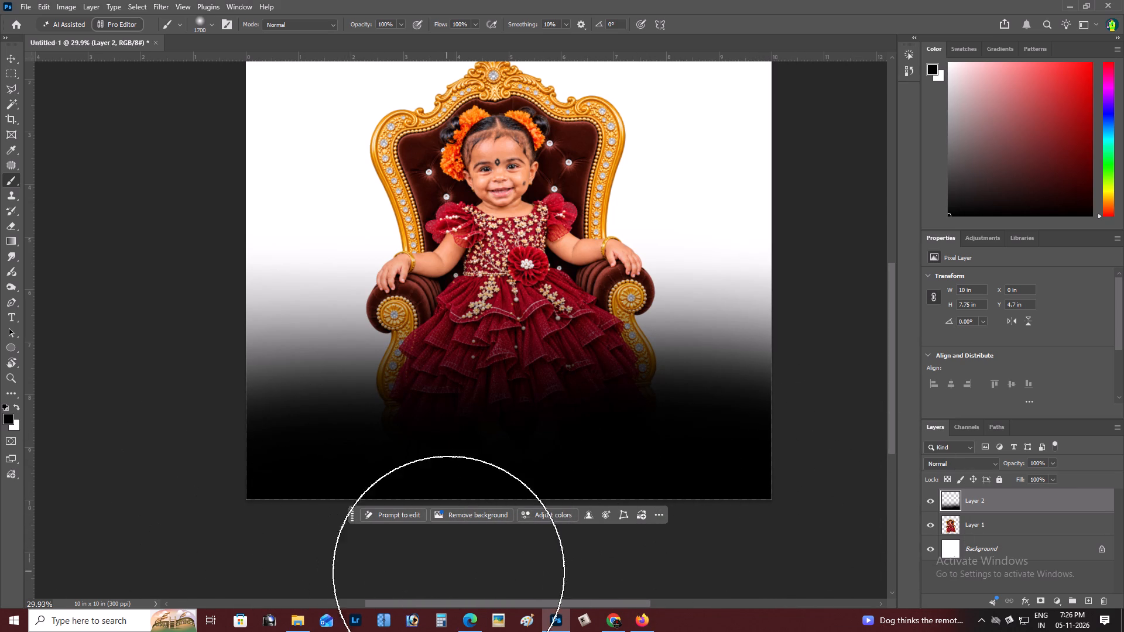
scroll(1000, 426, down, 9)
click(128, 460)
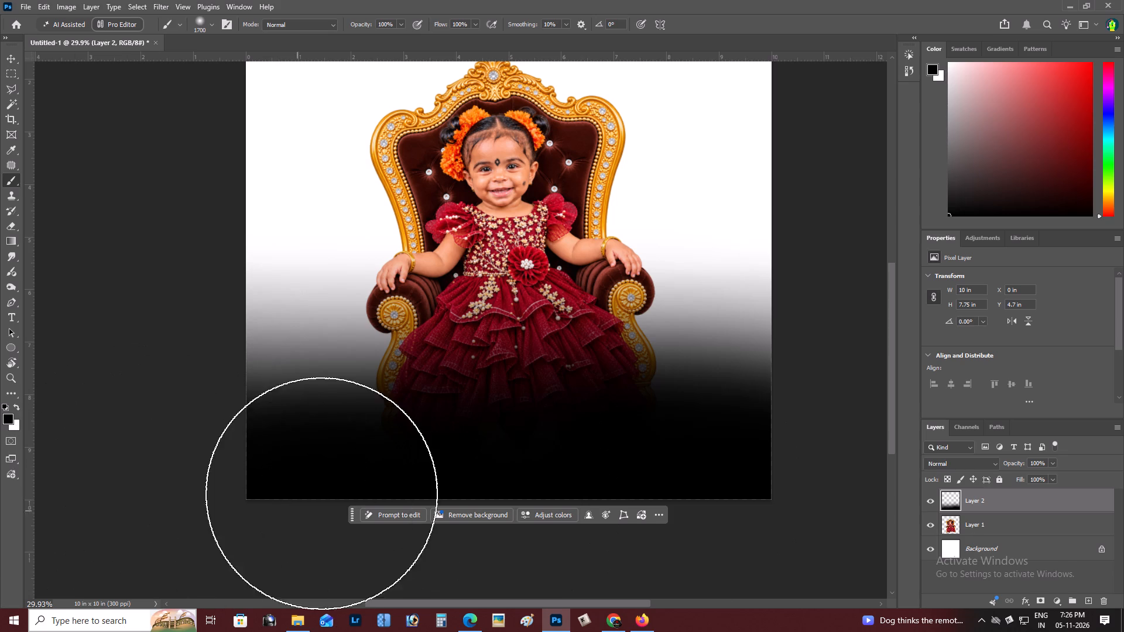
Move the floating contextual task bar off the artwork to the empty area above the canvas.
key(v)
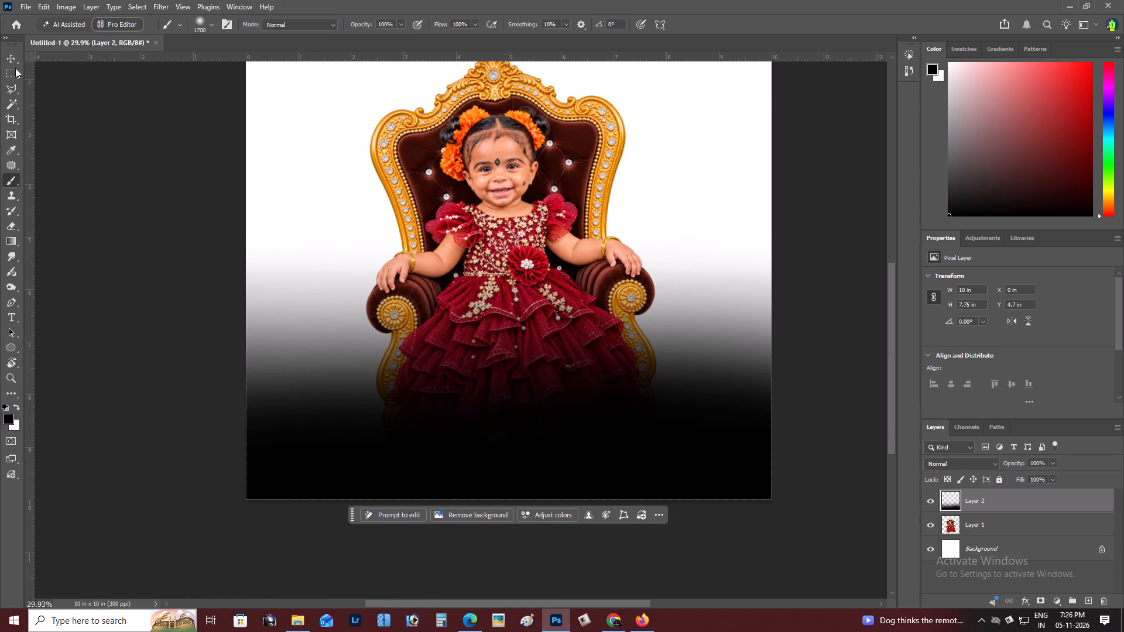
click(4, 57)
drag(351, 513, 814, 112)
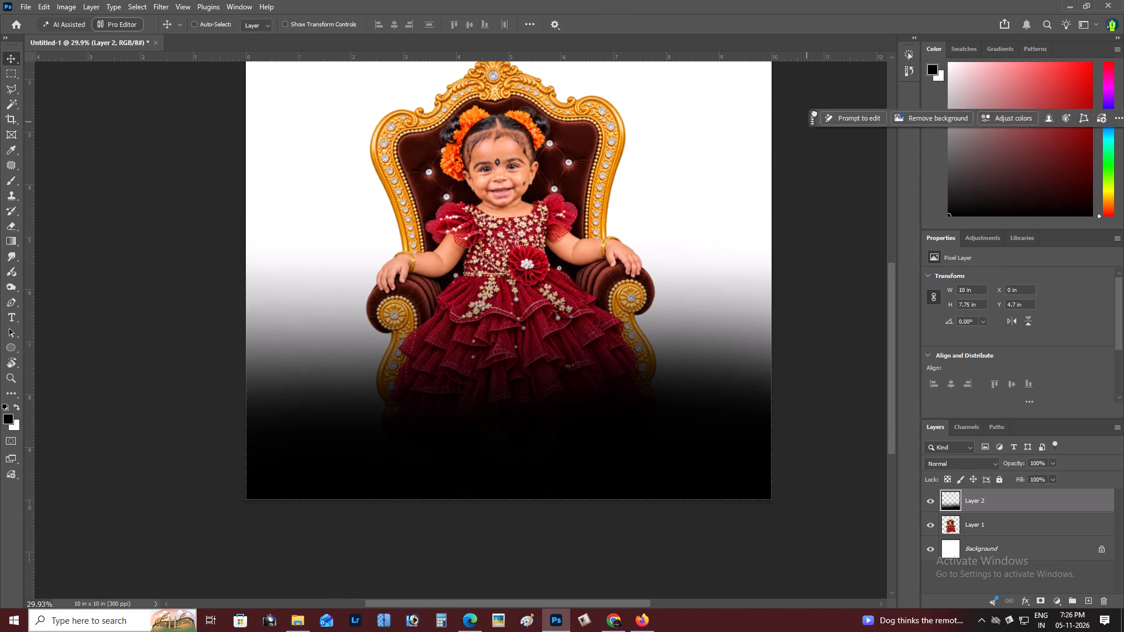
drag(814, 112, 578, 26)
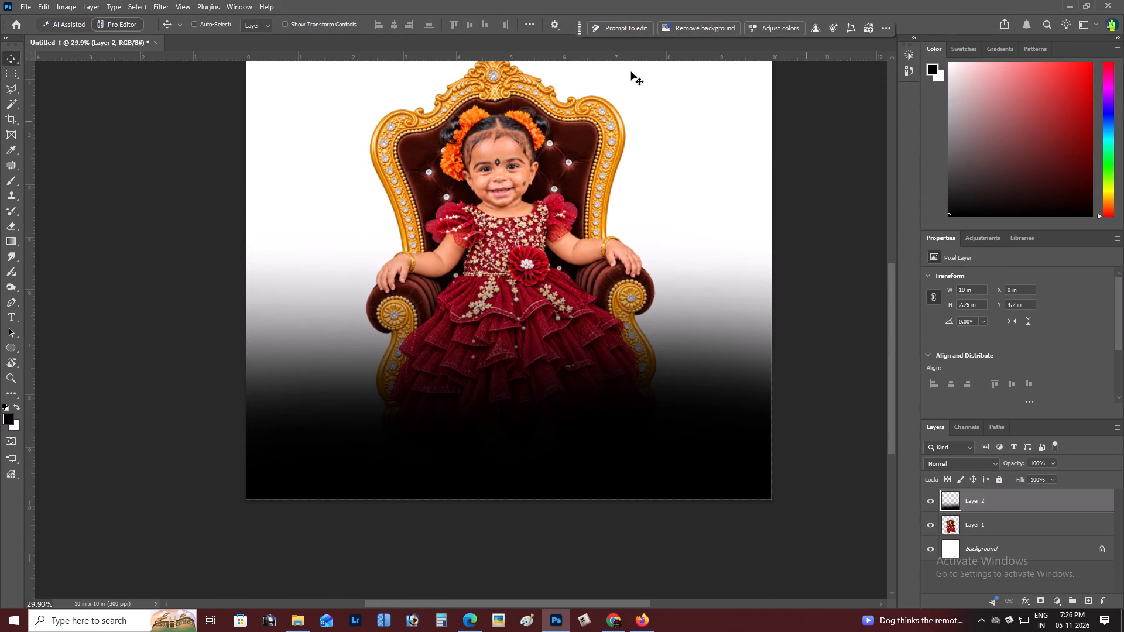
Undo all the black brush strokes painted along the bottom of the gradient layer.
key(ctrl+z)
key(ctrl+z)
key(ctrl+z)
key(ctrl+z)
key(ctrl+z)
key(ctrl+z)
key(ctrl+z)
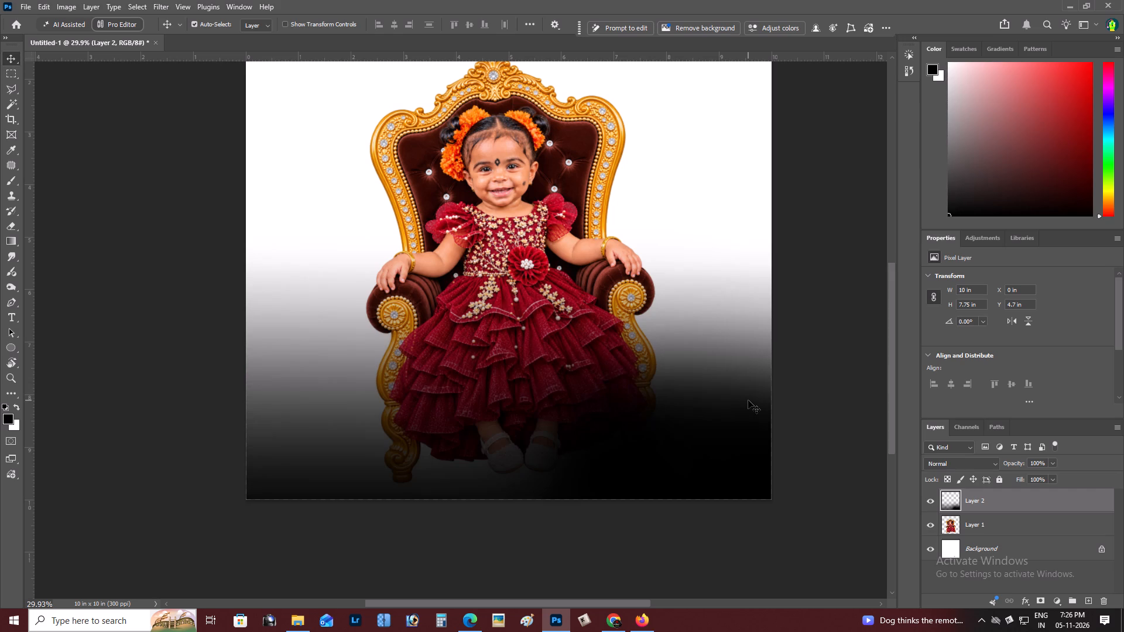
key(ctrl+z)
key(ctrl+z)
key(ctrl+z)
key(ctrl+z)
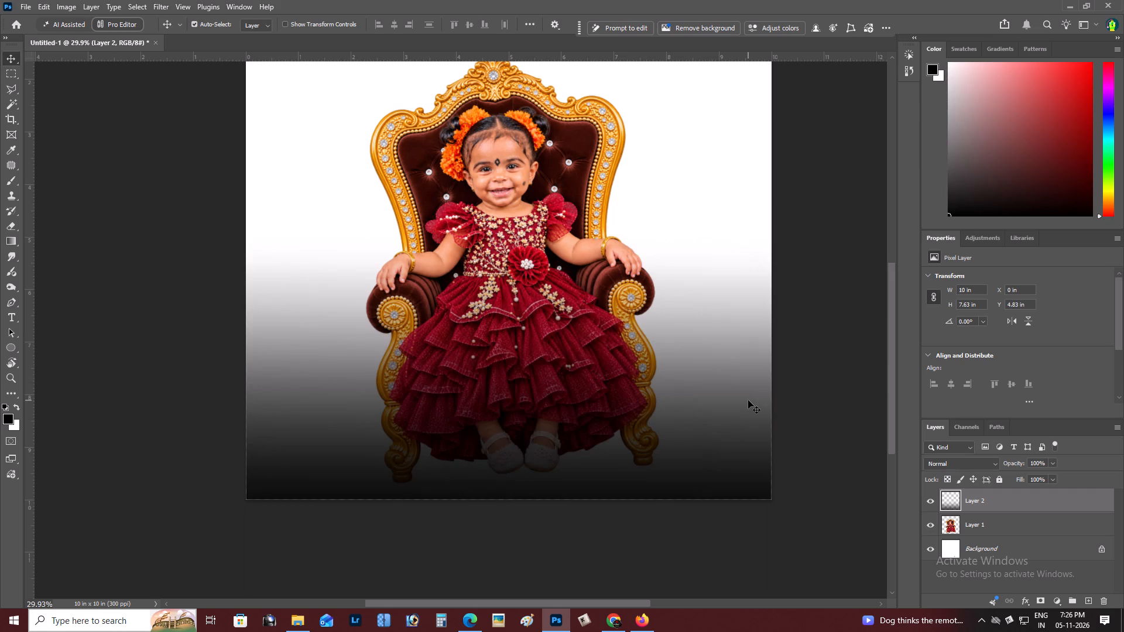
Darken the lower part of the gradient layer evenly with a soft black 3400 px brush, centring the strokes just below the canvas edge.
key(b)
scroll(318, 509, down, 11)
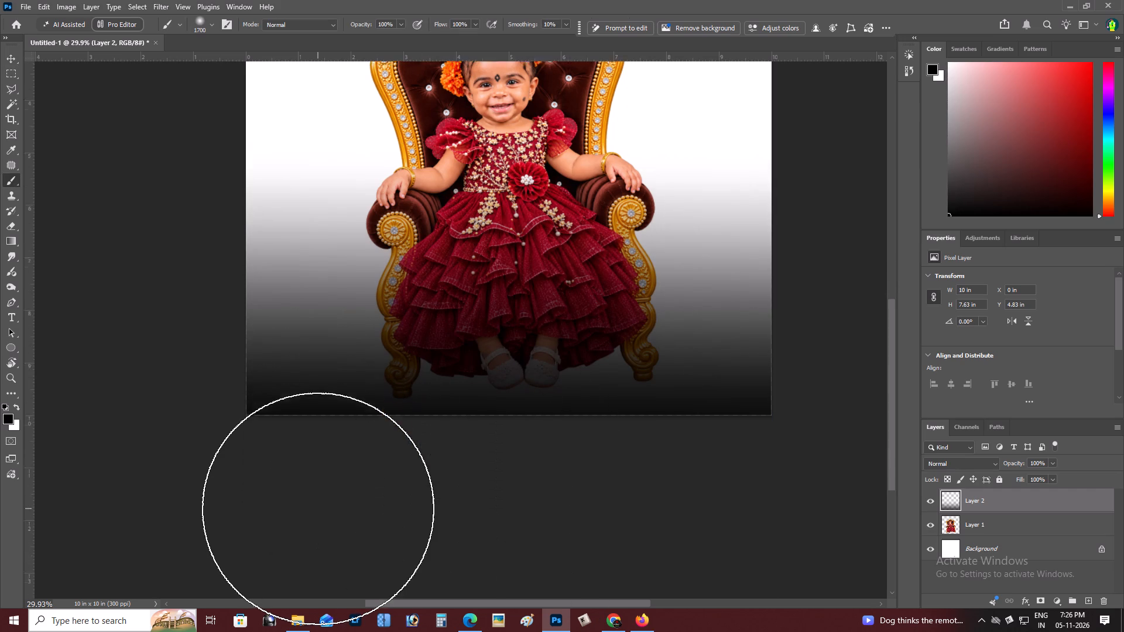
key(bracketright)
key(bracketright)
key(bracketright)
key(bracketright)
key(bracketright)
key(bracketright)
key(bracketright)
key(bracketright)
key(bracketright)
key(bracketright)
key(bracketright)
key(bracketright)
key(bracketright)
key(bracketright)
key(bracketright)
key(bracketright)
key(bracketright)
key(bracketright)
key(bracketright)
drag(269, 474, 553, 492)
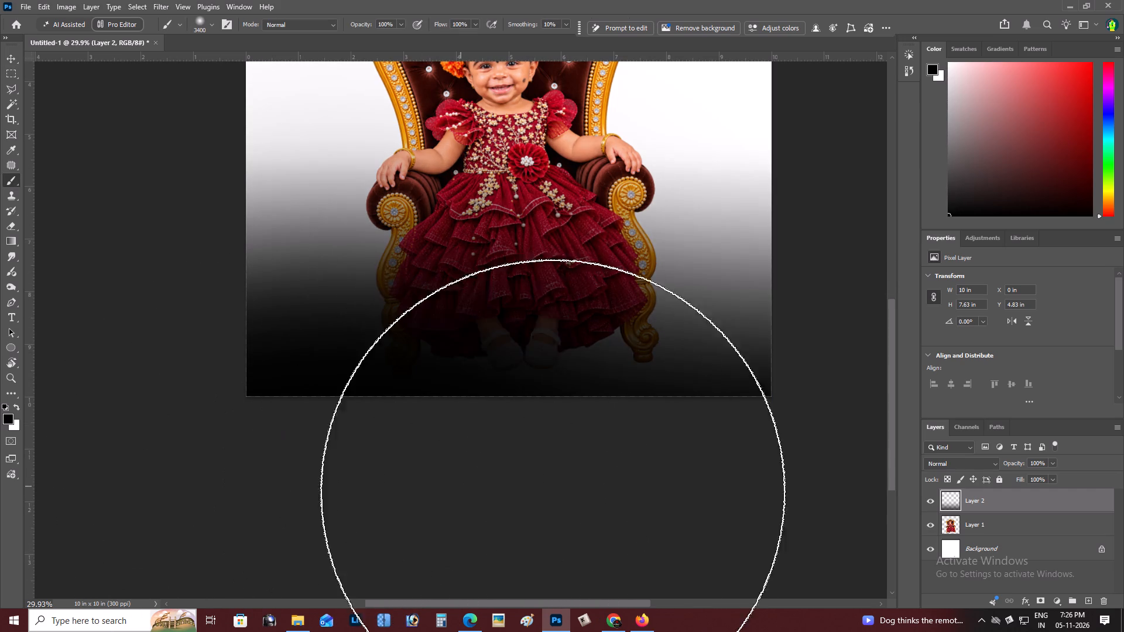
drag(553, 492, 860, 493)
scroll(456, 462, up, 1)
click(508, 518)
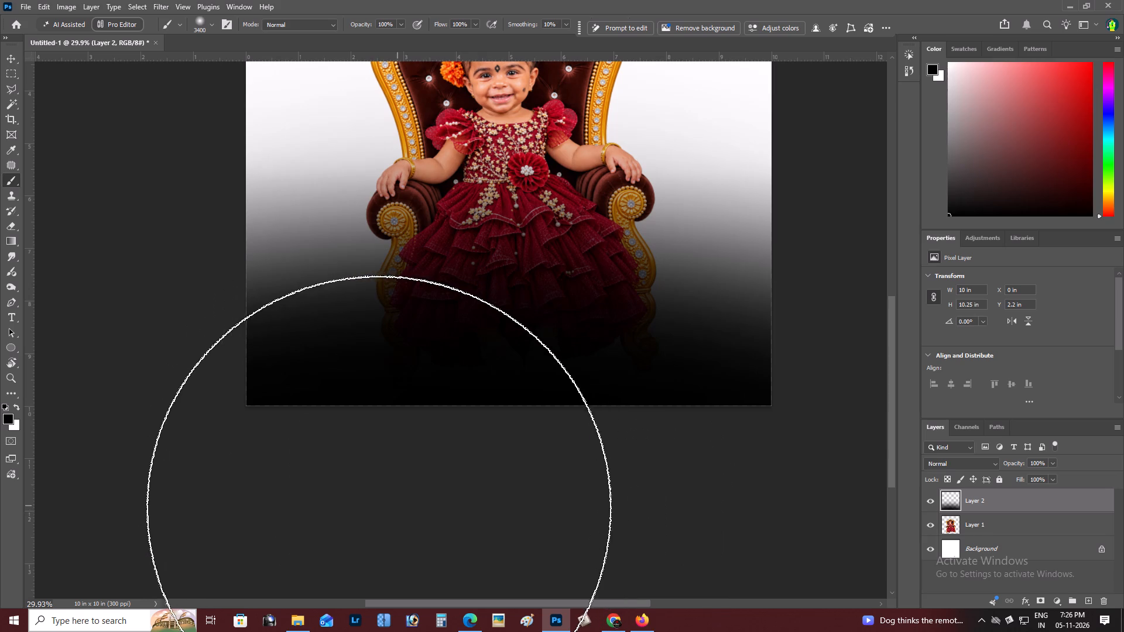
click(345, 509)
click(712, 499)
scroll(632, 456, up, 10)
scroll(617, 456, down, 1)
scroll(617, 456, up, 1)
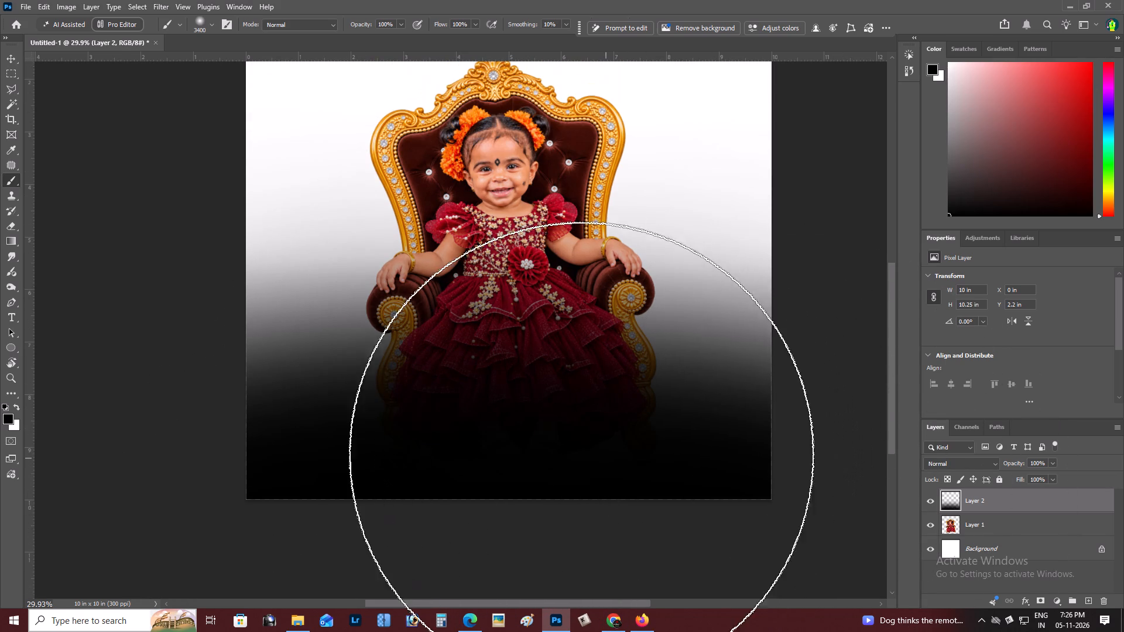
Examine how the black fade blends over the dress, throne and background across the whole poster.
key(z)
alt+click(481, 308)
right_click(484, 306)
key(space)
key(space)
key(space)
key(space)
key(space)
key(space)
key(space)
click(505, 315)
drag(505, 315, 453, 301)
key(z)
click(433, 408)
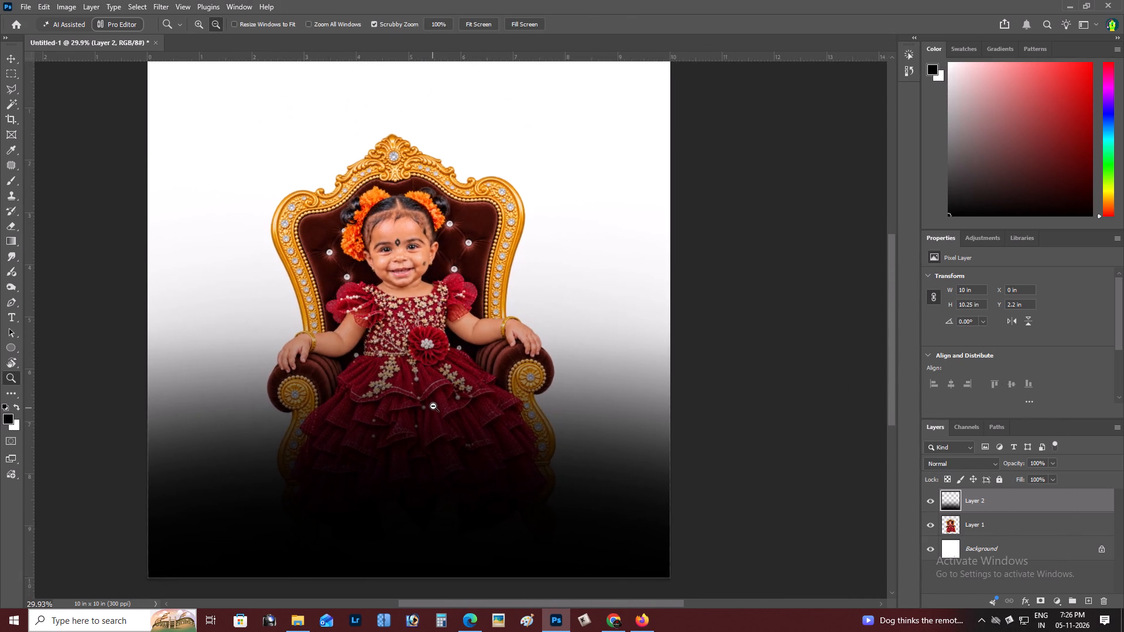
right_click(436, 403)
click(455, 405)
key(space)
drag(457, 406, 483, 418)
key(z)
alt+click(465, 392)
key(z)
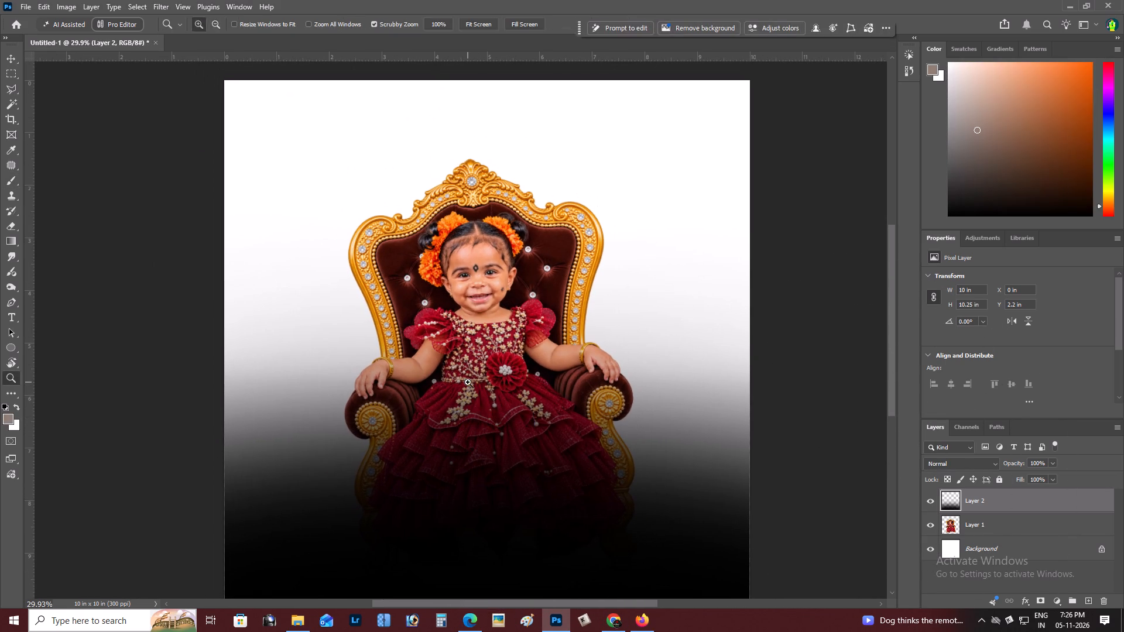
alt+click(468, 382)
right_click(468, 382)
click(488, 389)
Select the baby-and-throne layer, try shifting it up and left to about X 1.44 in, Y 1.18 in, and undo the move.
key(v)
right_click(468, 207)
click(477, 209)
drag(472, 208, 444, 193)
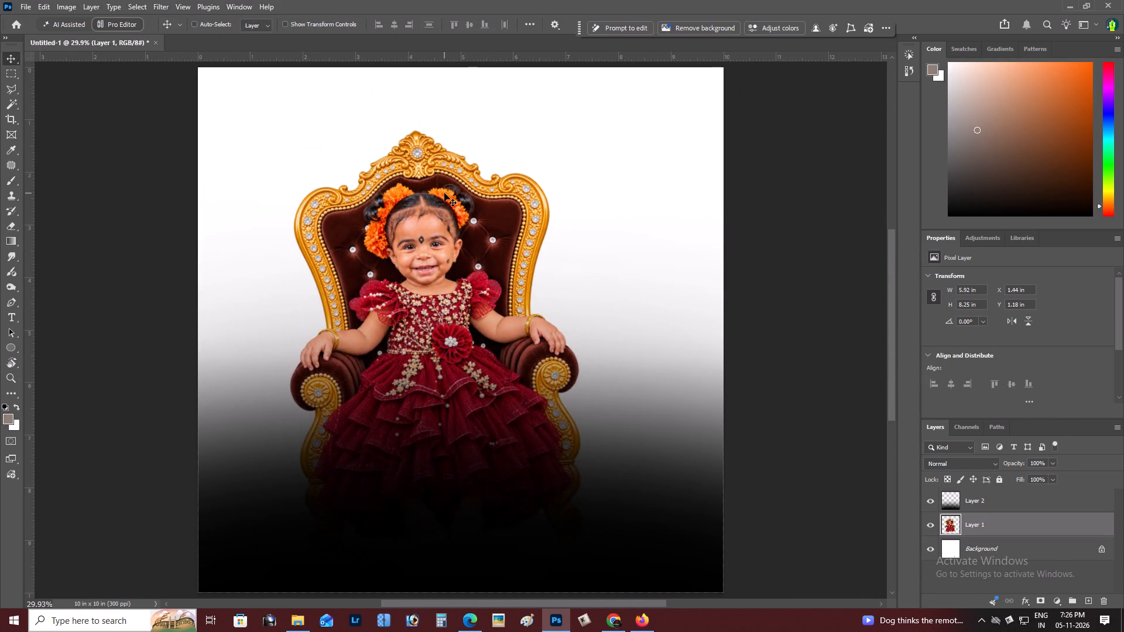
key(ctrl+z)
Scale the baby-and-throne layer proportionally to about 97% and rotate it slightly counter-clockwise by about 0.7°.
key(z)
alt+click(454, 212)
right_click(454, 212)
double_click(461, 216)
key(space)
drag(492, 239, 499, 243)
key(z)
double_click(507, 240)
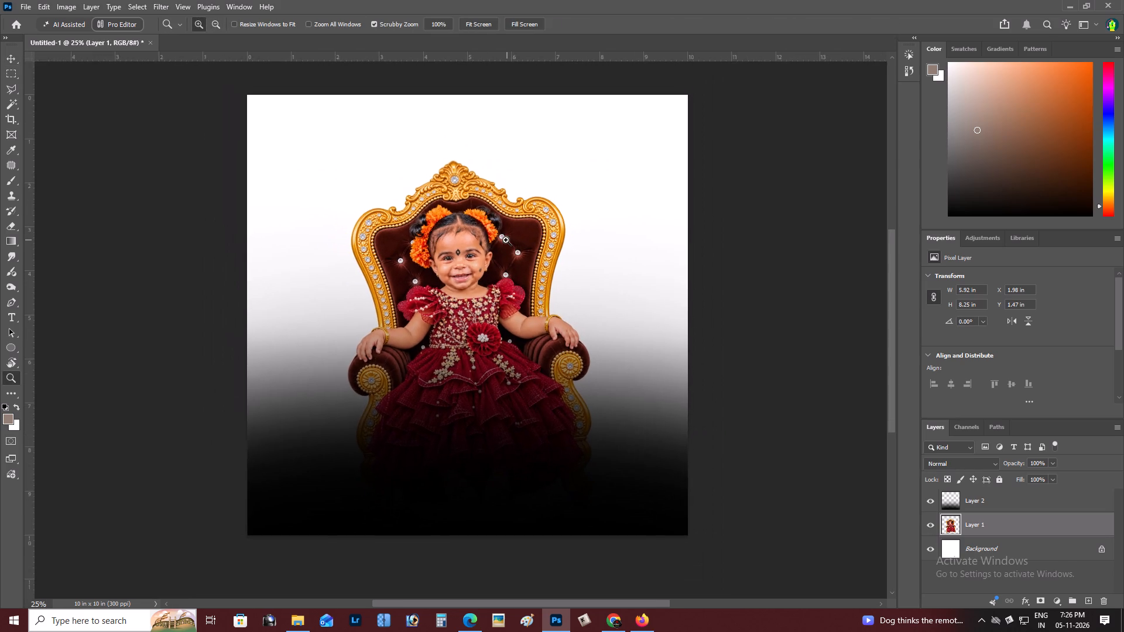
key(space)
key(space)
drag(506, 240, 527, 246)
click(474, 259)
key(z)
click(481, 256)
key(space)
drag(498, 273, 469, 288)
alt+click(448, 292)
right_click(466, 294)
double_click(481, 303)
key(space)
drag(481, 303, 476, 320)
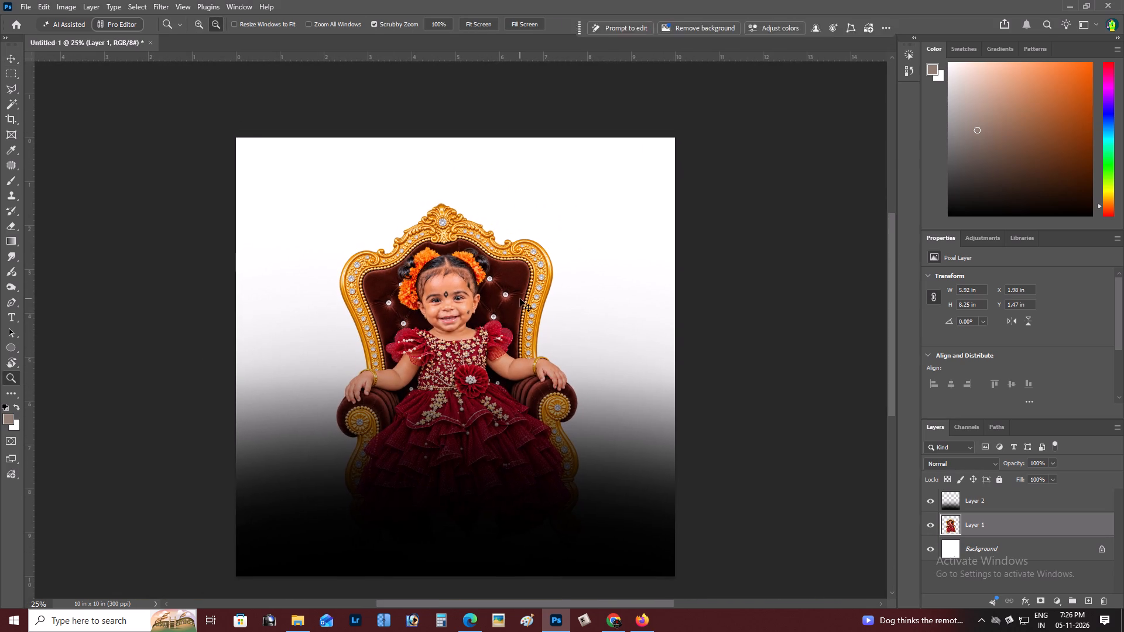
key(ctrl+t)
alt+drag(580, 201, 573, 201)
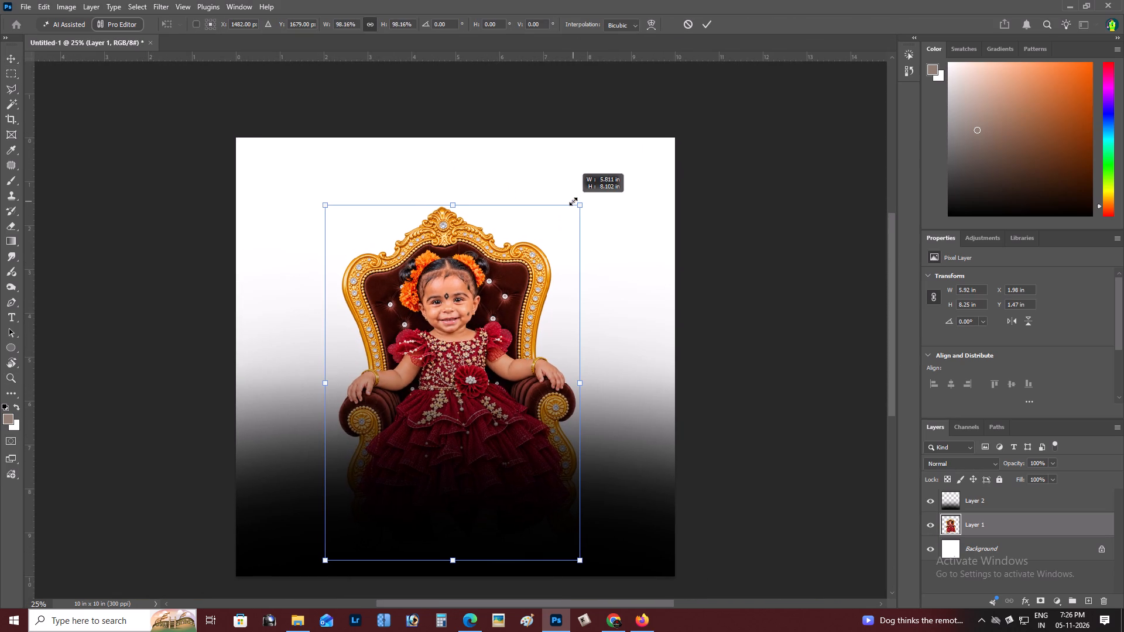
alt+drag(573, 201, 570, 202)
drag(599, 193, 598, 182)
click(598, 184)
key(ctrl+Return)
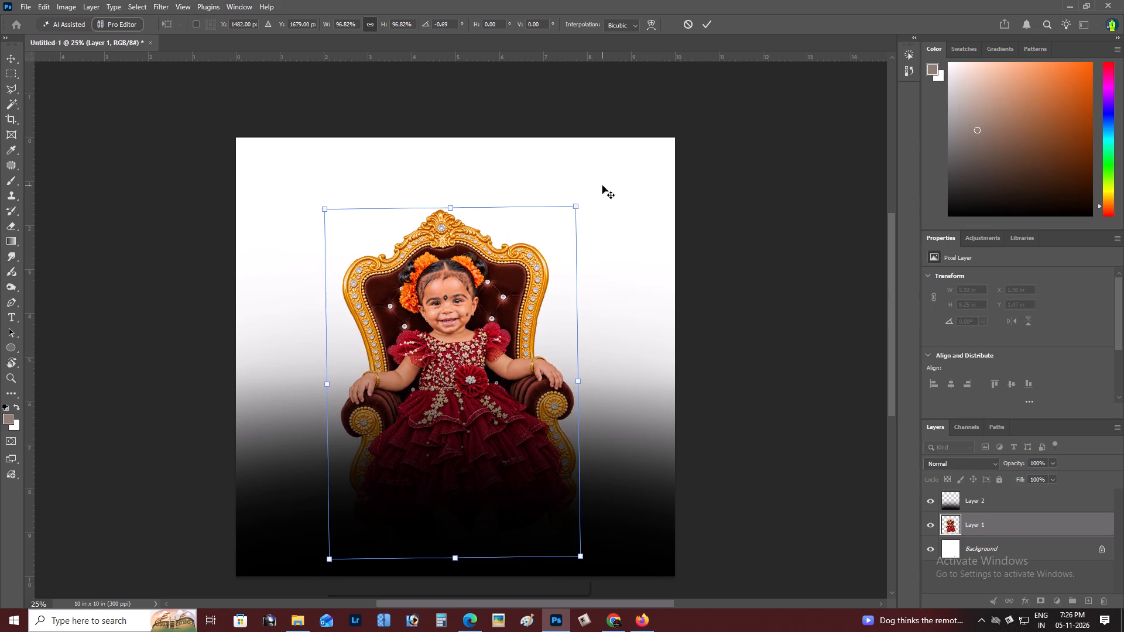
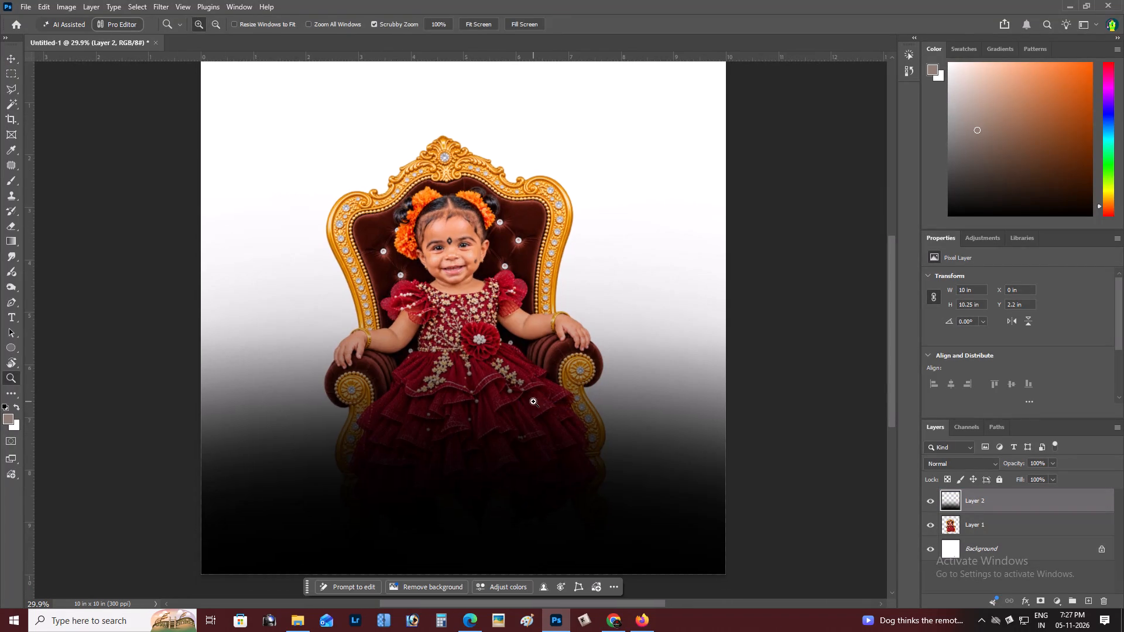
Shift the black gradient layer straight down to about Y 2.5 in so more of the dress and throne shows.
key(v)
key(shift+Down)
key(shift+Down)
key(shift+Down)
key(shift+Down)
key(shift+Down)
key(shift+Down)
key(shift+Down)
key(shift+Down)
key(shift+Down)
key(shift+Down)
key(shift+Down)
key(shift+Down)
key(shift+Down)
key(shift+Down)
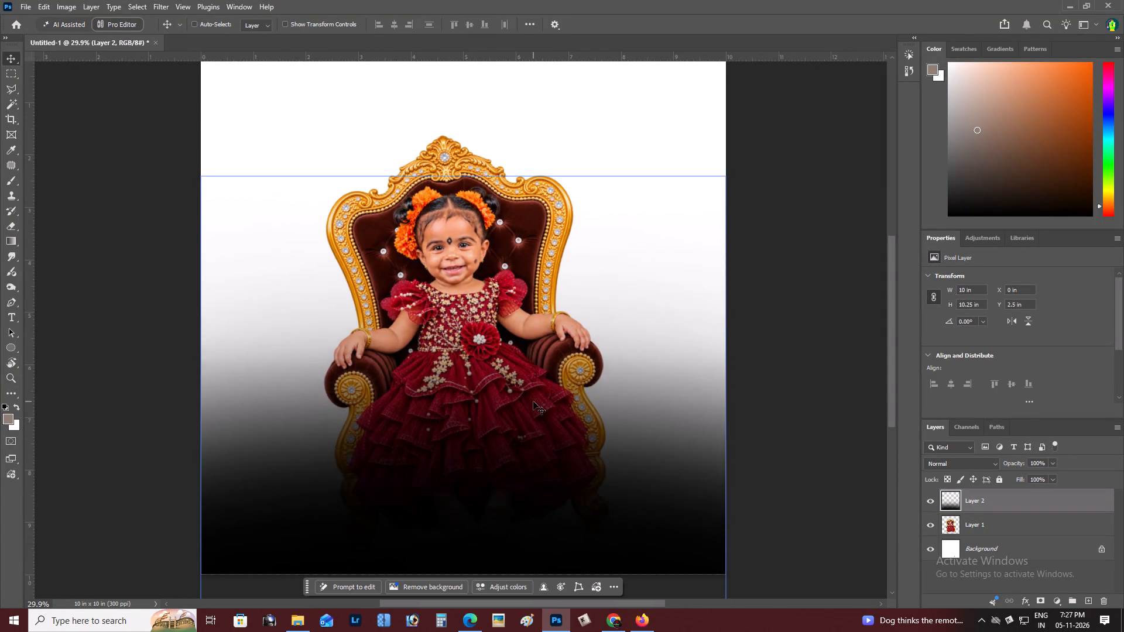
key(shift+Up)
key(shift+Up)
key(shift+Up)
key(shift+Up)
key(shift+Up)
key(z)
alt+click(533, 401)
right_click(533, 401)
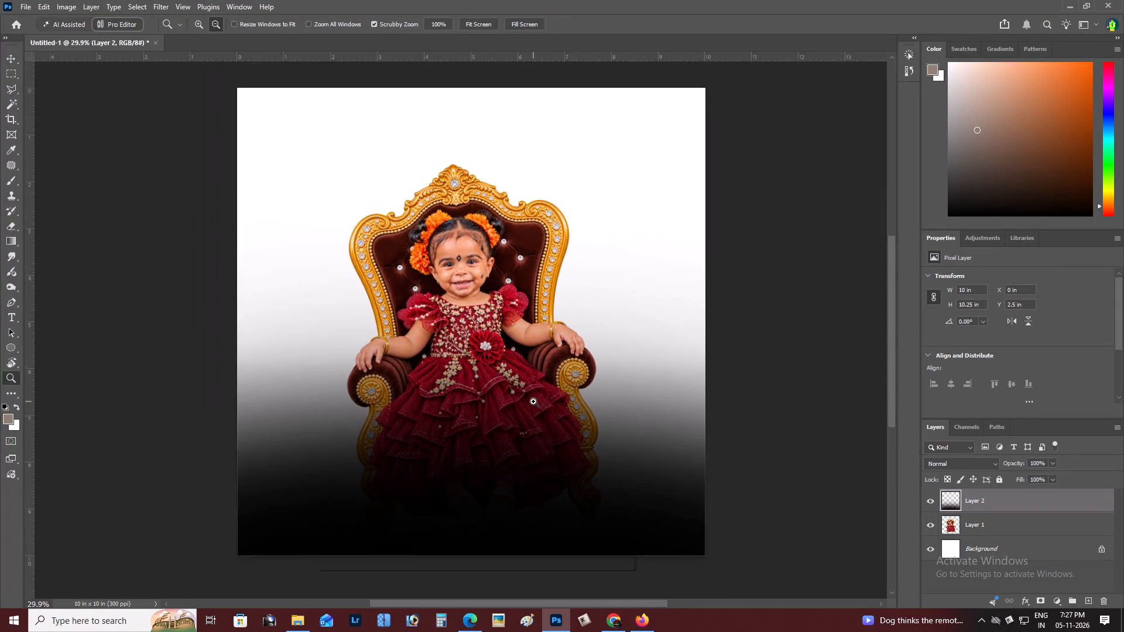
alt+double_click(557, 404)
Switch from Photoshop to another open application window.
key(alt+Tab)
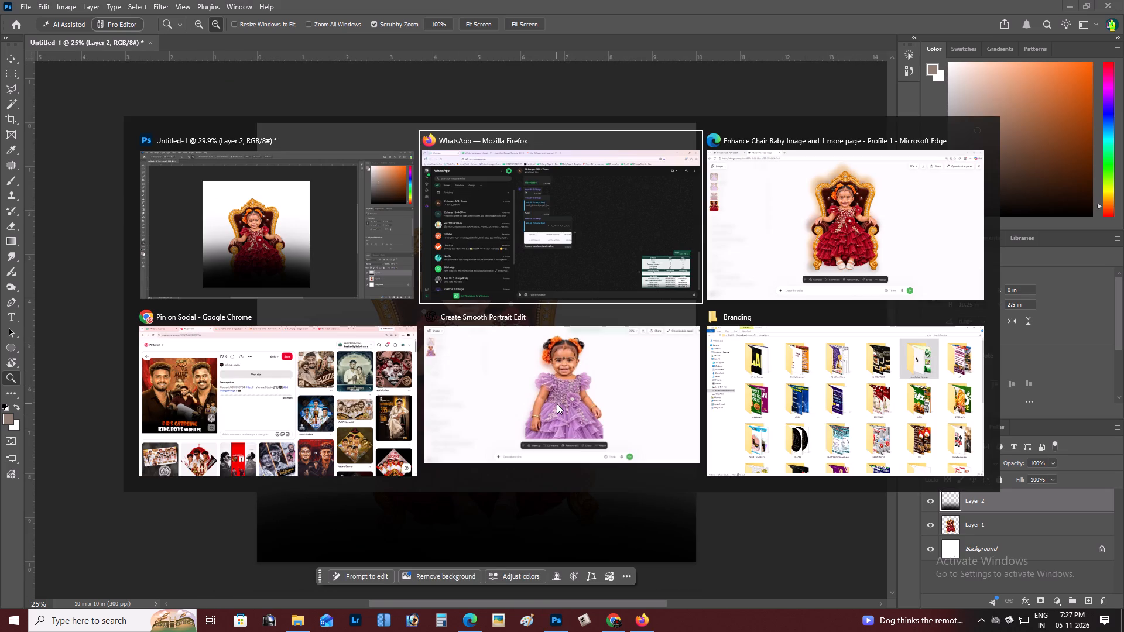
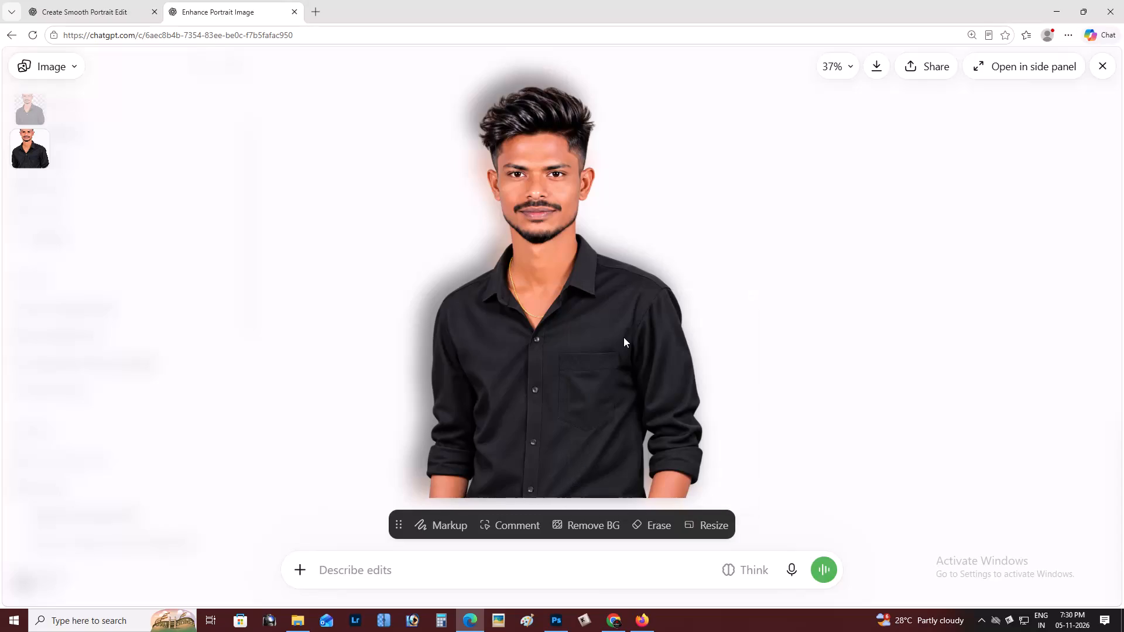
key(alt+Tab)
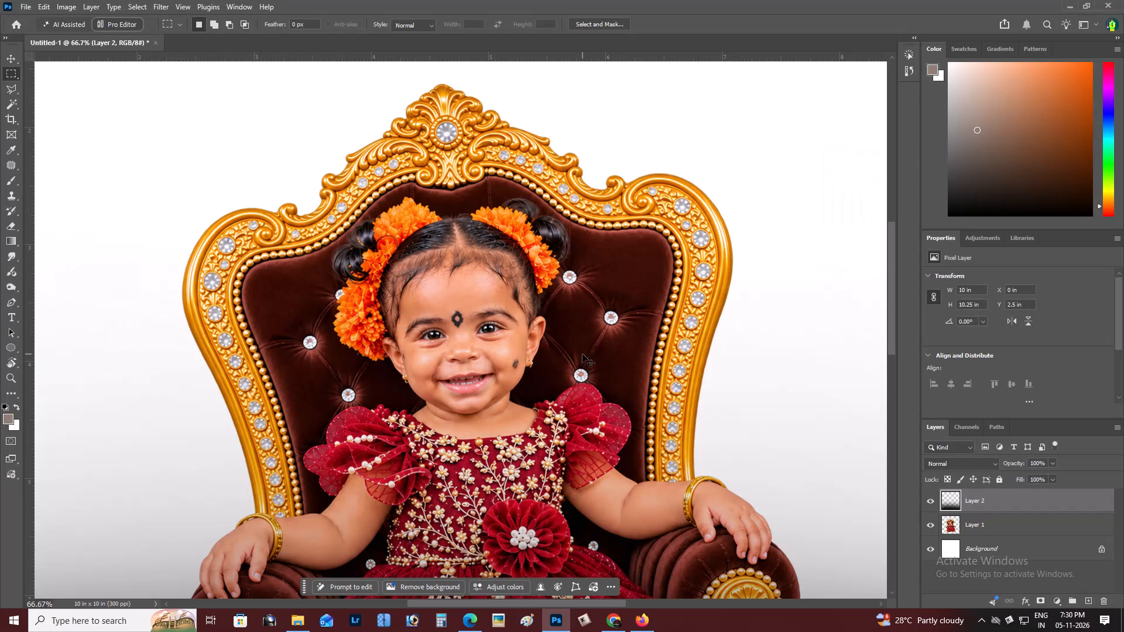
key(ctrl+v)
Move the pasted portrait to the right side of the throne and send its layer behind the baby and throne.
key(z)
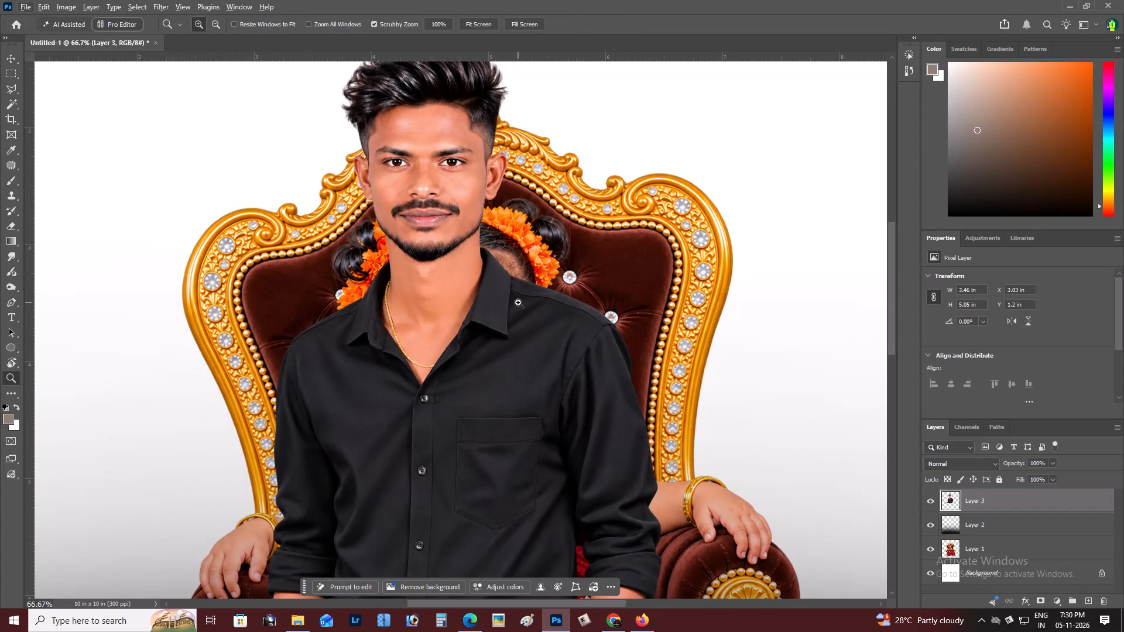
alt+click(518, 303)
right_click(521, 300)
click(554, 304)
key(space)
drag(554, 305, 536, 309)
key(v)
right_click(444, 303)
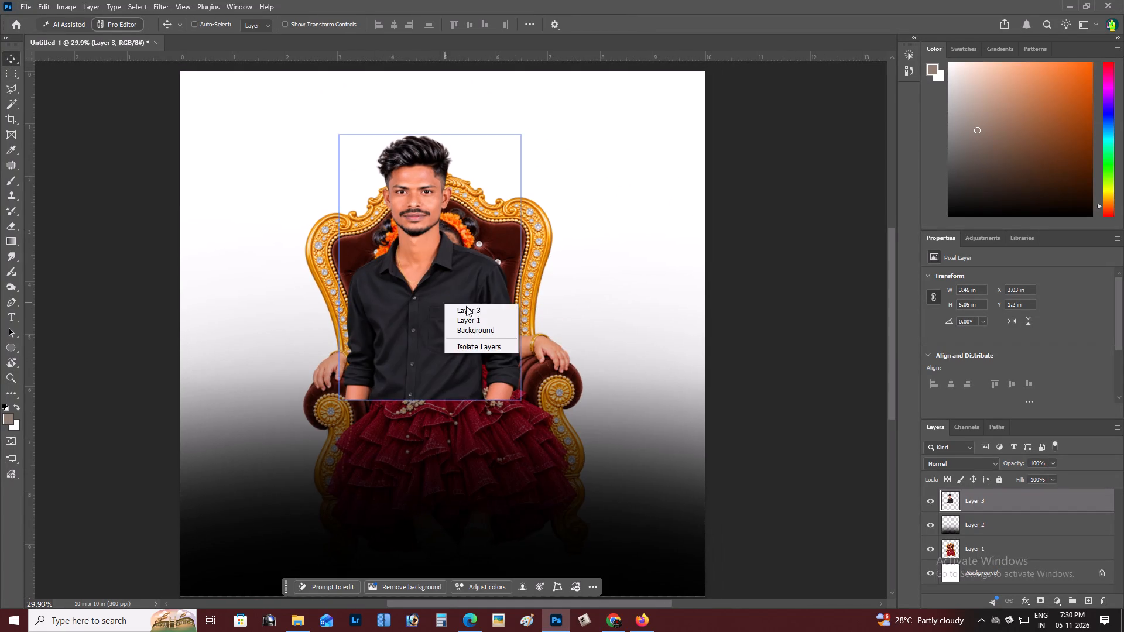
click(475, 308)
drag(476, 308, 622, 332)
key(ctrl+shift+bracketleft)
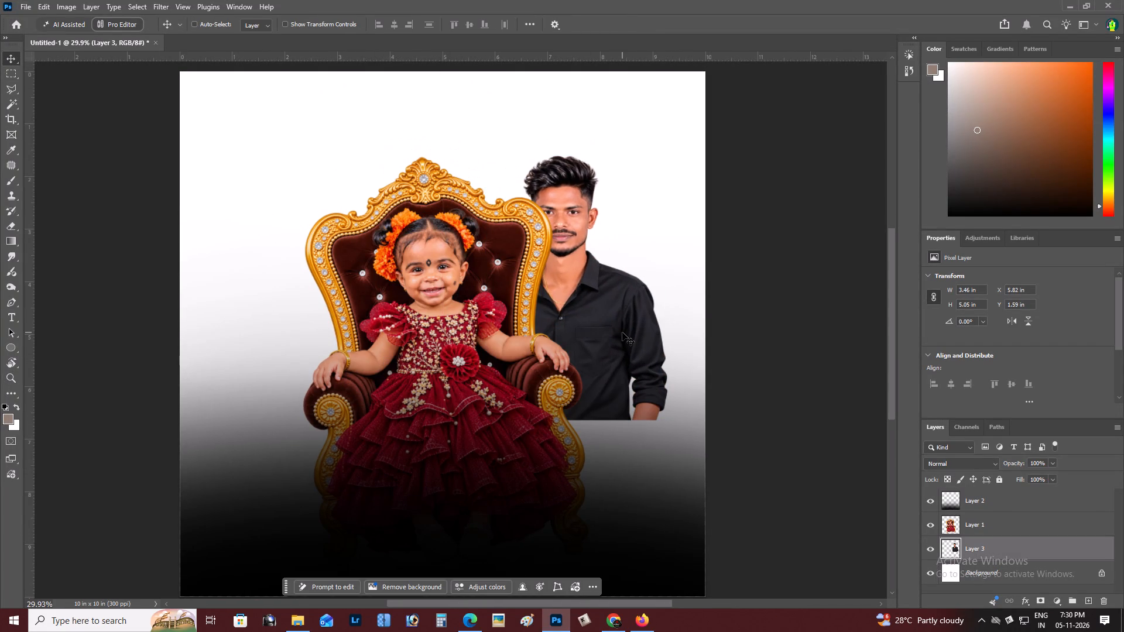
Free-transform the portrait to about 168% scale with a clockwise tilt of about 2.7°, placed behind the throne's right side.
key(ctrl+t)
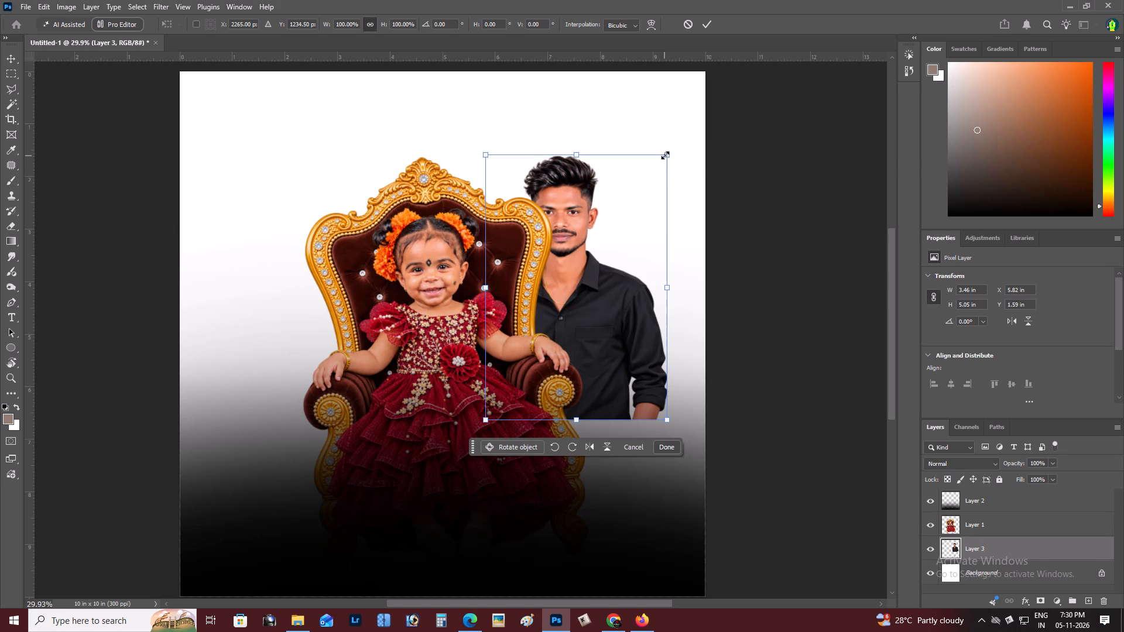
alt+drag(665, 155, 699, 129)
drag(671, 167, 720, 175)
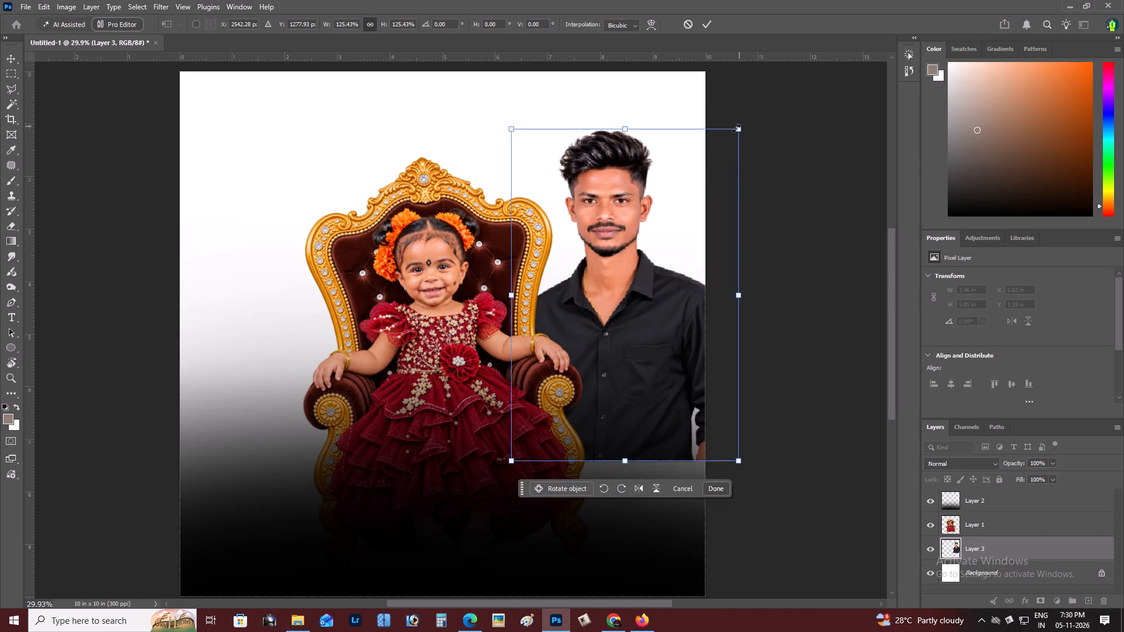
alt+drag(736, 128, 794, 112)
drag(818, 88, 838, 95)
key(space)
drag(704, 194, 697, 209)
alt+drag(771, 113, 821, 85)
drag(748, 128, 753, 160)
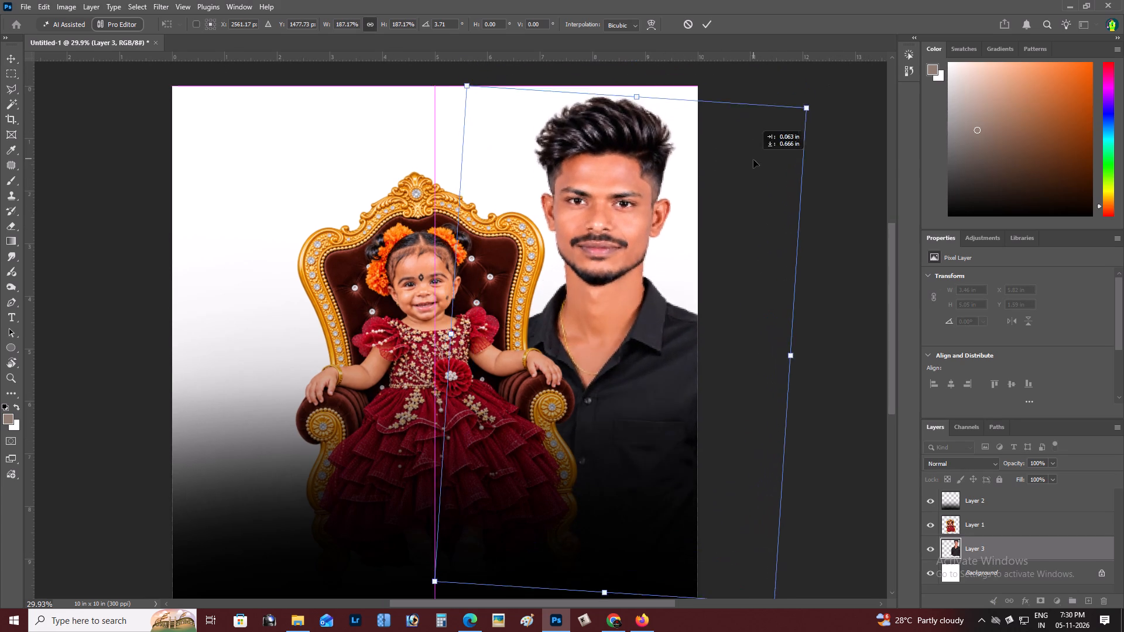
drag(753, 160, 756, 169)
drag(824, 115, 823, 108)
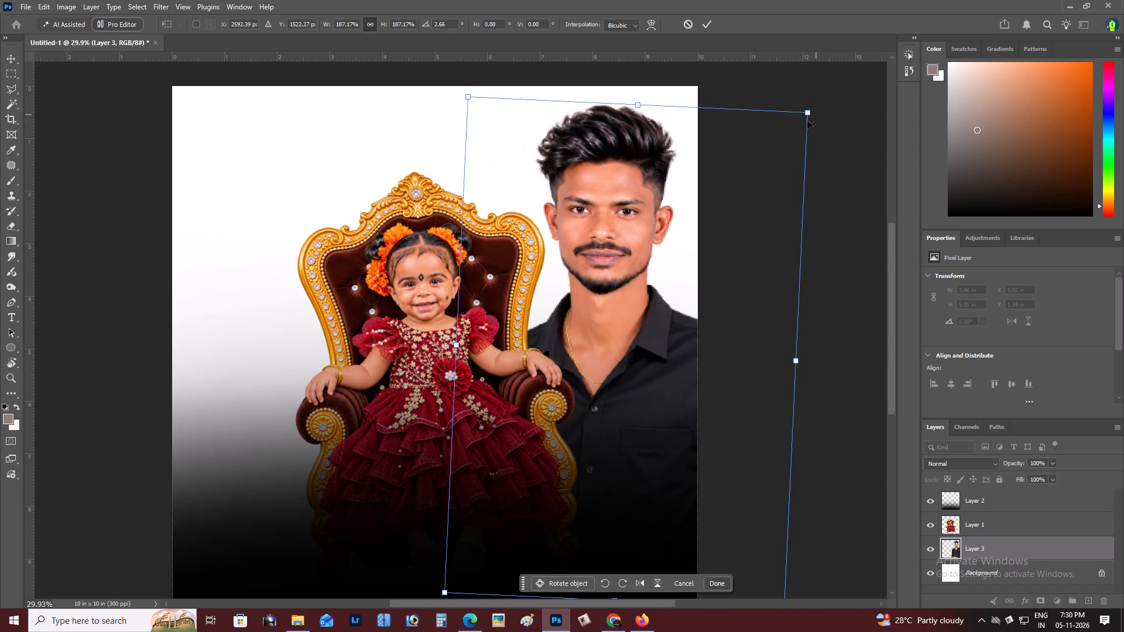
alt+drag(813, 113, 778, 124)
drag(731, 184, 715, 162)
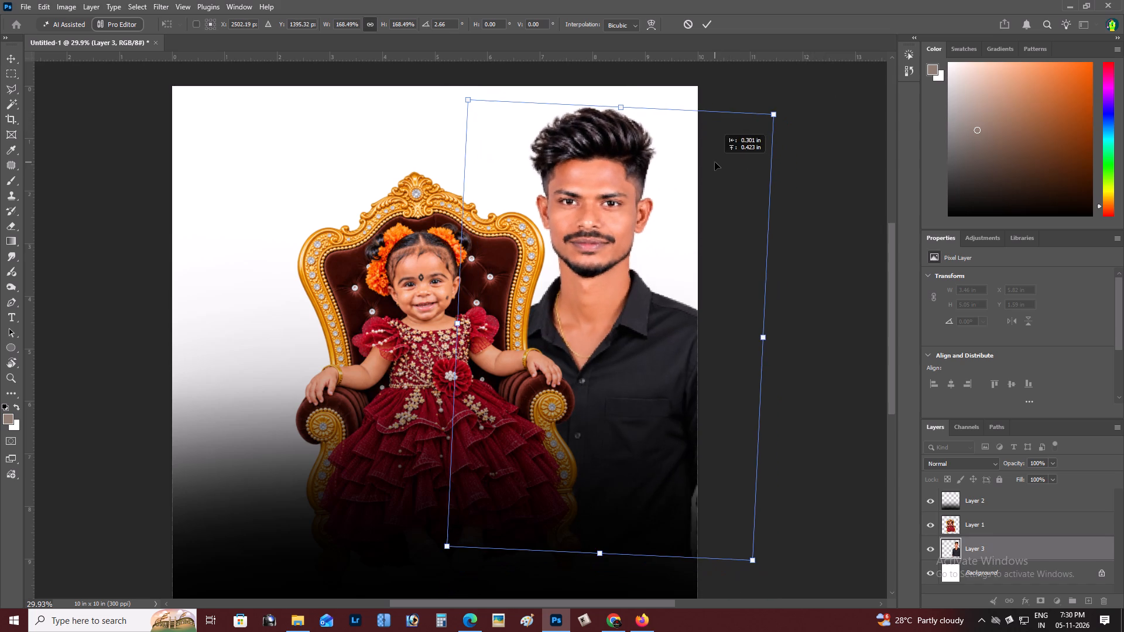
drag(715, 162, 746, 186)
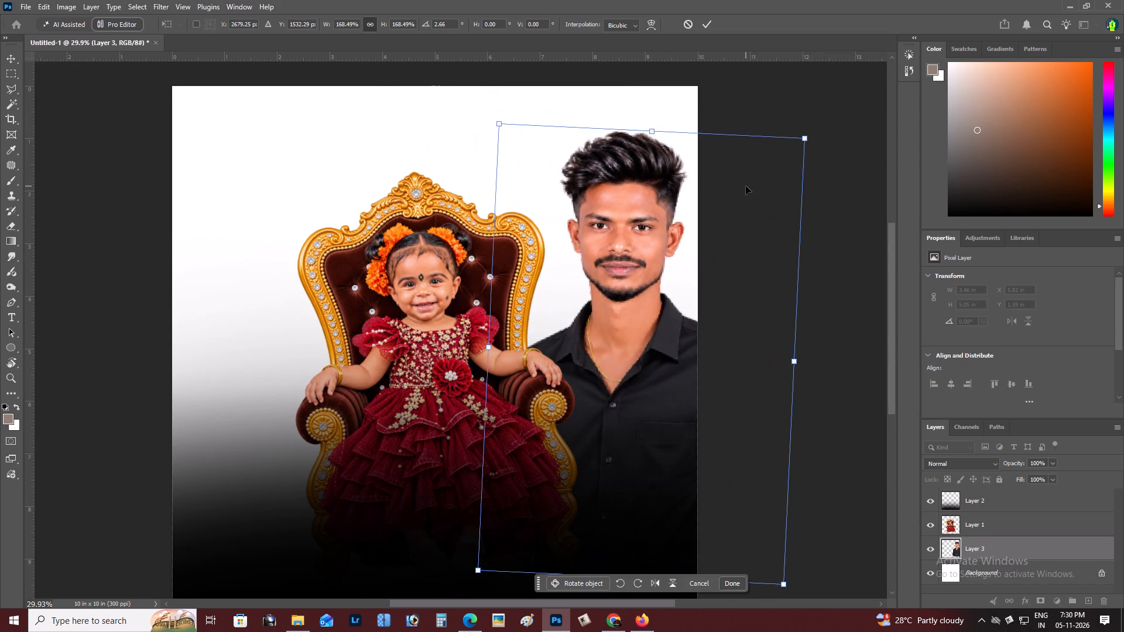
key(ctrl+Return)
Move the portrait toward the centre over the throne and bring its layer to the front.
drag(628, 209, 487, 191)
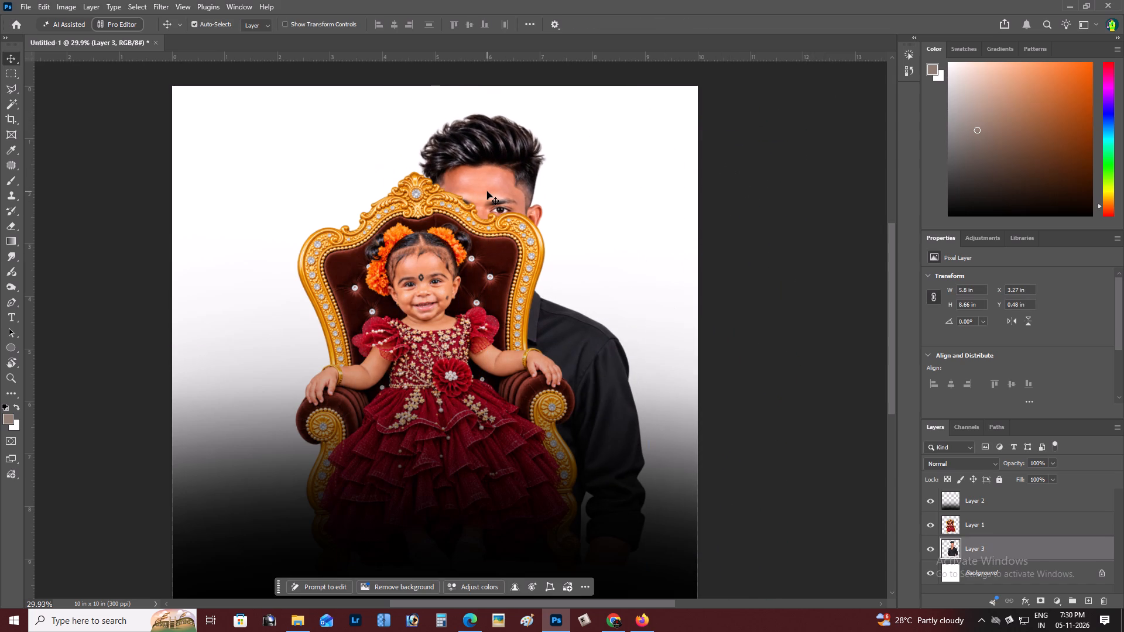
key(ctrl+shift+bracketright)
Open the portrait layer in the Topaz Adjust 5 filter and choose the Clarity preset.
key(z)
scroll(487, 191, up, 1)
double_click(487, 191)
click(474, 233)
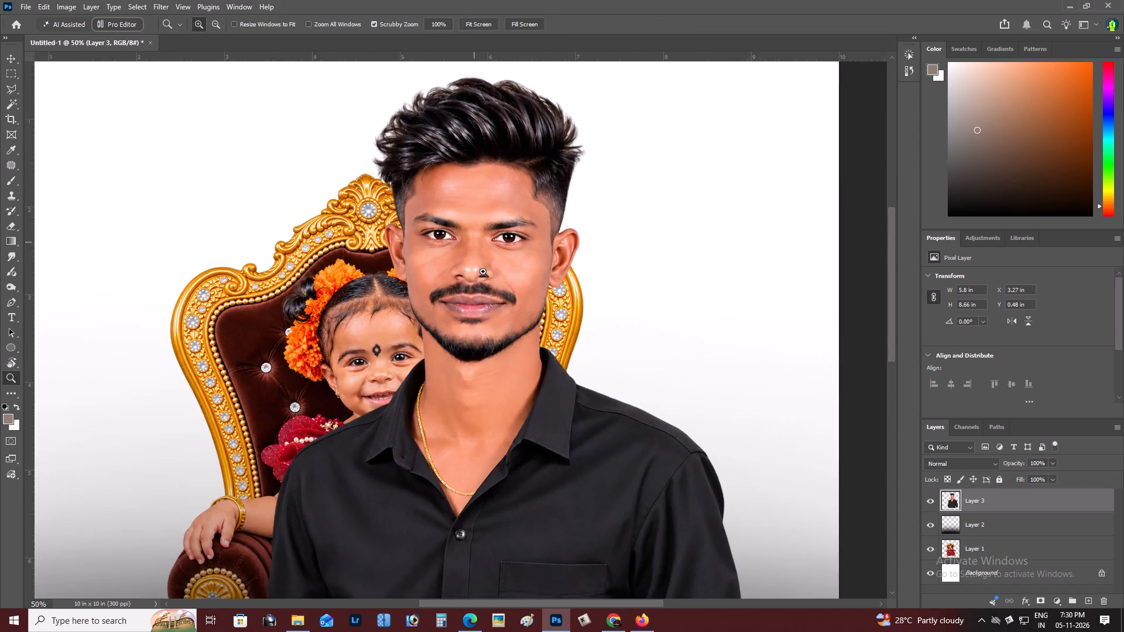
key(space)
key(space)
key(space)
key(space)
key(space)
key(space)
key(space)
key(space)
drag(485, 282, 495, 308)
click(156, 0)
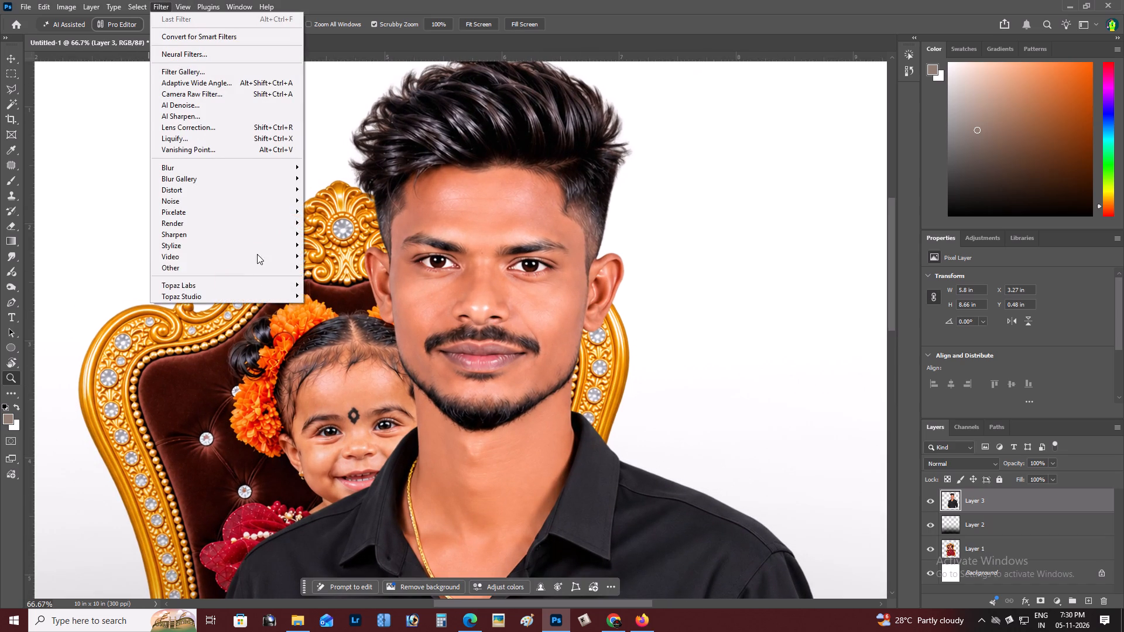
click(306, 283)
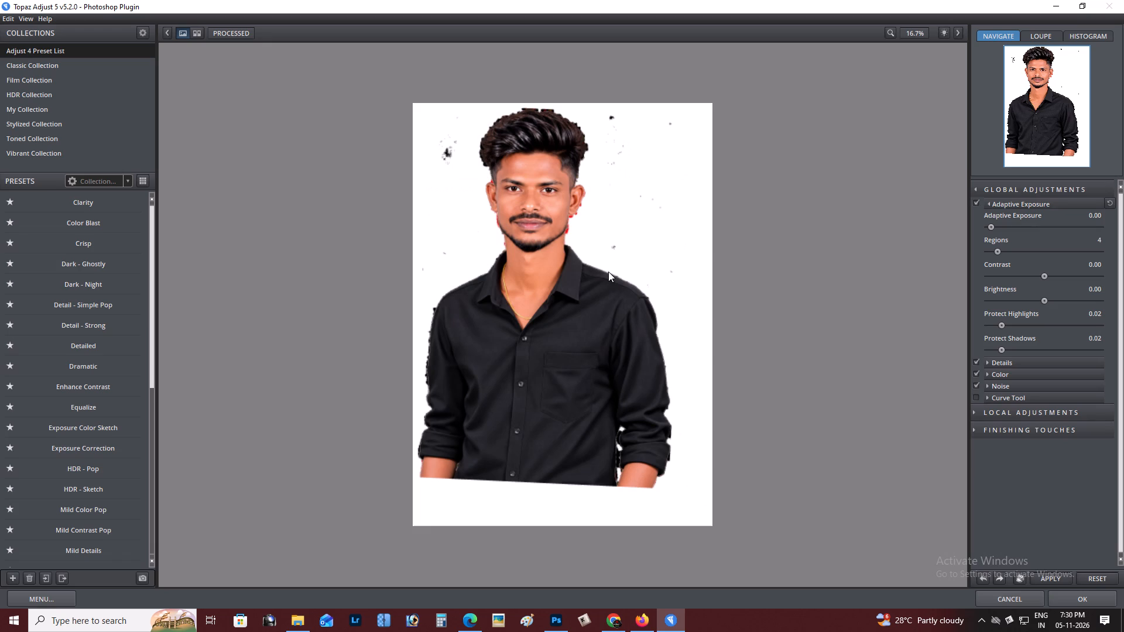
click(72, 203)
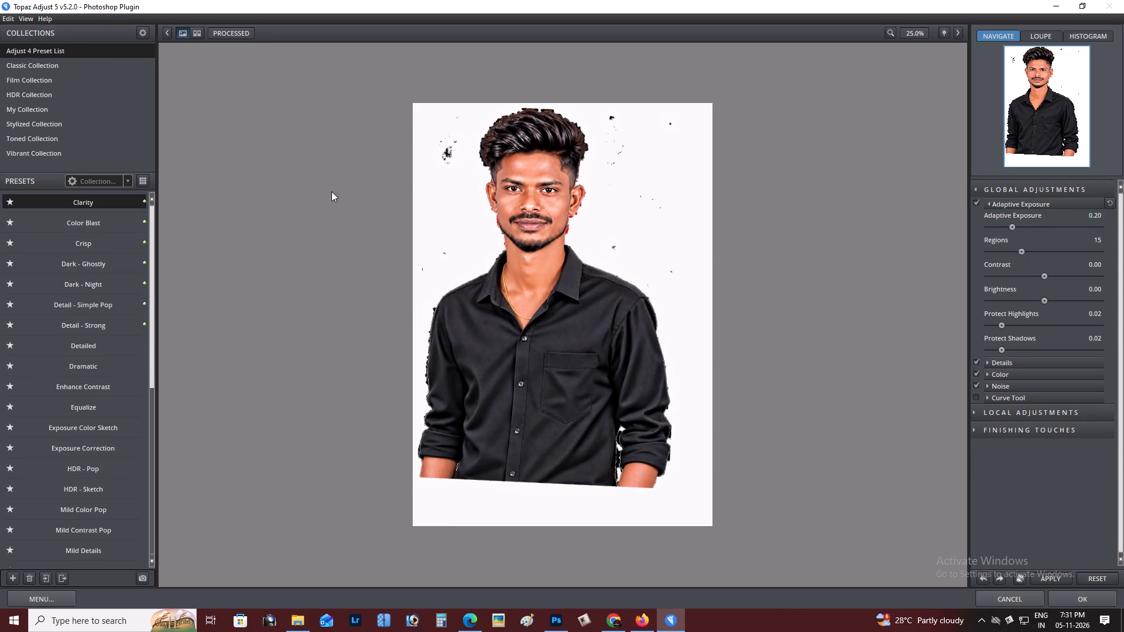
Set Adaptive Exposure to 0.50, Regions to 23 and Contrast to 0.94, and apply the filter to the portrait.
click(1032, 226)
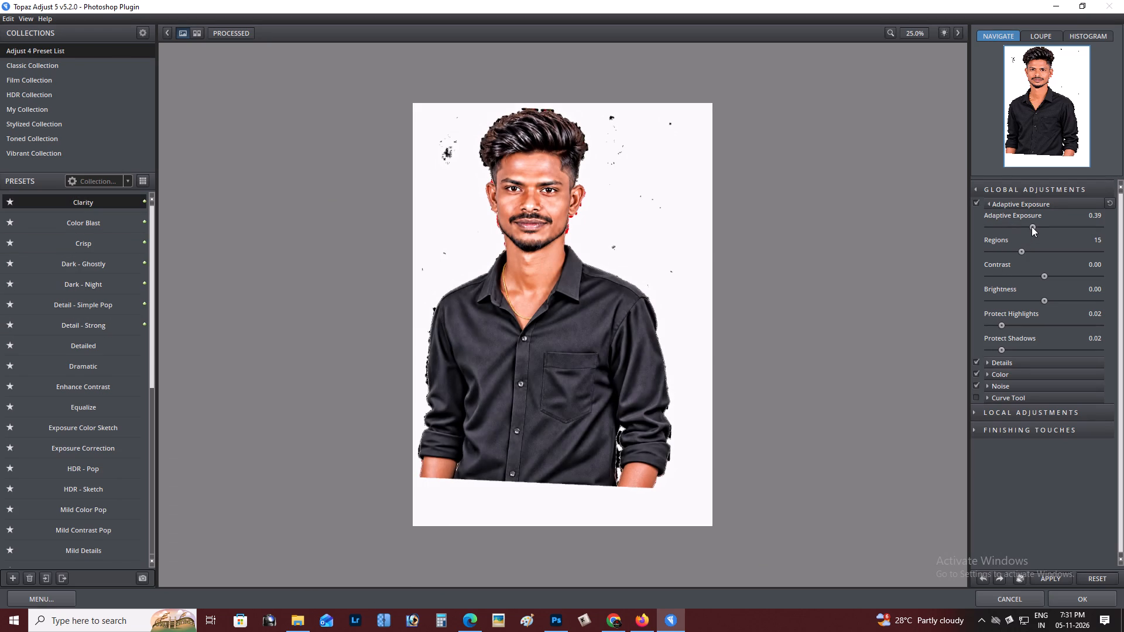
click(1005, 250)
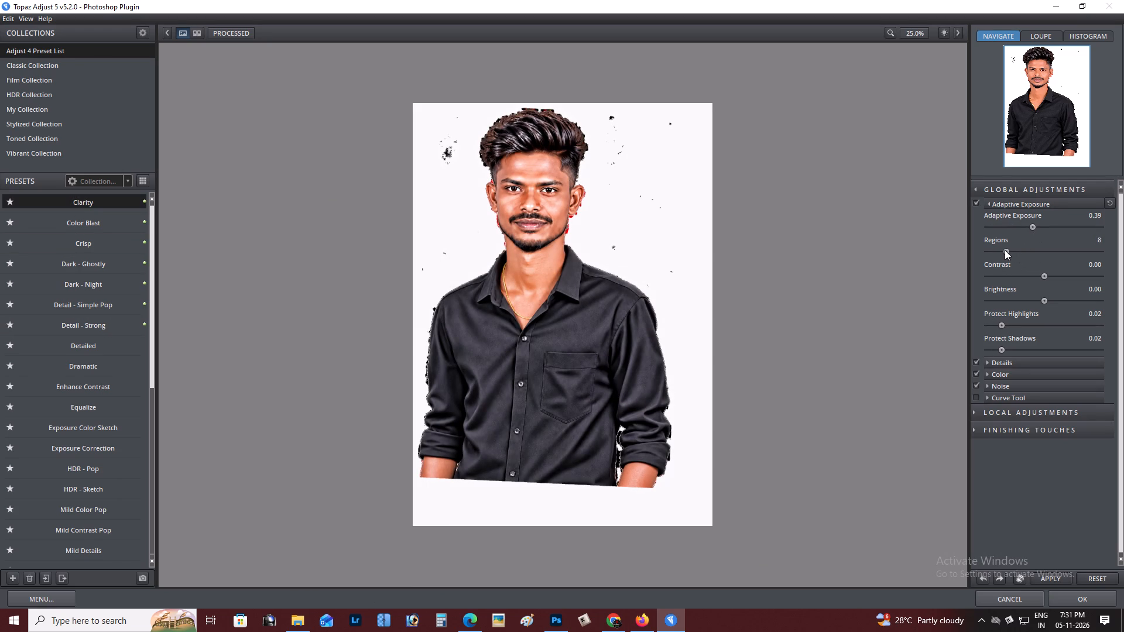
click(1003, 250)
click(1044, 225)
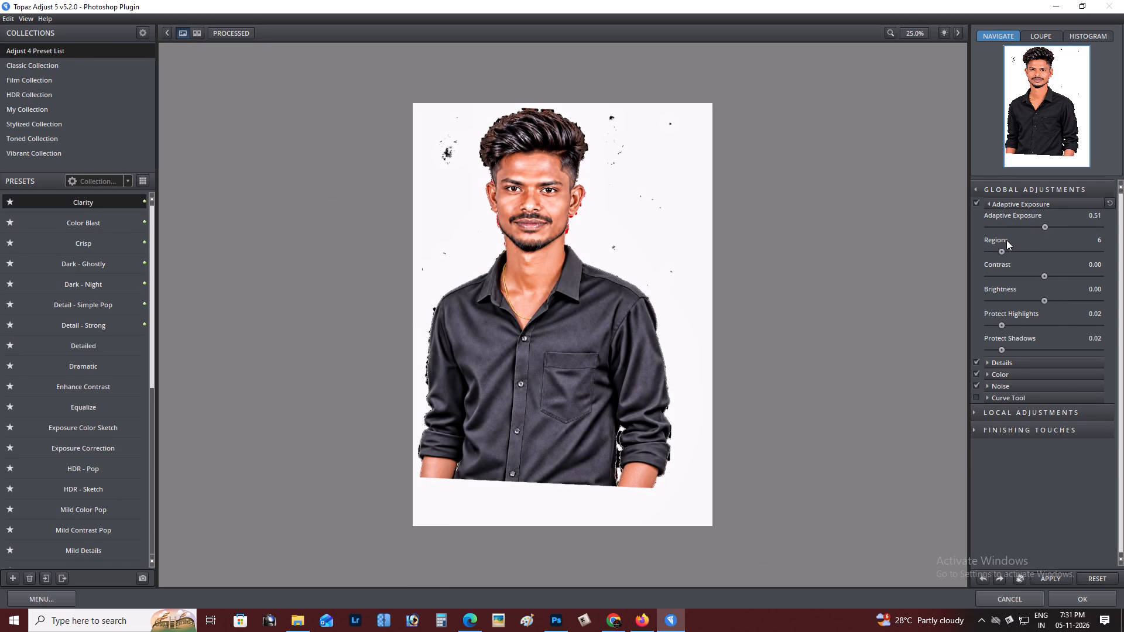
click(993, 250)
click(998, 251)
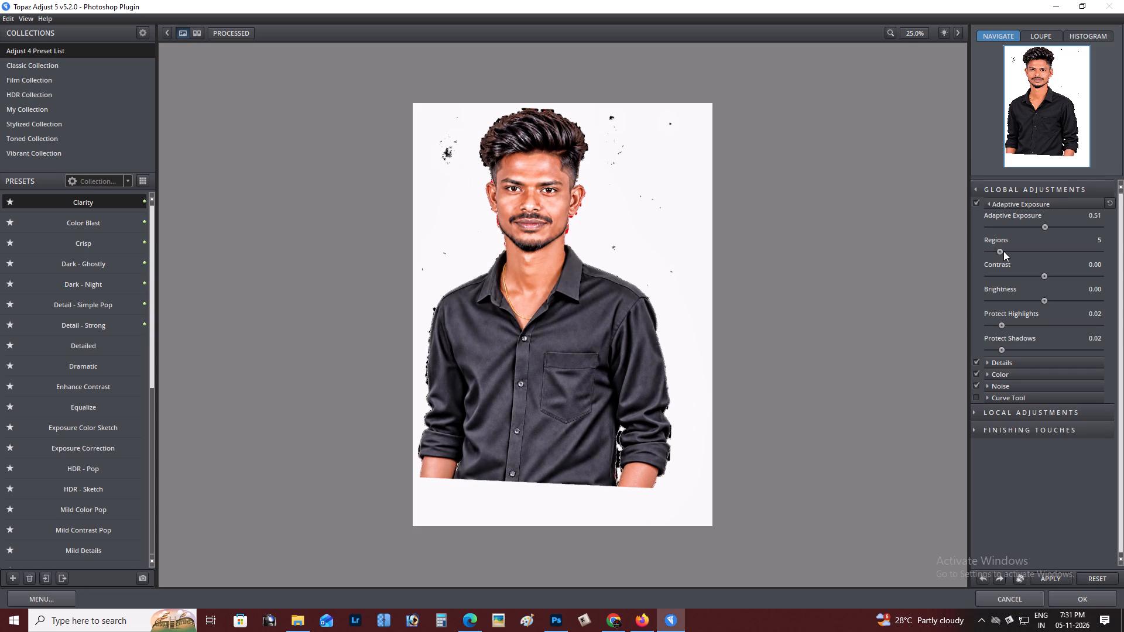
click(1005, 251)
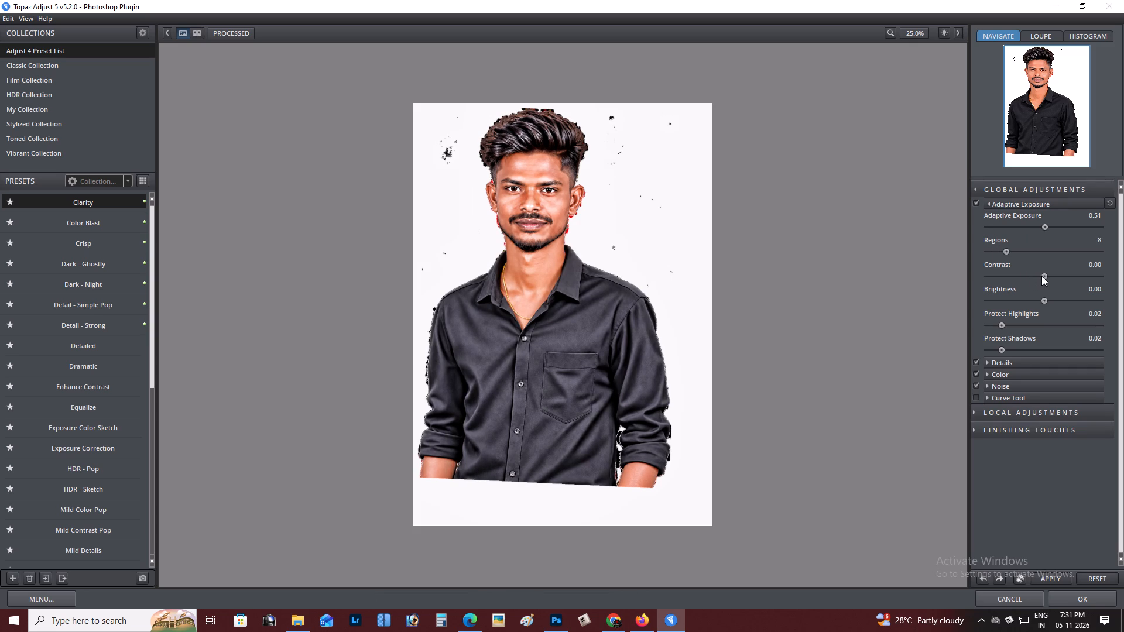
click(1055, 277)
click(1061, 277)
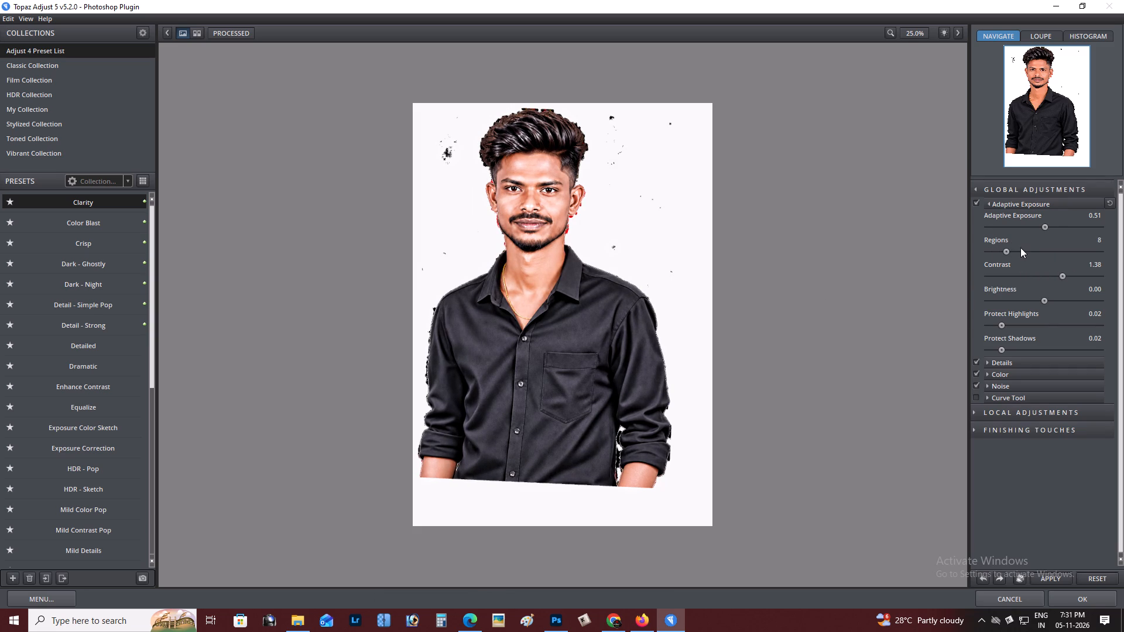
click(1014, 250)
drag(1019, 255, 1037, 260)
click(1049, 276)
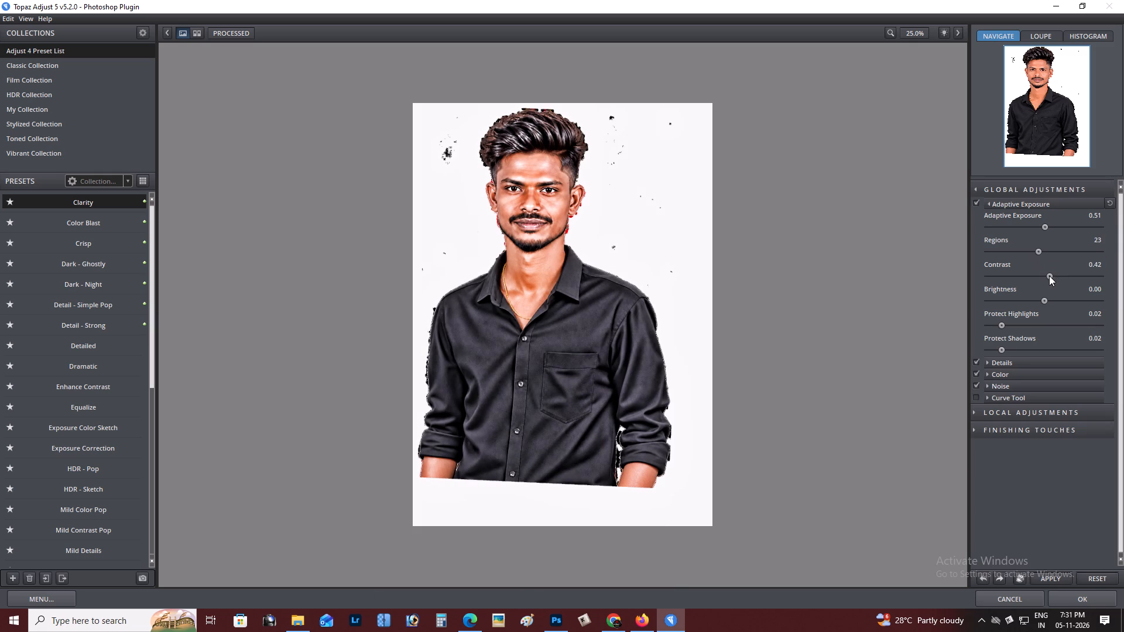
click(1054, 275)
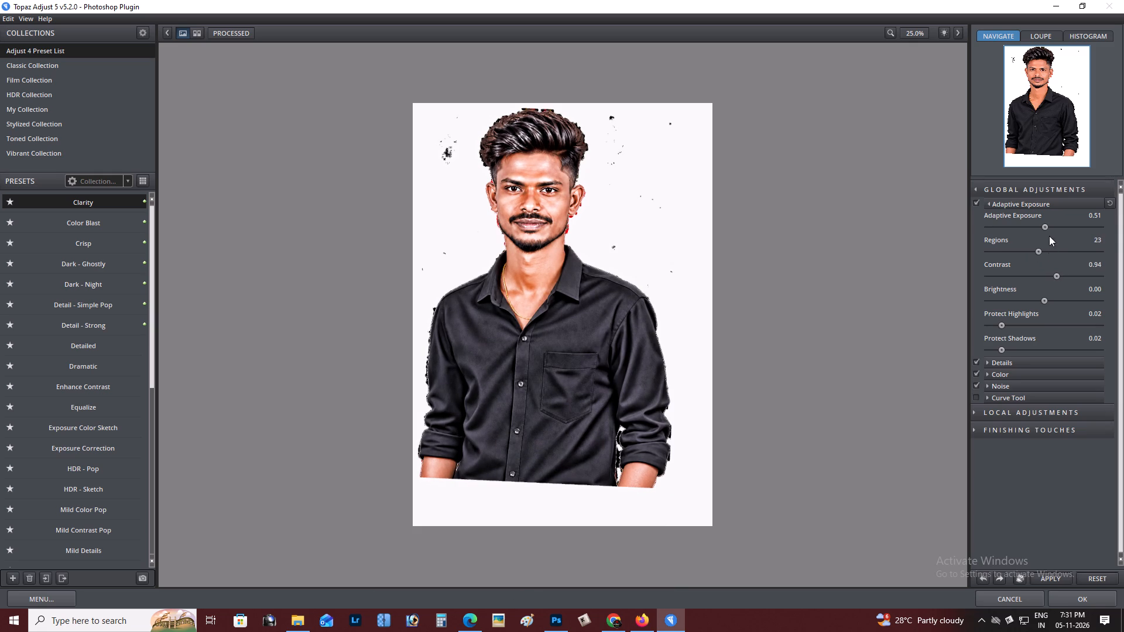
click(1046, 228)
click(1082, 599)
Examine the filtered portrait up close and within the whole poster.
key(x)
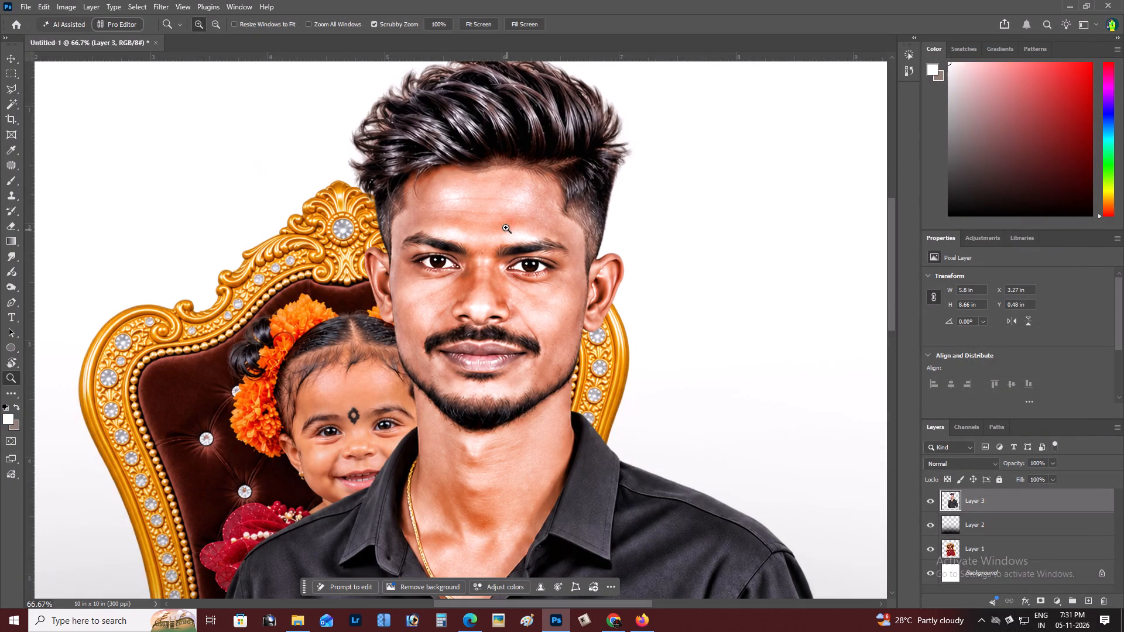
double_click(506, 228)
key(space)
drag(506, 228, 490, 237)
alt+click(487, 266)
right_click(487, 266)
click(506, 274)
key(space)
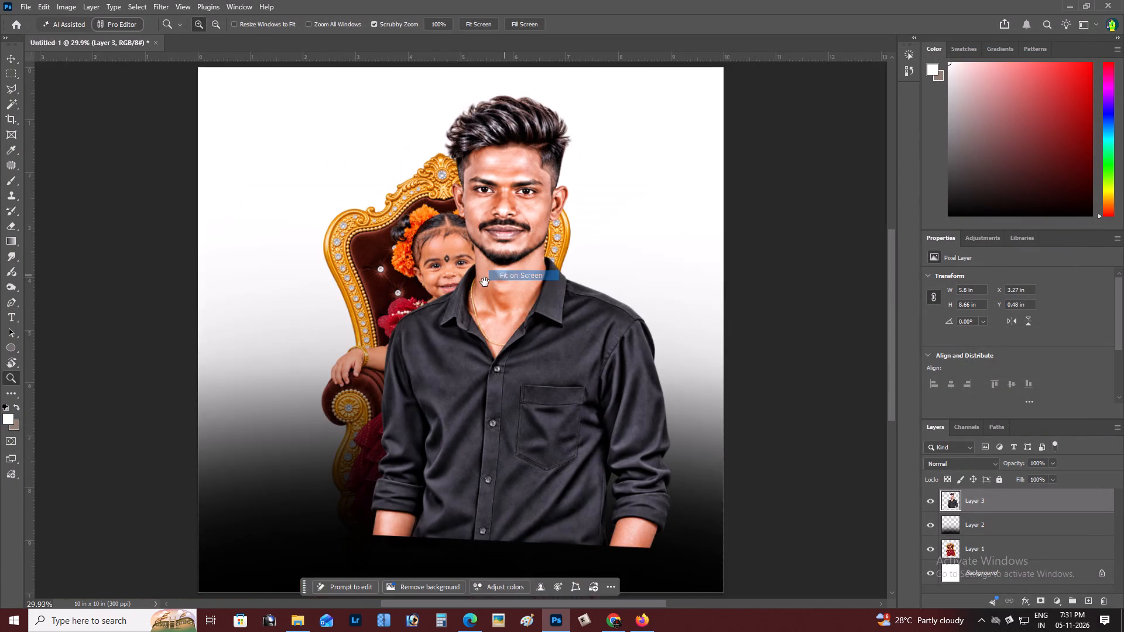
drag(489, 281, 474, 287)
Apply the Topaz DeNoise 6 filter to the portrait layer with Overall Strength 0.85 and Recover Detail 1.00.
key(z)
triple_click(529, 167)
key(space)
key(space)
drag(529, 171, 534, 216)
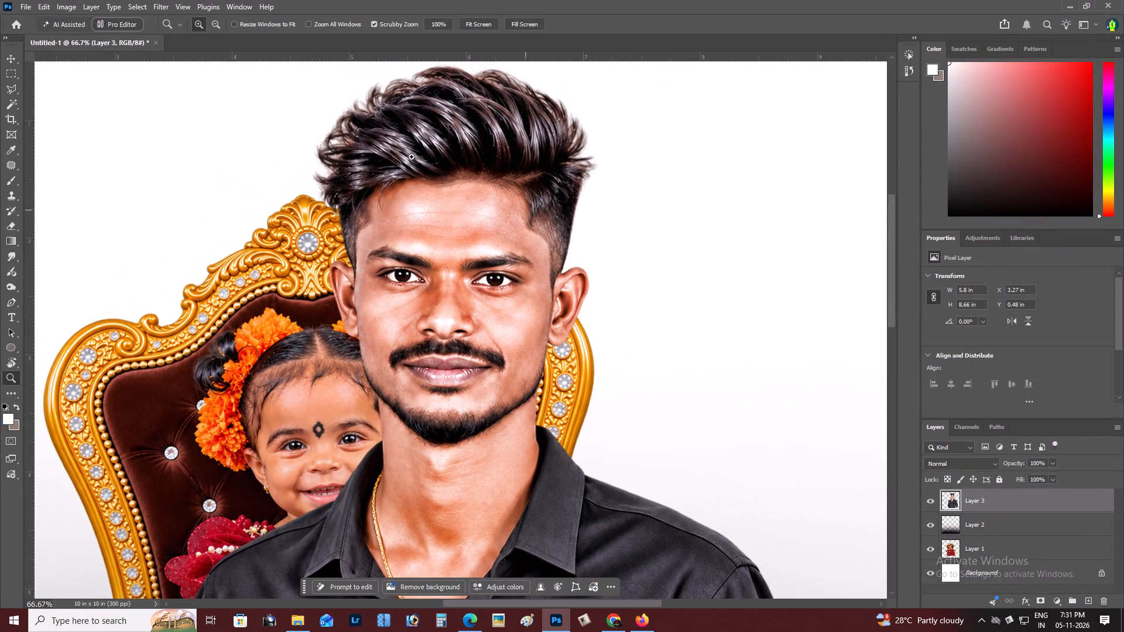
click(167, 0)
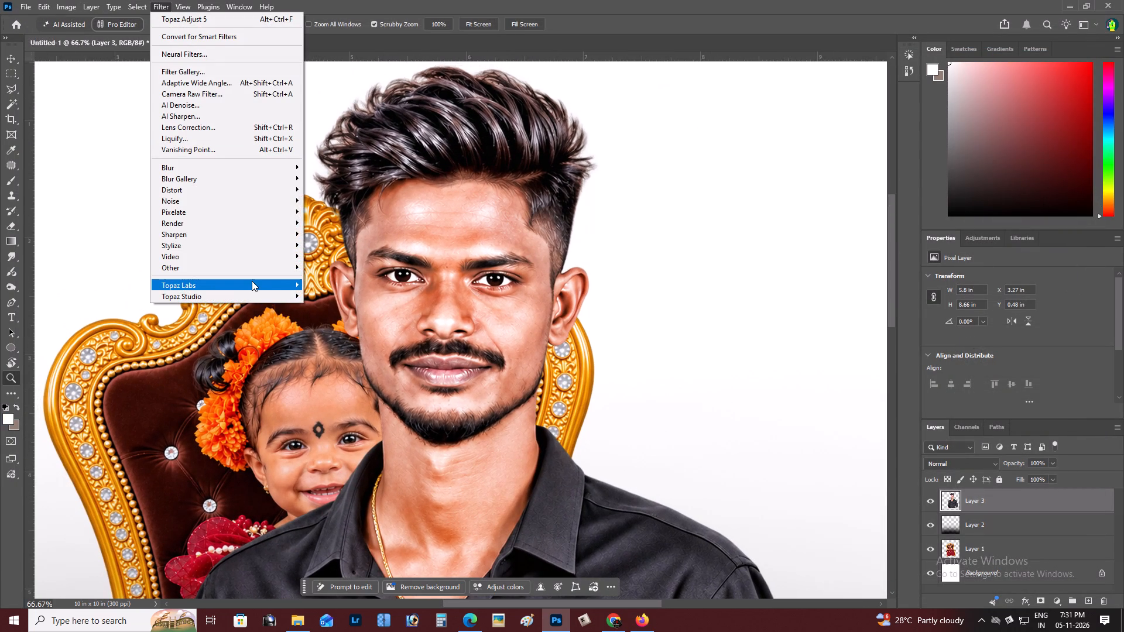
click(357, 328)
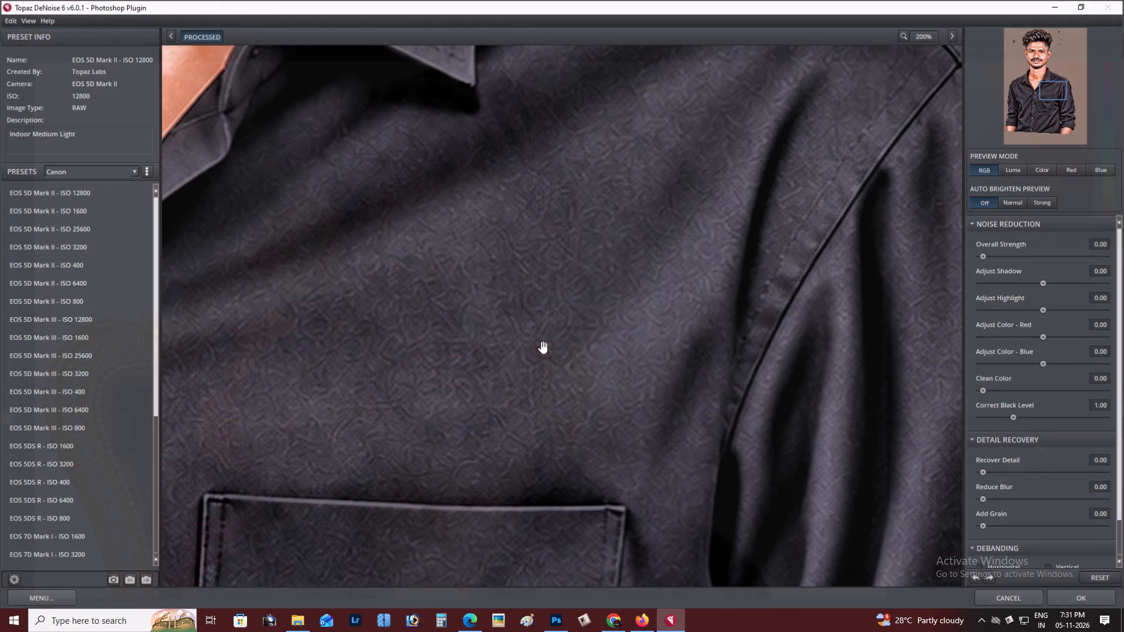
drag(1057, 86, 1043, 48)
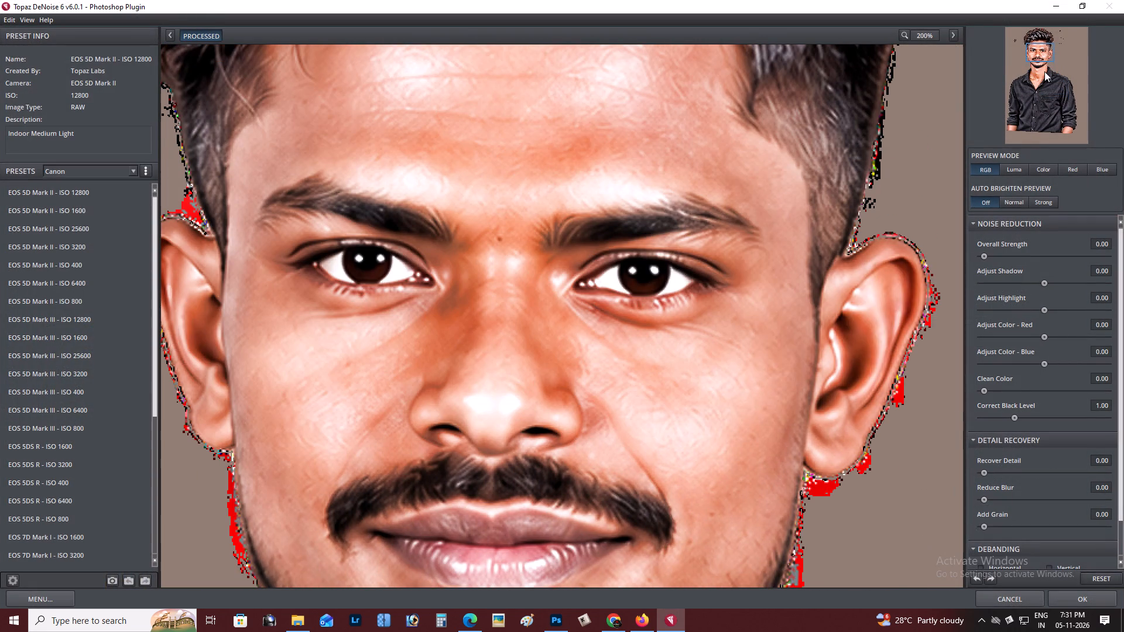
click(1088, 254)
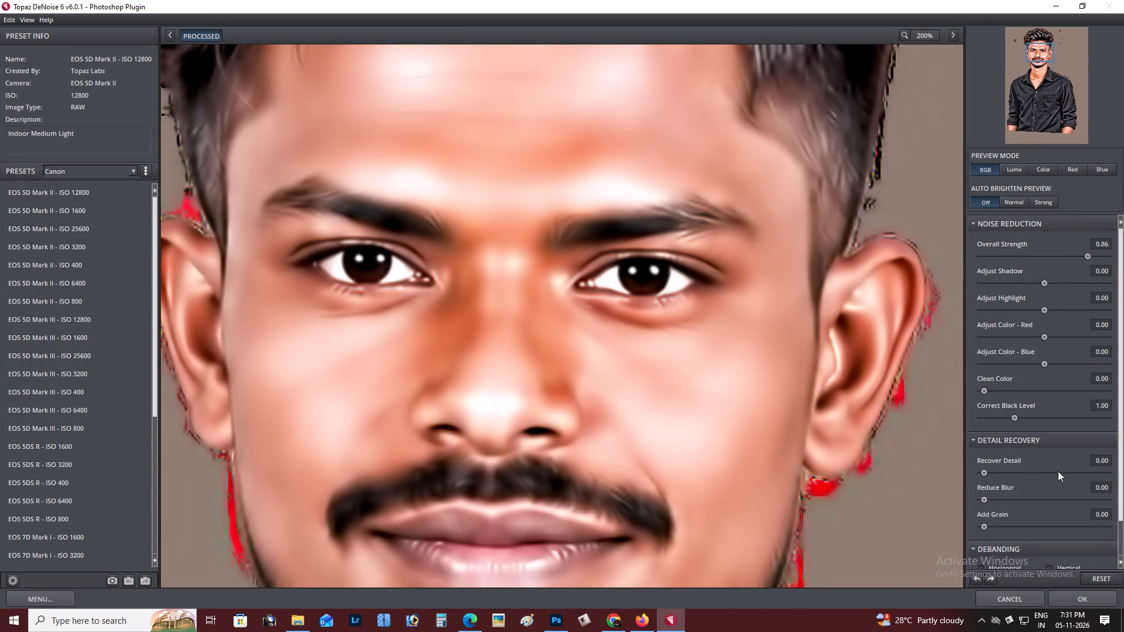
drag(1082, 471, 1110, 471)
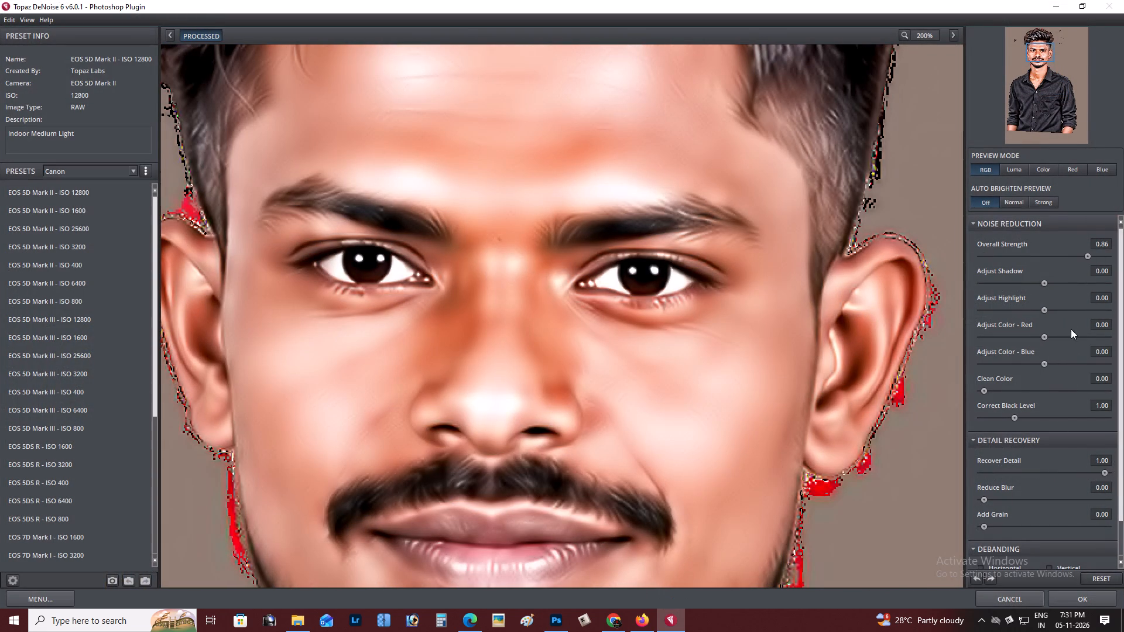
click(1080, 256)
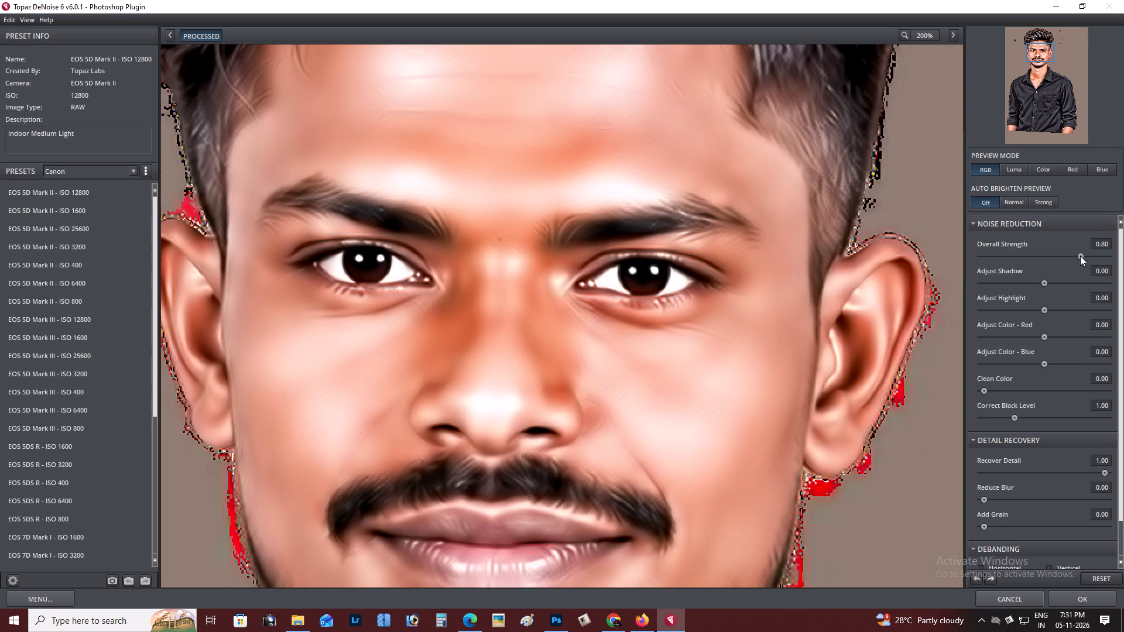
click(1087, 255)
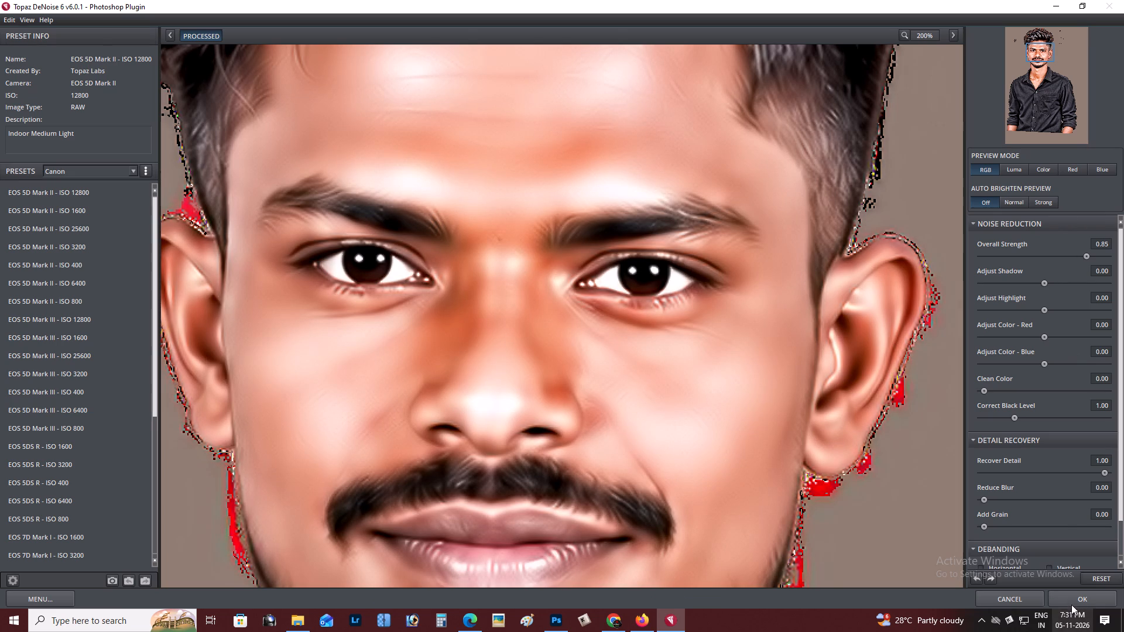
click(1071, 602)
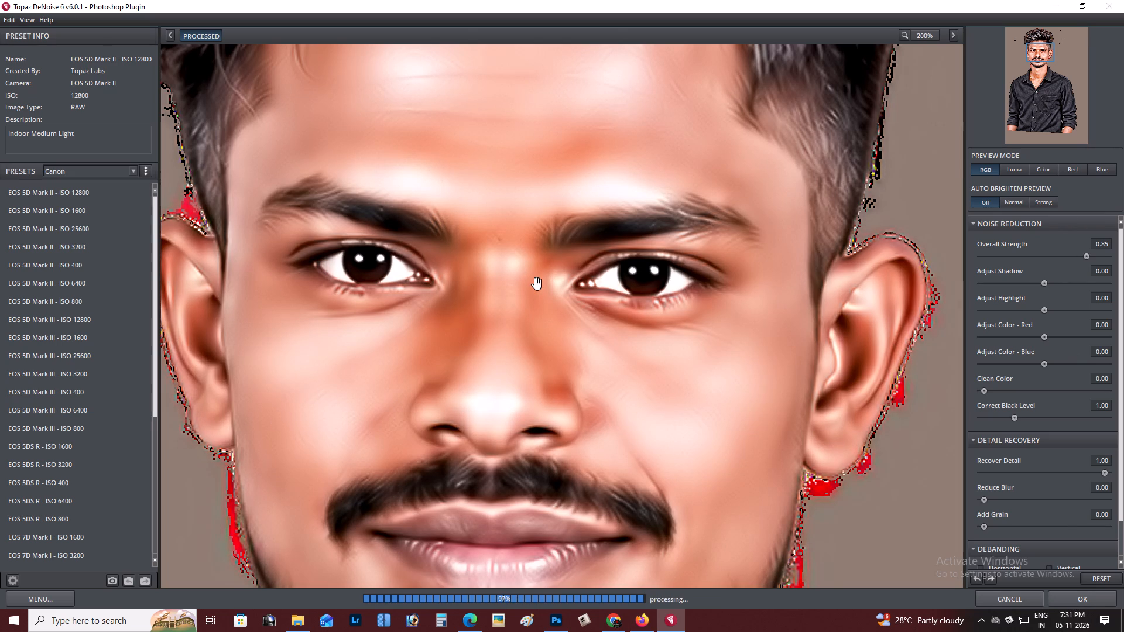
Examine the denoised portrait up close and within the whole poster.
key(z)
alt+click(444, 283)
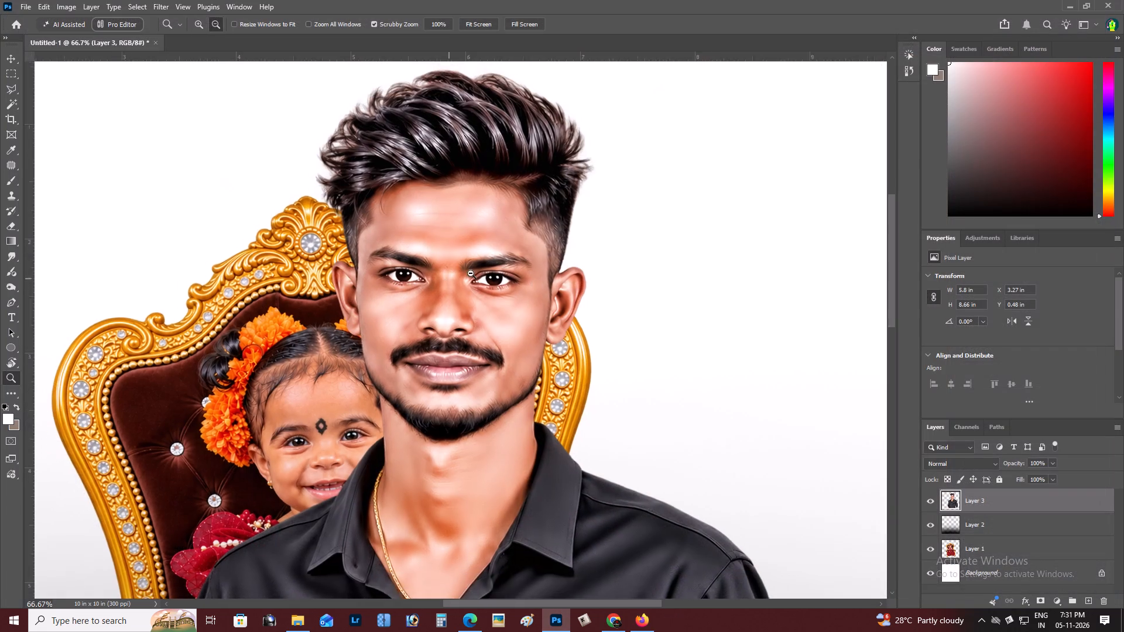
right_click(471, 273)
click(495, 282)
key(space)
drag(496, 282, 509, 290)
key(space)
key(space)
key(space)
key(space)
key(space)
key(space)
key(space)
key(space)
key(space)
key(space)
key(space)
key(space)
key(space)
key(space)
key(space)
key(space)
key(space)
key(space)
key(space)
key(space)
drag(437, 218, 526, 331)
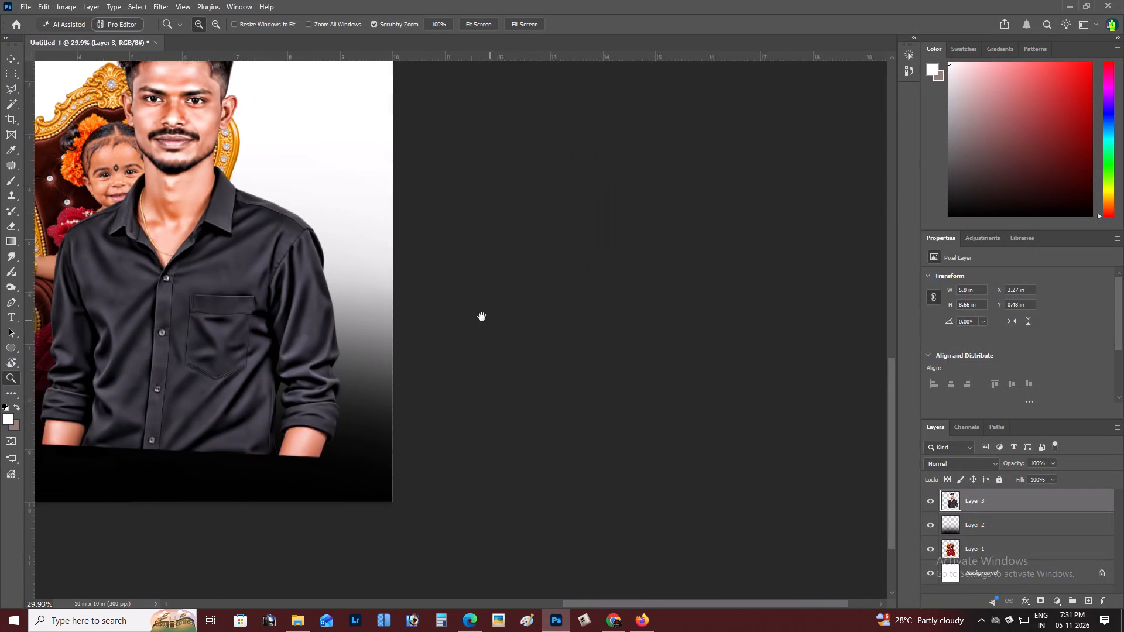
drag(399, 298, 454, 308)
Open the portrait layer in the Topaz Adjust 5 filter and choose the Crisp preset.
key(z)
triple_click(395, 292)
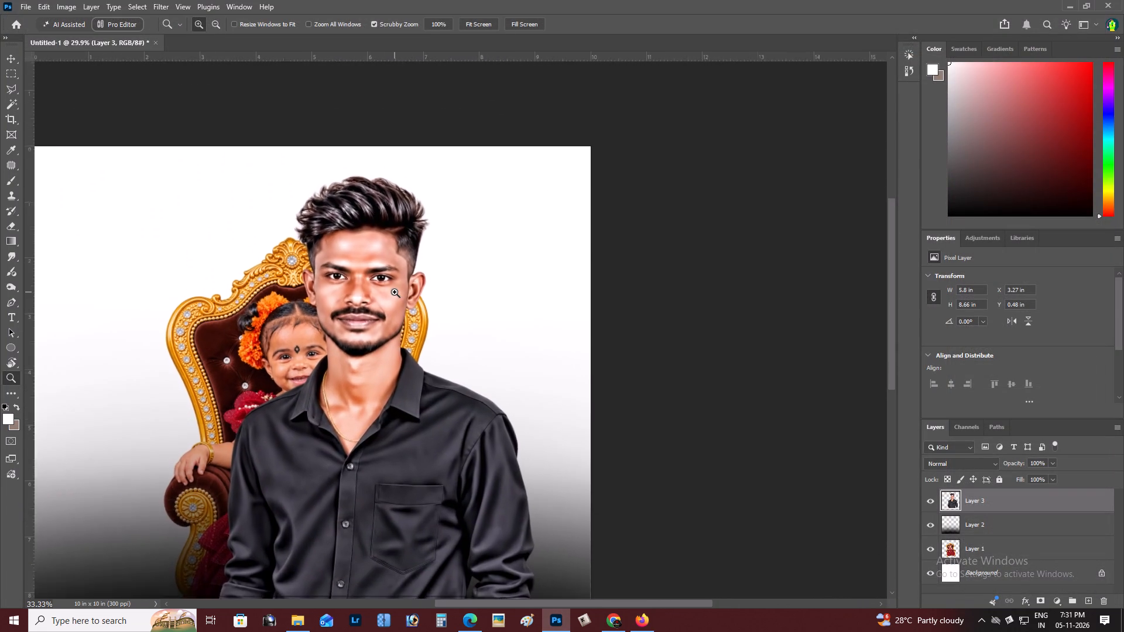
key(space)
key(space)
drag(394, 291, 429, 307)
click(165, 4)
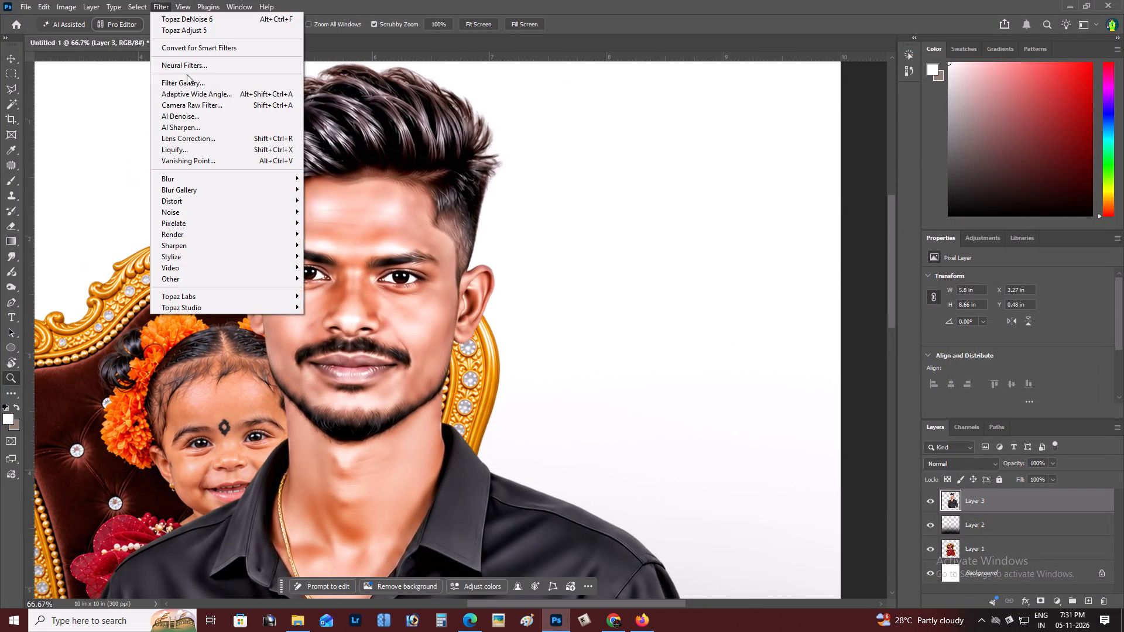
click(344, 294)
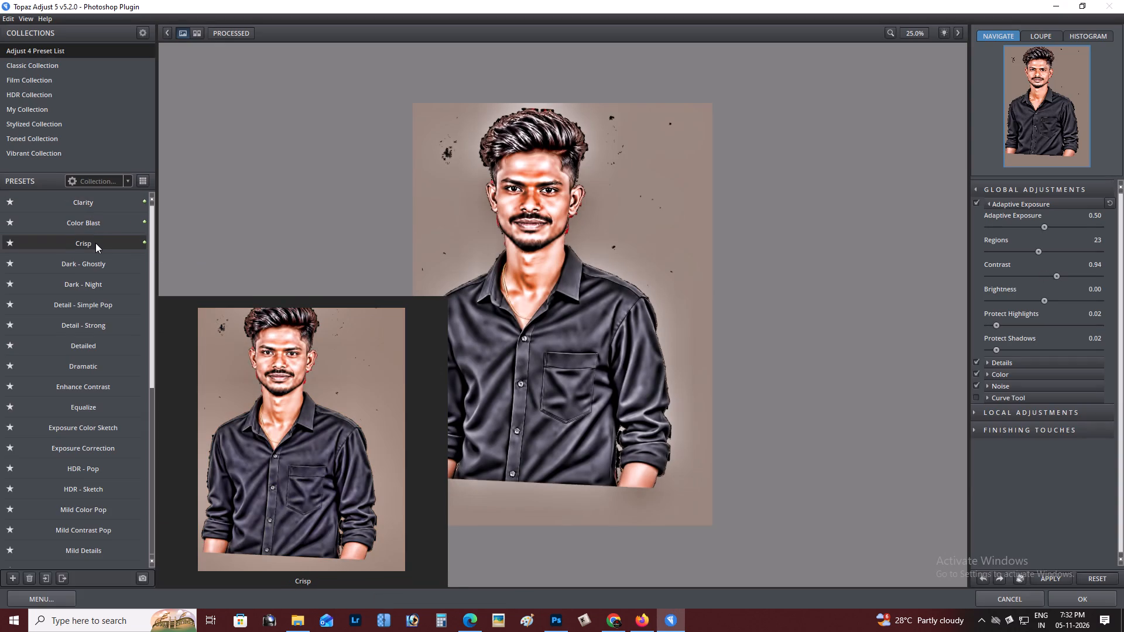
click(95, 243)
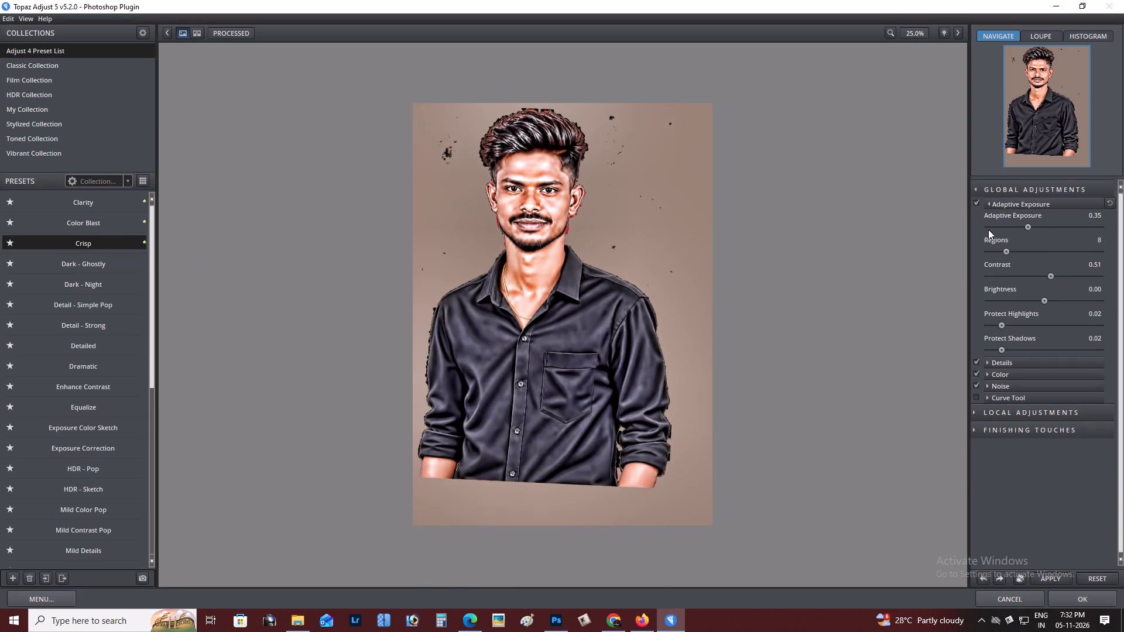
Set Adaptive Exposure to 0.00, Regions to 11 and Contrast to -0.28, and apply the filter to the portrait.
click(992, 228)
click(993, 252)
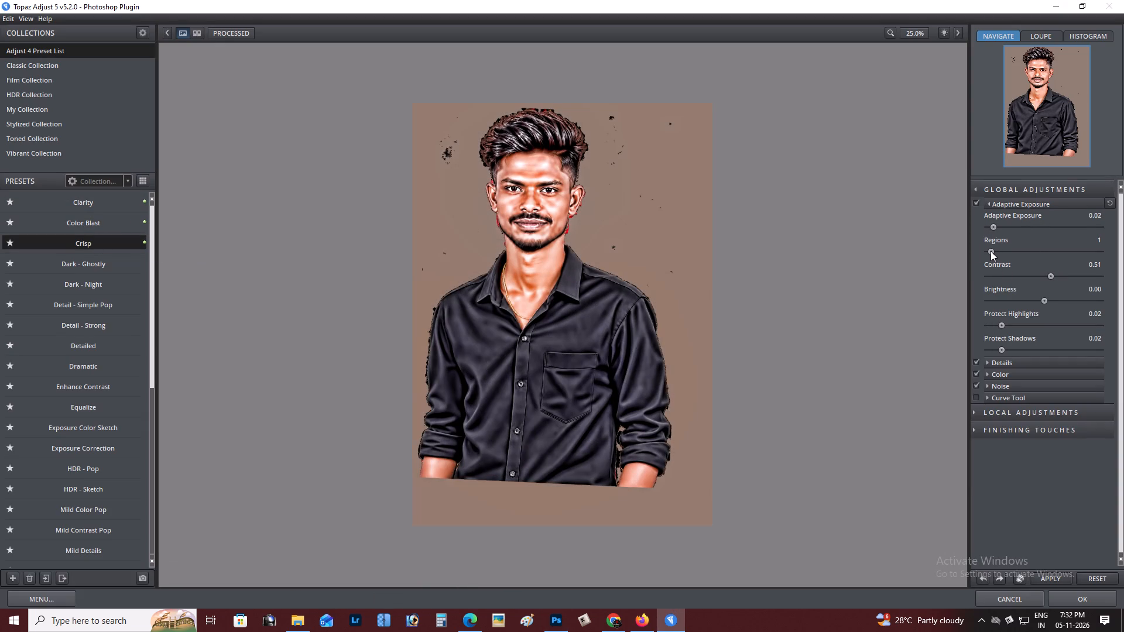
drag(1020, 274, 1000, 273)
drag(1005, 271, 1039, 269)
drag(1044, 269, 1060, 269)
drag(1003, 252, 1022, 252)
drag(1022, 252, 1022, 252)
drag(1012, 226, 1029, 226)
drag(1027, 226, 967, 228)
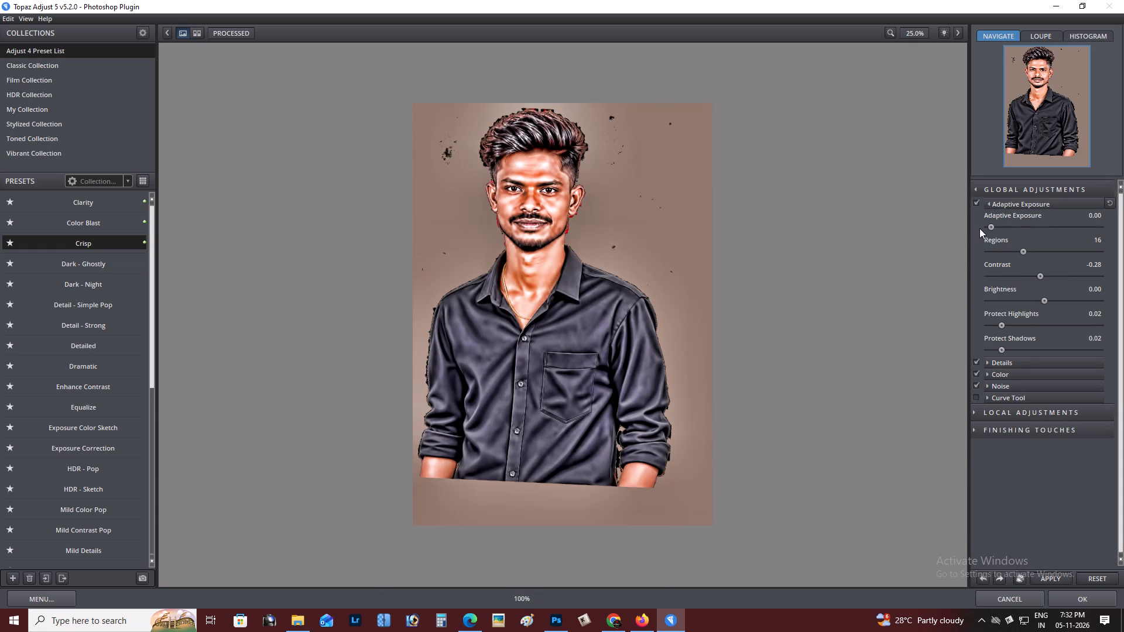
drag(1017, 253, 1012, 252)
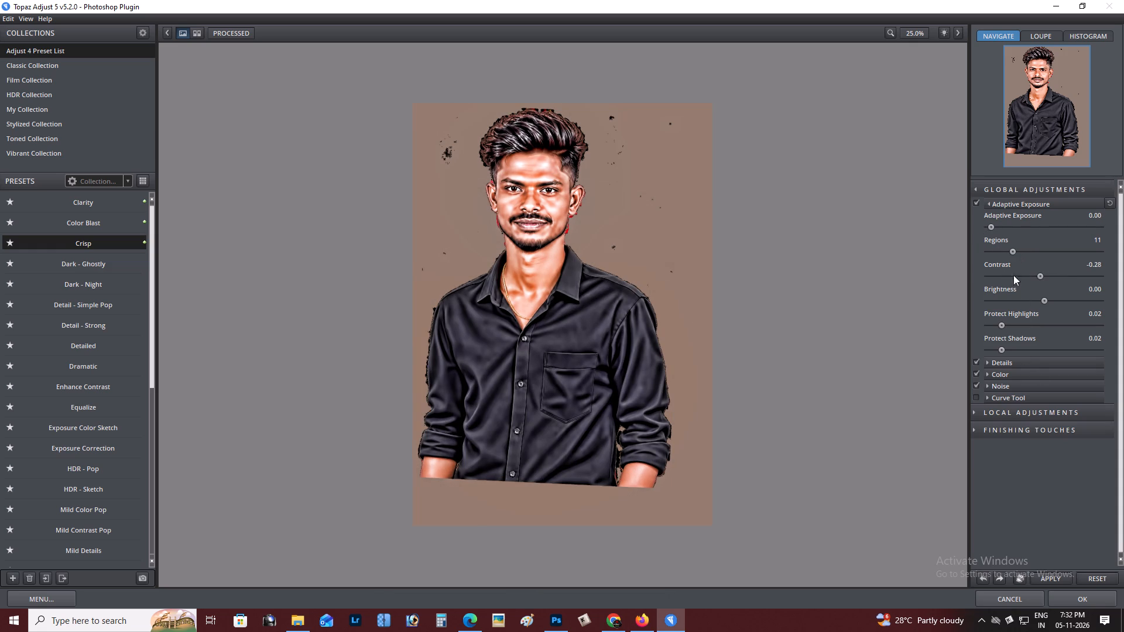
click(1075, 599)
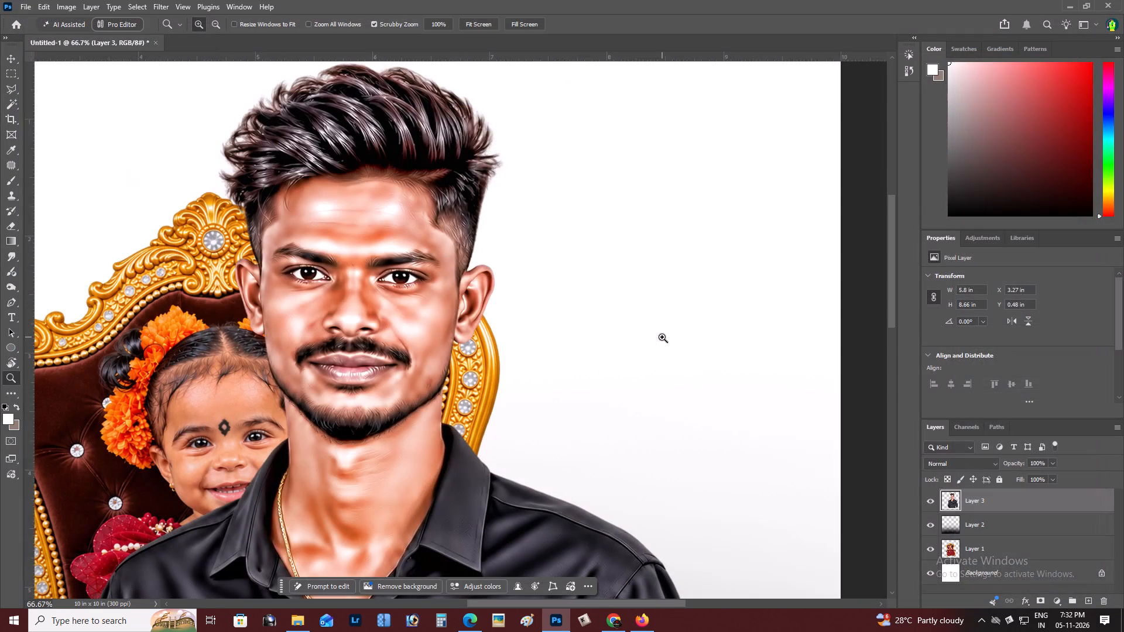
Reduce the portrait layer's saturation to -37 with Hue/Saturation.
key(ctrl+u)
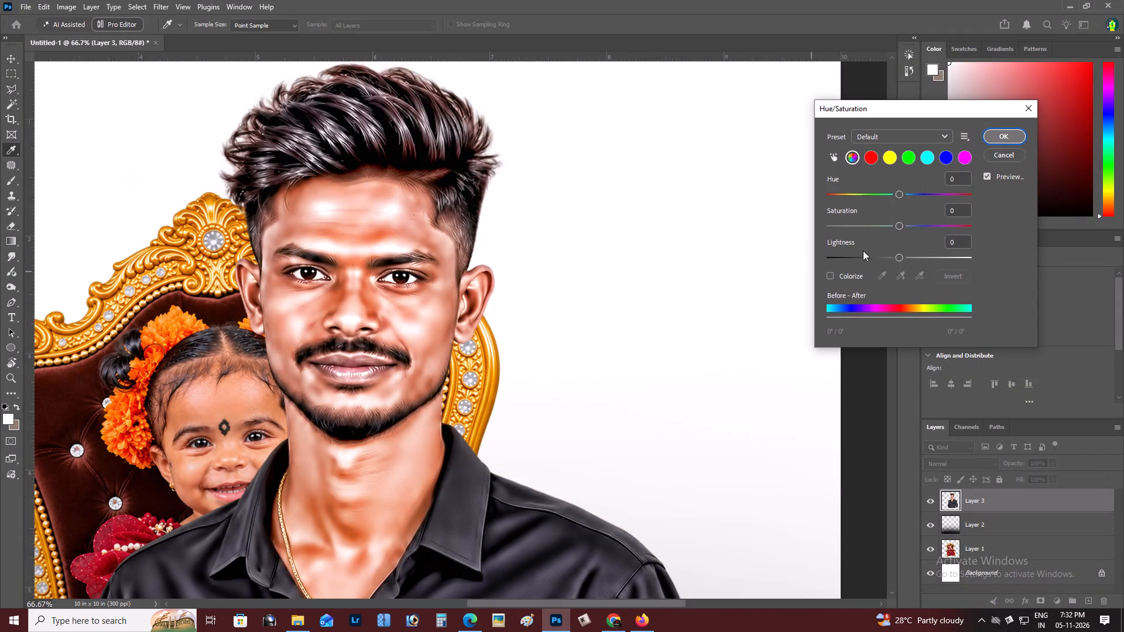
click(874, 225)
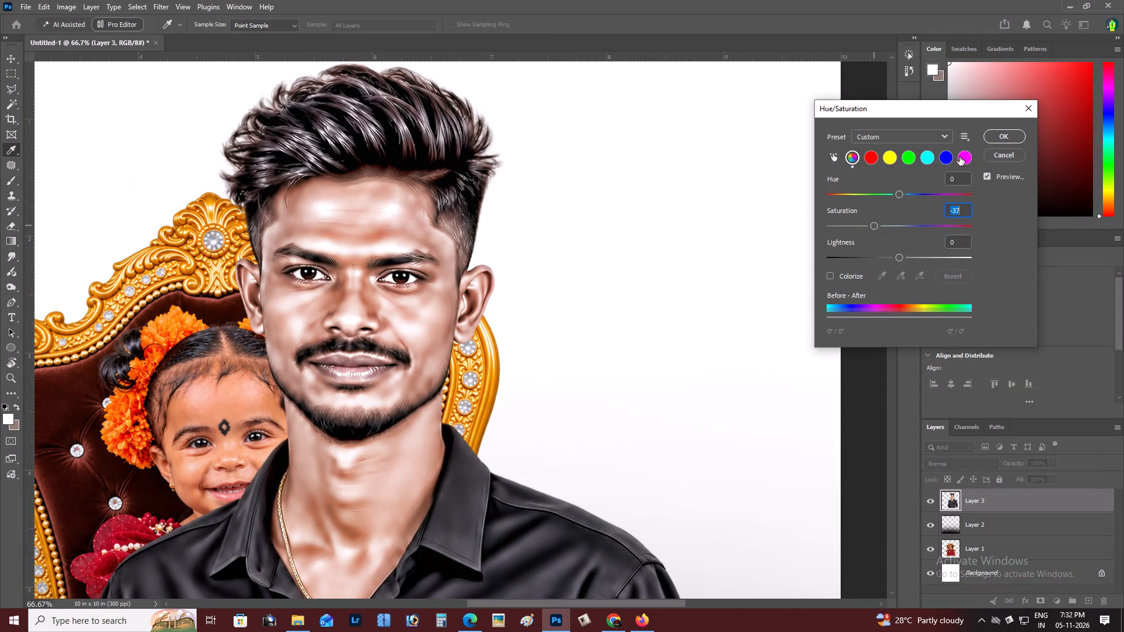
click(1008, 133)
key(z)
alt+click(388, 312)
right_click(405, 298)
click(417, 303)
key(space)
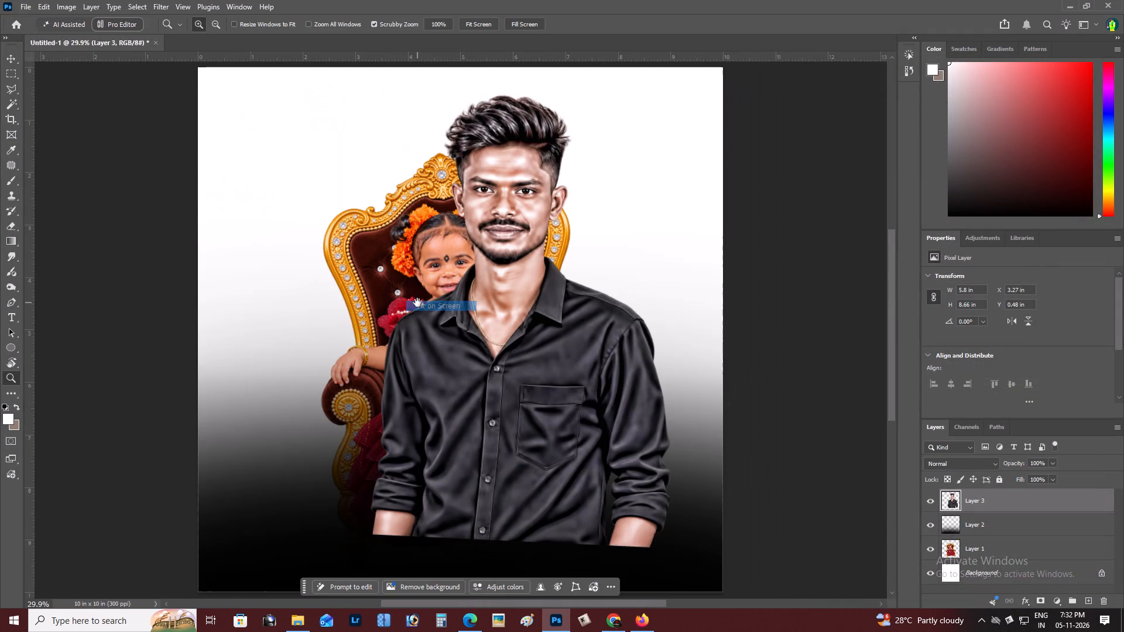
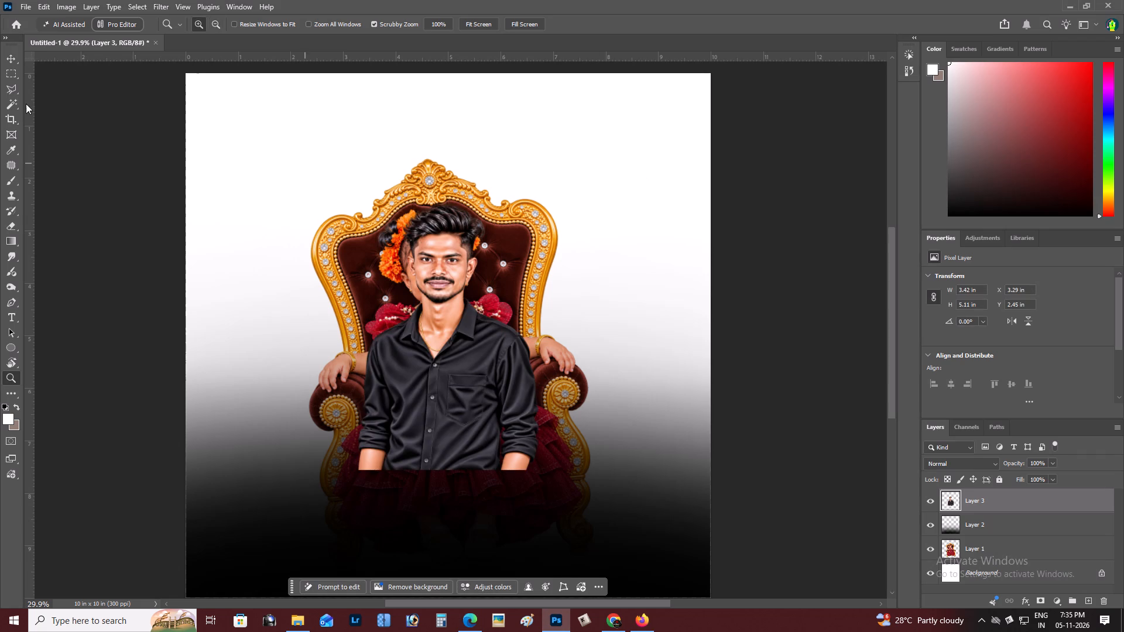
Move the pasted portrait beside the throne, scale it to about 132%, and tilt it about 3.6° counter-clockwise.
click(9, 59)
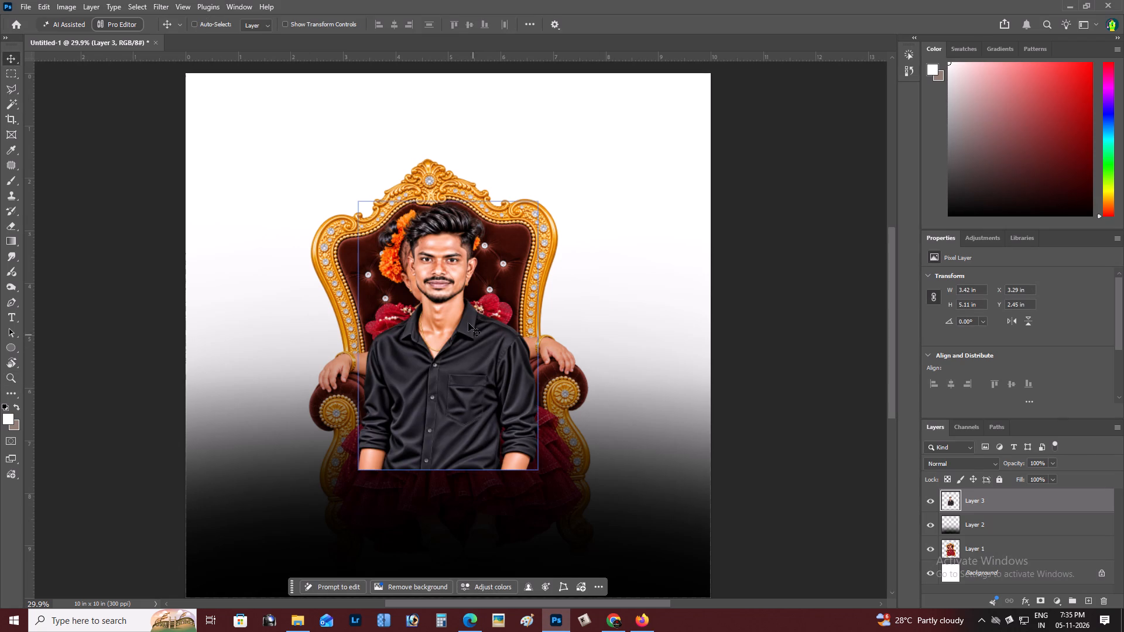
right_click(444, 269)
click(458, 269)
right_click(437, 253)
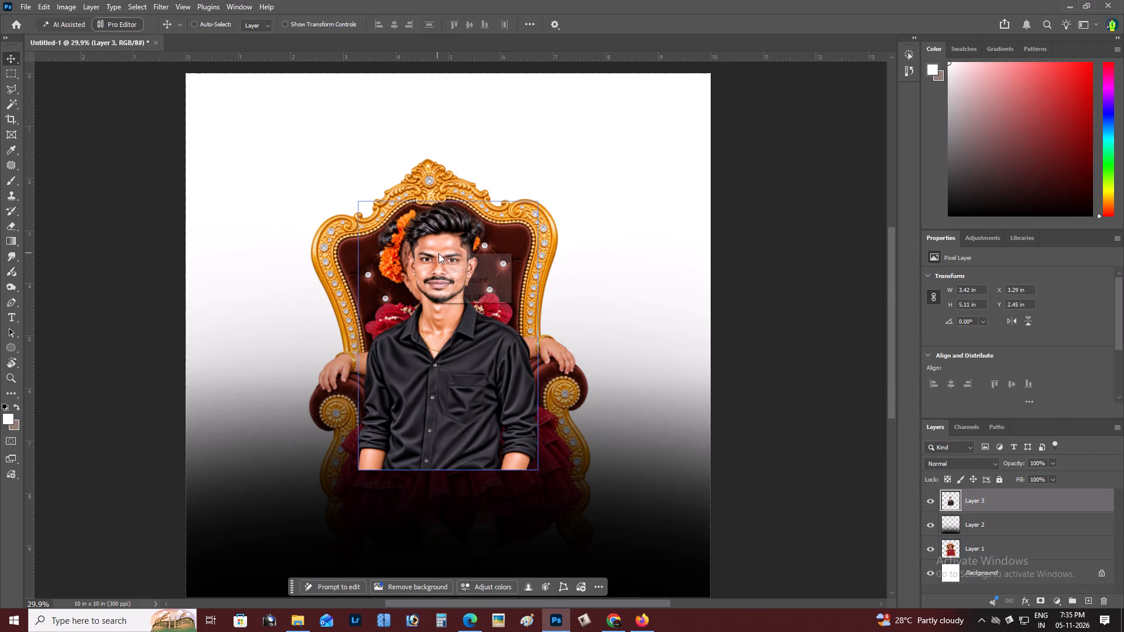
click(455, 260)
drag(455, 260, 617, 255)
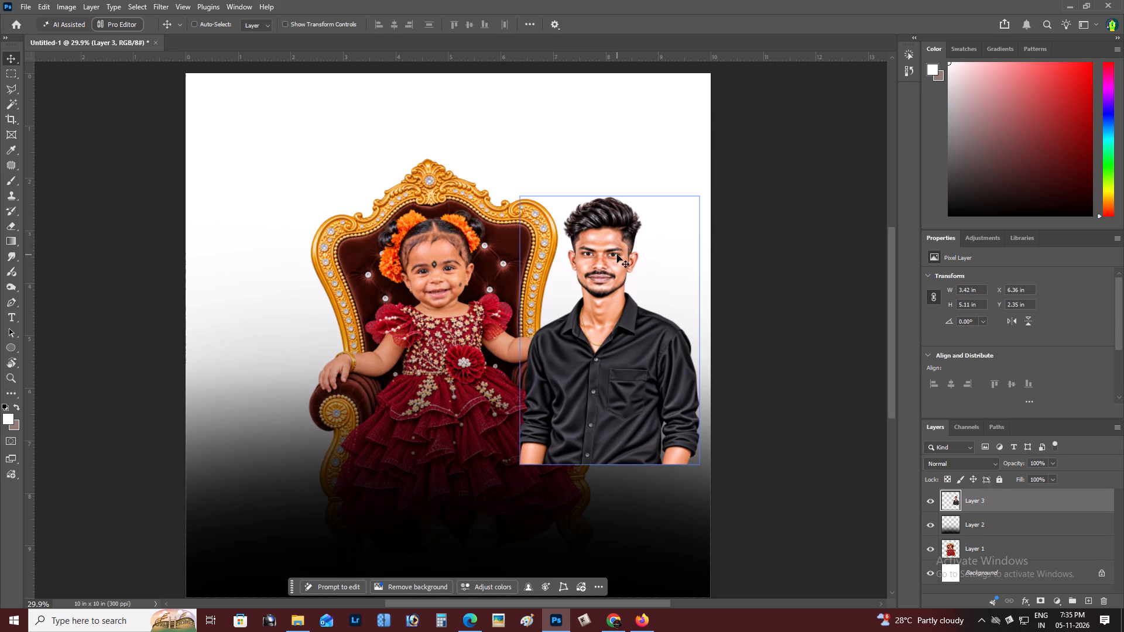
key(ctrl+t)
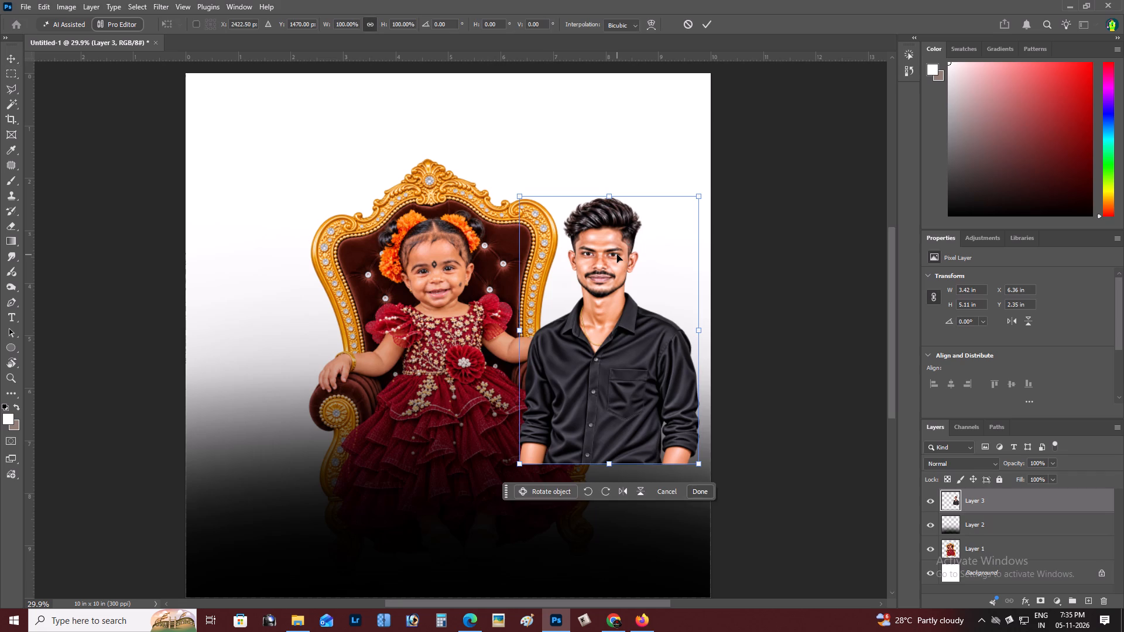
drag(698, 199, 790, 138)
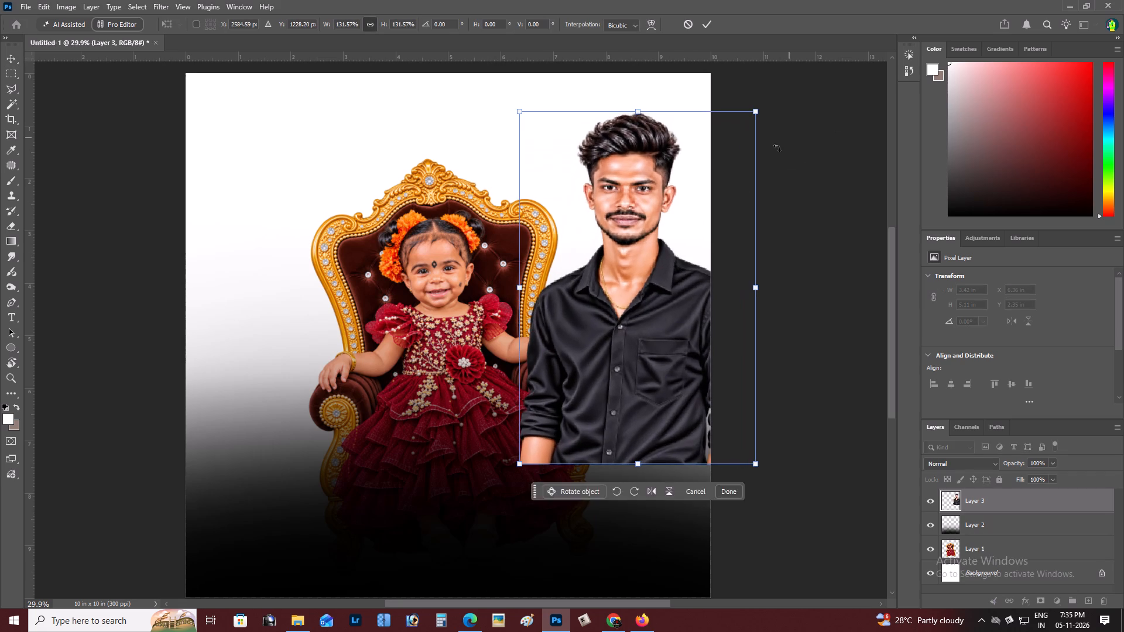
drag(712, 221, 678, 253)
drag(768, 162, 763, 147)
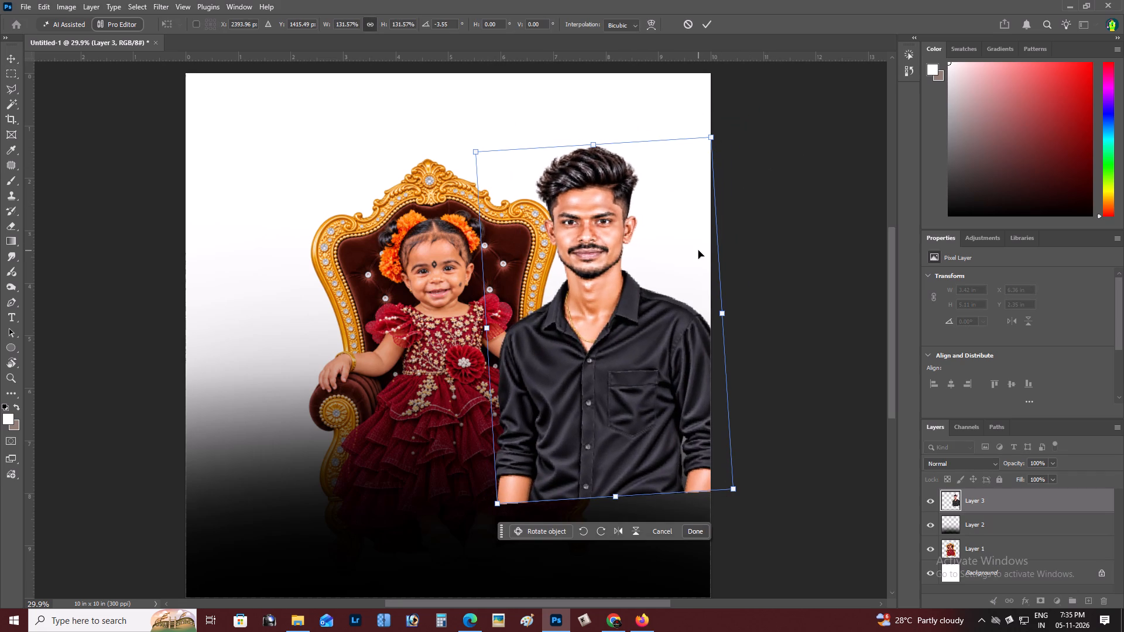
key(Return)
Send the portrait layer behind the throne and black fade layers, directly above the Background layer.
key(ctrl+bracketleft)
key(ctrl+bracketleft)
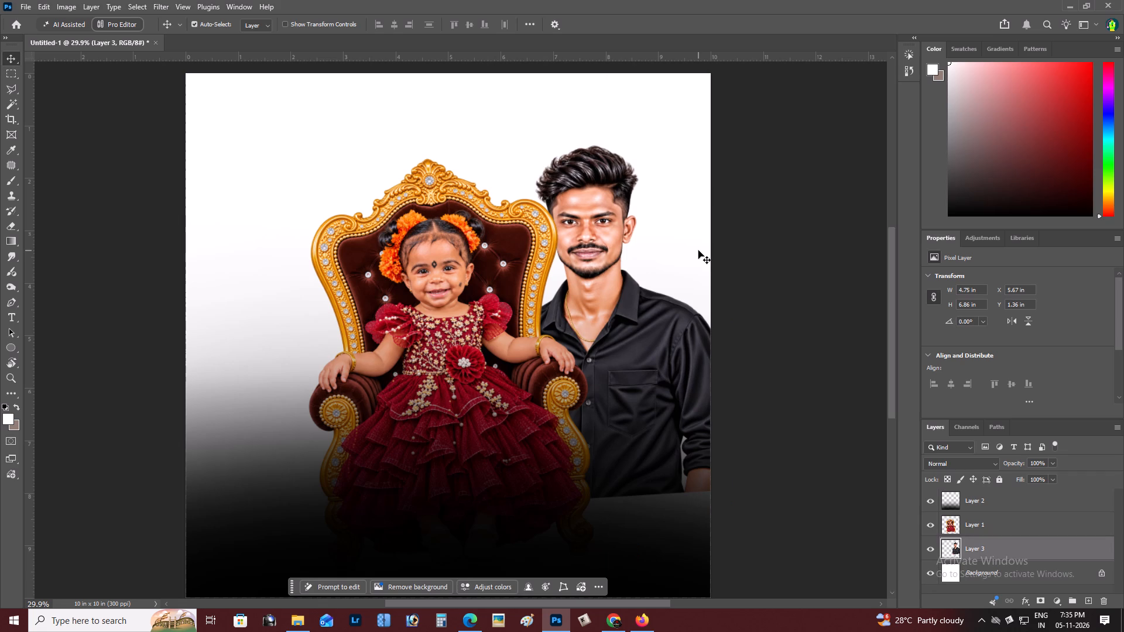
key(ctrl+bracketleft)
key(ctrl+bracketleft)
key(ctrl+bracketleft)
key(ctrl+bracketleft)
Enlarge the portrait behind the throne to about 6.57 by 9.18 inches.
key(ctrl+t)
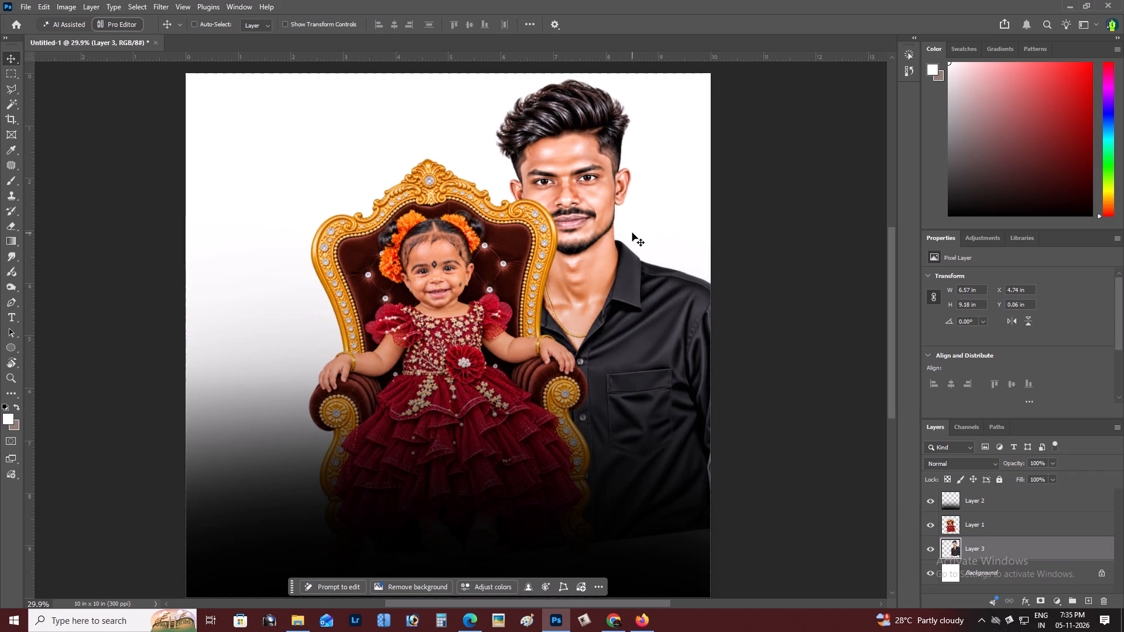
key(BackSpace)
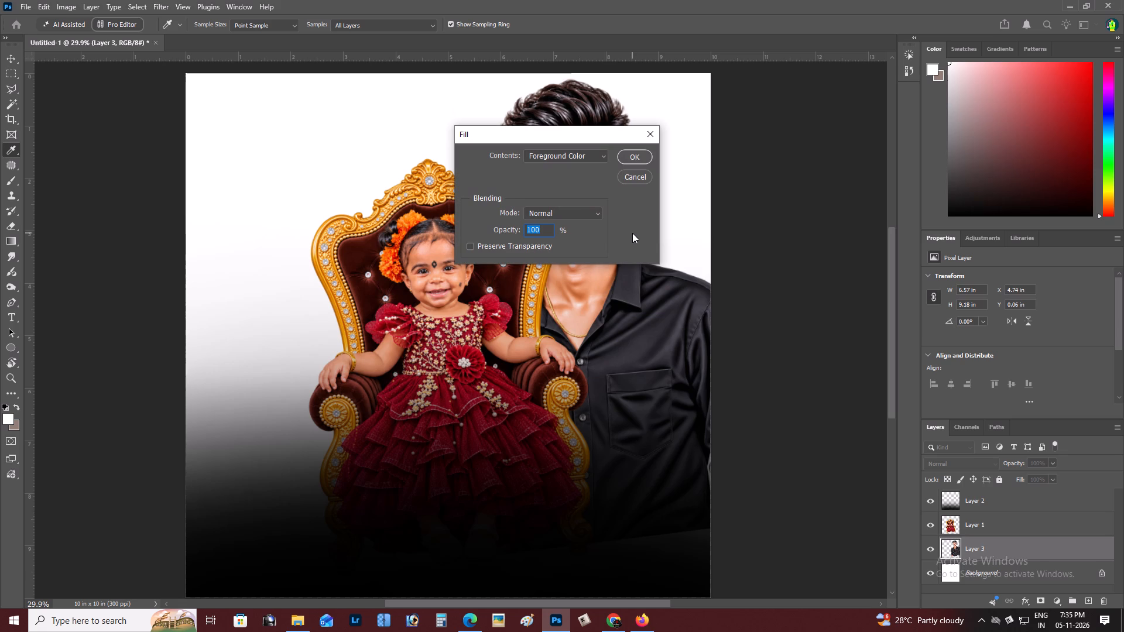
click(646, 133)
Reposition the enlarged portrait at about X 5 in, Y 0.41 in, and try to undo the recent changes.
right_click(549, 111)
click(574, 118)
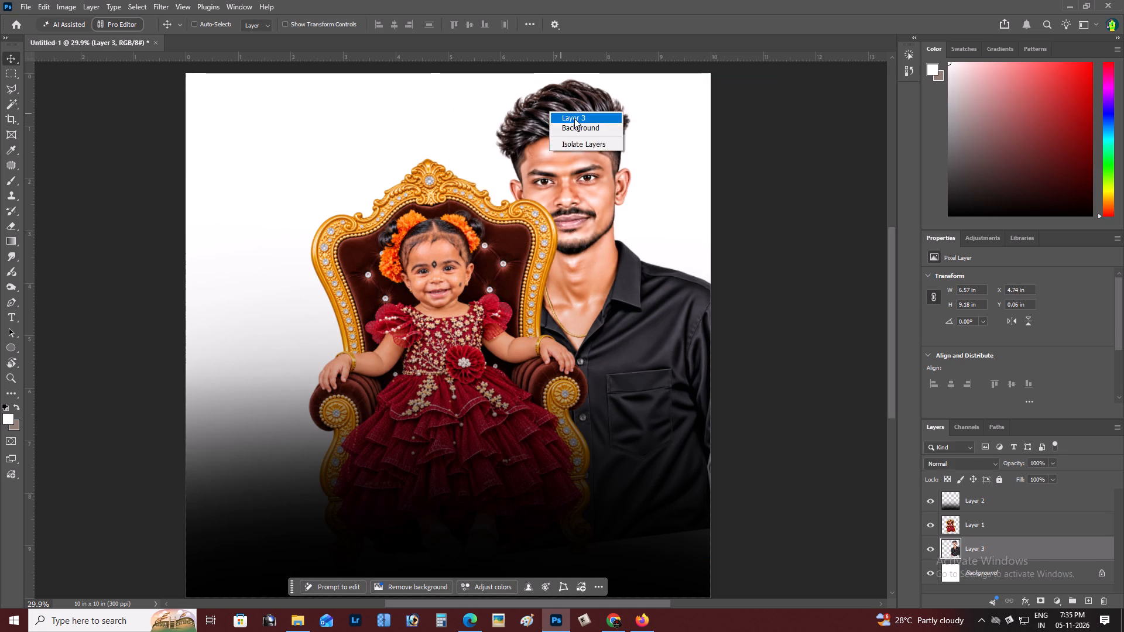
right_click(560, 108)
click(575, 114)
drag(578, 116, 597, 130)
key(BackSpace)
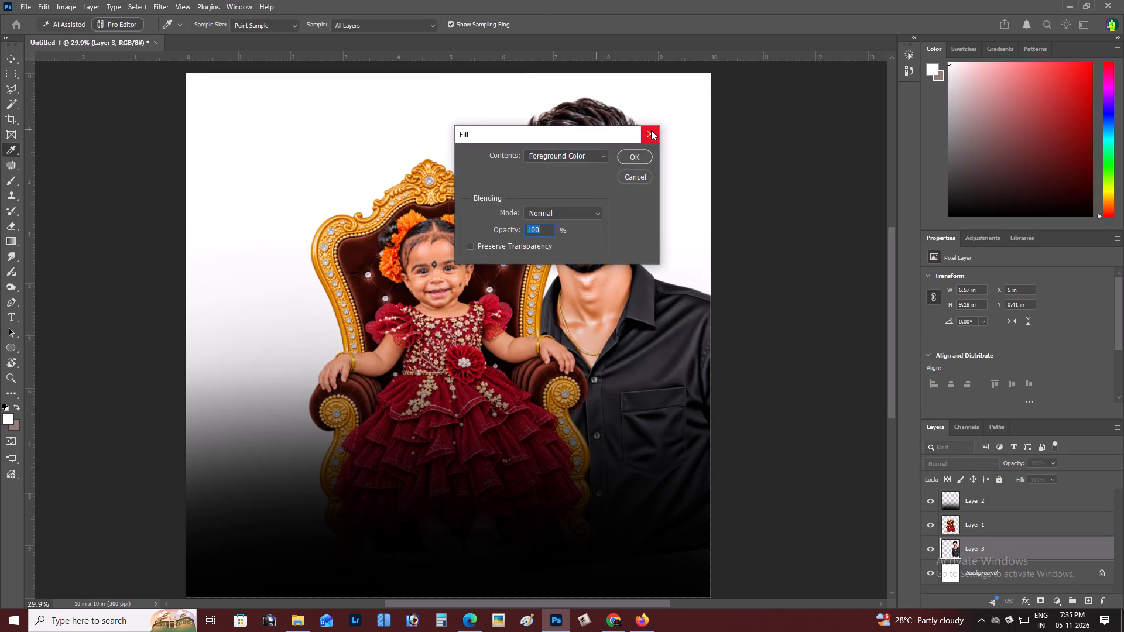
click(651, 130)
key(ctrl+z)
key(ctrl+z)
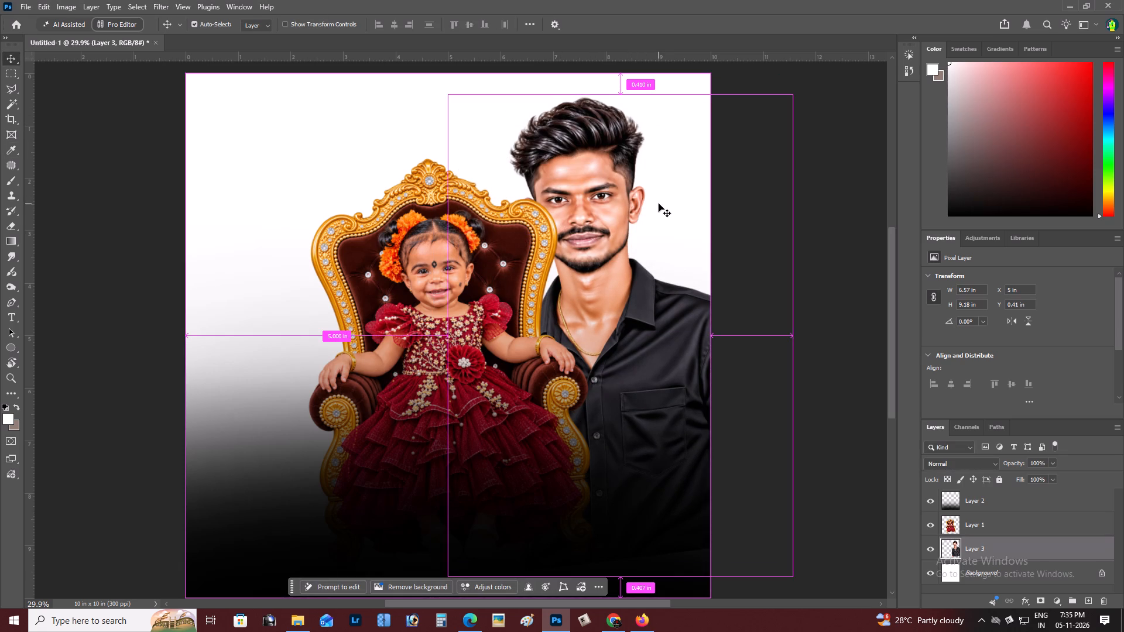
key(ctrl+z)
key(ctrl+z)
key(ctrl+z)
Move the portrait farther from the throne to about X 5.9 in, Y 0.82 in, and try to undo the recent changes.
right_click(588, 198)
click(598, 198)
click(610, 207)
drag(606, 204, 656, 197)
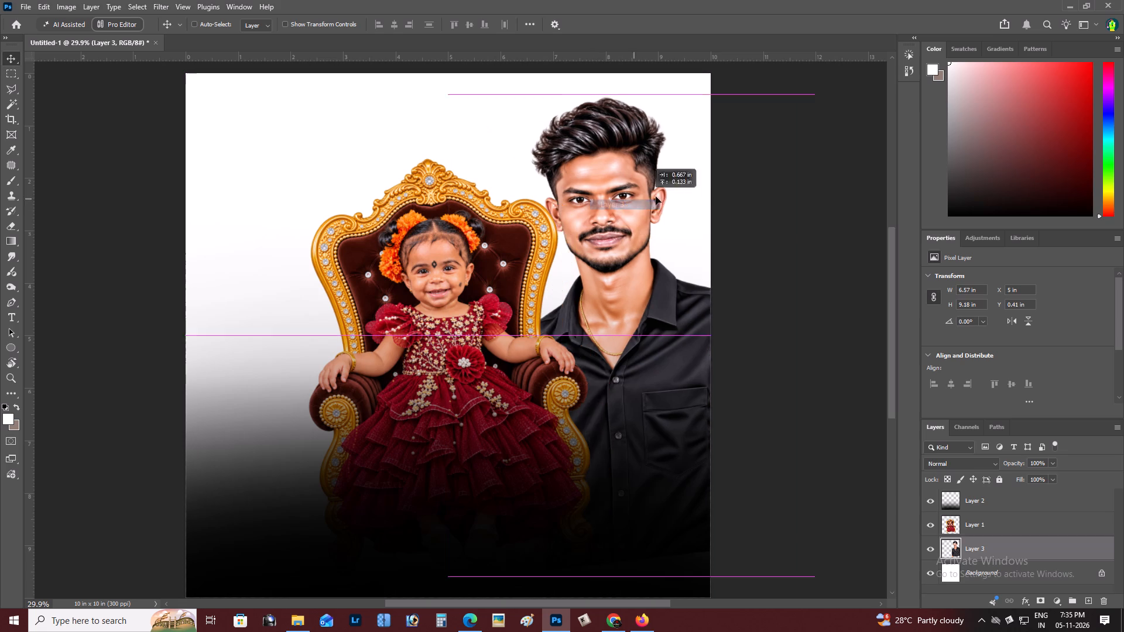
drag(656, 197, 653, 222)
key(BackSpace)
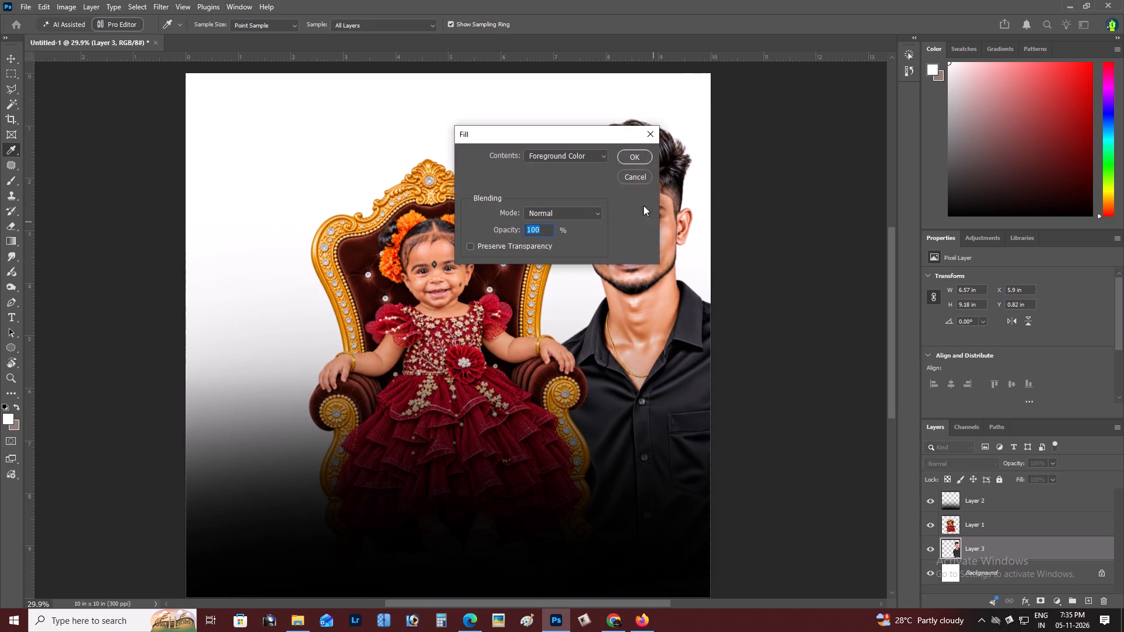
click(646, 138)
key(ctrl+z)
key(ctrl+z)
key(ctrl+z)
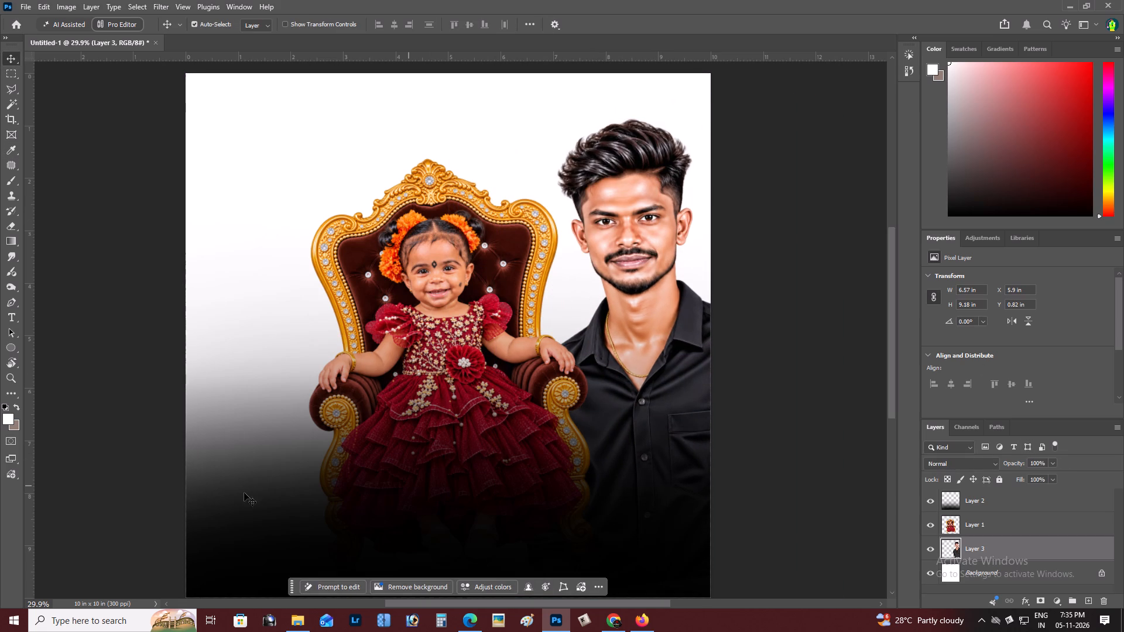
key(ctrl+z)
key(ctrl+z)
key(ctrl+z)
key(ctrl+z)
Shift the portrait toward the throne to about X 4.37 in and fill its layer with the foreground color at 100% opacity.
right_click(590, 174)
click(609, 181)
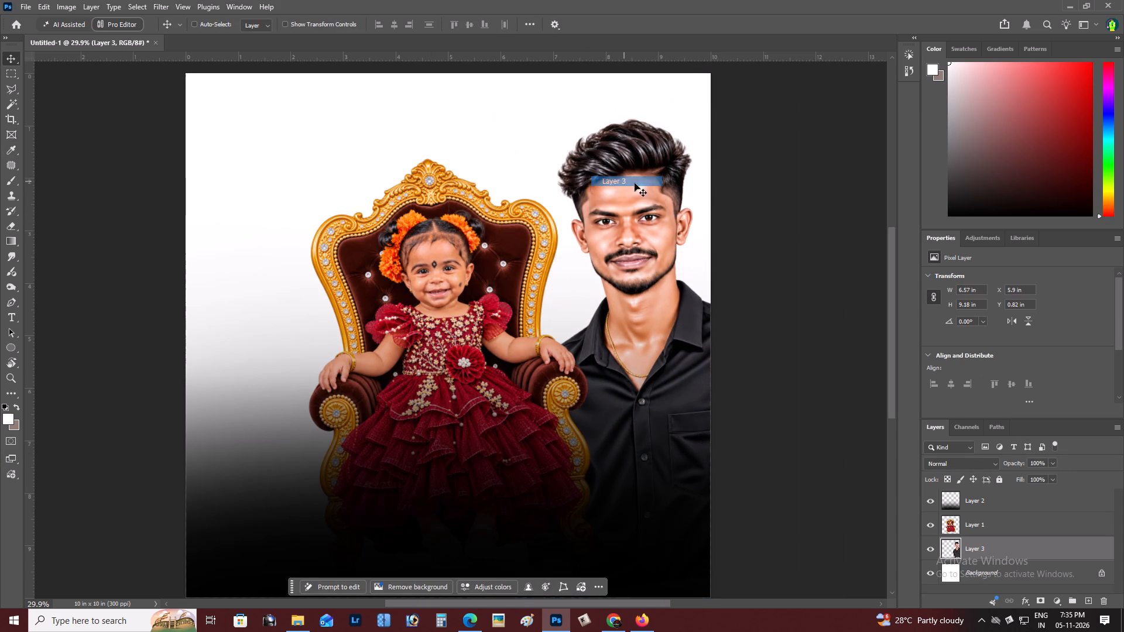
drag(635, 183, 554, 180)
key(backslash)
key(BackSpace)
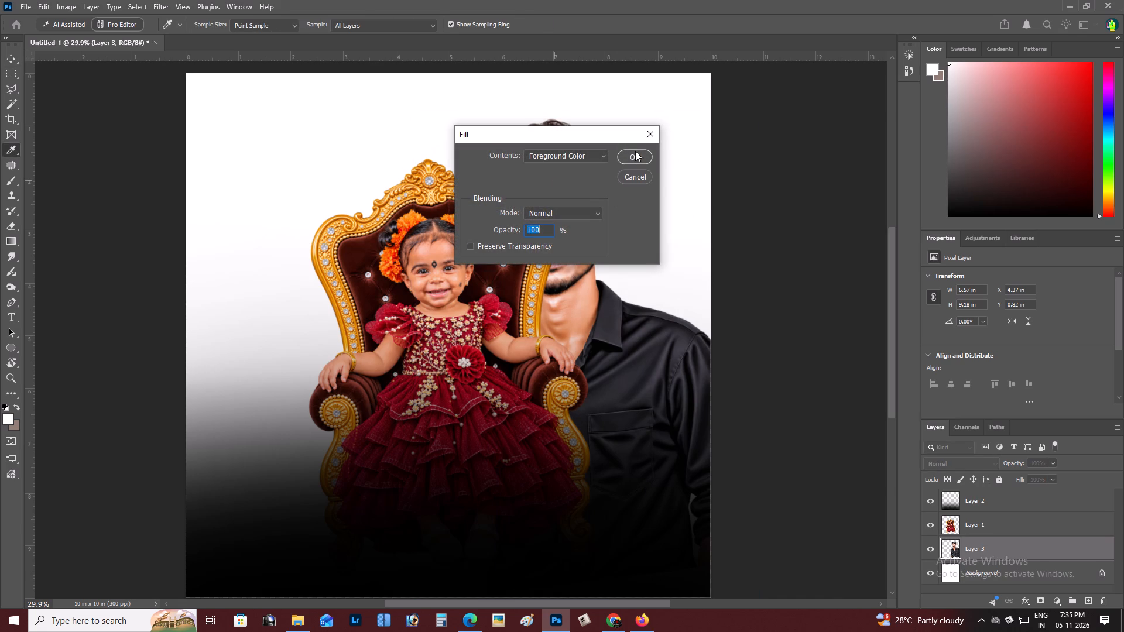
click(642, 156)
Copy the black-shirt portrait again from the ChatGPT image view, paste it into the Photoshop poster, and move it beside the throne.
key(alt+Tab)
right_click(563, 332)
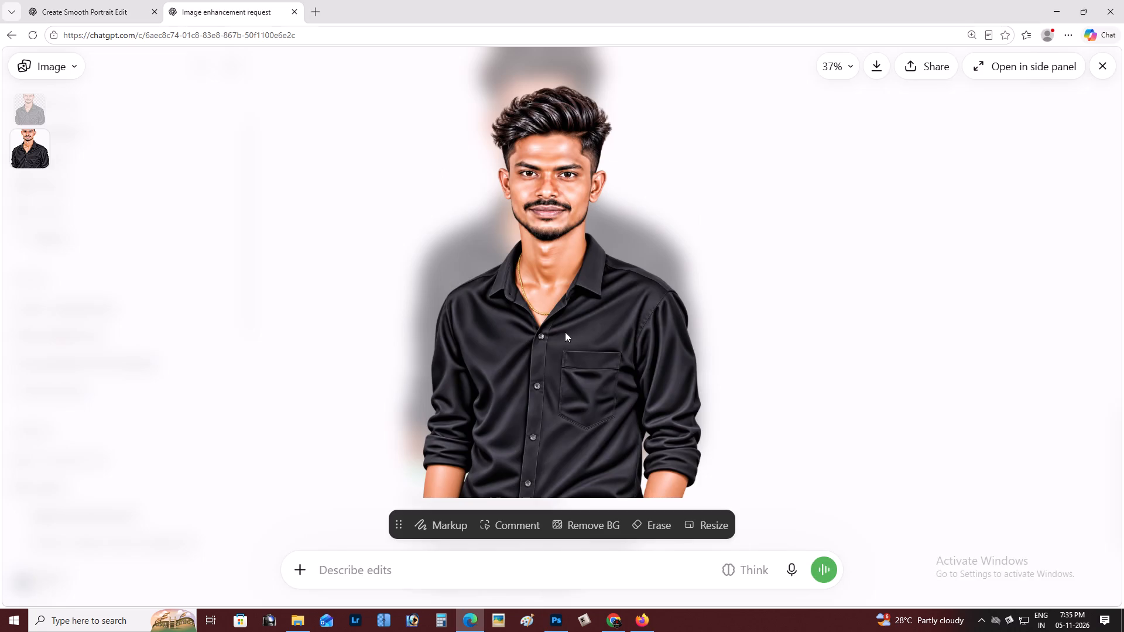
click(626, 377)
key(alt+Tab)
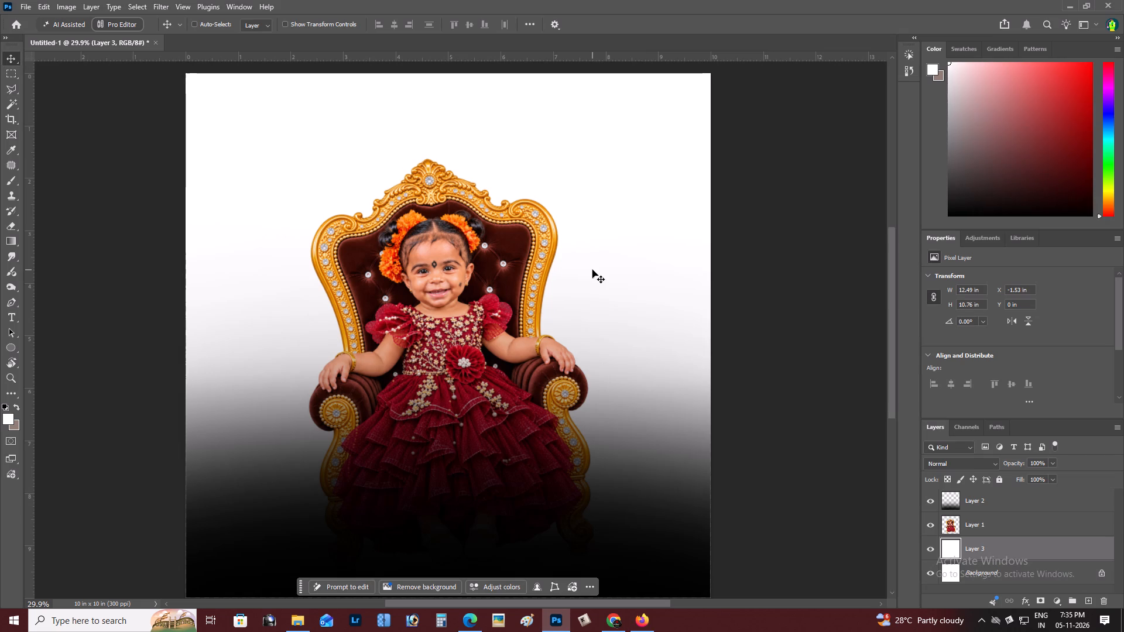
key(ctrl+v)
drag(497, 324, 674, 327)
Scale the new portrait to about 174%, rotate it to about -0.2°, and position it behind the throne at about X 5.56 in, Y 0.47 in.
key(ctrl+t)
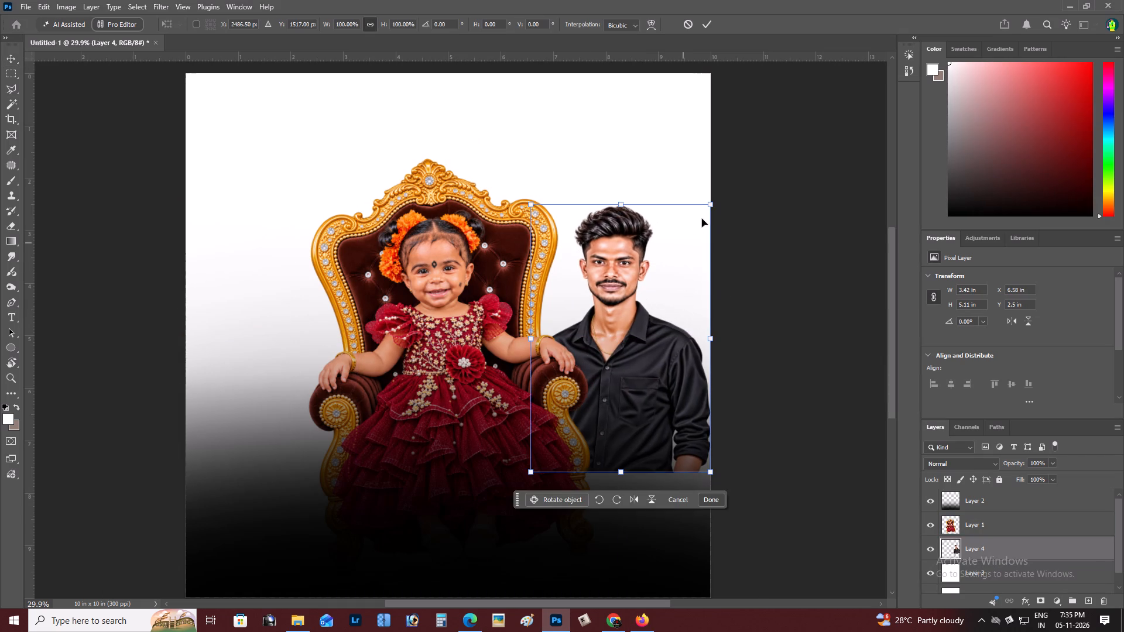
alt+drag(713, 203, 755, 177)
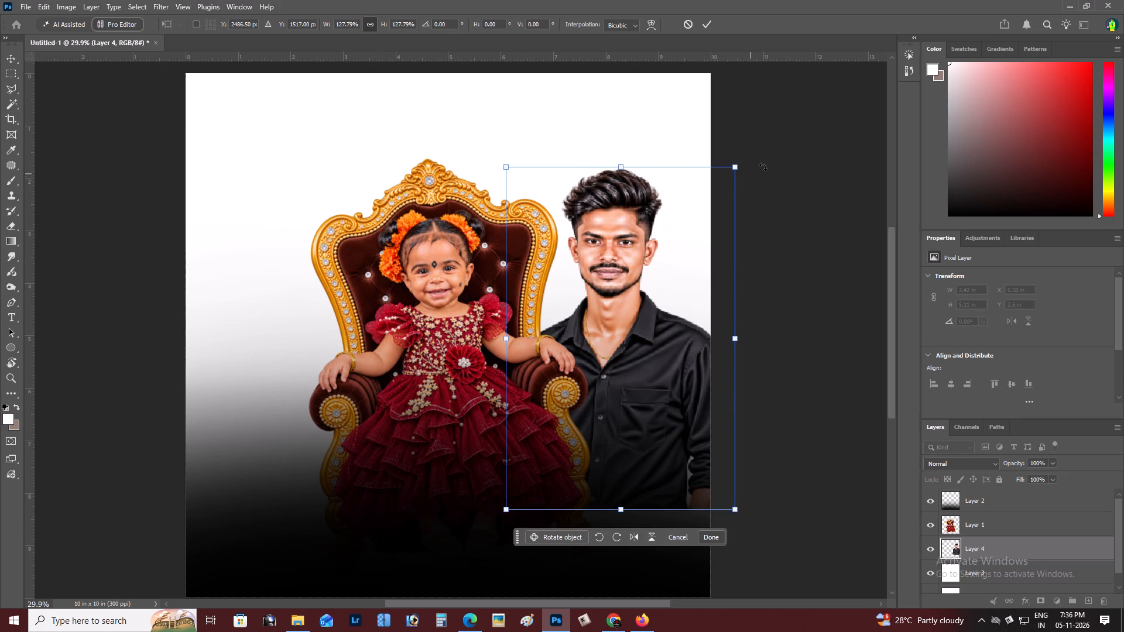
drag(762, 163, 762, 149)
drag(734, 163, 755, 155)
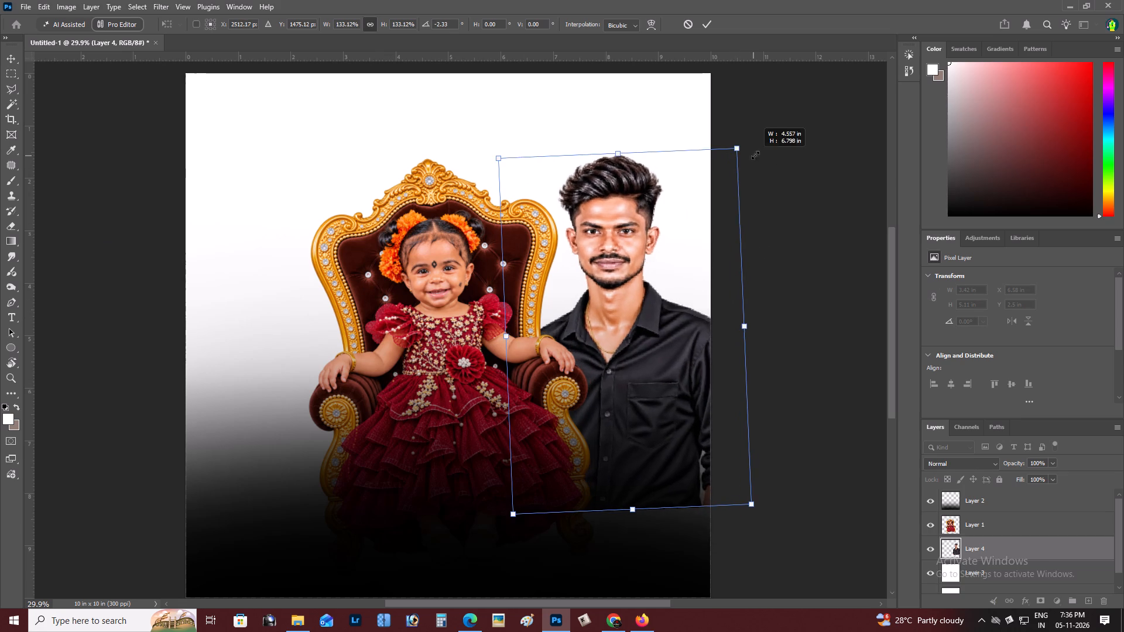
drag(755, 155, 786, 141)
drag(671, 288, 673, 296)
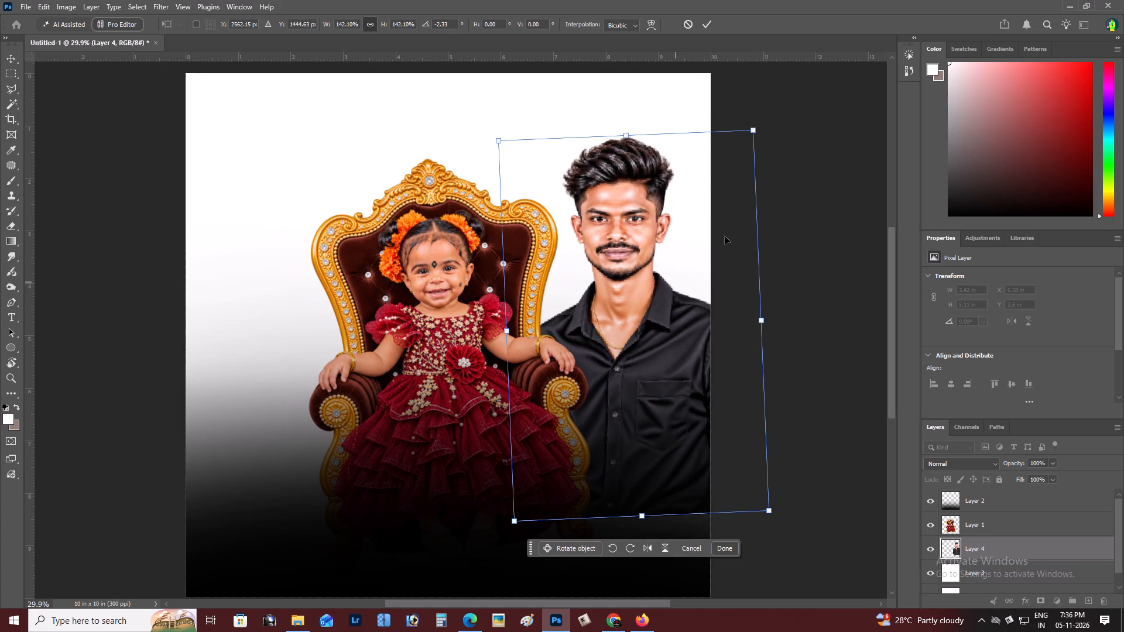
drag(749, 128, 814, 98)
drag(843, 135, 847, 135)
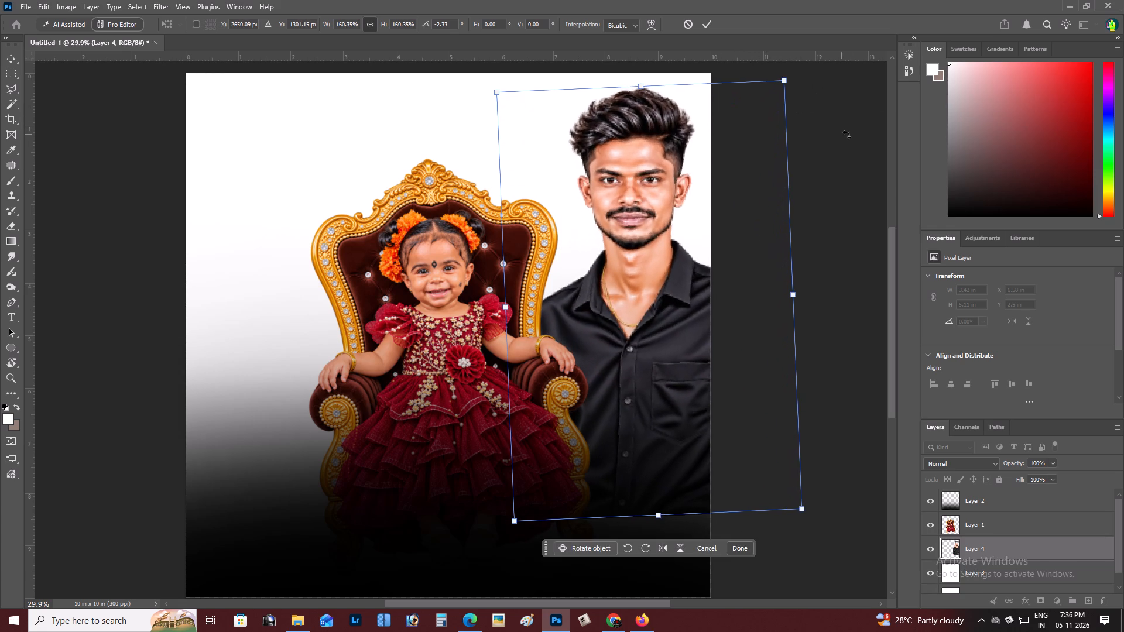
drag(847, 135, 858, 135)
drag(773, 243, 759, 248)
drag(759, 248, 756, 253)
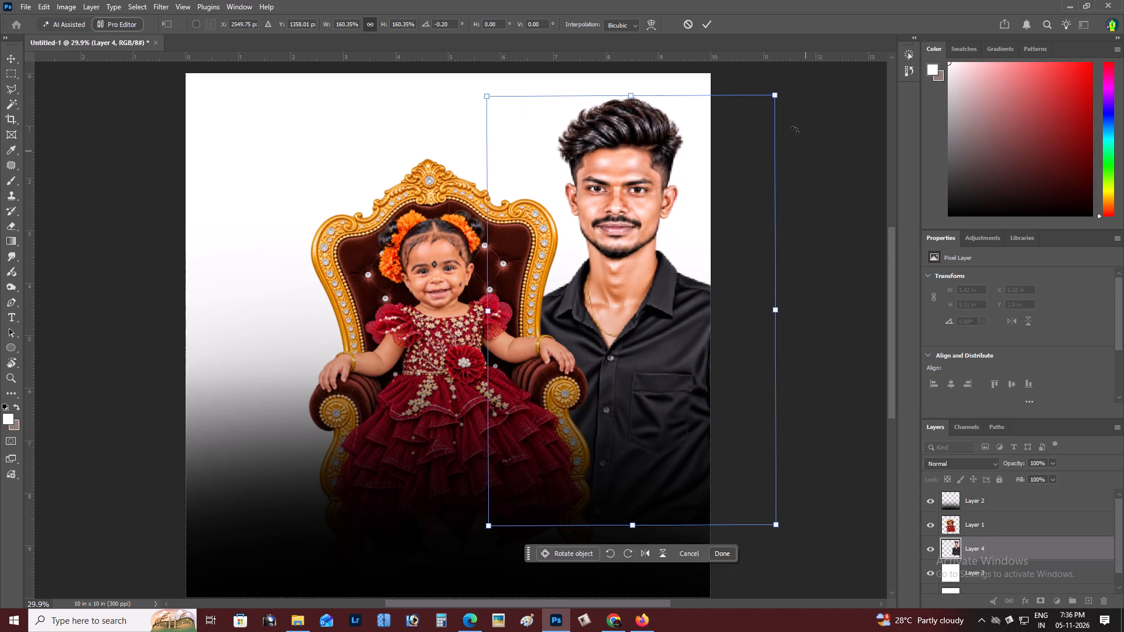
drag(773, 95, 813, 71)
drag(758, 154, 749, 179)
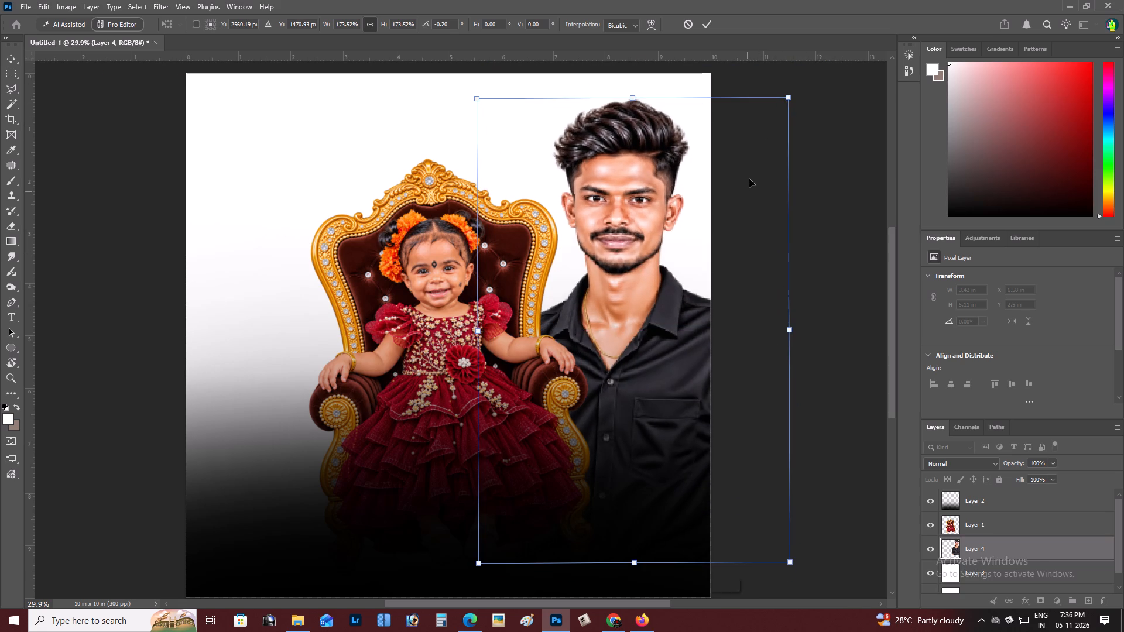
drag(749, 179, 748, 191)
click(809, 84)
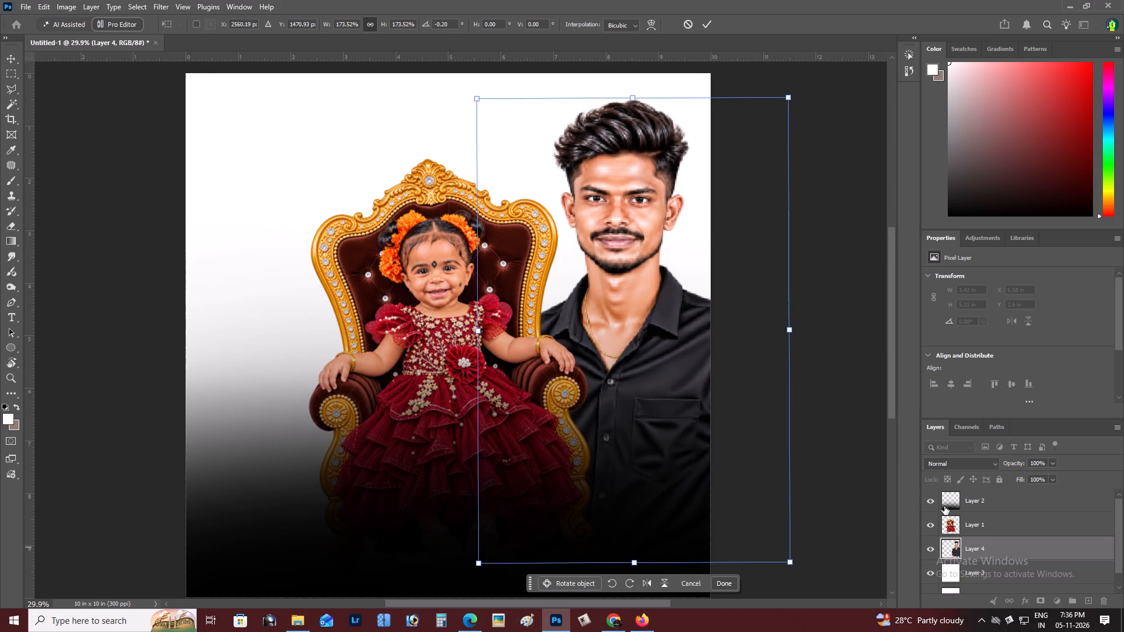
scroll(927, 454, up, 4)
key(Return)
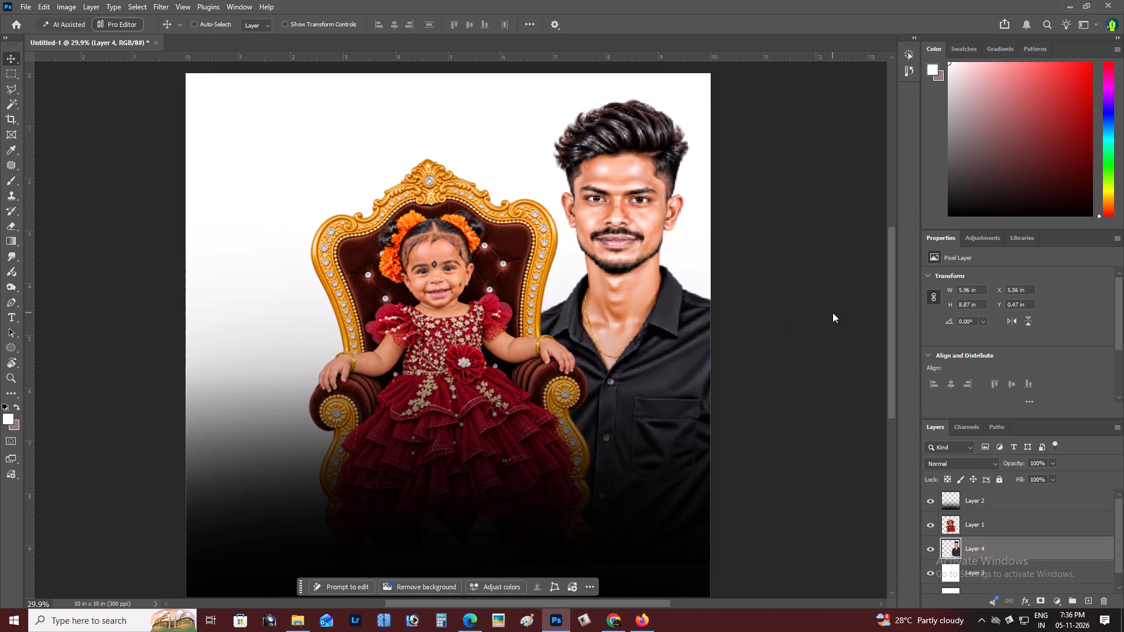
Examine the portrait's size and placement beside the throne, both close up and across the whole poster.
key(space)
key(space)
key(space)
key(space)
key(space)
key(space)
key(space)
key(space)
key(space)
key(space)
key(space)
key(space)
key(space)
key(space)
key(space)
key(space)
key(space)
key(space)
key(space)
key(space)
drag(745, 307, 724, 324)
key(z)
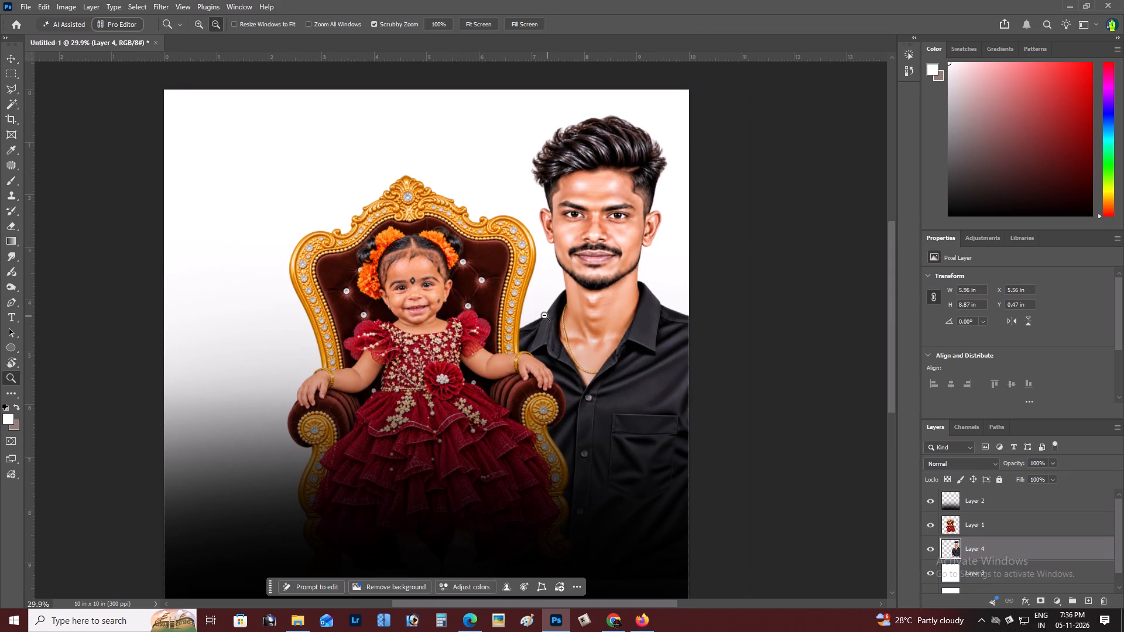
alt+click(544, 315)
key(space)
drag(537, 315, 560, 325)
key(z)
click(643, 264)
key(space)
drag(639, 260, 639, 267)
click(593, 238)
key(space)
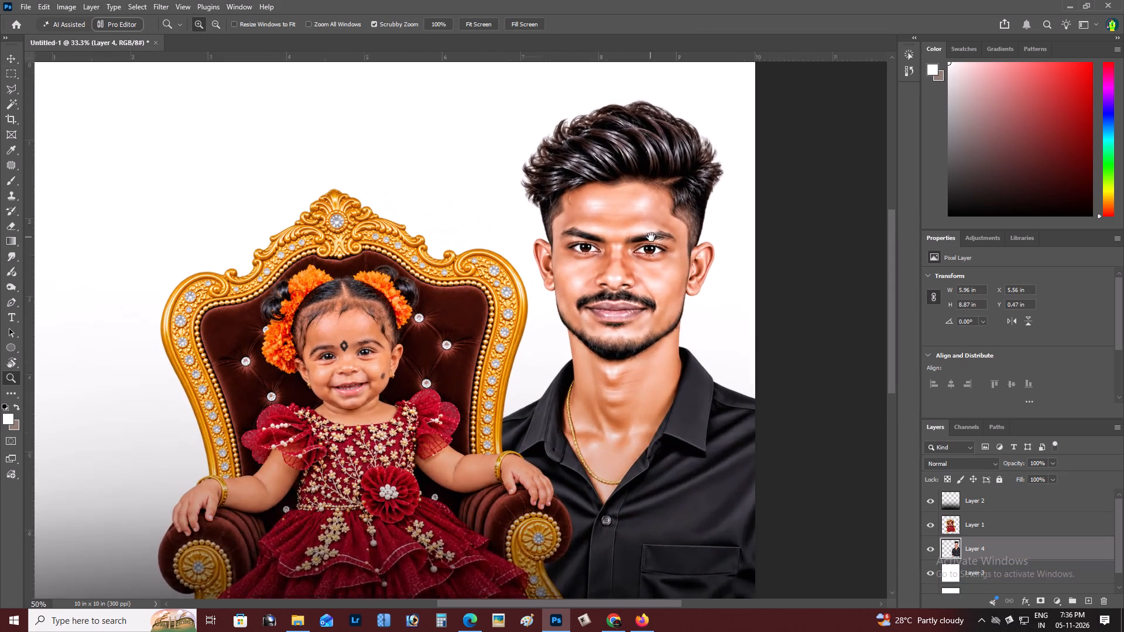
drag(651, 237, 643, 248)
key(z)
alt+click(574, 269)
right_click(574, 269)
click(580, 271)
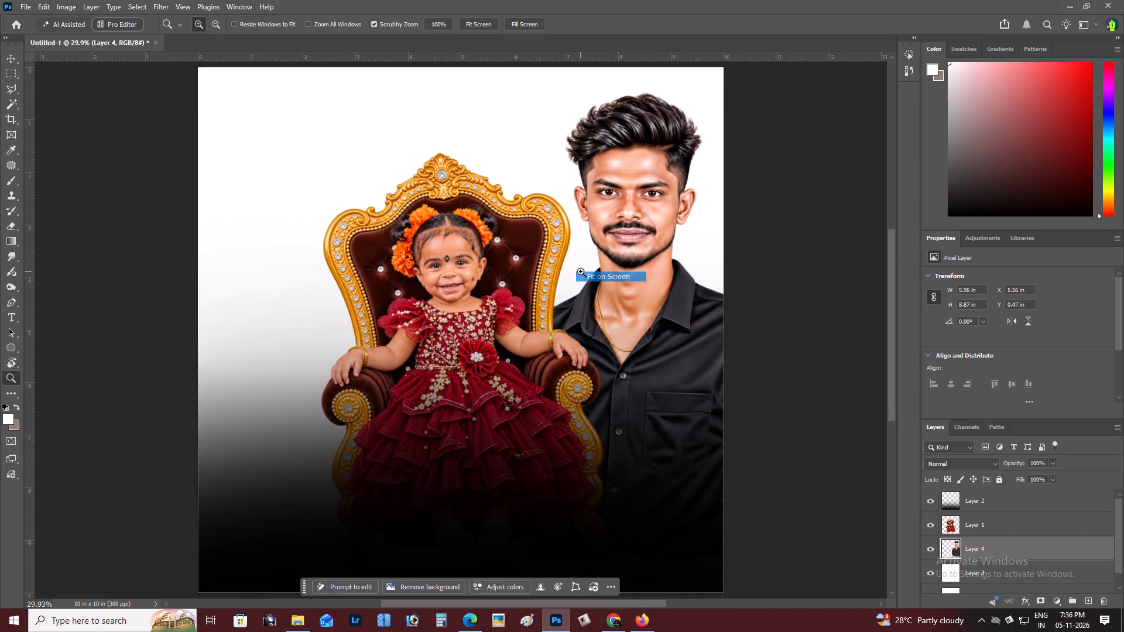
key(space)
key(space)
drag(581, 272, 550, 286)
Scale the black-shirt portrait to about 107%, rotate it about 0.7°, and place it at about X 5.42 in, Y 0.16 in.
key(v)
right_click(615, 217)
click(625, 220)
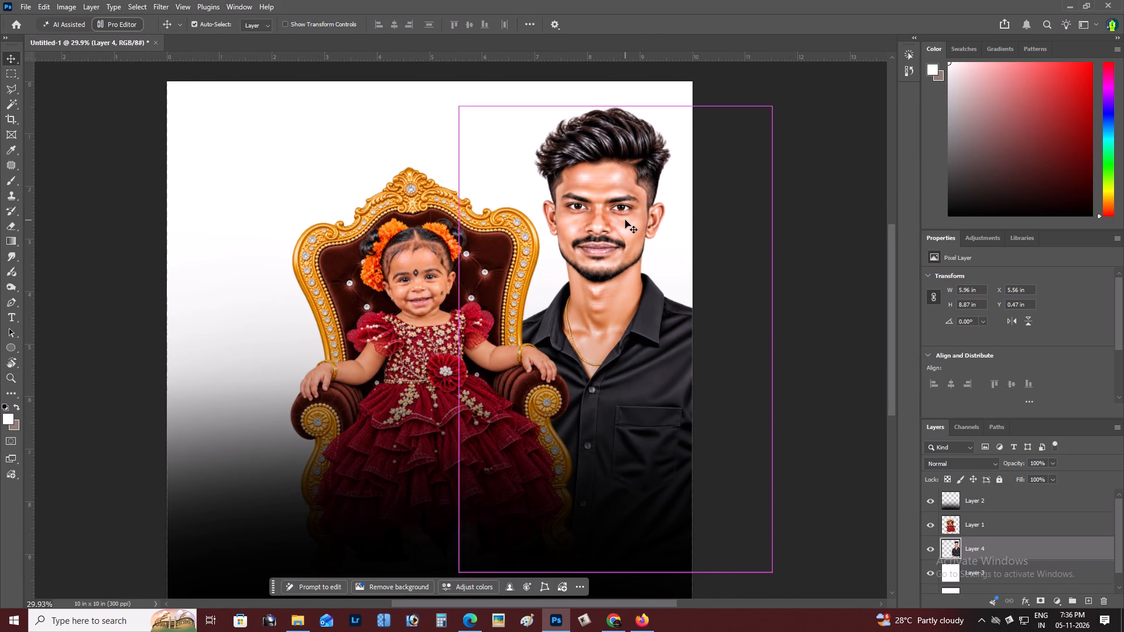
key(ctrl+t)
drag(770, 109, 793, 100)
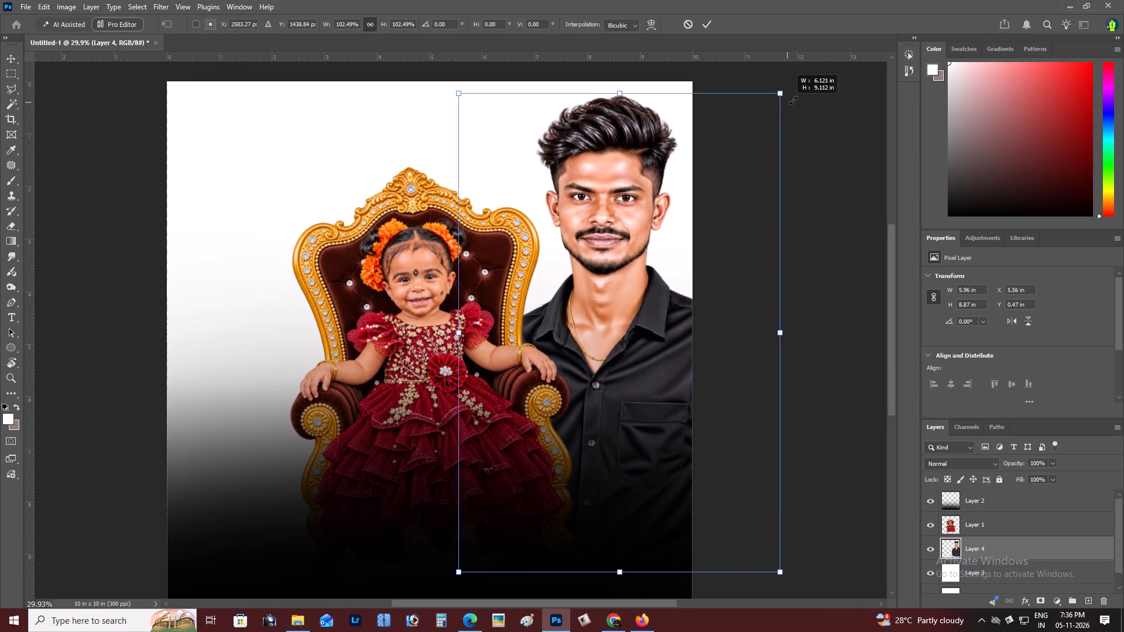
drag(793, 100, 814, 92)
click(832, 89)
drag(687, 224, 683, 236)
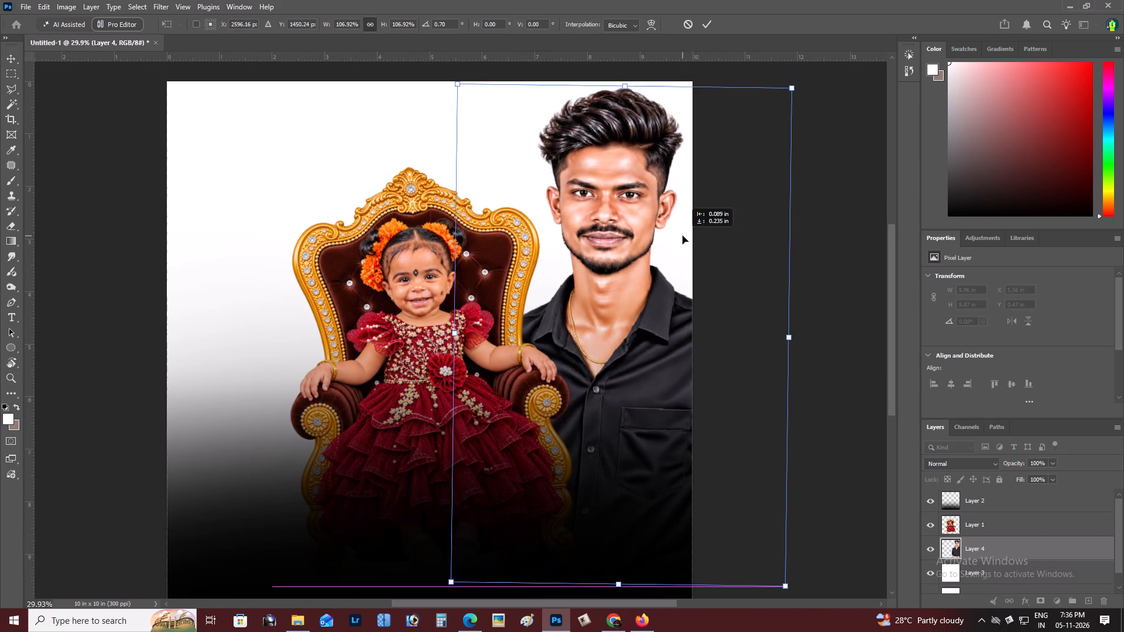
drag(683, 236, 682, 238)
key(Return)
key(v)
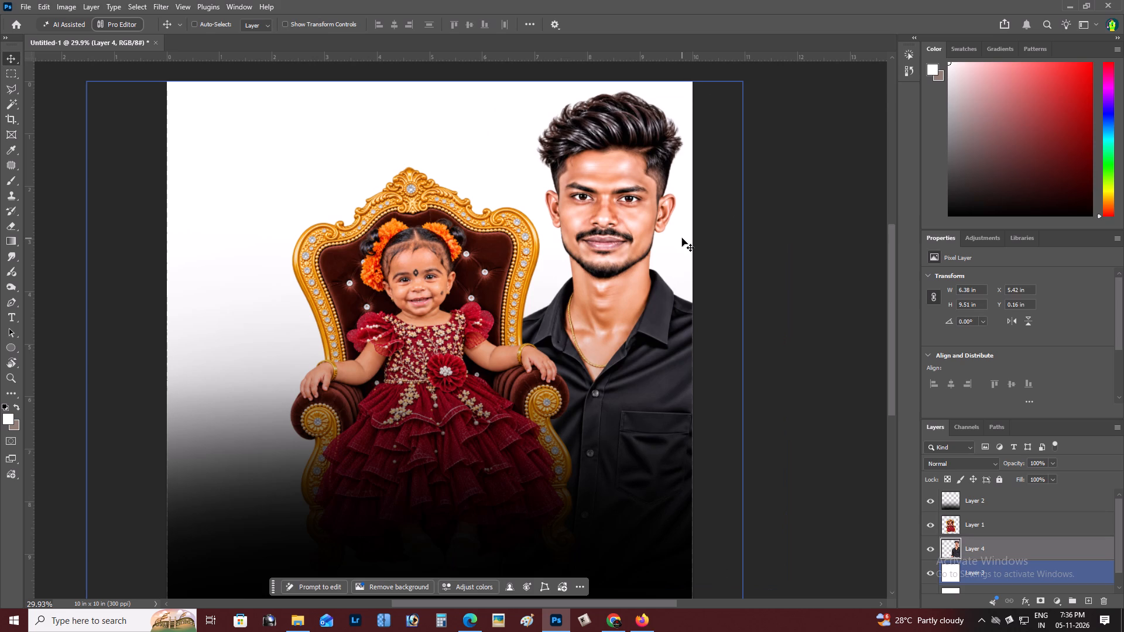
Nudge the portrait toward the throne and slightly down to about X 5.36 in, Y 0.18 in.
key(Left)
key(Left)
key(Left)
key(Left)
key(shift+Down)
key(Up)
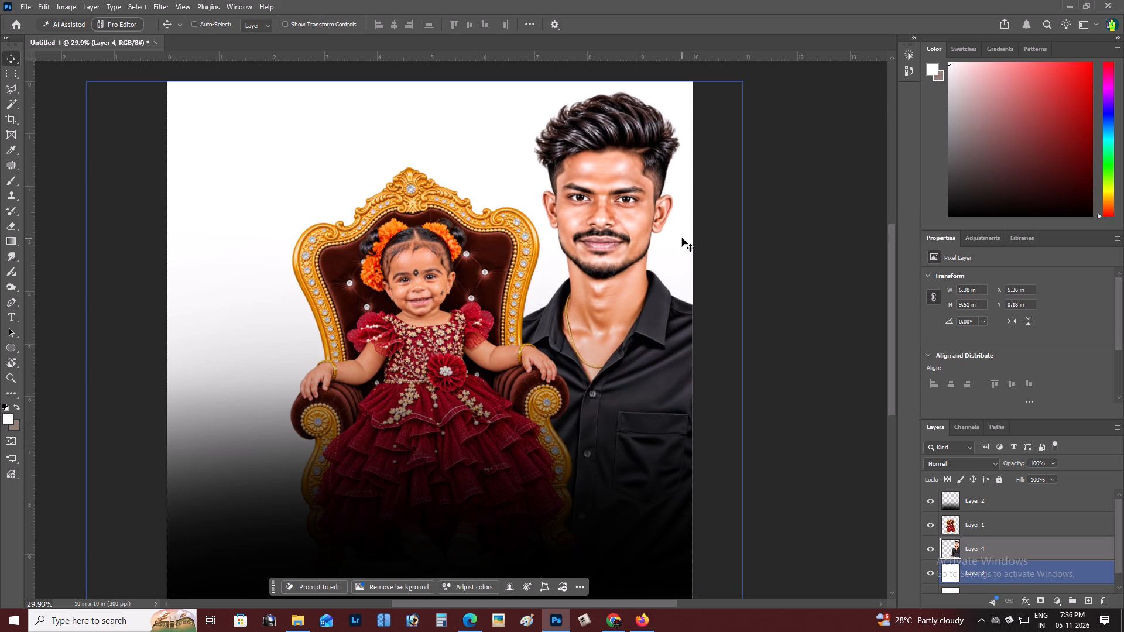
Examine how the enlarged portrait balances with the throne and the edges of the poster.
key(z)
alt+click(603, 287)
right_click(603, 287)
click(623, 291)
key(space)
key(space)
key(space)
key(space)
key(space)
key(space)
key(space)
key(space)
key(space)
key(space)
key(space)
key(space)
key(space)
key(space)
key(space)
key(space)
key(space)
key(space)
key(space)
drag(622, 293, 612, 318)
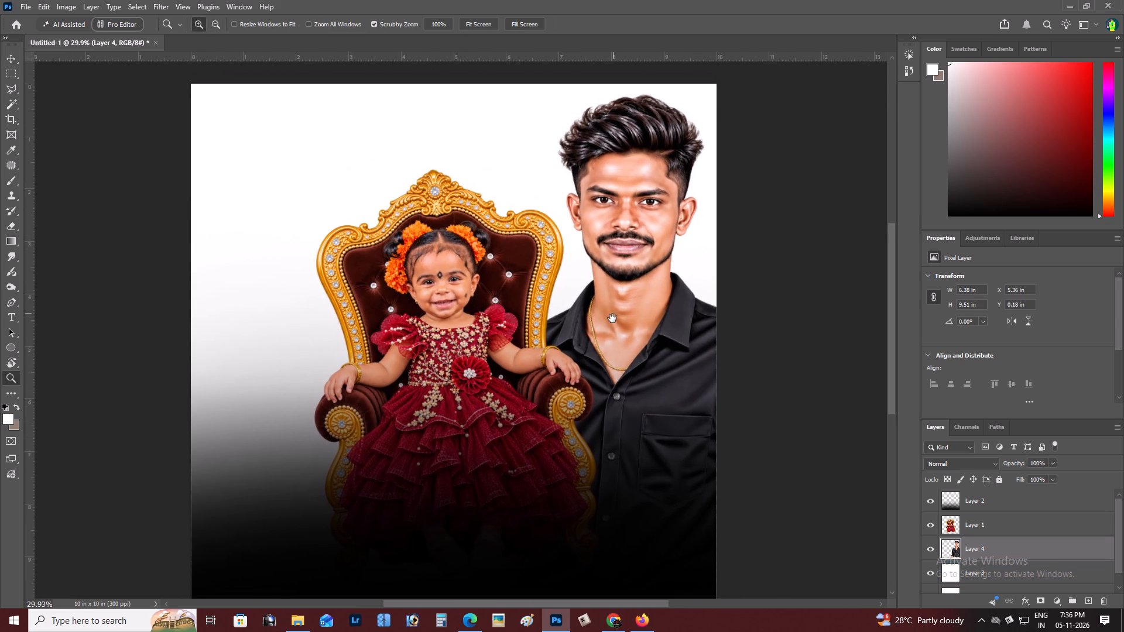
drag(612, 318, 612, 321)
key(z)
alt+click(588, 285)
key(space)
key(space)
key(space)
key(space)
key(space)
key(space)
drag(588, 285, 595, 286)
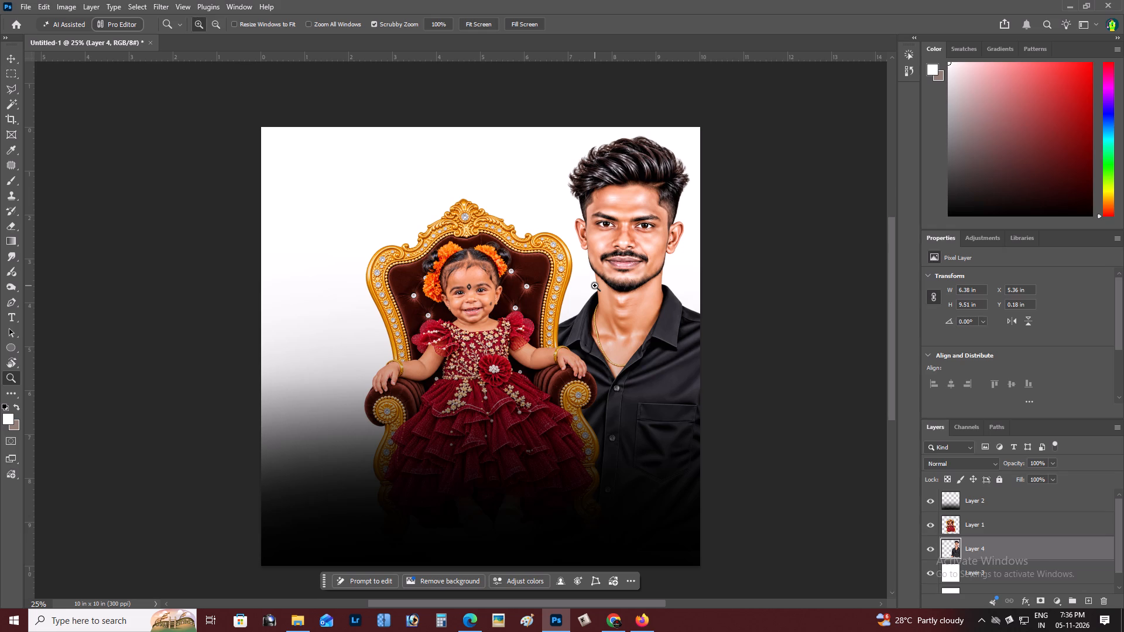
key(space)
drag(595, 286, 606, 303)
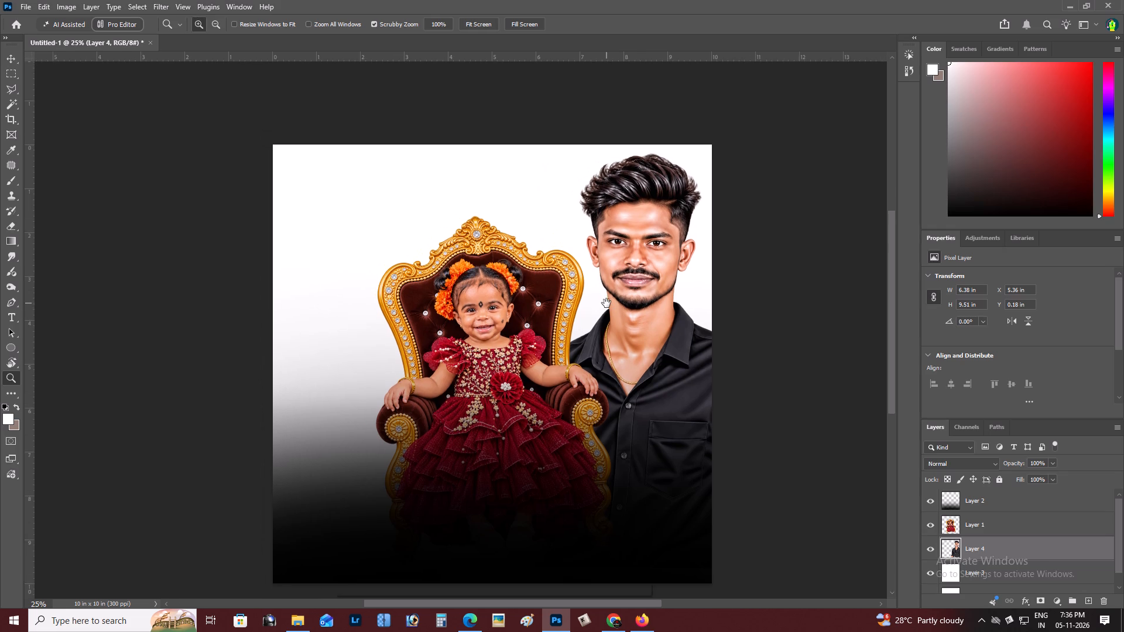
key(z)
click(640, 226)
key(space)
key(space)
key(space)
key(space)
key(space)
key(space)
key(space)
key(space)
key(space)
key(space)
key(space)
drag(639, 235, 567, 242)
alt+click(510, 291)
right_click(510, 291)
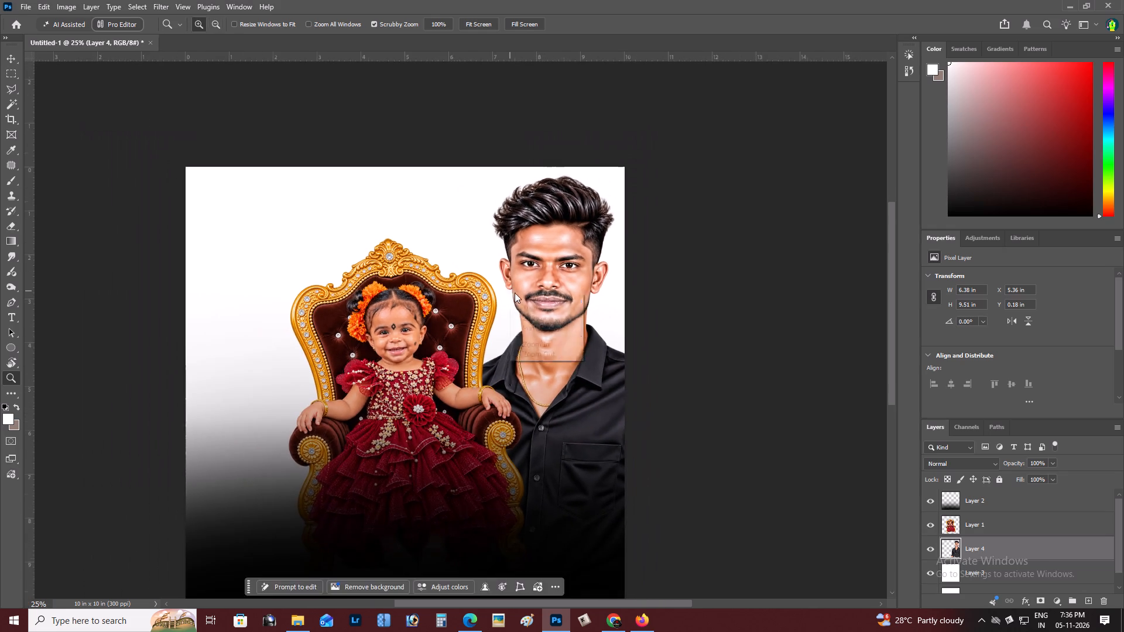
click(519, 294)
key(space)
drag(519, 295, 479, 313)
Scale the portrait to about 113.7%, tilt it slightly clockwise, and move it behind the throne at about X 4.31 in, Y -0.04 in.
key(v)
right_click(602, 200)
click(615, 206)
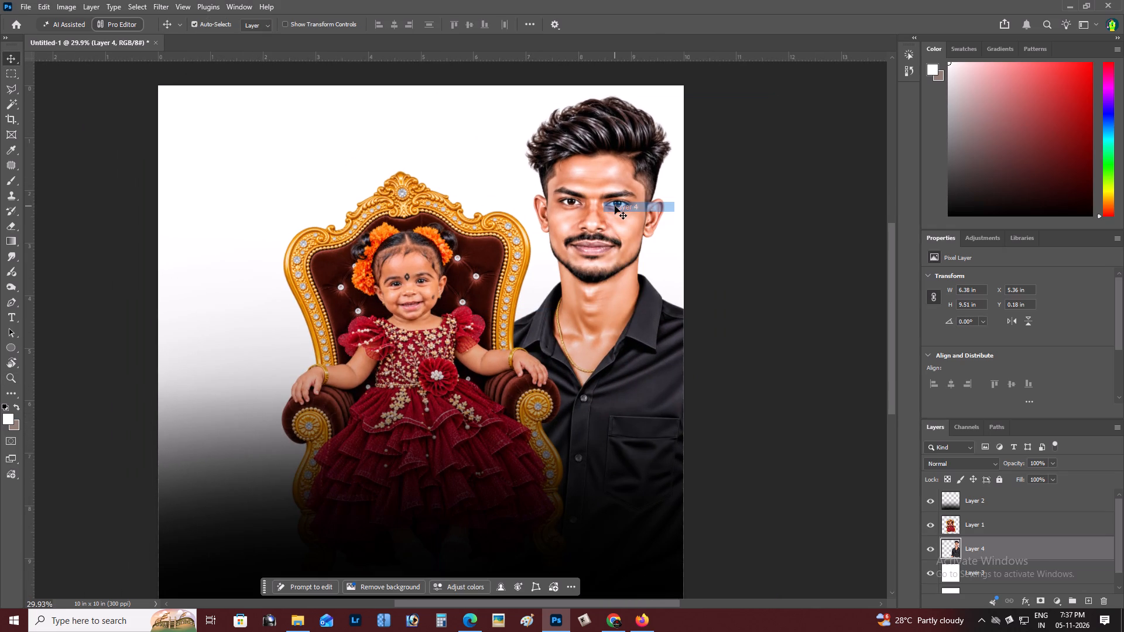
key(ctrl+t)
scroll(722, 139, up, 2)
alt+drag(772, 112, 797, 102)
drag(773, 144, 773, 155)
alt+drag(791, 105, 814, 99)
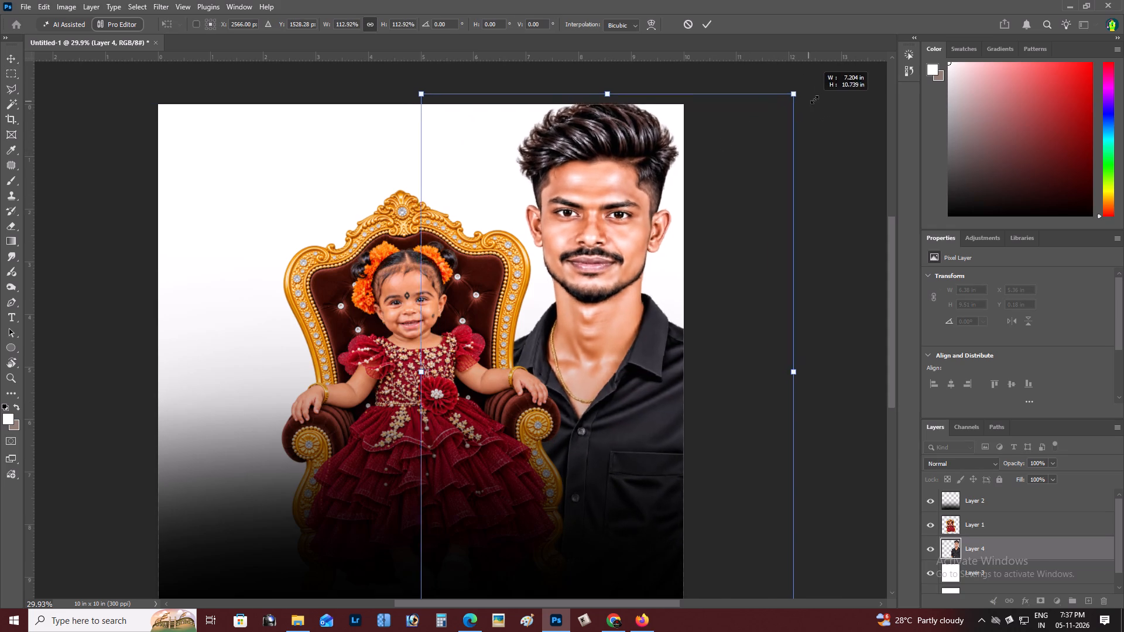
alt+drag(814, 99, 818, 99)
drag(783, 136, 786, 156)
drag(847, 125, 848, 123)
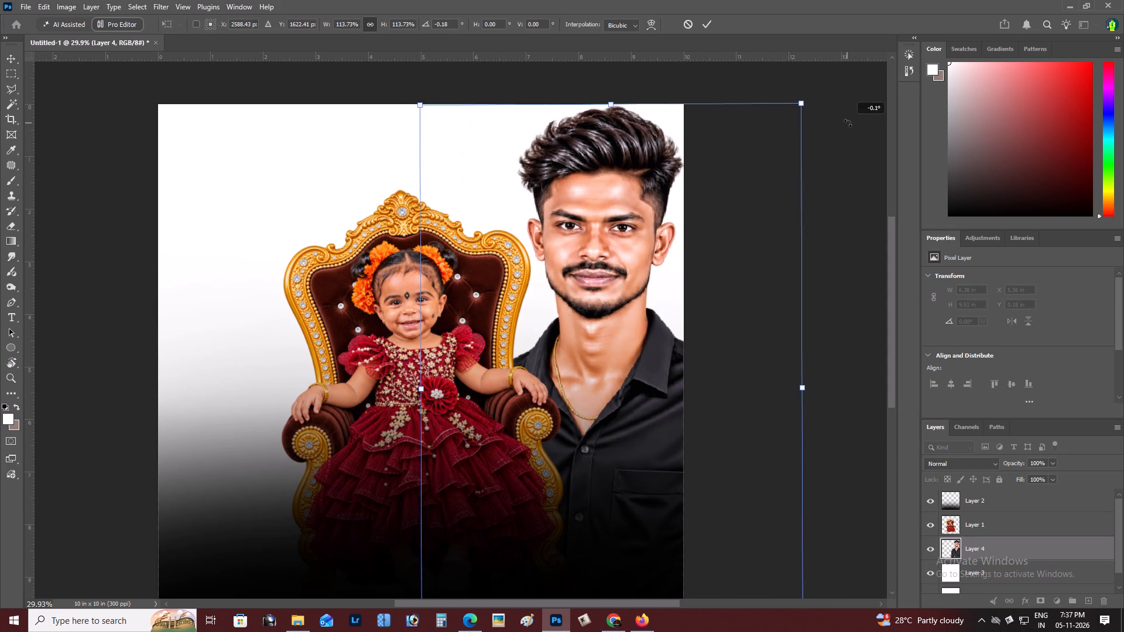
drag(848, 123, 854, 123)
drag(776, 195, 796, 190)
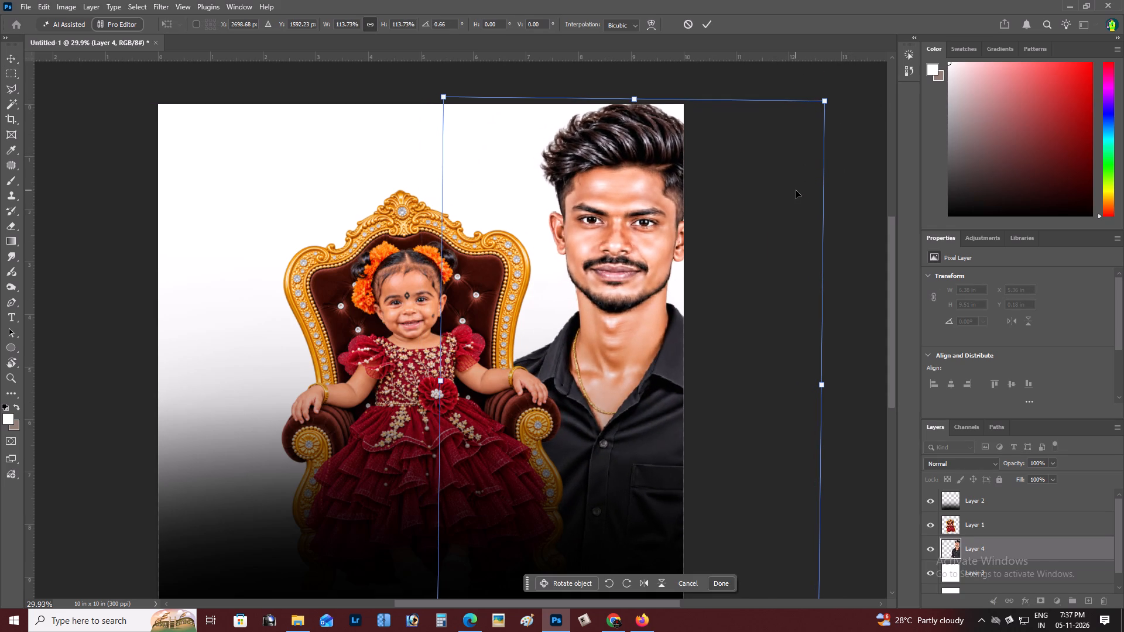
key(ctrl+z)
drag(833, 94, 841, 96)
drag(772, 195, 763, 197)
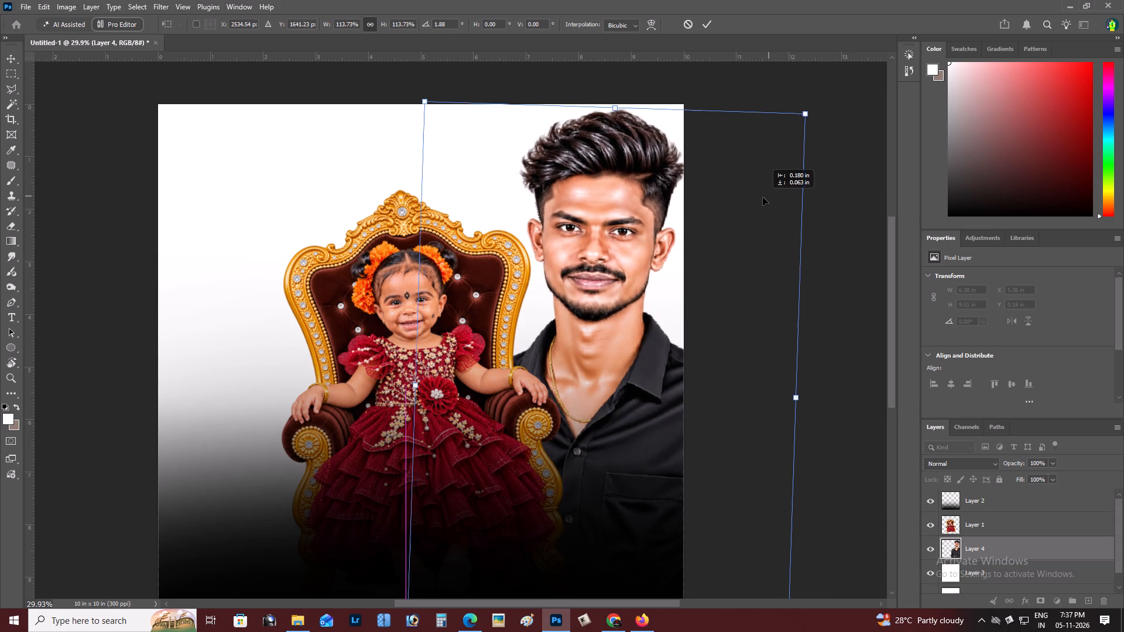
drag(763, 197, 751, 198)
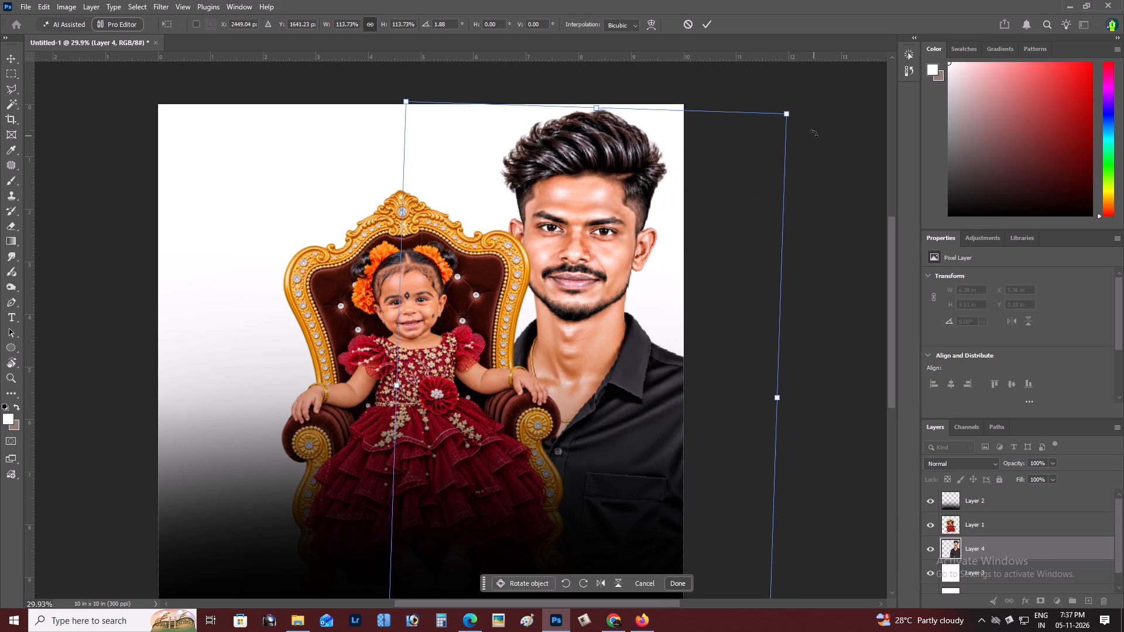
click(816, 132)
drag(751, 246, 752, 239)
key(ctrl+Return)
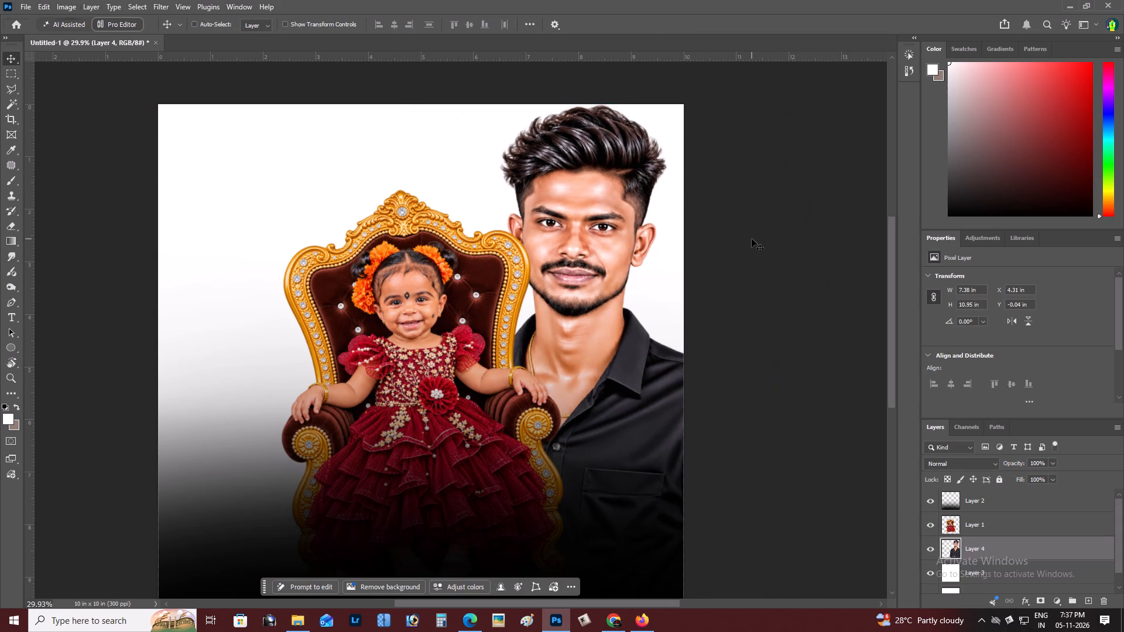
Nudge the portrait up and slightly away from the throne to about X 4.37 in, Y -0.14 in.
key(v)
key(shift+Up)
key(shift+Up)
key(shift+Up)
key(shift+Right)
key(shift+Right)
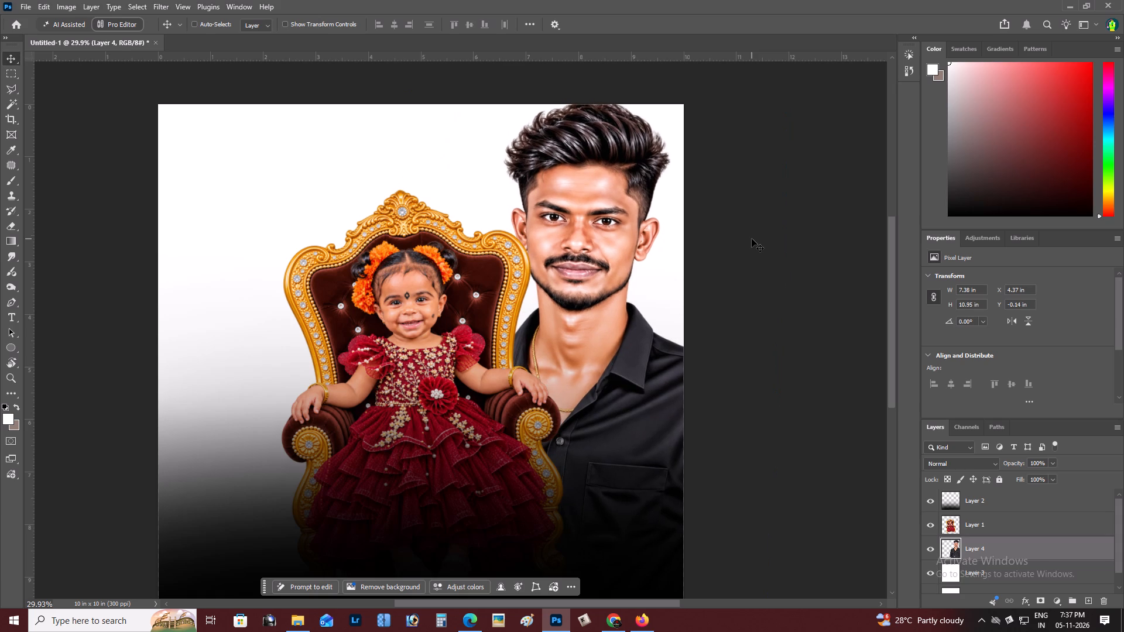
Enlarge the portrait to about 104.6% and reposition it behind the throne at about X 4.22 in, Y -0.13 in.
key(z)
alt+click(566, 310)
right_click(566, 310)
click(578, 315)
key(space)
drag(579, 321, 582, 361)
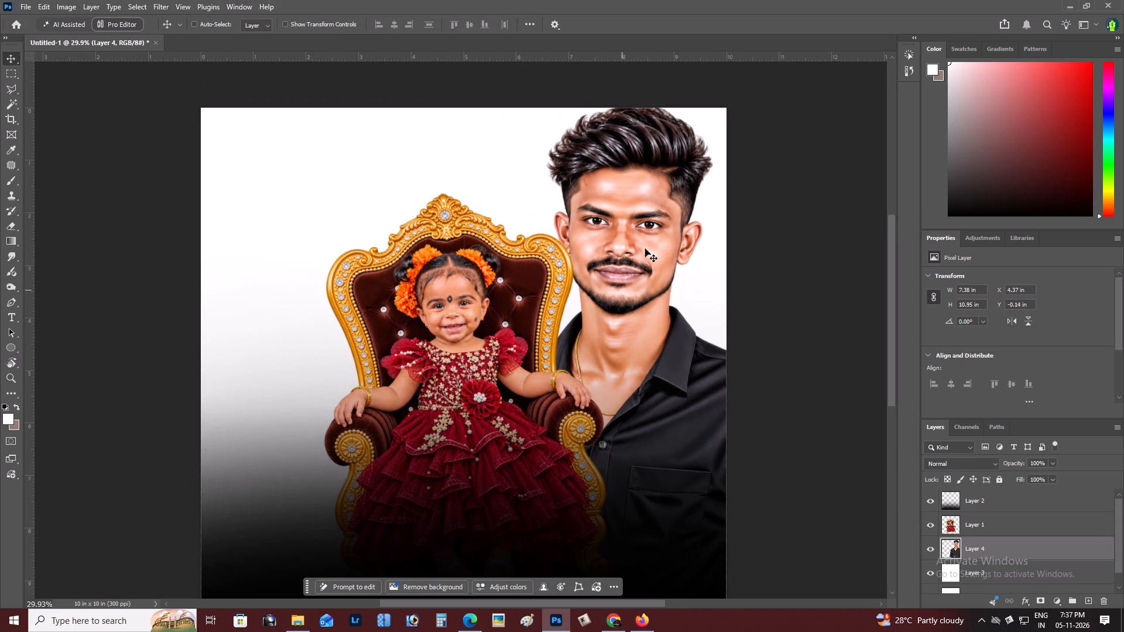
key(v)
right_click(630, 235)
click(645, 240)
drag(647, 242, 651, 251)
key(ctrl+t)
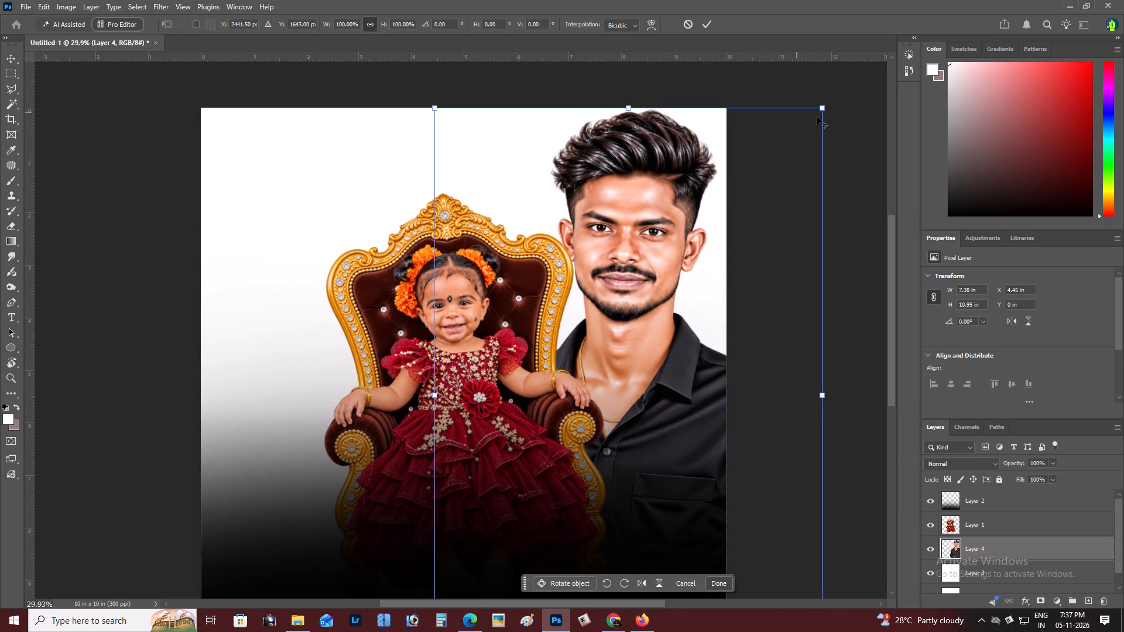
alt+drag(827, 107, 847, 101)
drag(807, 170, 804, 177)
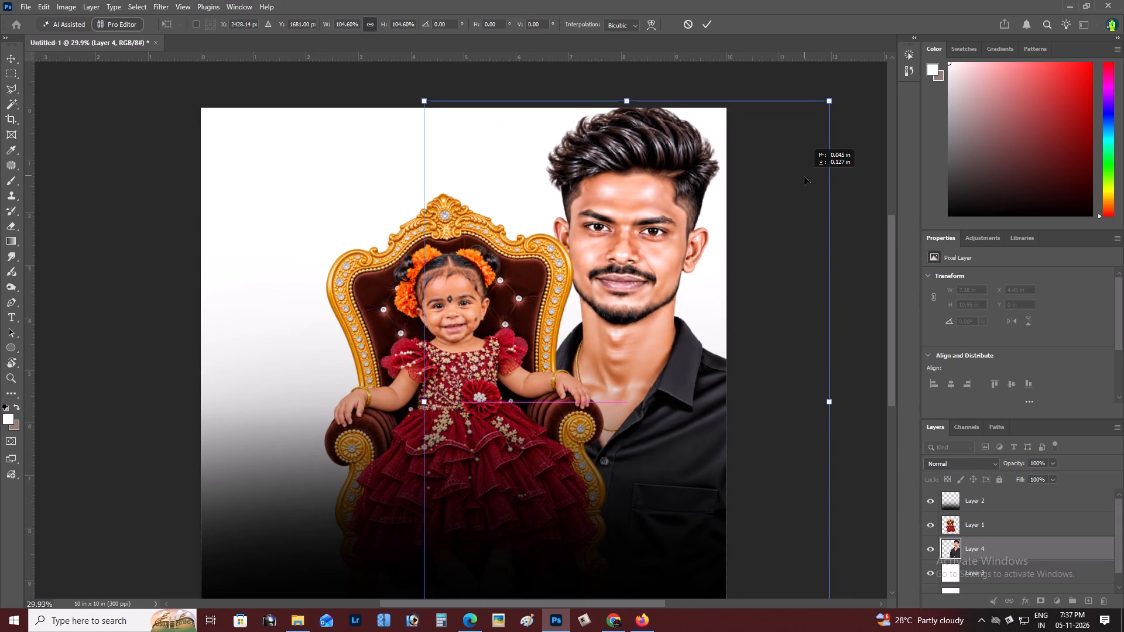
drag(804, 177, 804, 179)
key(ctrl+shift+Return)
key(v)
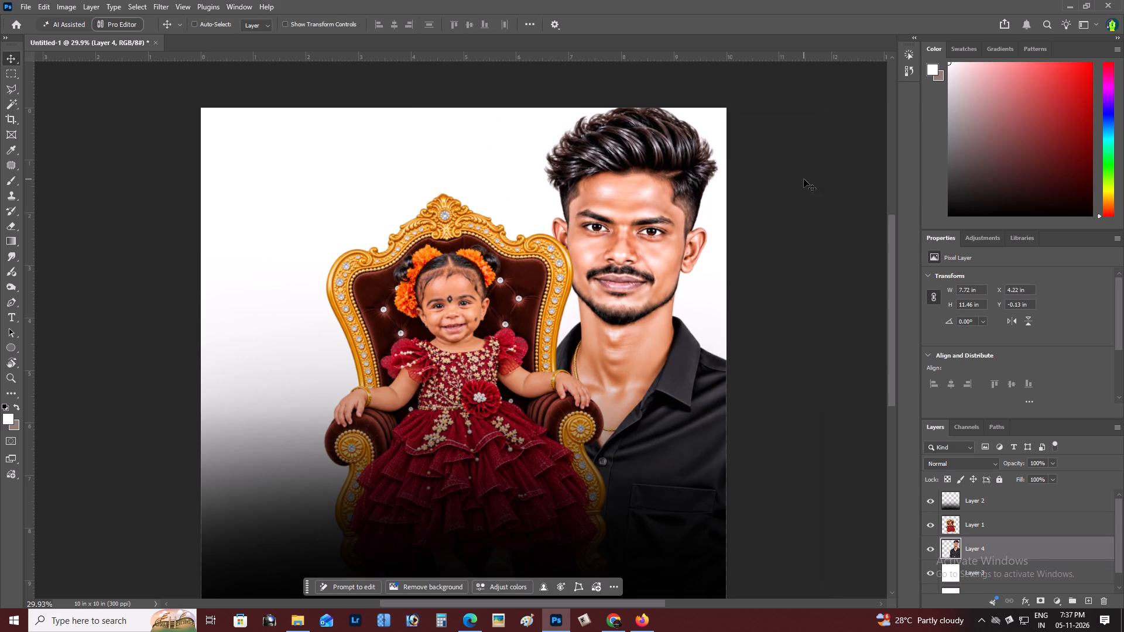
Nudge the portrait vertically so it sits at about Y -0.16 in.
key(shift+Down)
key(shift+Down)
key(shift+Up)
key(shift+Up)
key(shift+Up)
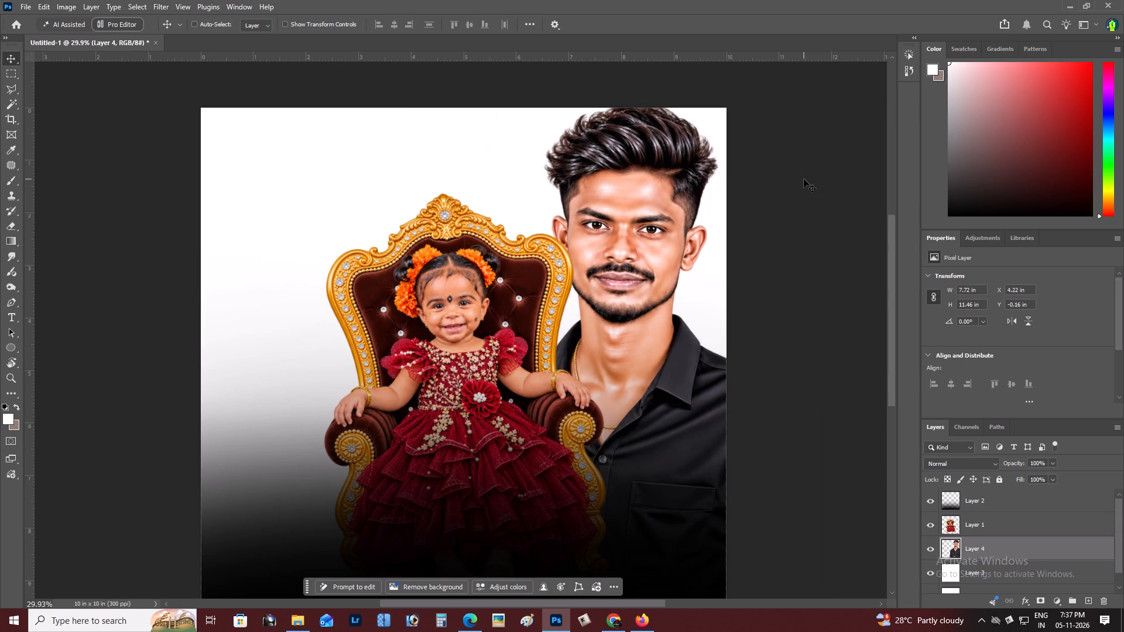
Rotate the portrait about 1.3° clockwise and lower it behind the throne to about X 4.03 in, Y 0.09 in.
key(ctrl+t)
drag(838, 78, 844, 80)
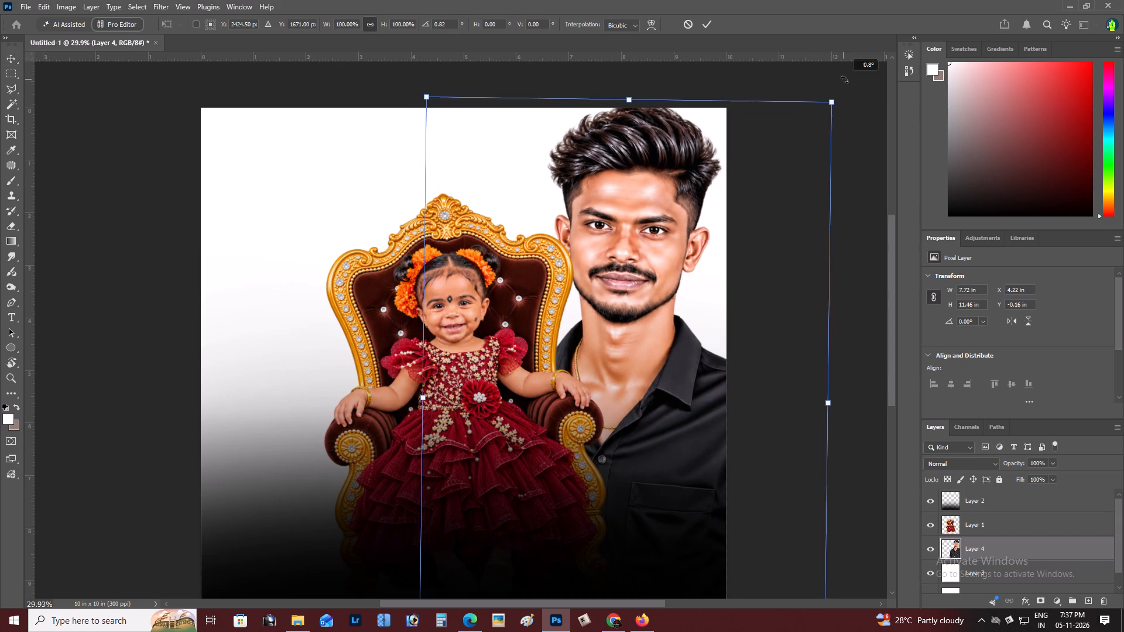
drag(844, 80, 847, 80)
drag(817, 183, 813, 195)
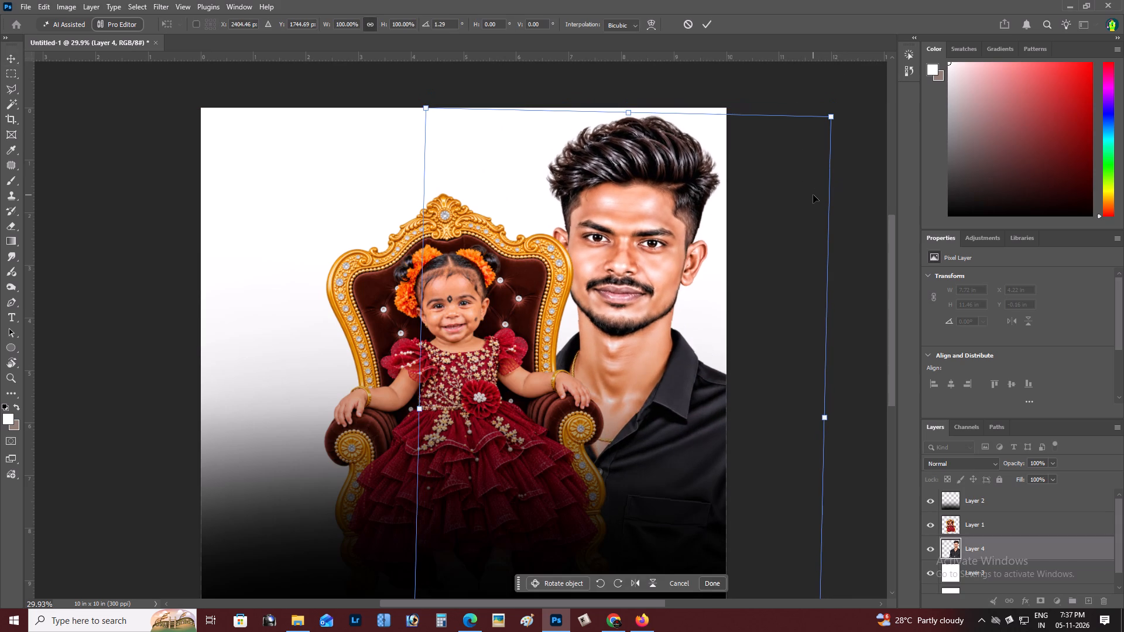
key(ctrl+Return)
key(z)
alt+click(610, 253)
right_click(610, 253)
double_click(619, 258)
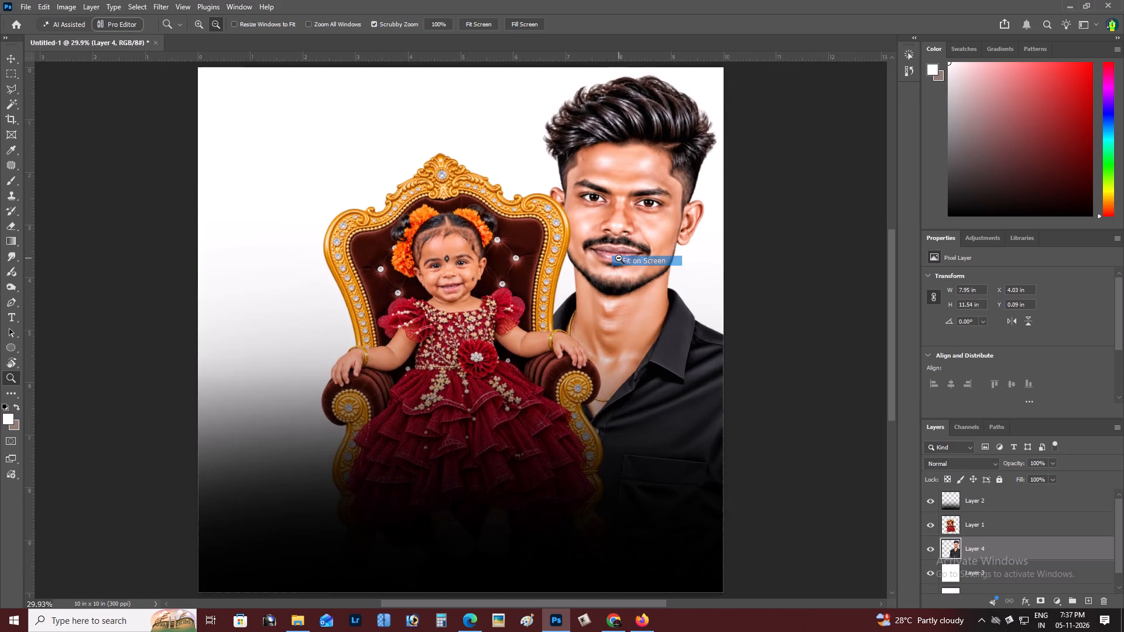
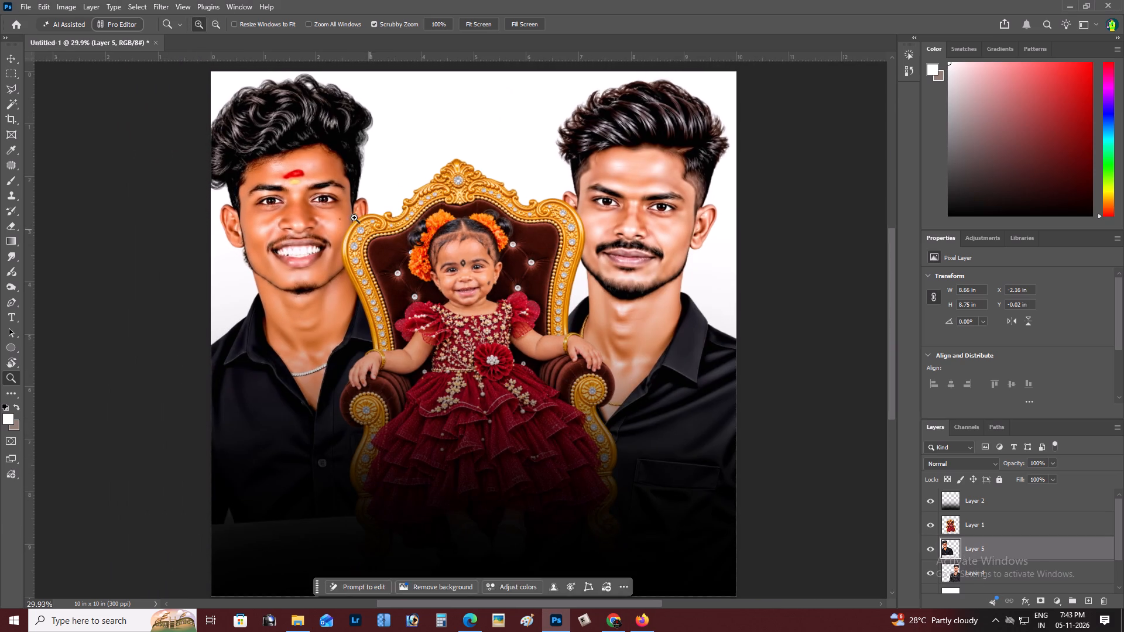
key(z)
double_click(331, 204)
key(space)
drag(325, 203, 345, 216)
click(305, 206)
key(space)
drag(306, 206, 324, 213)
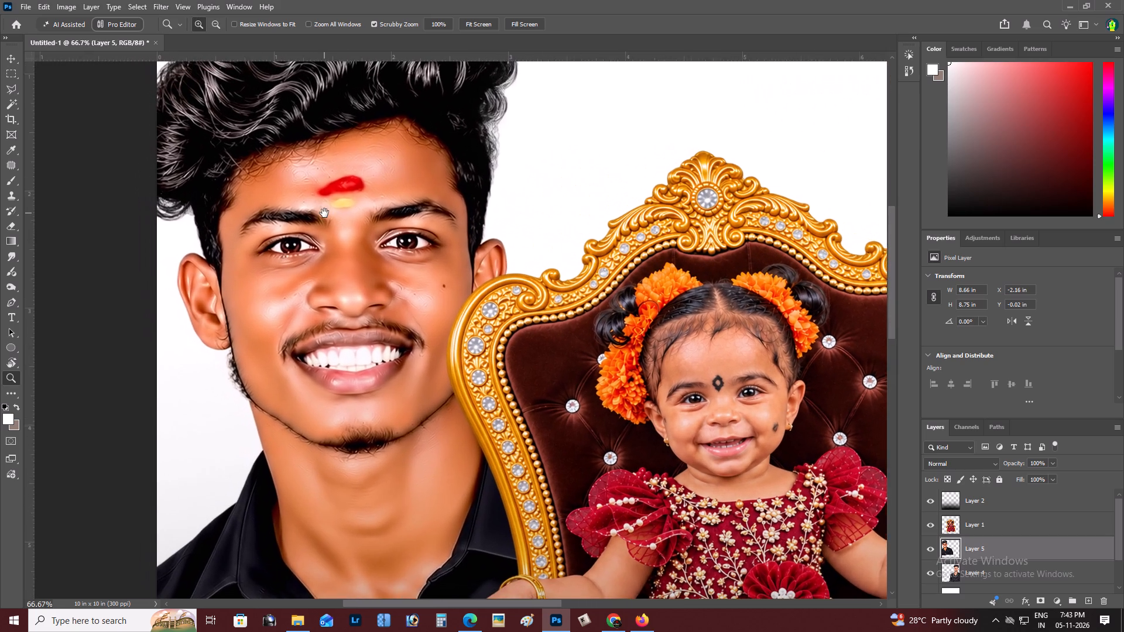
click(160, 0)
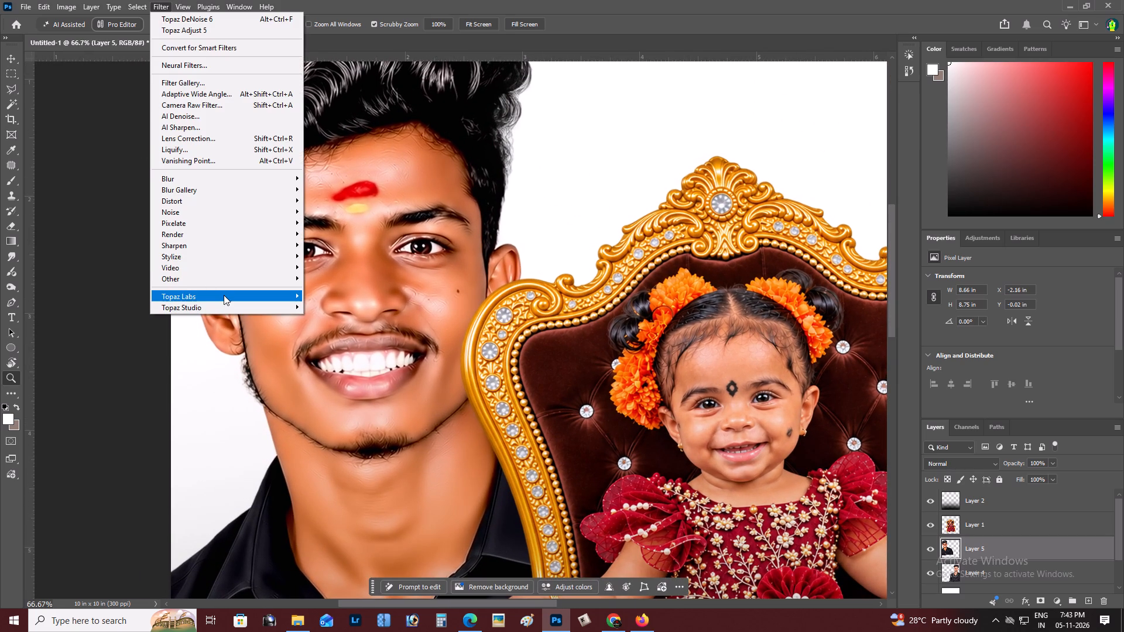
click(552, 219)
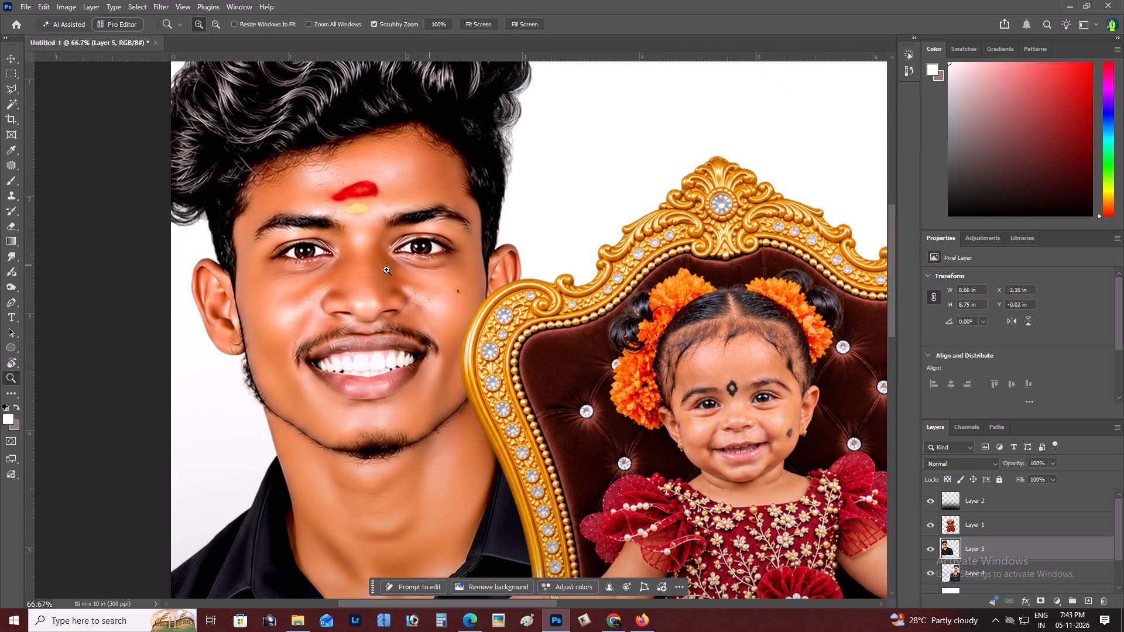
alt+click(386, 270)
right_click(386, 270)
click(405, 279)
key(space)
key(space)
key(space)
key(space)
key(space)
key(space)
key(space)
key(space)
key(space)
key(space)
key(space)
key(space)
key(space)
key(space)
key(space)
key(space)
key(space)
key(space)
key(space)
key(space)
drag(410, 287, 458, 313)
key(z)
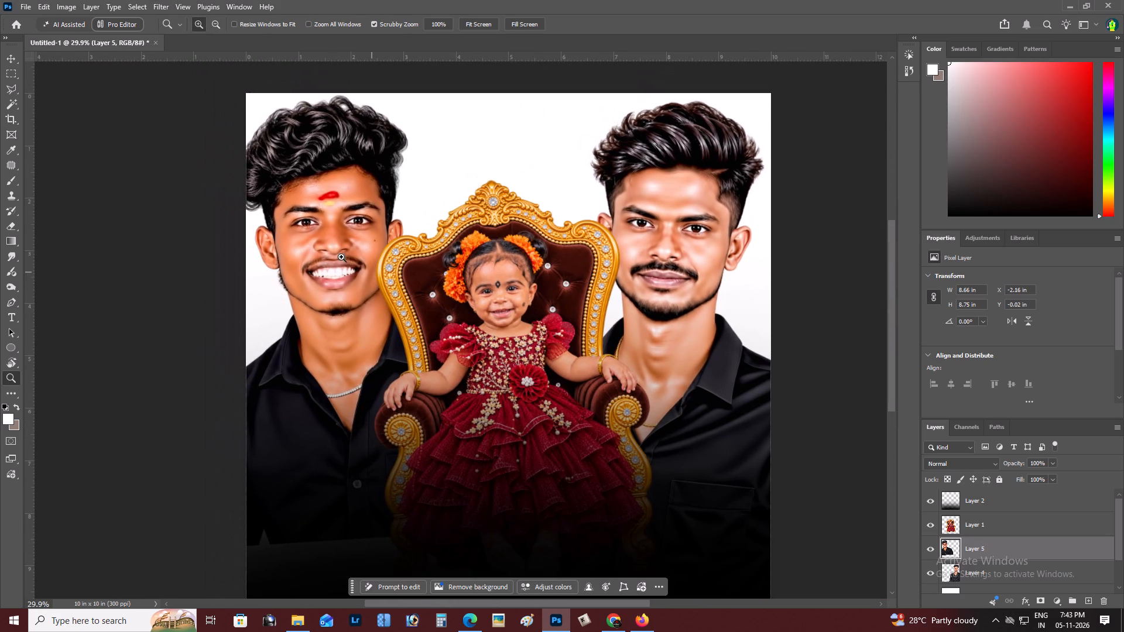
triple_click(340, 256)
key(space)
key(space)
key(space)
key(space)
key(space)
key(space)
key(space)
key(space)
key(space)
key(space)
key(space)
key(space)
key(space)
key(space)
key(space)
drag(340, 256, 150, 373)
click(107, 294)
key(space)
drag(107, 293, 115, 296)
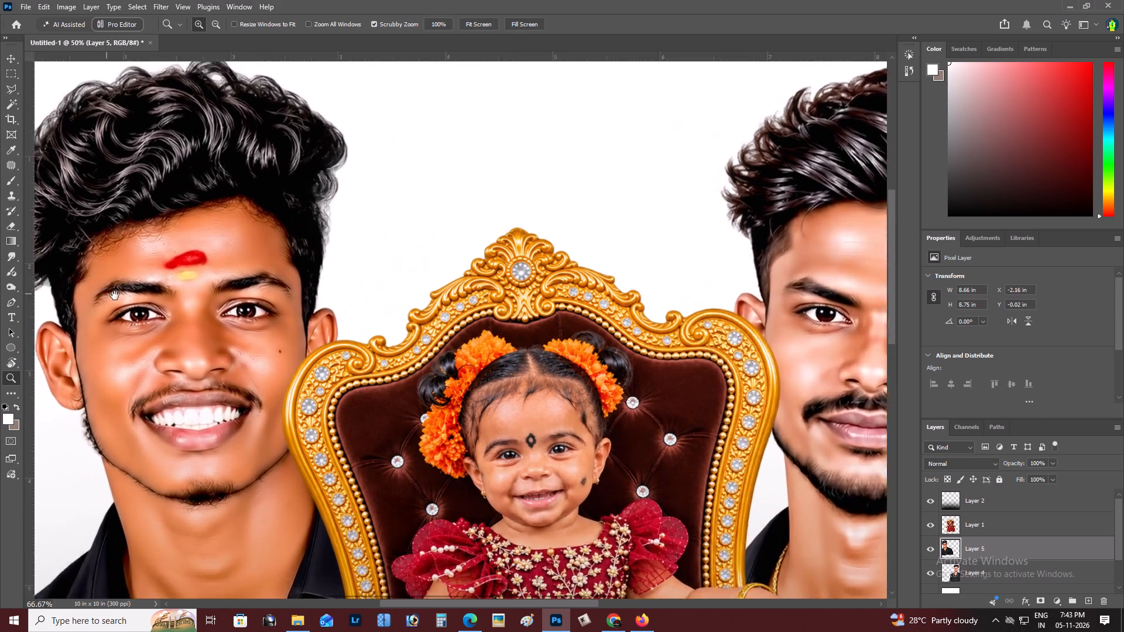
drag(115, 296, 124, 299)
Lower the saturation of the smiling man's layer (Layer 5) to -9 with Hue/Saturation.
key(ctrl+u)
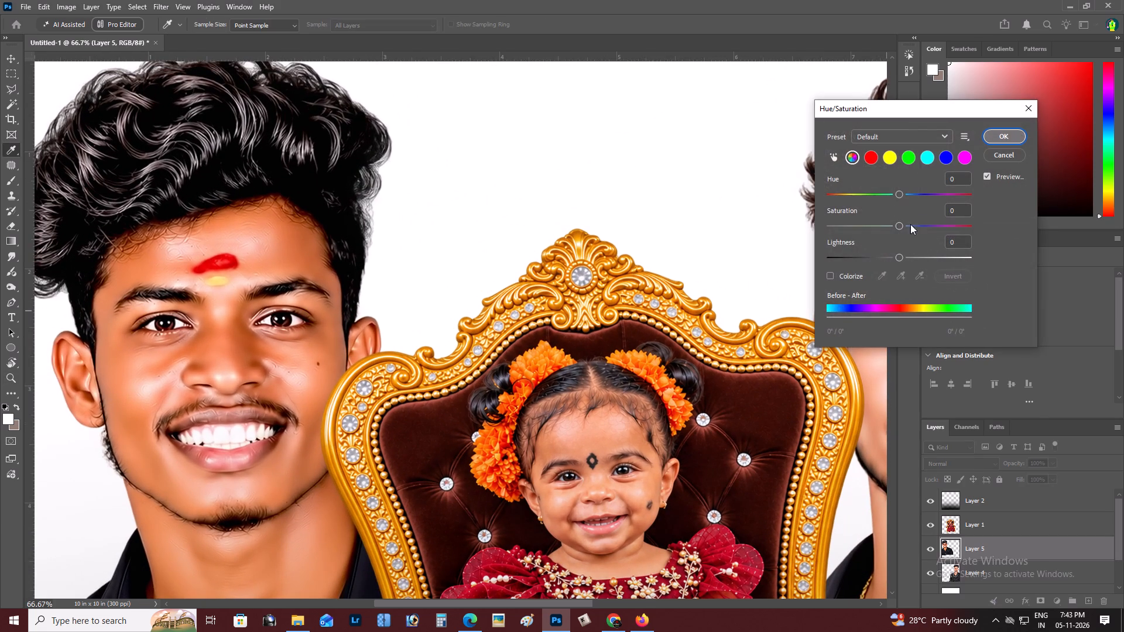
drag(899, 227, 893, 224)
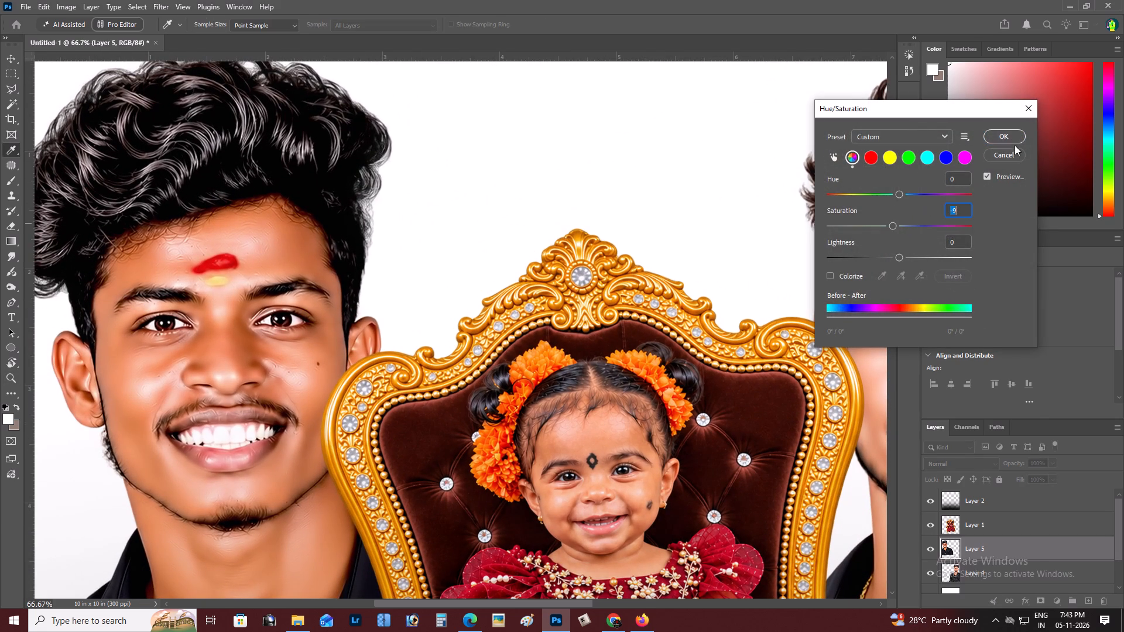
click(1016, 137)
Select the moustached man's layer (Layer 4) and apply Levels with input values 0, 1.00 and 255.
alt+click(344, 349)
right_click(343, 348)
click(351, 352)
key(space)
drag(357, 375, 400, 403)
click(736, 261)
key(v)
right_click(698, 221)
click(710, 227)
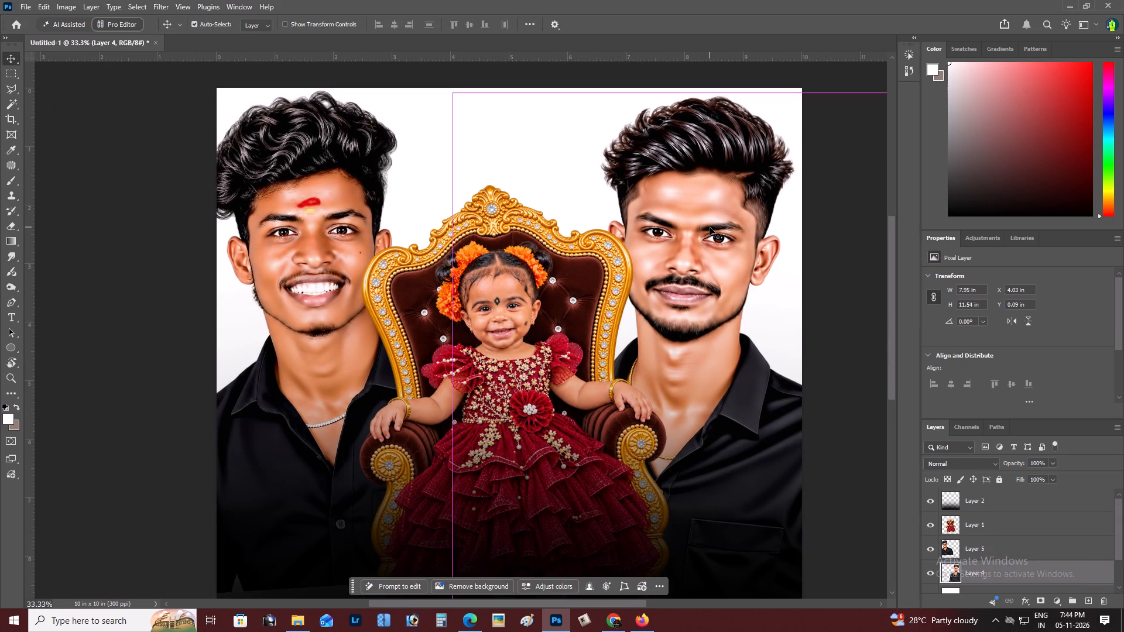
key(ctrl+l)
click(873, 299)
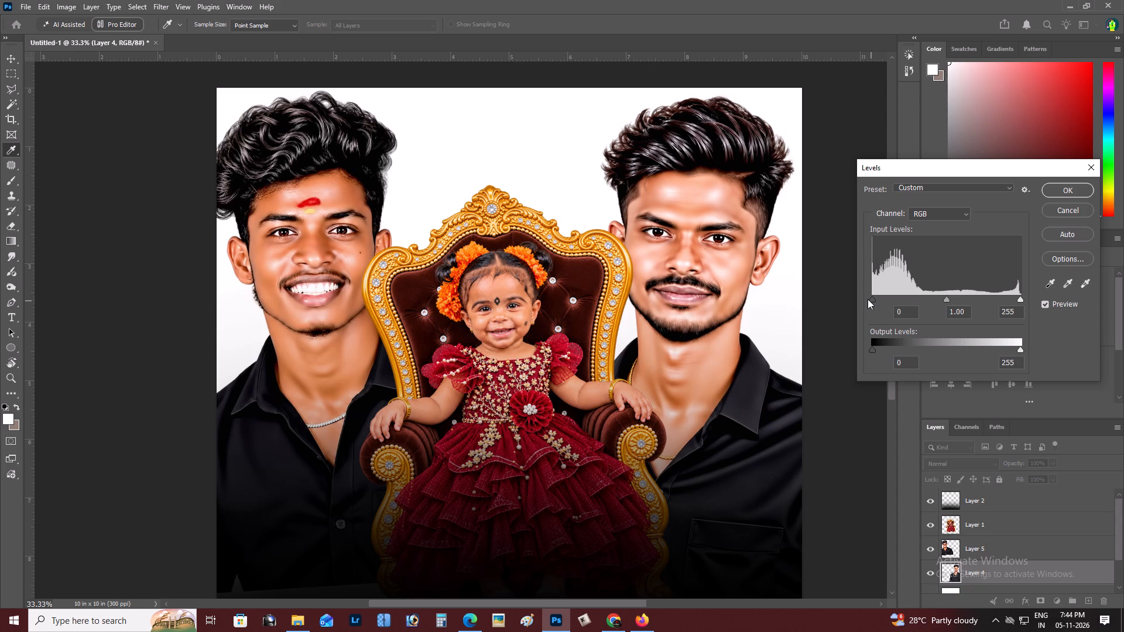
click(1060, 197)
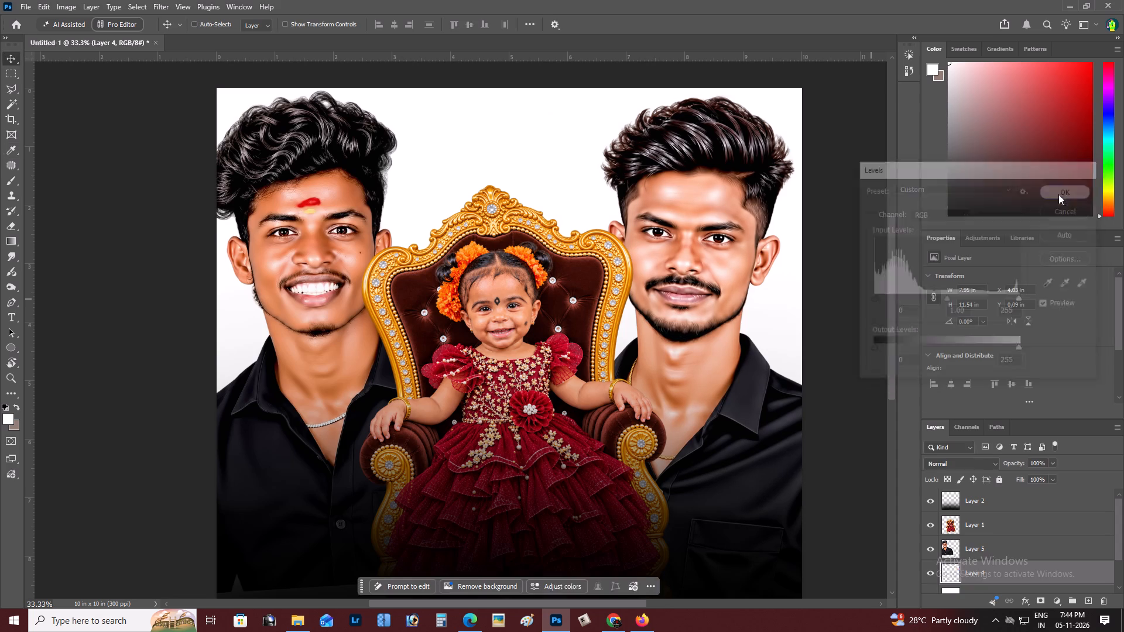
Select the smiling man's layer (Layer 5), open it in Topaz Adjust 5 and choose the Crisp preset.
shift+double_click(335, 294)
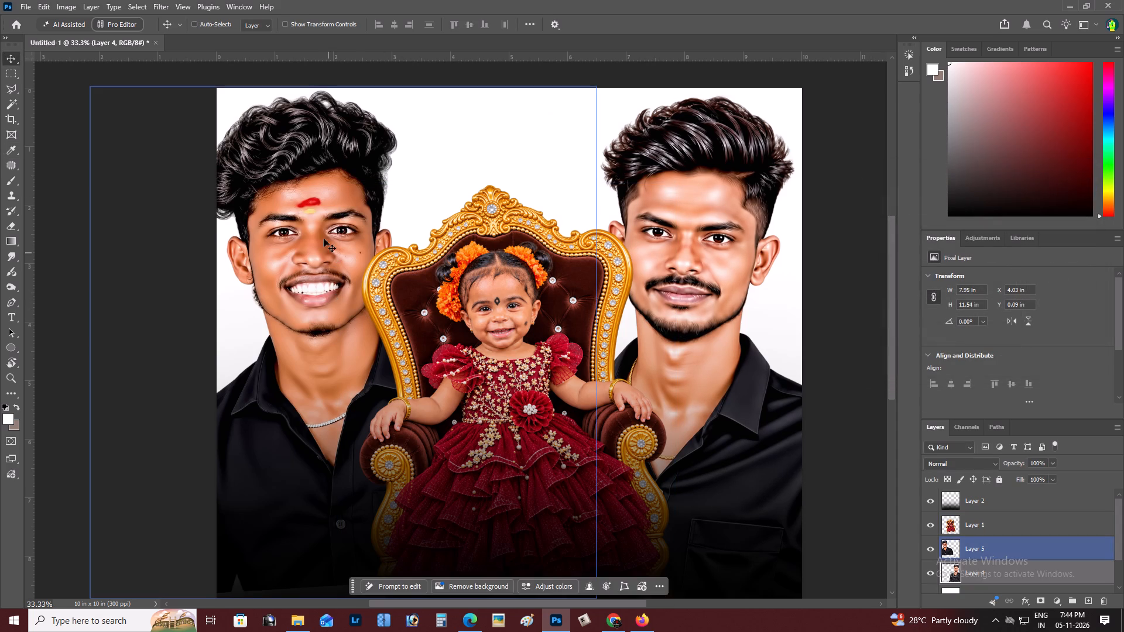
key(z)
double_click(299, 221)
key(v)
right_click(326, 254)
click(341, 260)
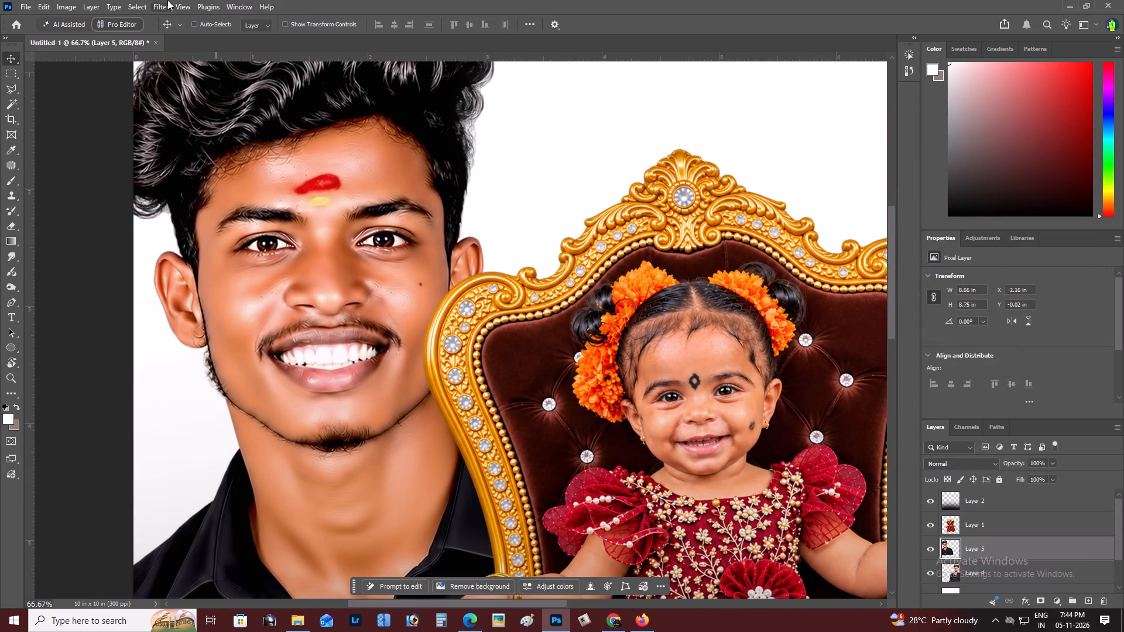
click(167, 0)
click(357, 294)
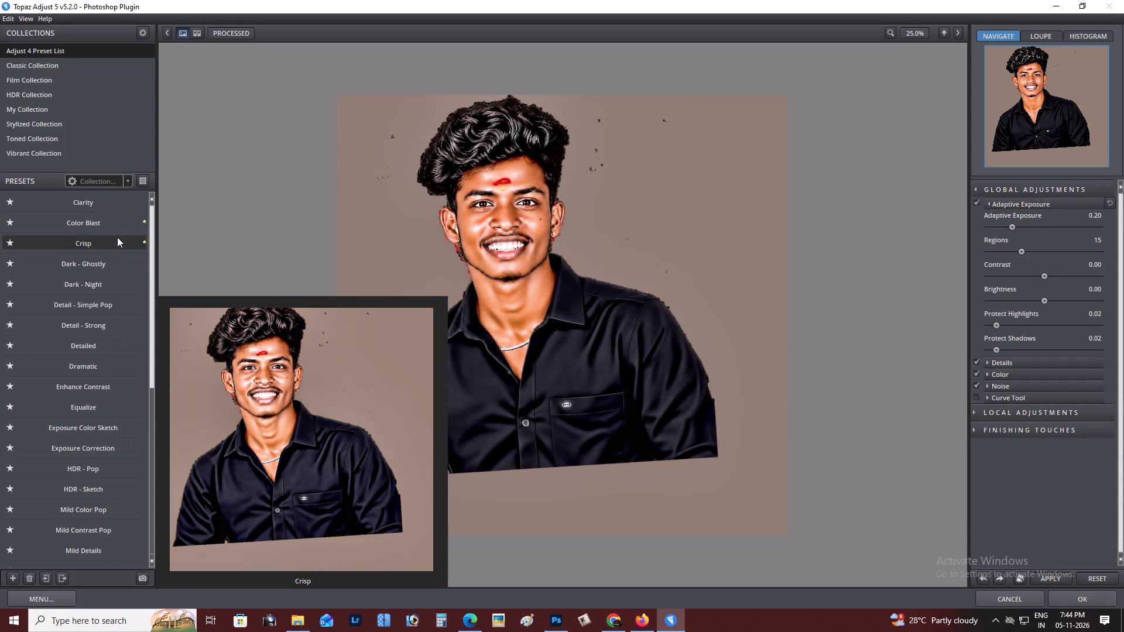
click(117, 237)
Set Adaptive Exposure to 0.41, Regions 4, Contrast 0.77 and Protect Highlights 0.01, and apply the Topaz Adjust effect.
click(989, 228)
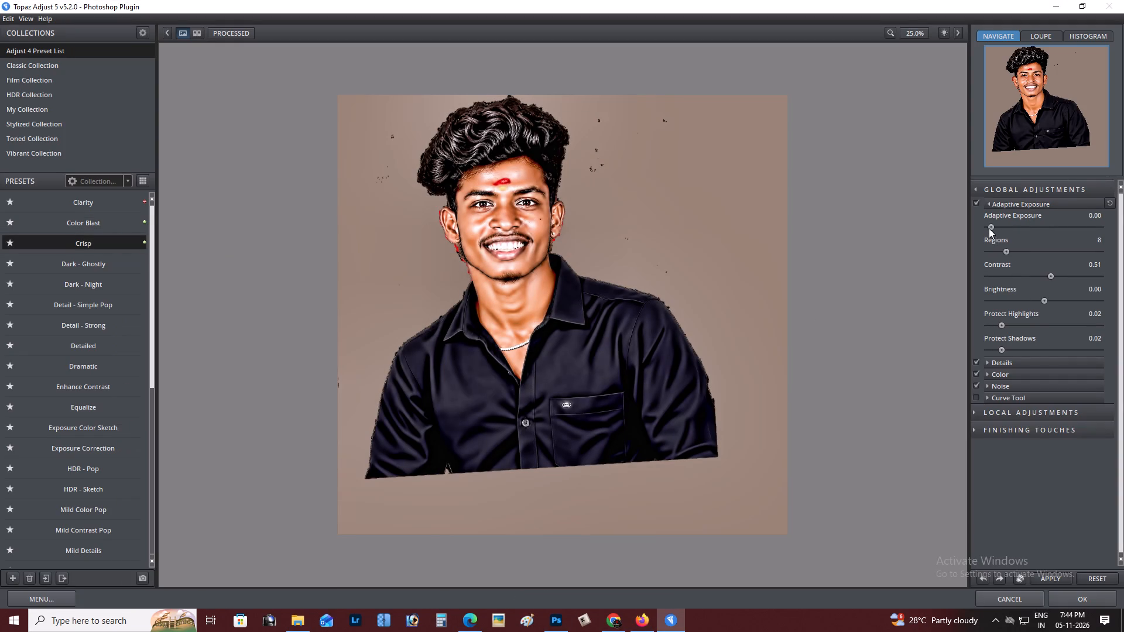
click(1034, 224)
drag(999, 252, 993, 253)
drag(993, 253, 981, 253)
drag(1044, 277, 1022, 277)
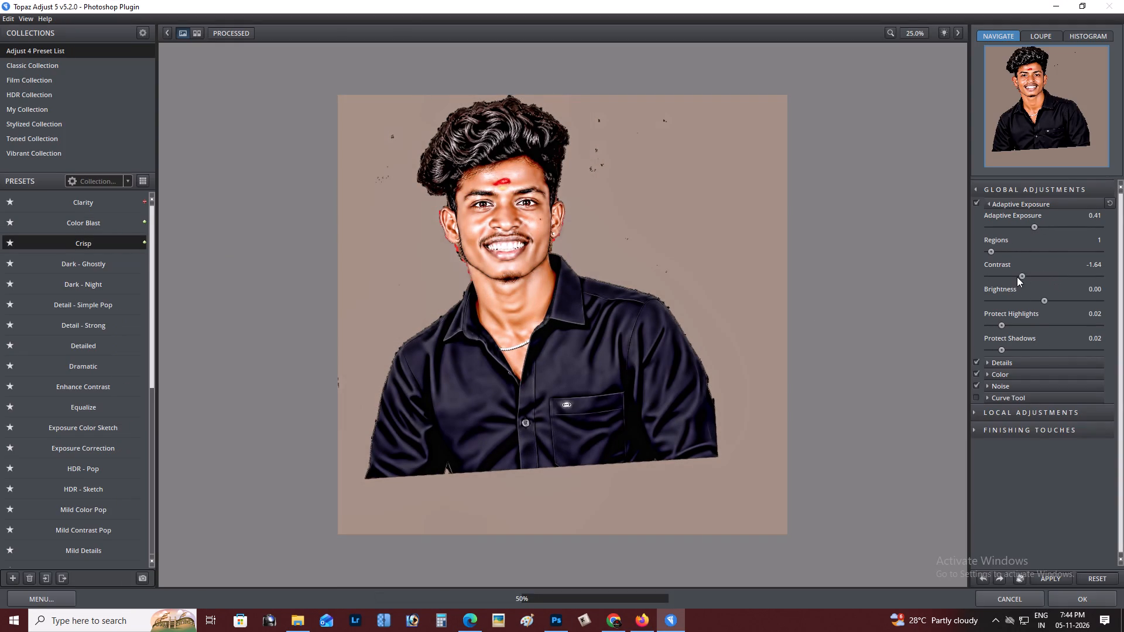
click(1054, 274)
click(1007, 255)
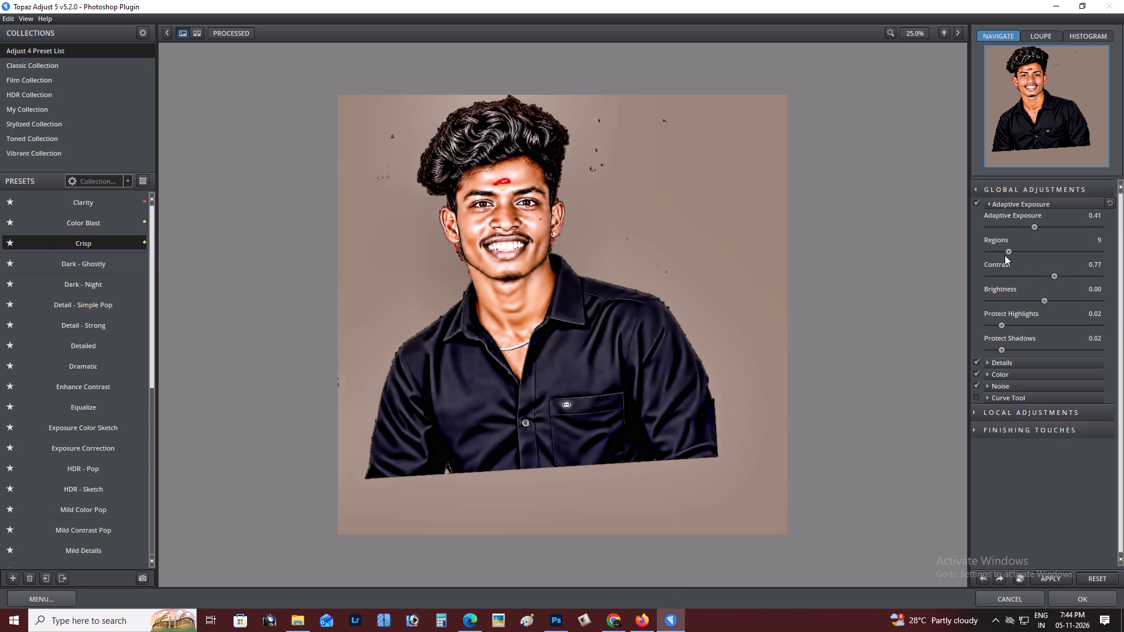
drag(1003, 255, 998, 255)
drag(1002, 325, 995, 322)
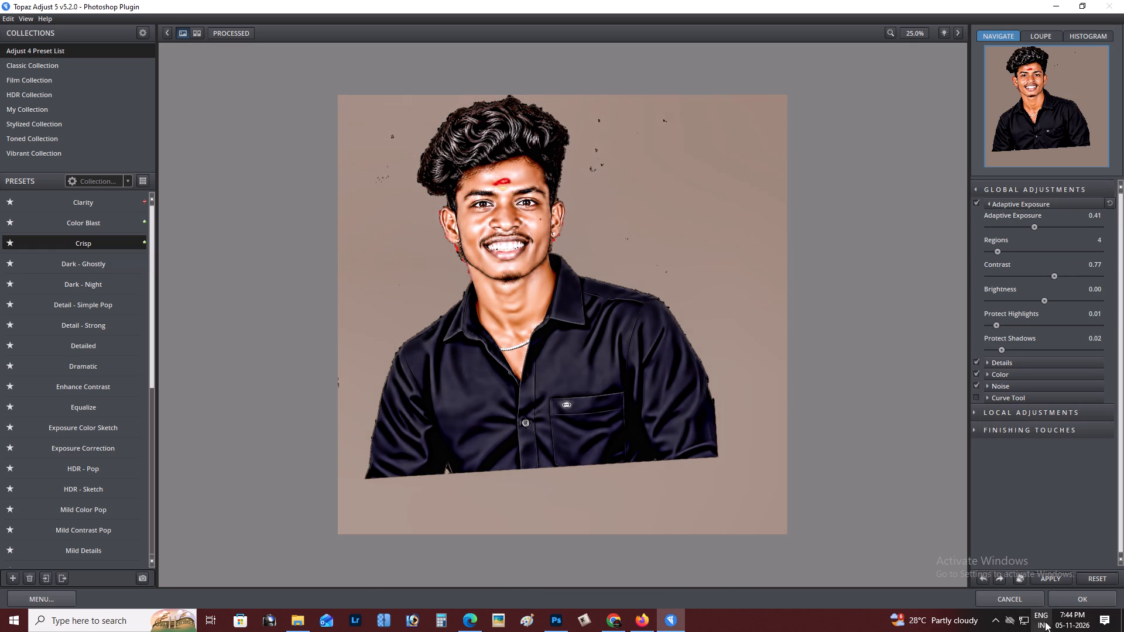
click(1082, 603)
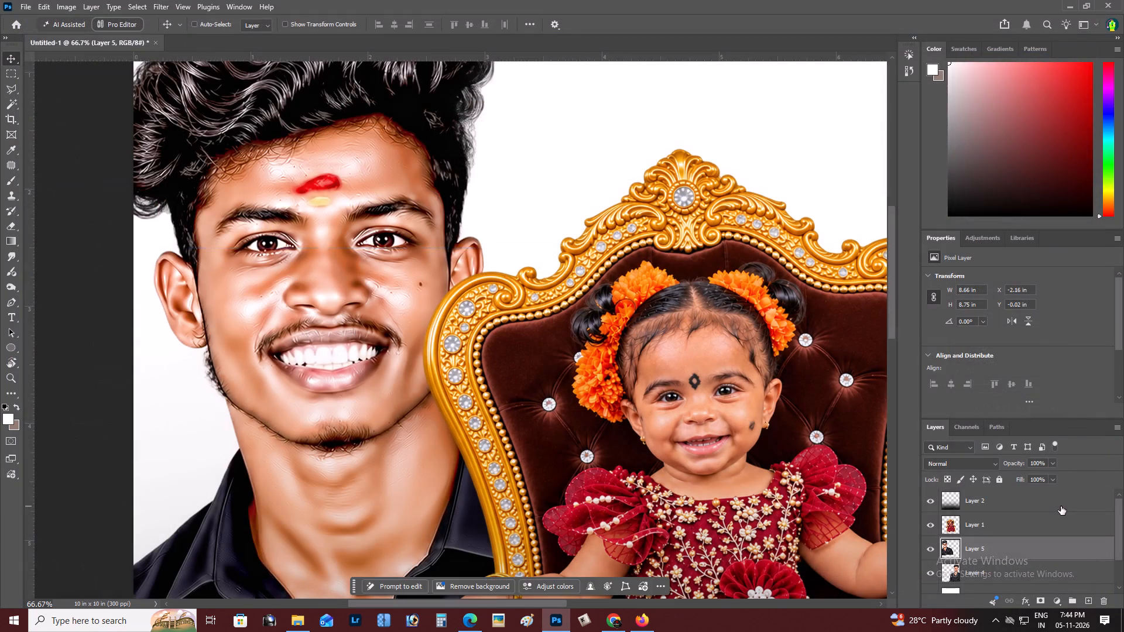
Examine the Topaz Adjust effect on the smiling man's face, both close up and within the whole poster.
key(z)
alt+click(283, 322)
right_click(360, 308)
click(381, 314)
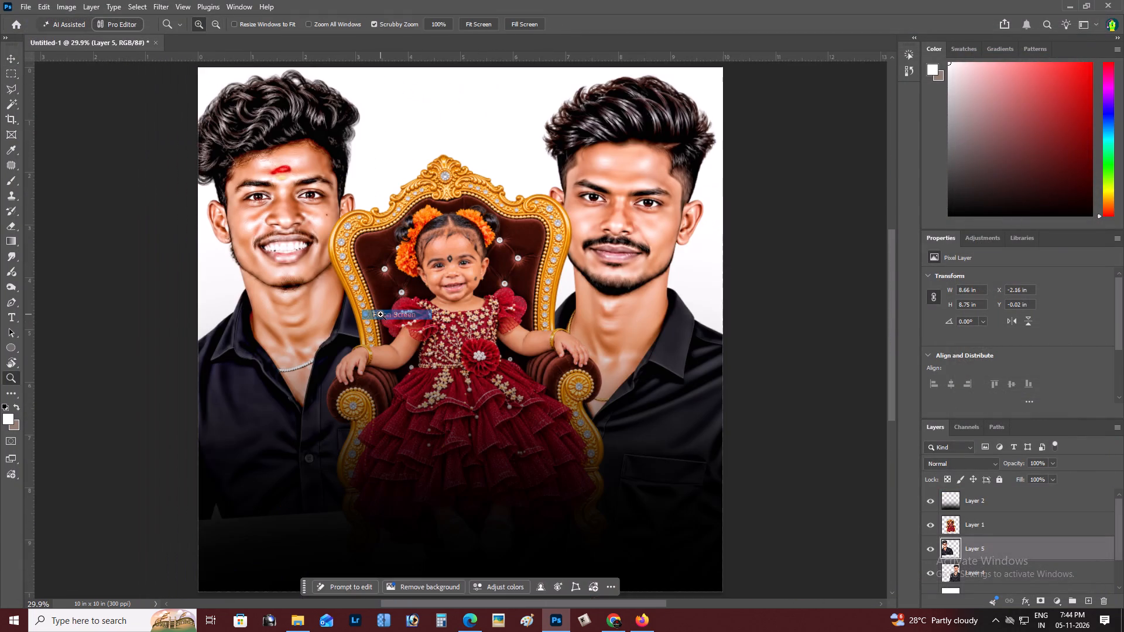
key(space)
key(space)
key(space)
key(space)
key(space)
key(space)
key(space)
key(space)
key(space)
key(space)
key(space)
key(space)
key(space)
key(space)
key(space)
drag(381, 314, 442, 339)
key(z)
alt+double_click(399, 305)
key(space)
drag(406, 329, 419, 335)
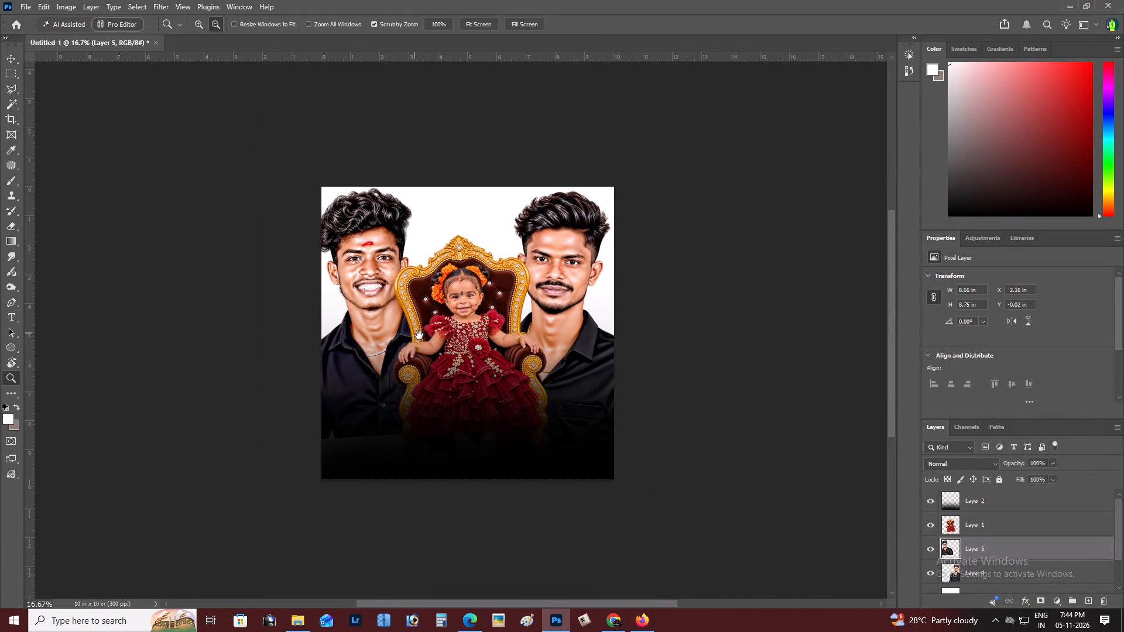
drag(419, 335, 421, 336)
triple_click(405, 258)
key(space)
key(space)
key(space)
click(405, 258)
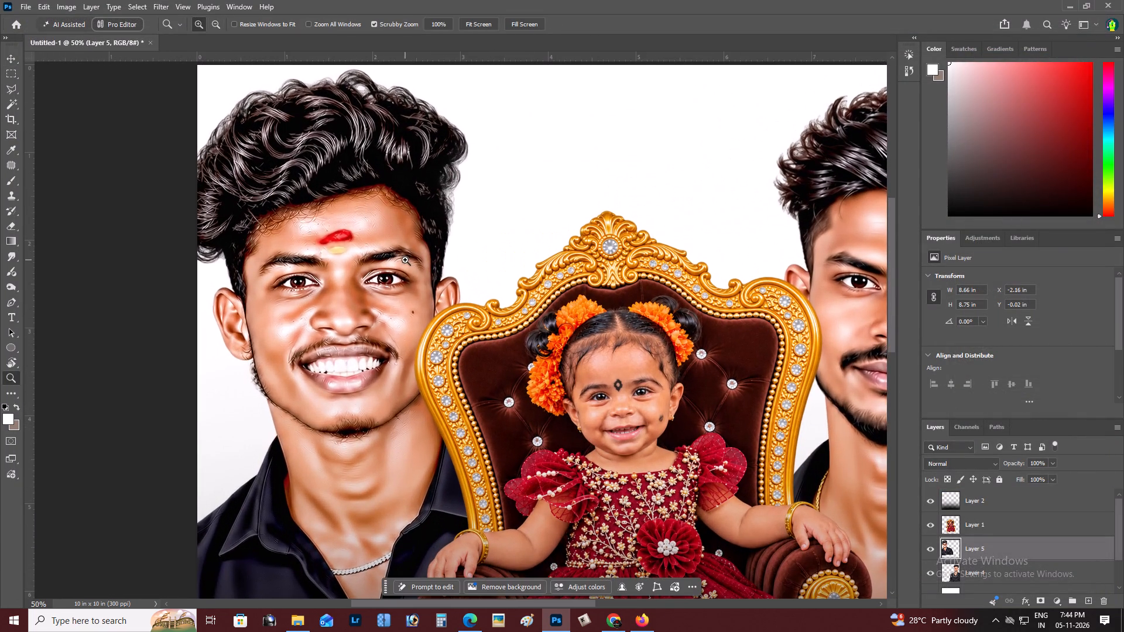
Undo the Topaz Adjust effect on Layer 5 and reapply the filter with Adaptive Exposure reduced to 0.04.
key(ctrl+z)
click(164, 1)
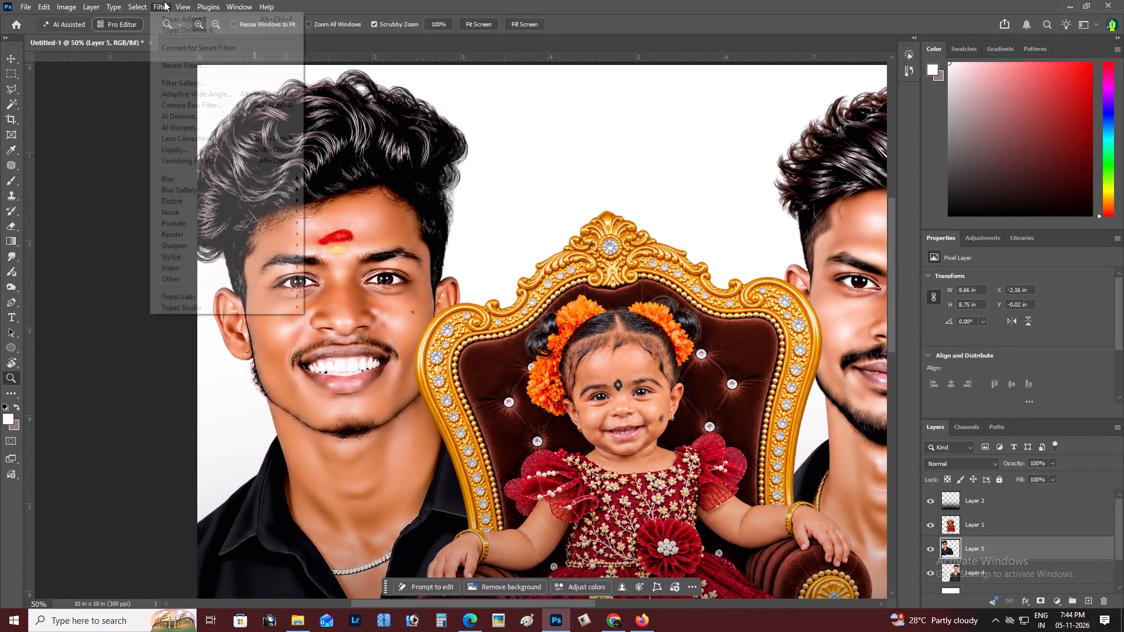
click(366, 294)
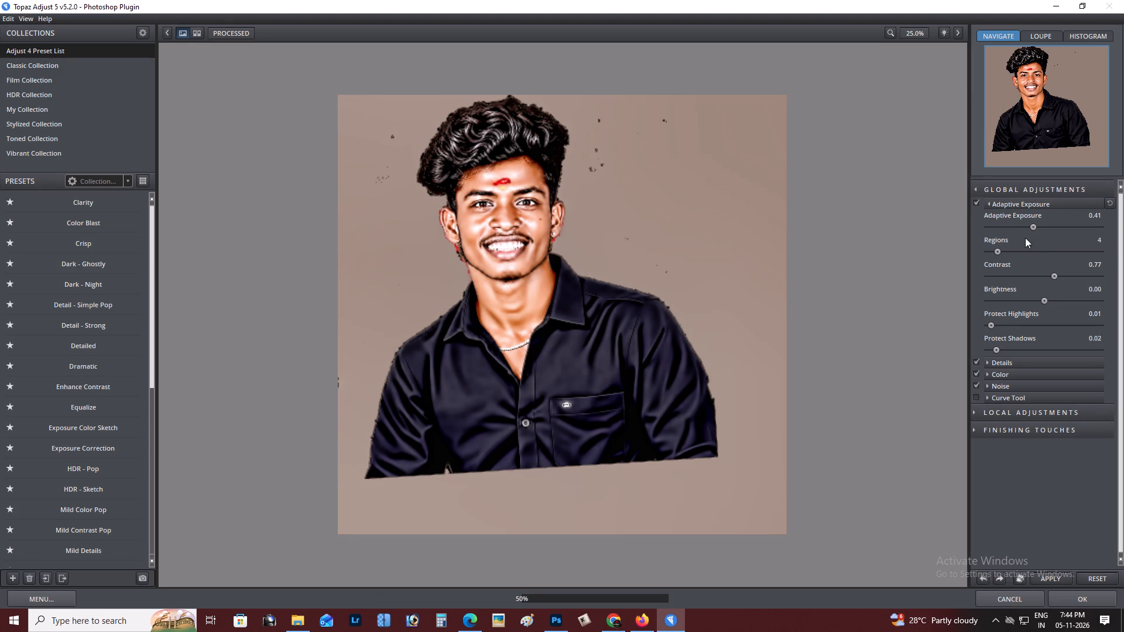
click(1009, 228)
click(995, 223)
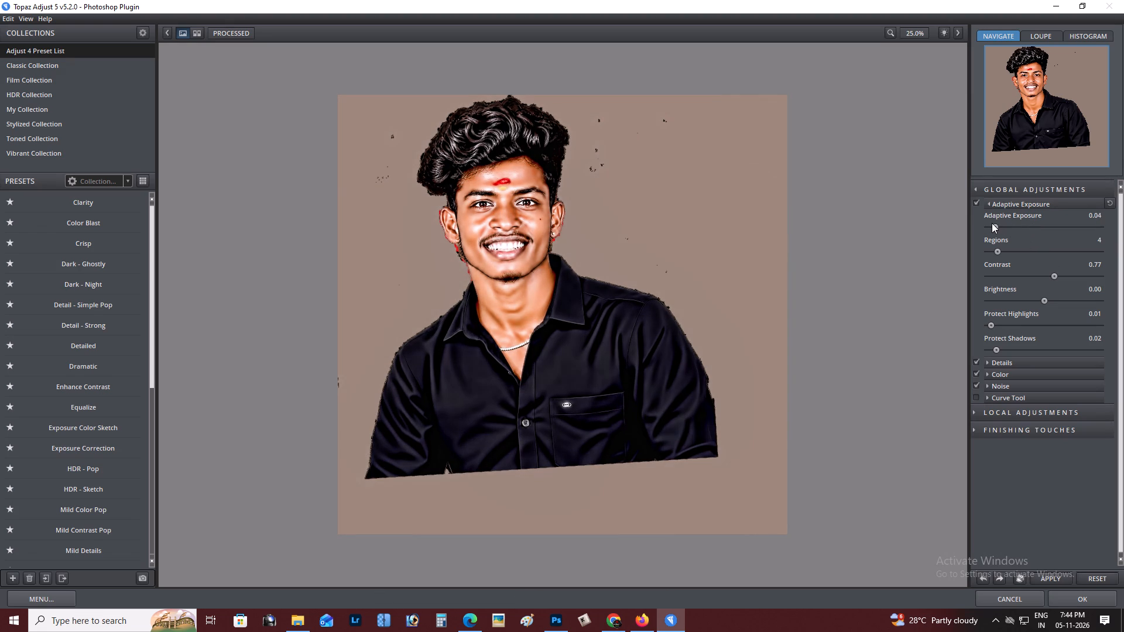
click(1085, 599)
Examine the reapplied Topaz Adjust effect on the smiling man's face, close up and against the other figures.
key(z)
alt+click(287, 261)
right_click(416, 279)
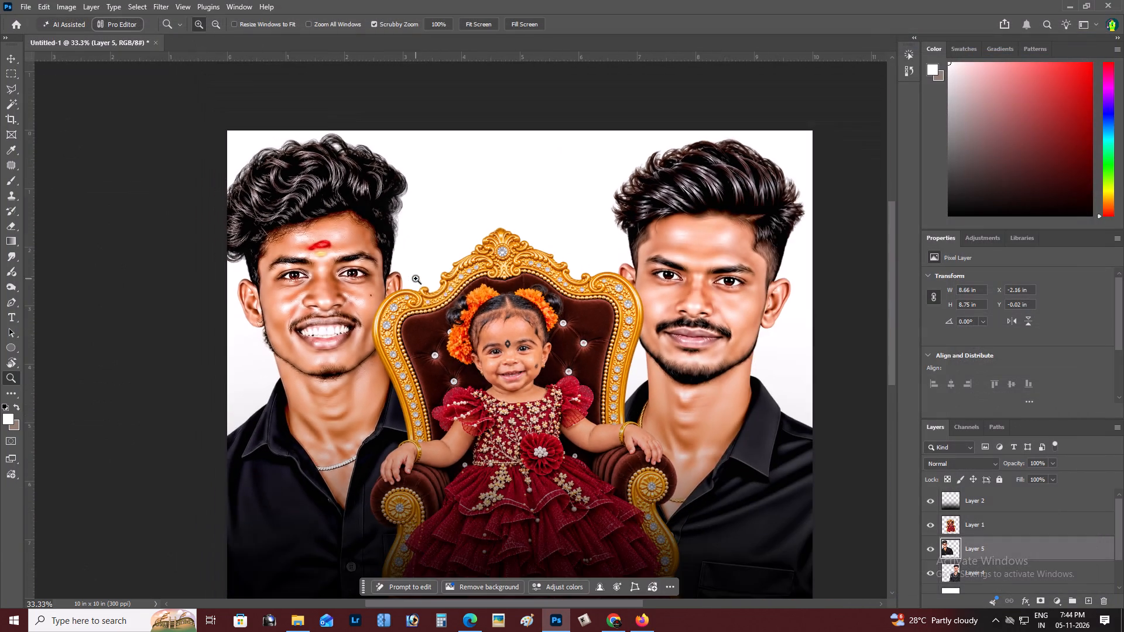
click(427, 285)
key(space)
key(space)
key(space)
key(space)
key(space)
drag(437, 290, 475, 301)
key(z)
double_click(295, 207)
key(space)
key(space)
key(space)
key(space)
key(space)
key(space)
key(space)
key(space)
key(space)
key(space)
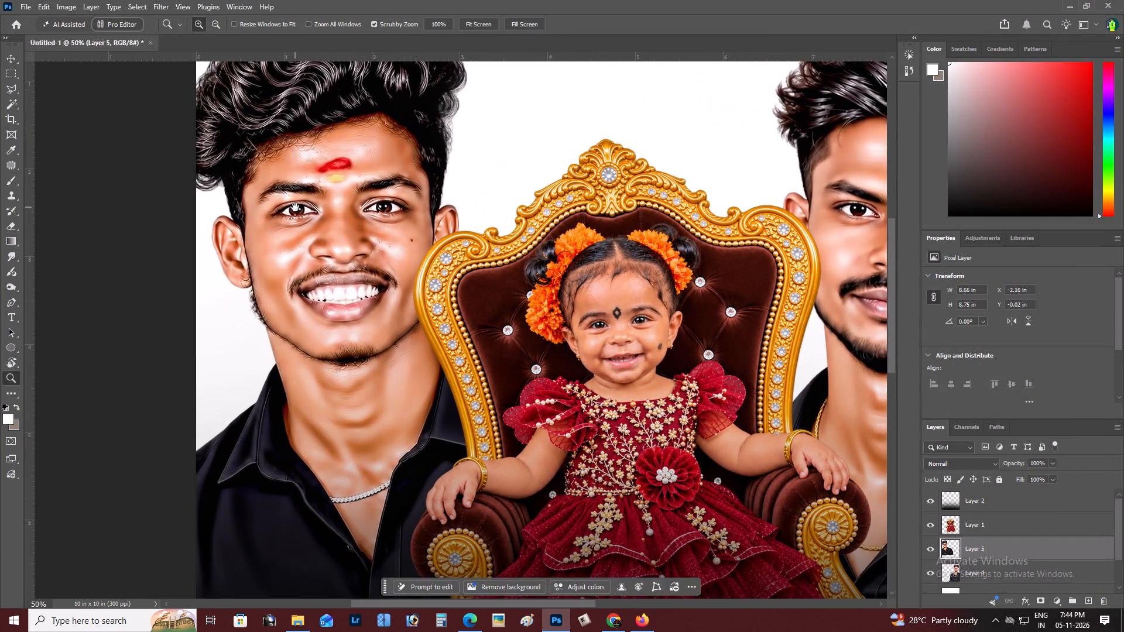
drag(295, 207, 245, 218)
key(space)
key(space)
key(space)
drag(494, 226, 448, 245)
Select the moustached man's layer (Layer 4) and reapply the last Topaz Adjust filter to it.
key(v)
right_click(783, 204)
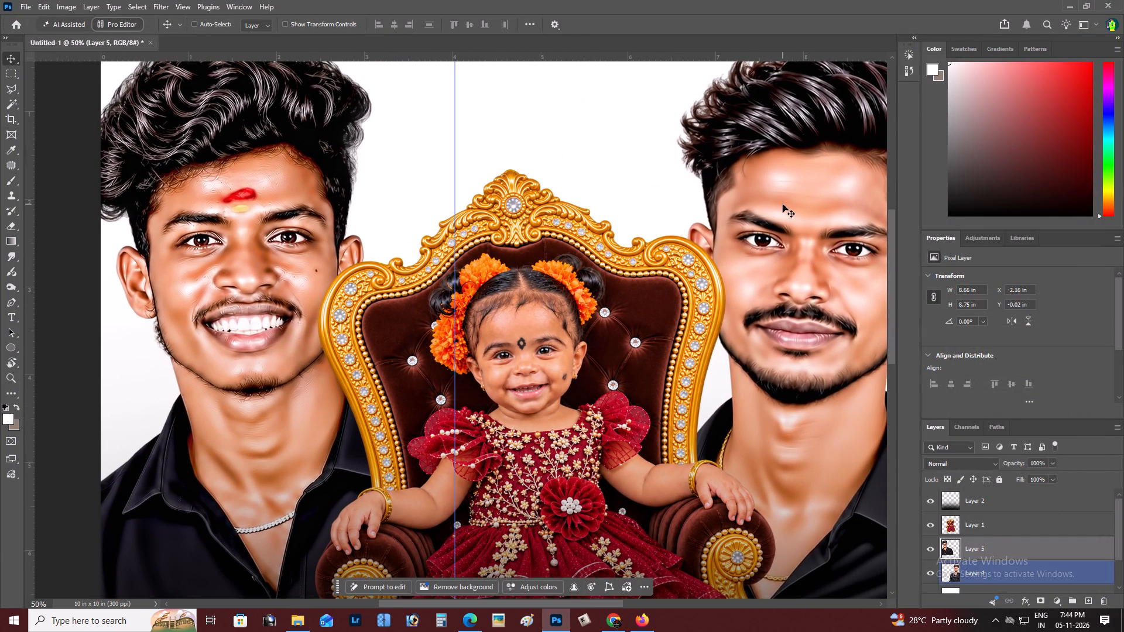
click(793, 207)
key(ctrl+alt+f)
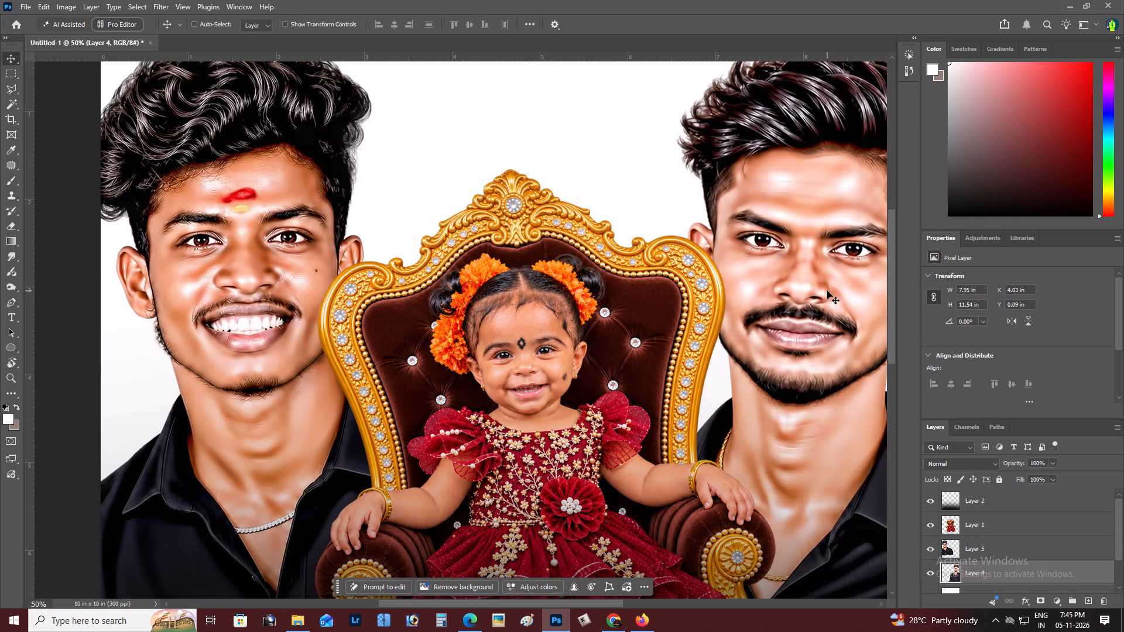
Examine the Topaz Adjust effect on the moustached man within the whole poster.
key(z)
alt+click(787, 294)
right_click(793, 293)
click(809, 297)
key(space)
key(space)
key(space)
key(space)
key(space)
key(space)
key(space)
key(space)
key(space)
key(space)
key(space)
key(space)
key(space)
key(space)
key(space)
key(space)
drag(807, 298, 820, 338)
key(z)
key(space)
key(space)
key(space)
key(space)
key(space)
key(space)
key(space)
key(space)
key(space)
key(space)
key(space)
key(space)
key(space)
click(579, 311)
click(592, 319)
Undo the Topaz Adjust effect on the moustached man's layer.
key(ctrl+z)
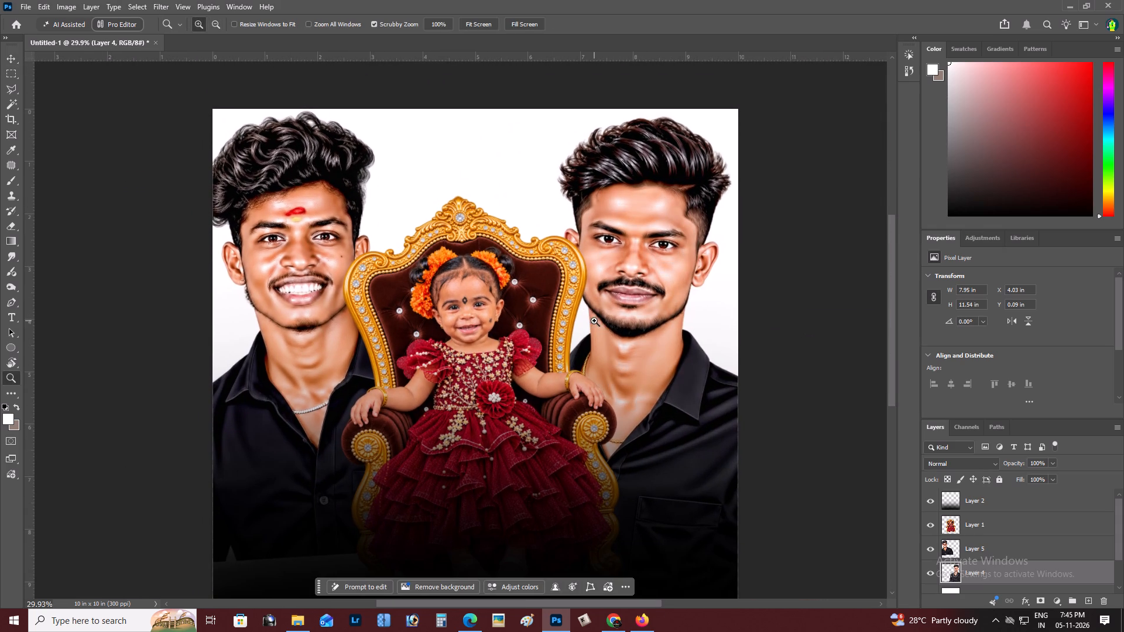
Apply Levels to the moustached man's layer (Layer 4) with input black point 9 and white point 243.
key(z)
alt+click(543, 322)
right_click(546, 320)
click(566, 323)
key(space)
key(space)
key(space)
key(space)
key(space)
key(space)
key(space)
key(space)
key(space)
drag(568, 324, 520, 358)
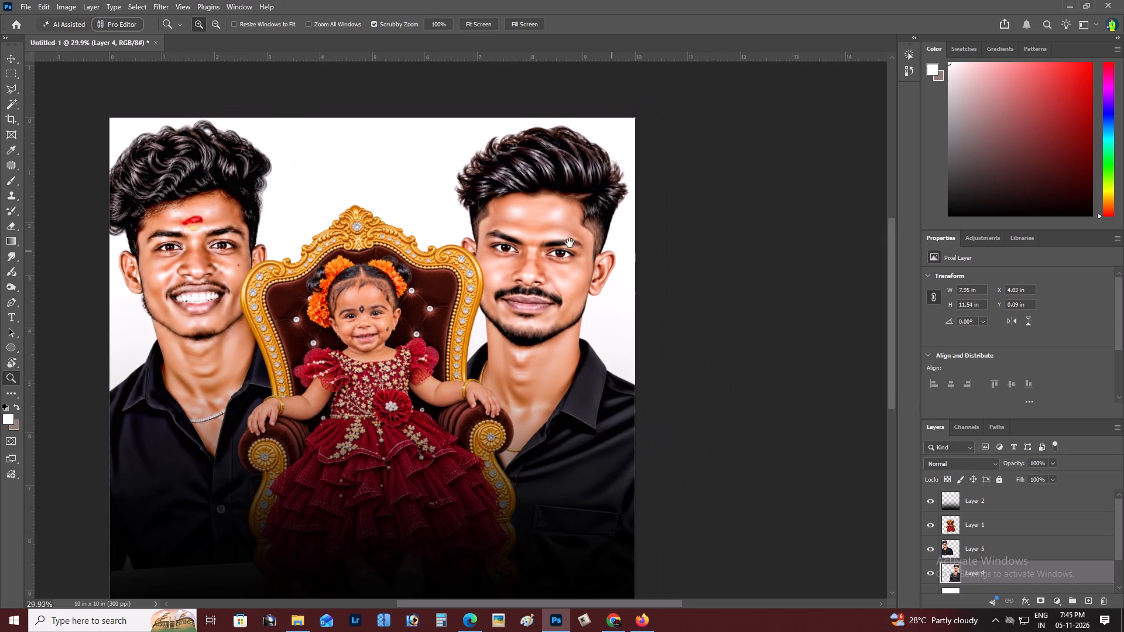
key(z)
double_click(540, 243)
key(v)
right_click(516, 218)
click(534, 225)
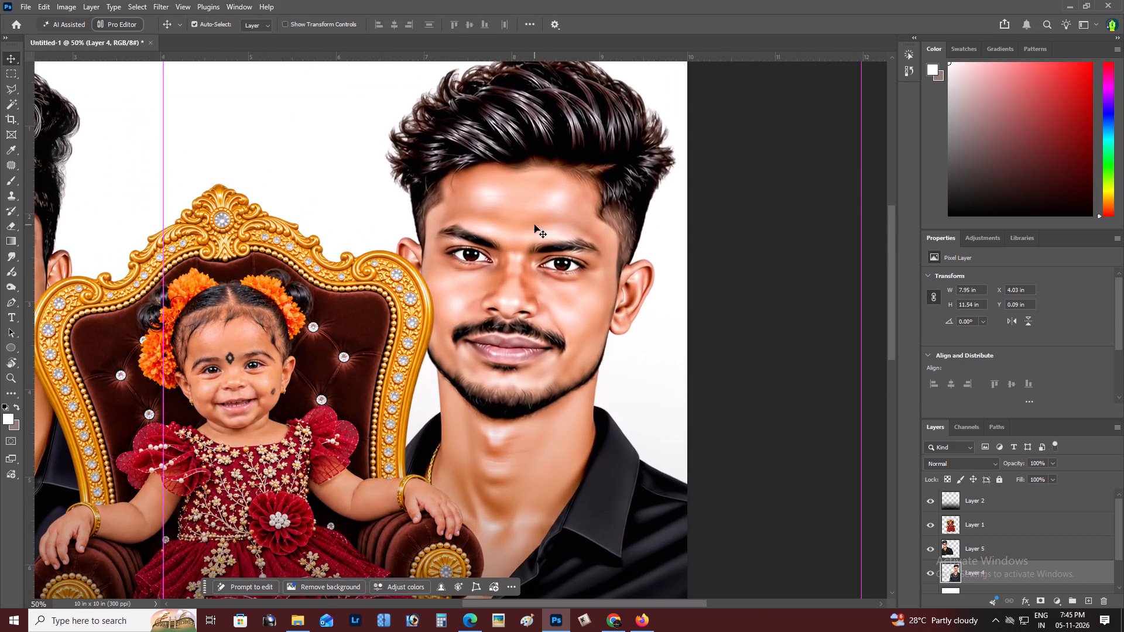
key(ctrl+l)
click(1016, 298)
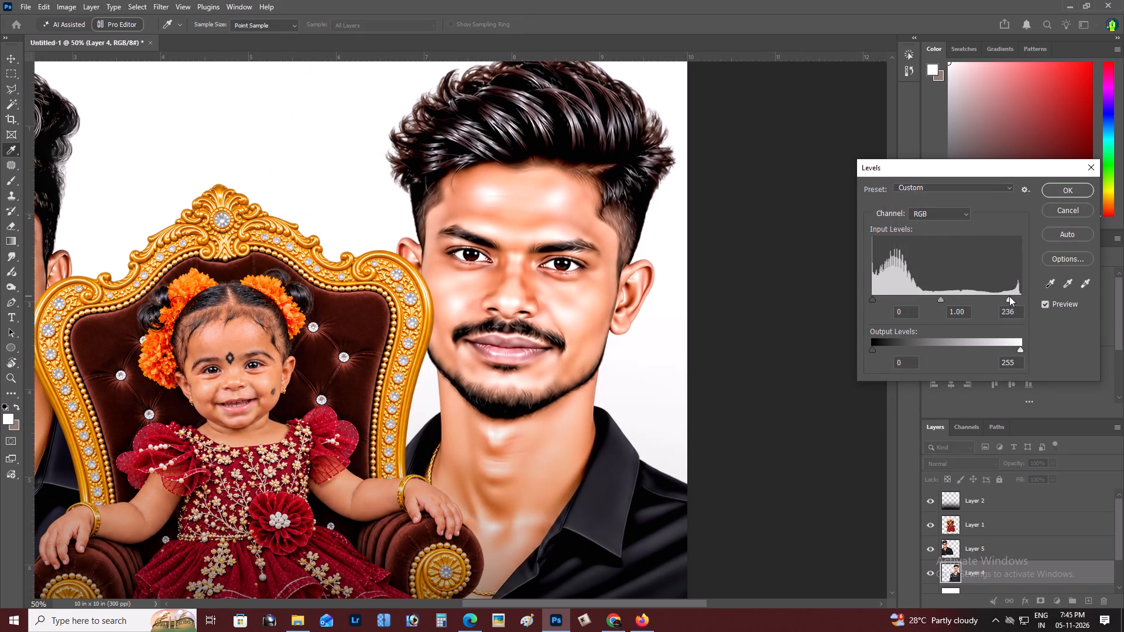
click(875, 299)
click(1063, 189)
Examine the Levels change on the moustached man's face and compare both portraits across the whole poster.
key(z)
alt+click(658, 269)
right_click(649, 270)
click(556, 274)
key(z)
alt+click(455, 285)
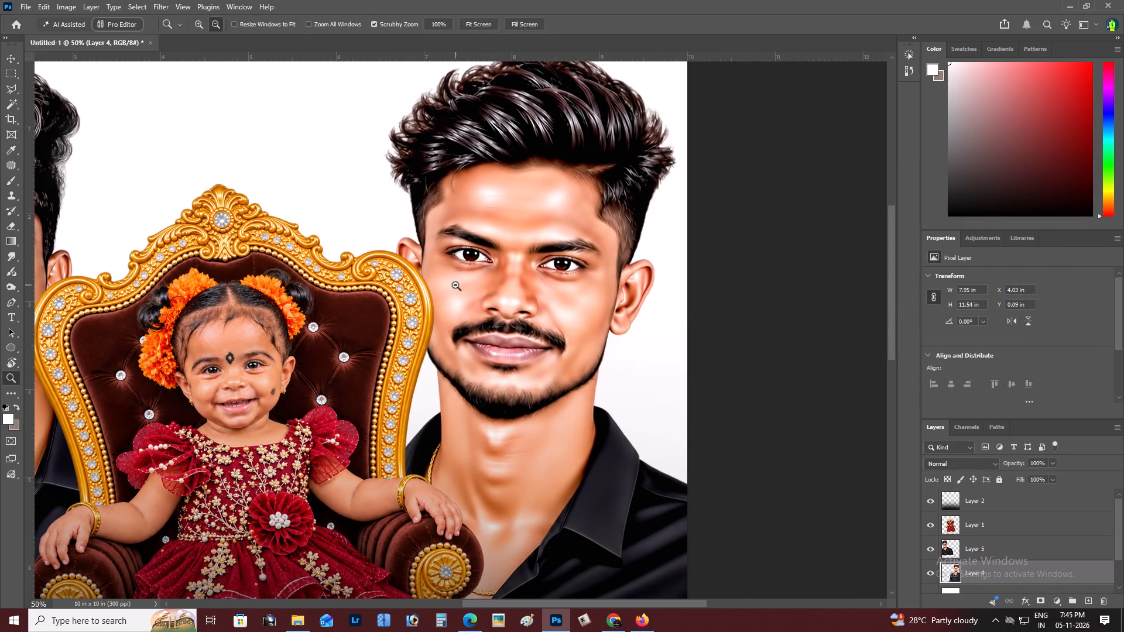
right_click(488, 276)
click(516, 286)
key(space)
key(space)
key(space)
key(space)
key(space)
key(space)
key(space)
key(space)
key(space)
key(space)
key(space)
key(space)
key(space)
key(space)
key(space)
key(space)
key(space)
key(space)
key(space)
key(space)
drag(525, 292, 542, 311)
key(z)
alt+click(489, 293)
right_click(489, 293)
click(505, 300)
key(space)
key(space)
drag(506, 321, 506, 341)
key(z)
click(631, 258)
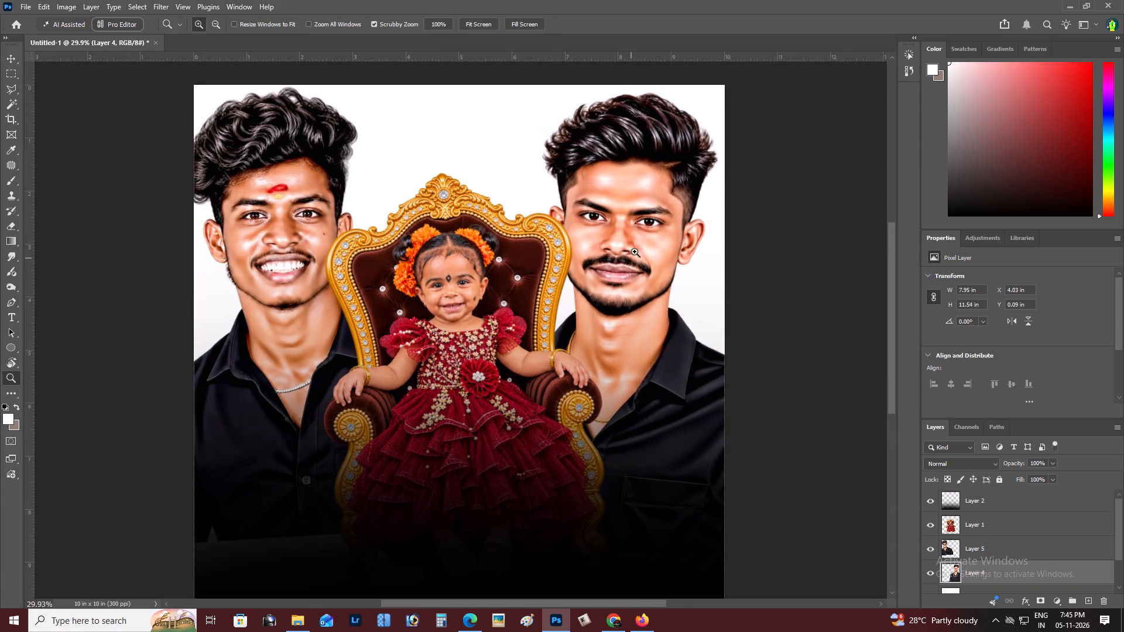
key(v)
right_click(621, 219)
click(637, 222)
key(z)
alt+click(533, 264)
key(space)
key(space)
key(space)
key(space)
key(space)
drag(532, 273, 540, 284)
key(z)
alt+click(480, 279)
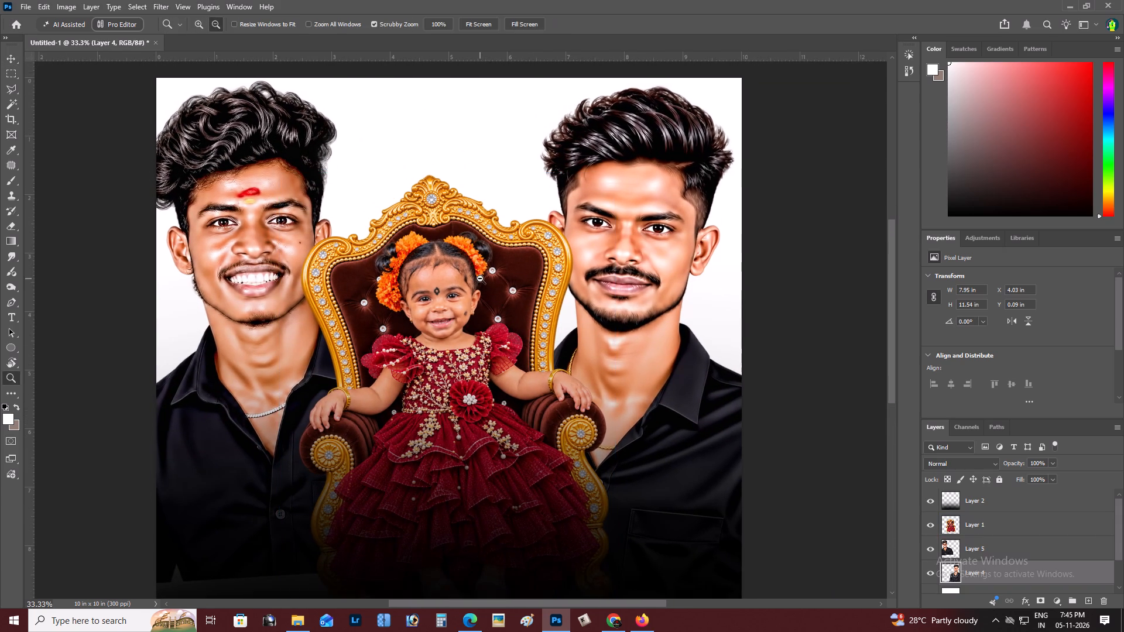
key(space)
click(487, 307)
Select the baby-on-throne layer (Layer 1) and nudge it slightly right to X 2.13 in, Y 1.62 in.
key(v)
right_click(471, 294)
click(481, 298)
key(shift+Up)
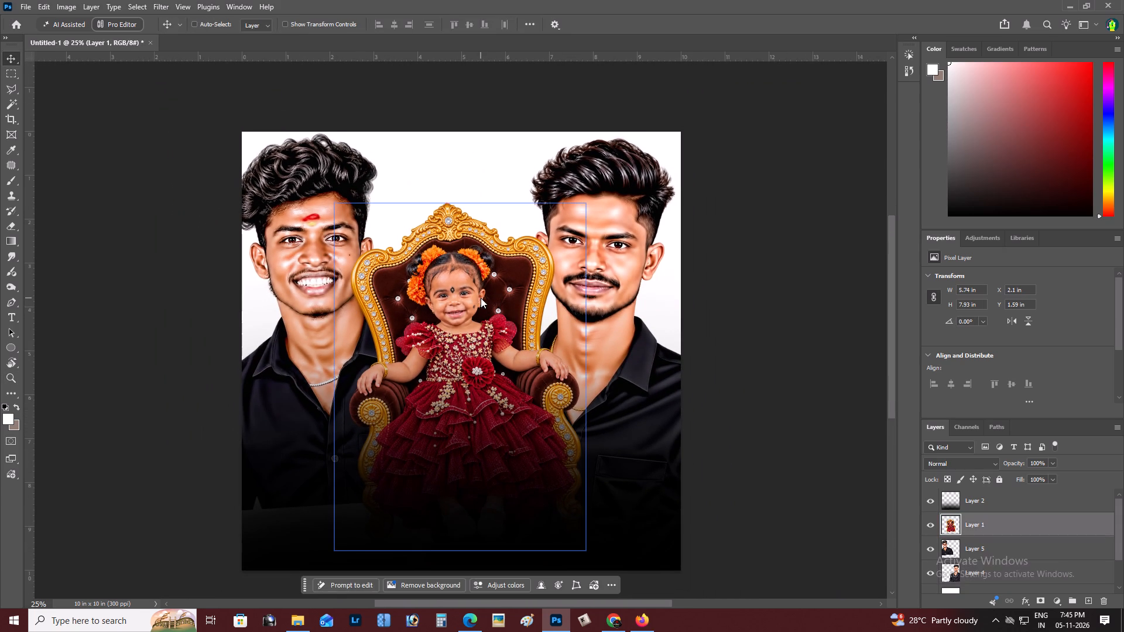
key(shift+Right)
key(shift+Right)
key(shift+Down)
key(shift+Left)
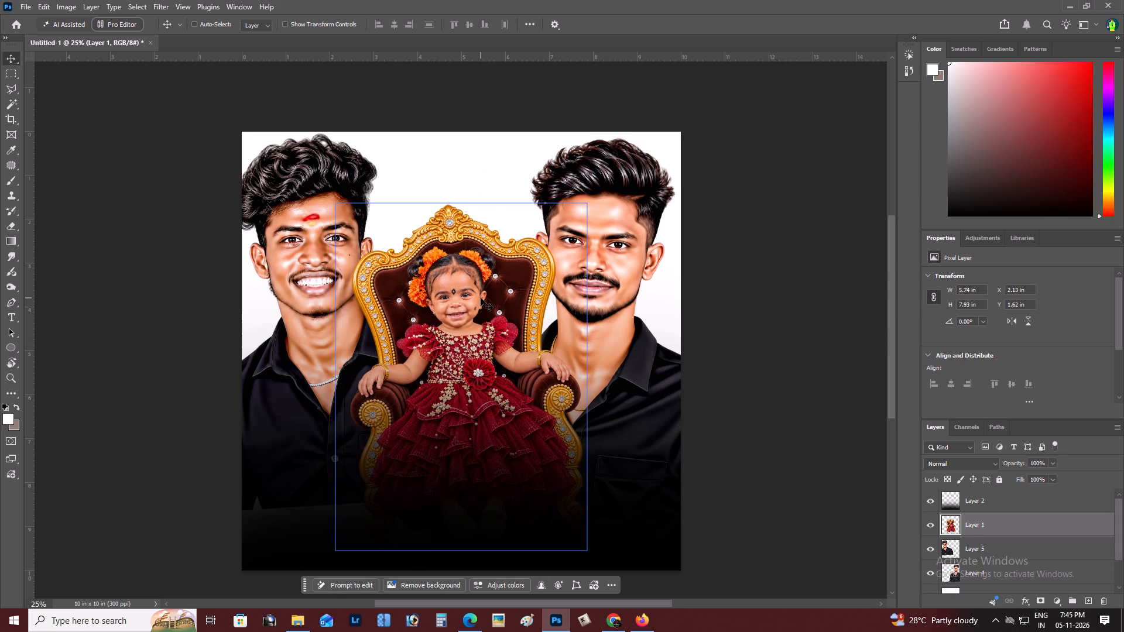
Apply Levels to the baby-on-throne layer (Layer 1) with input black point 10 and white point 231.
key(z)
triple_click(481, 298)
key(space)
click(481, 298)
key(ctrl+l)
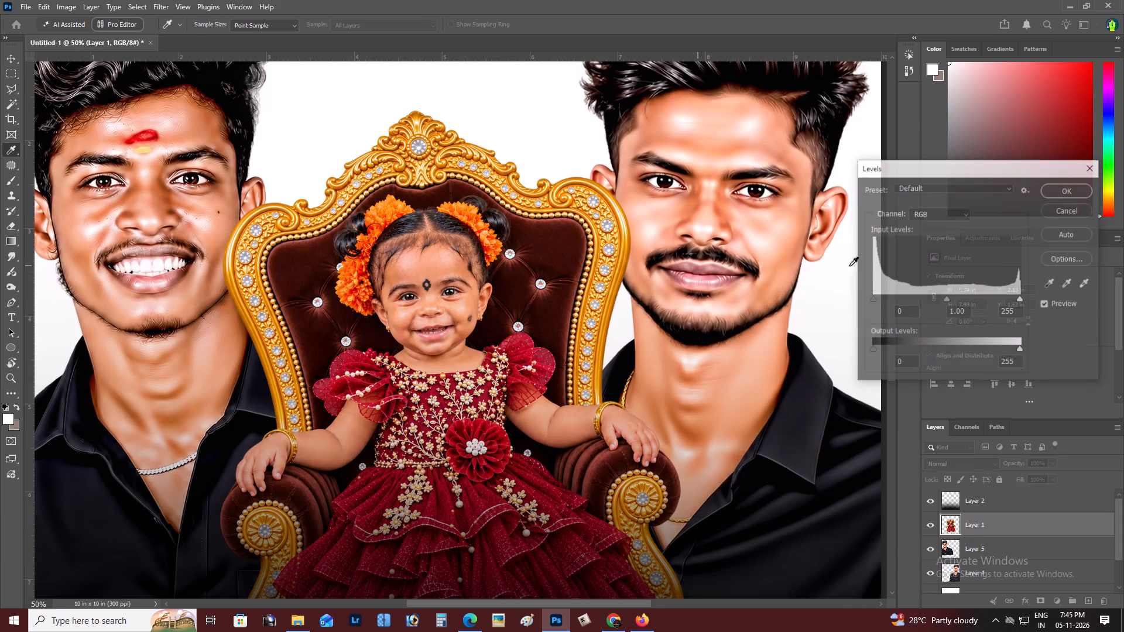
drag(1013, 300, 1006, 298)
click(878, 298)
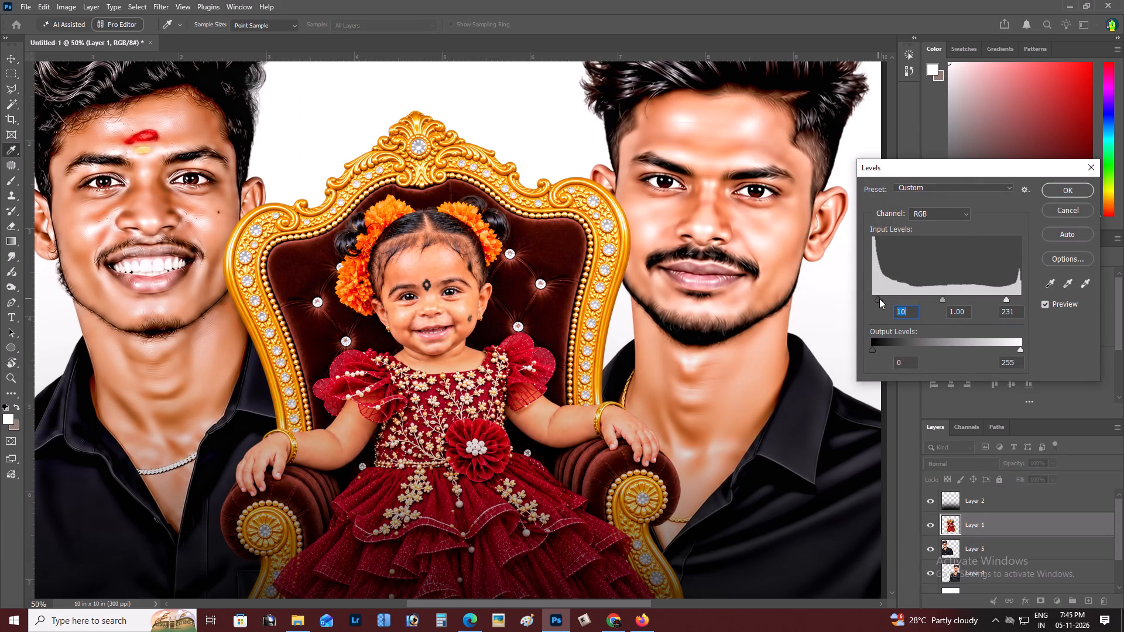
click(1064, 194)
Apply the Topaz DeNoise 6 filter to the baby-on-throne layer (Layer 1).
key(z)
alt+click(436, 343)
right_click(436, 343)
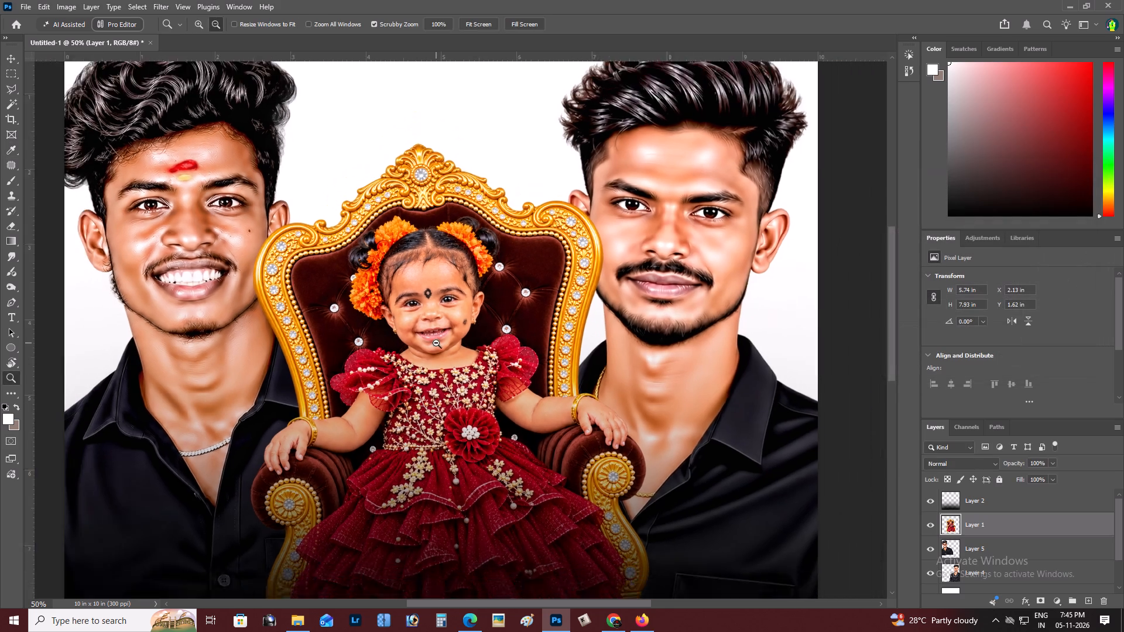
click(448, 345)
key(space)
key(space)
key(space)
key(space)
key(space)
key(space)
key(space)
key(space)
key(space)
key(space)
key(space)
key(space)
key(space)
key(space)
key(space)
key(space)
key(space)
key(space)
key(space)
key(space)
drag(450, 345, 452, 352)
drag(452, 352, 458, 375)
key(z)
triple_click(458, 304)
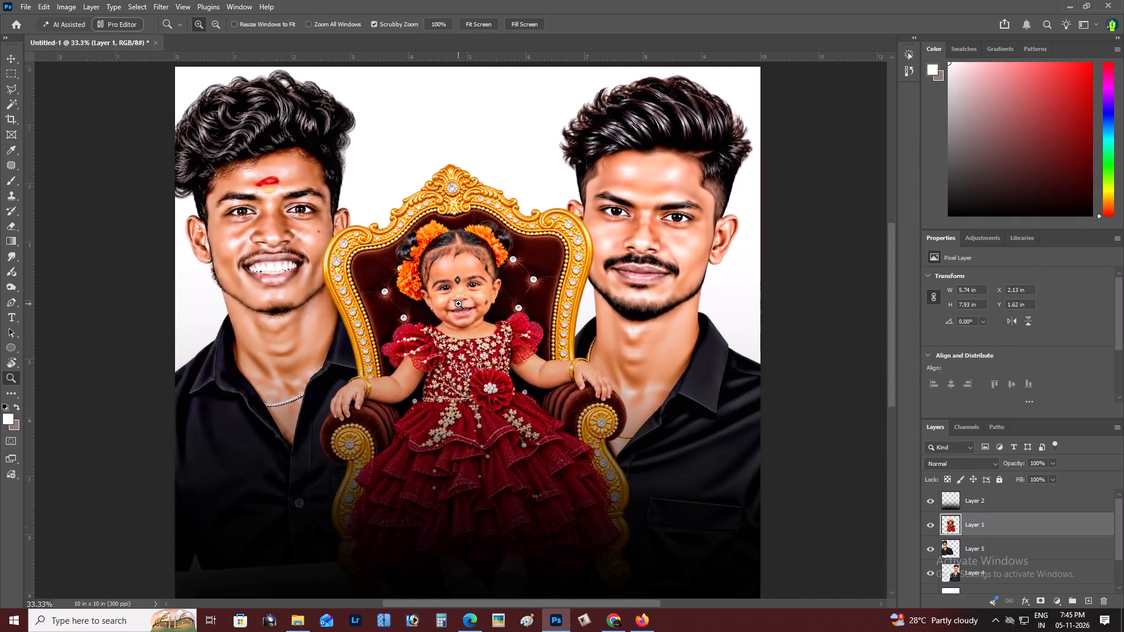
key(space)
click(459, 303)
click(162, 2)
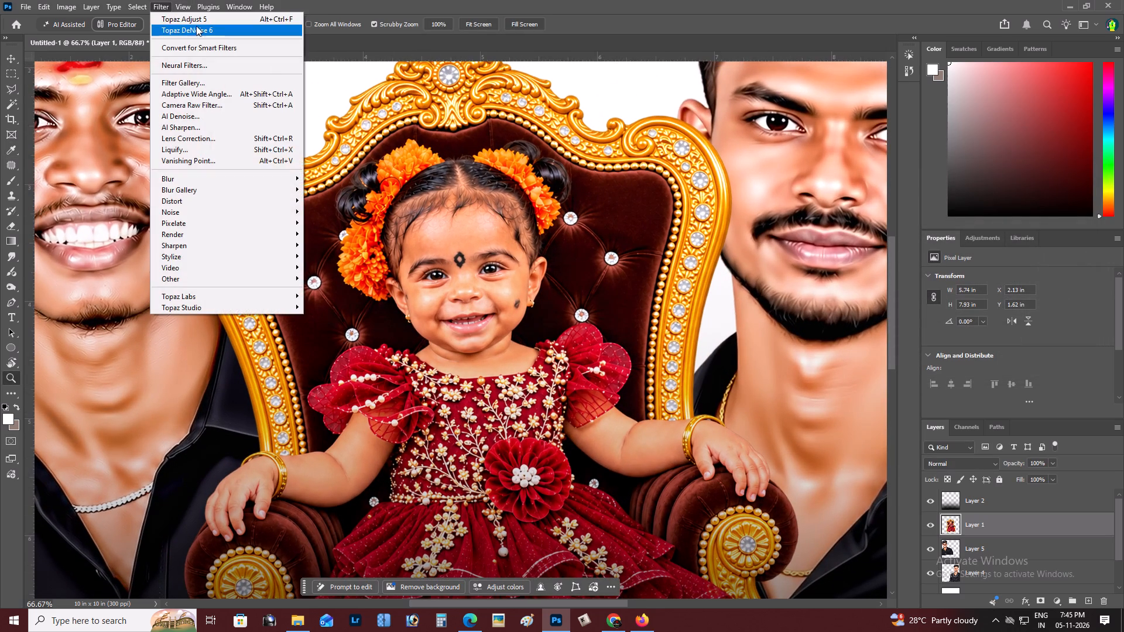
click(202, 29)
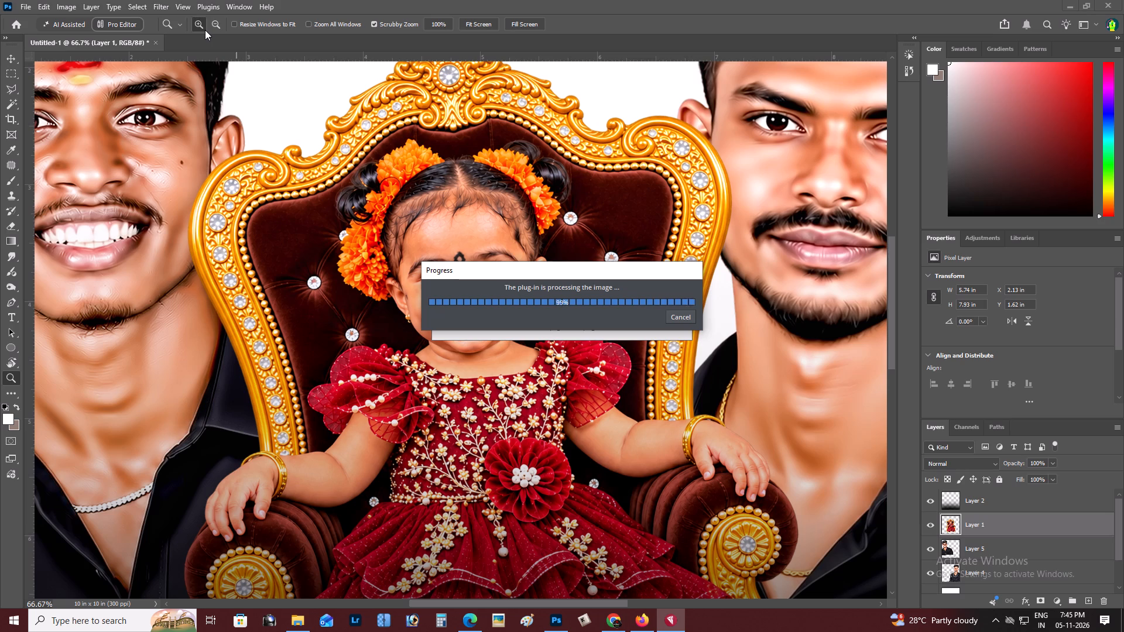
Apply the Topaz Adjust 5 filter to the baby-on-throne layer (Layer 1) to boost its detail.
key(z)
alt+click(436, 264)
right_click(578, 253)
click(598, 259)
key(space)
drag(599, 260, 619, 270)
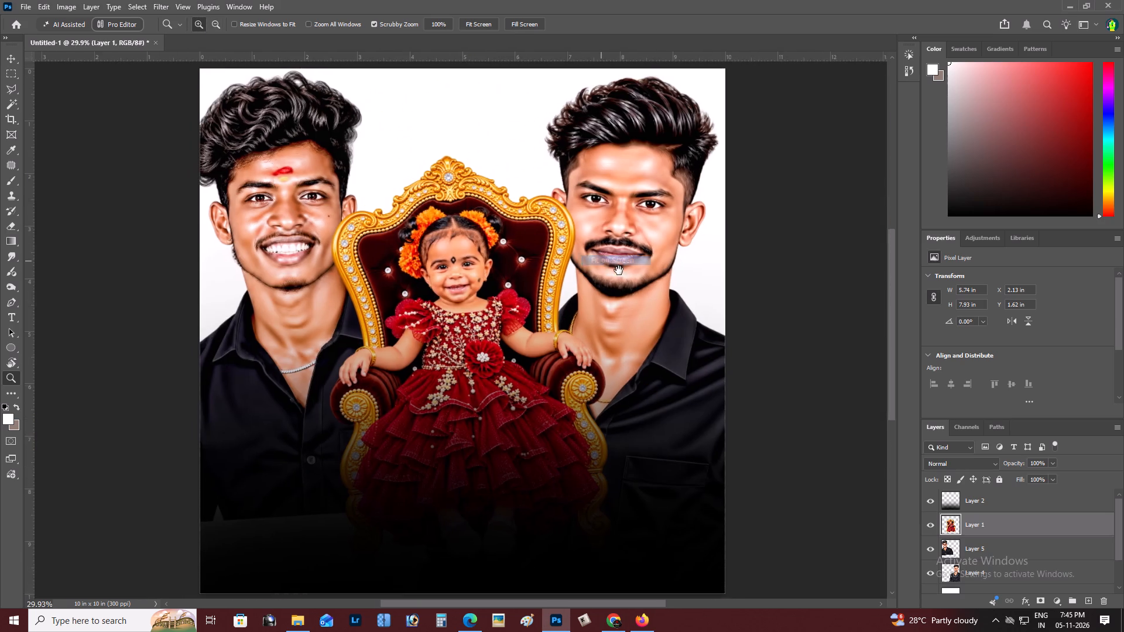
drag(619, 270, 623, 272)
key(z)
triple_click(520, 300)
click(520, 300)
key(space)
key(space)
key(space)
key(space)
key(space)
key(space)
key(space)
key(space)
key(space)
key(space)
drag(520, 300, 533, 308)
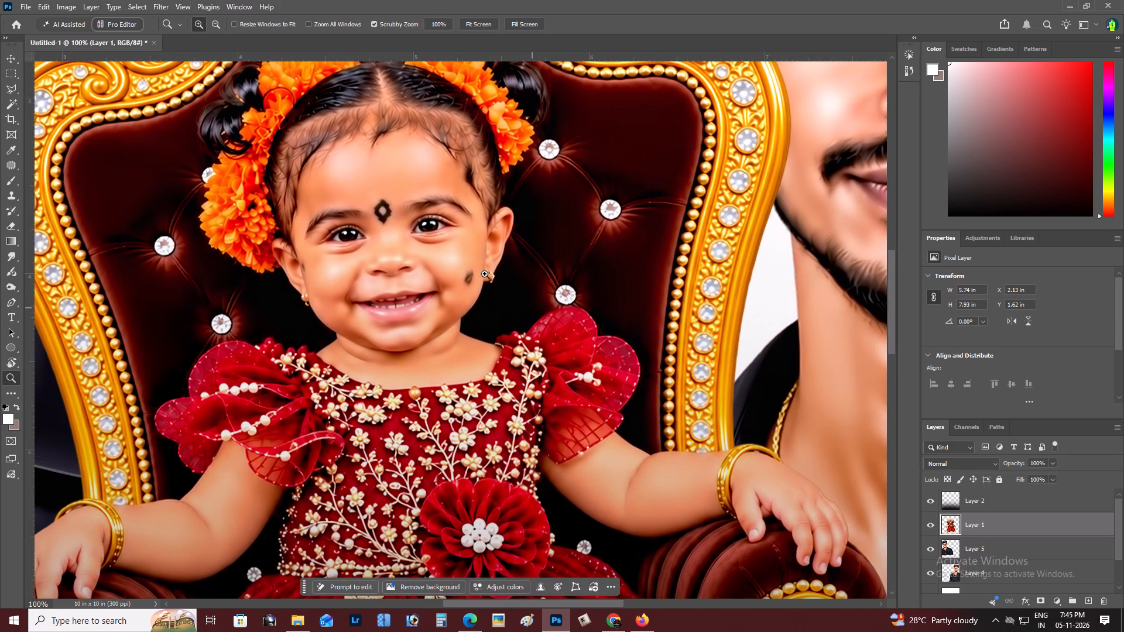
click(163, 1)
click(188, 30)
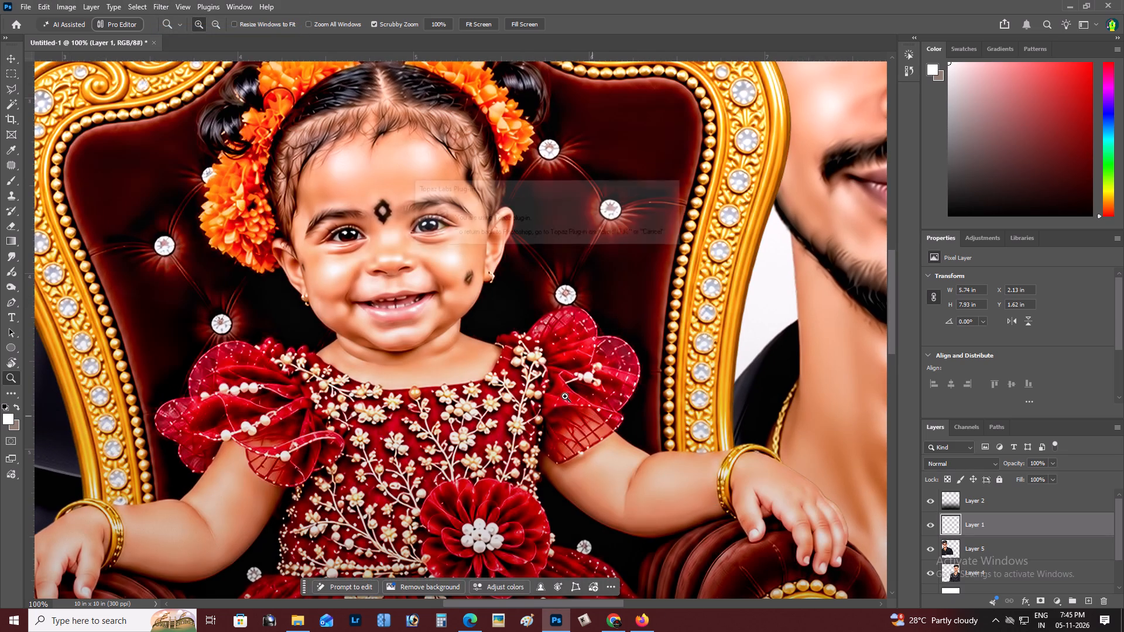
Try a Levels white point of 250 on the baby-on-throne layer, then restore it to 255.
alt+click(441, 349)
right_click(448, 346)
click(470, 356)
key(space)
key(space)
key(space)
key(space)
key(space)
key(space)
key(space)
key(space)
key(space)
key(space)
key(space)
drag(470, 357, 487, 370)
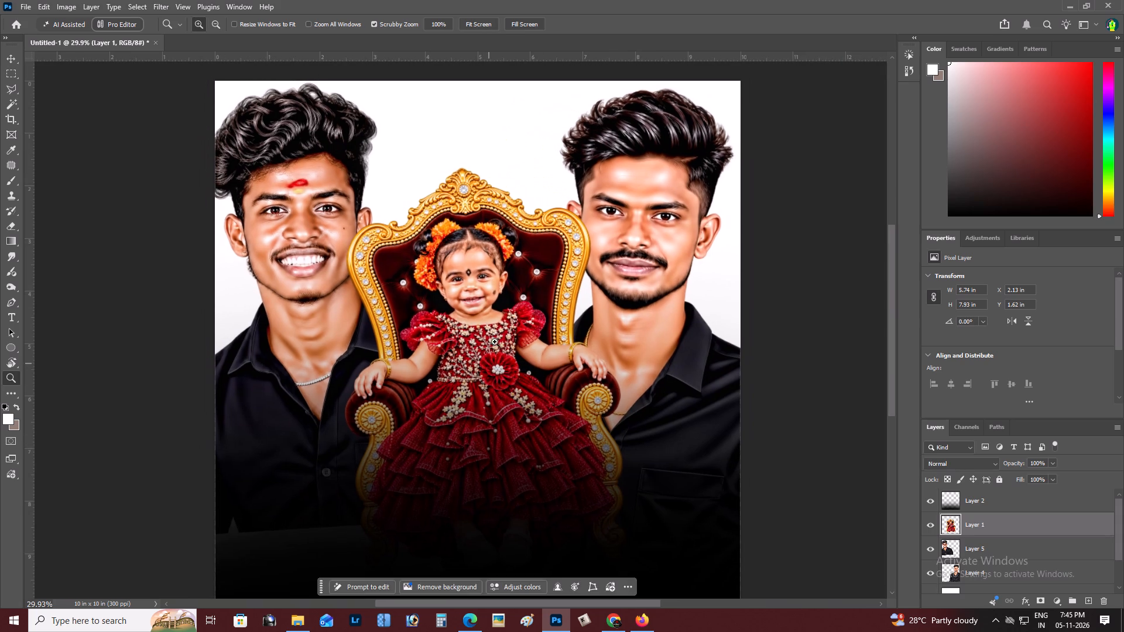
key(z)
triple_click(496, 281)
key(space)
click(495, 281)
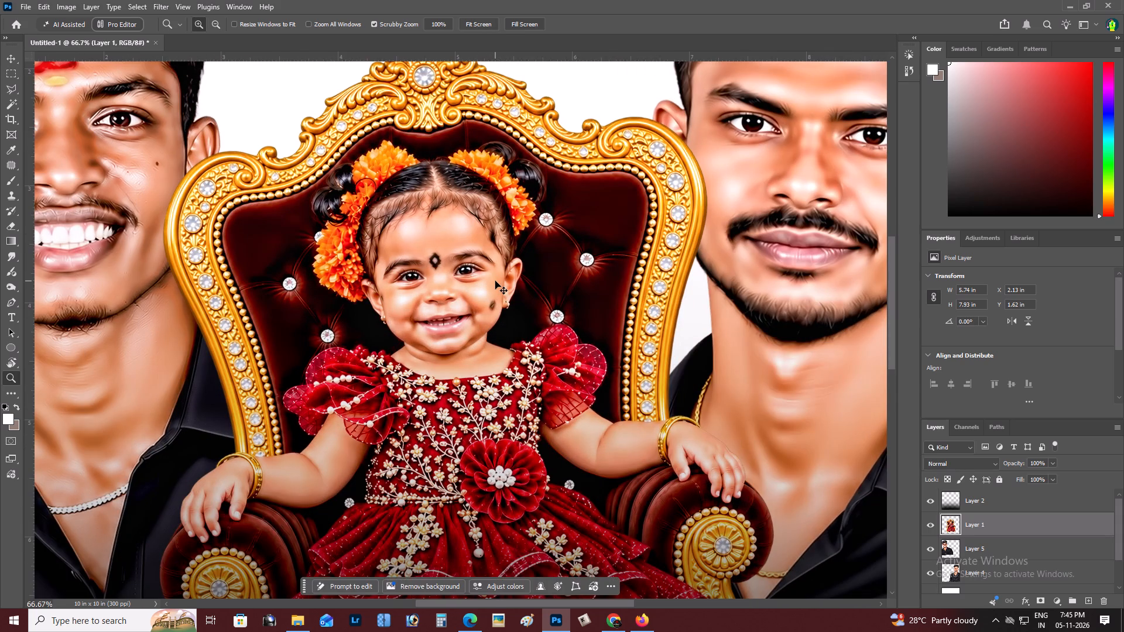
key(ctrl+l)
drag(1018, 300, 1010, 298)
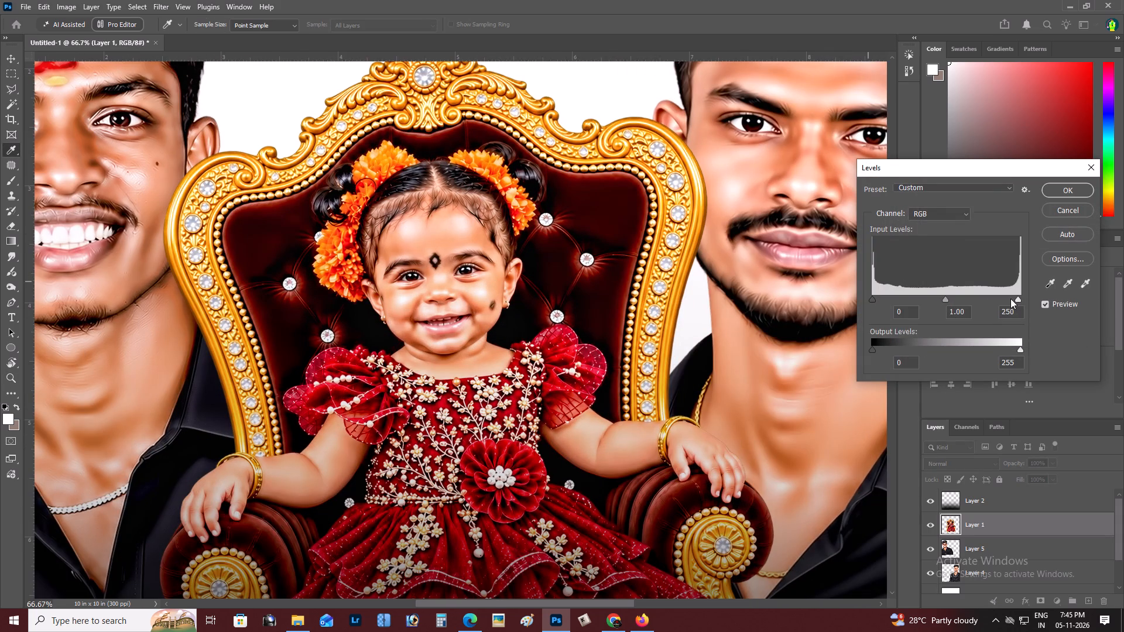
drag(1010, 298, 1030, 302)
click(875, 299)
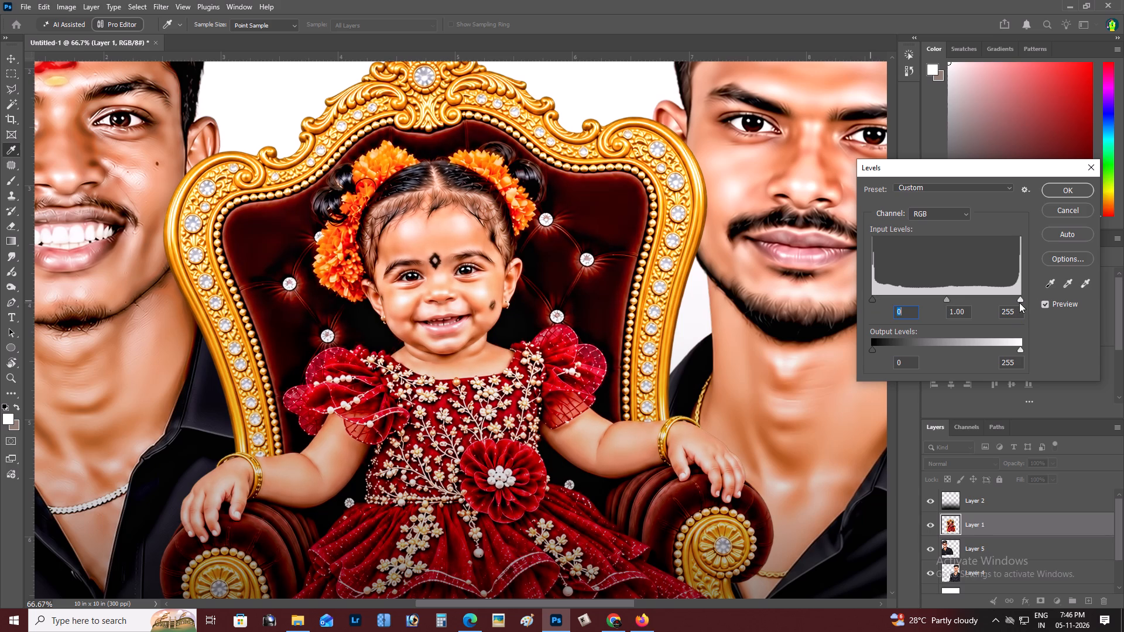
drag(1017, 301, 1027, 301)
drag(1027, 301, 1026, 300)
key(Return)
Examine the whole poster to compare the baby's detail and contrast with the two men's portraits.
key(z)
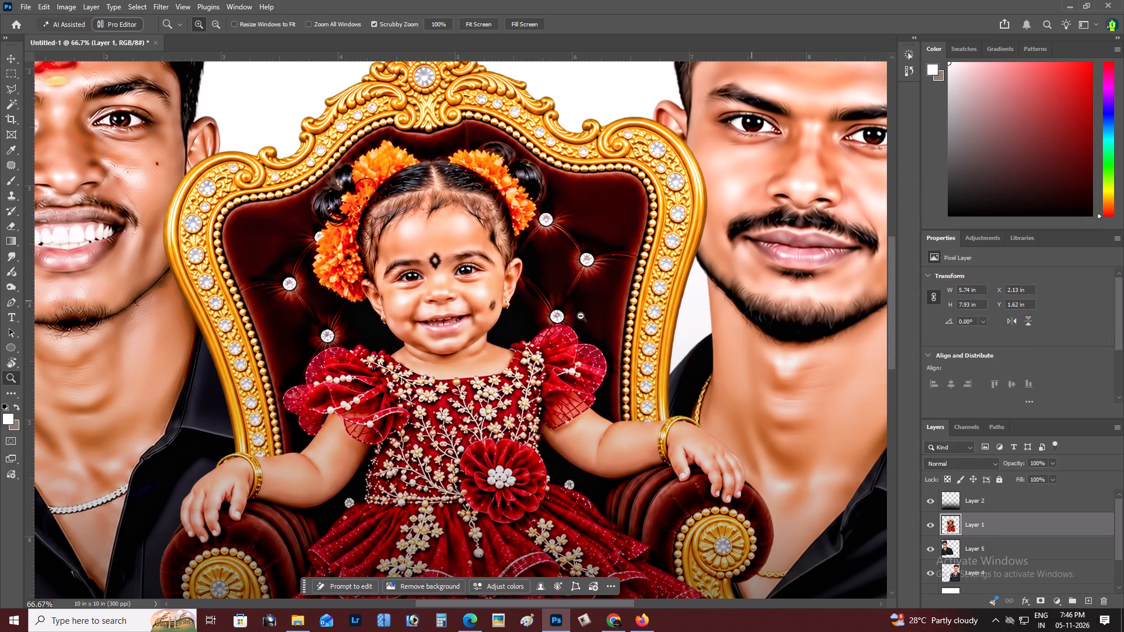
alt+drag(551, 321, 545, 322)
right_click(545, 322)
double_click(560, 328)
key(space)
drag(516, 387, 542, 386)
key(z)
alt+click(481, 390)
right_click(488, 387)
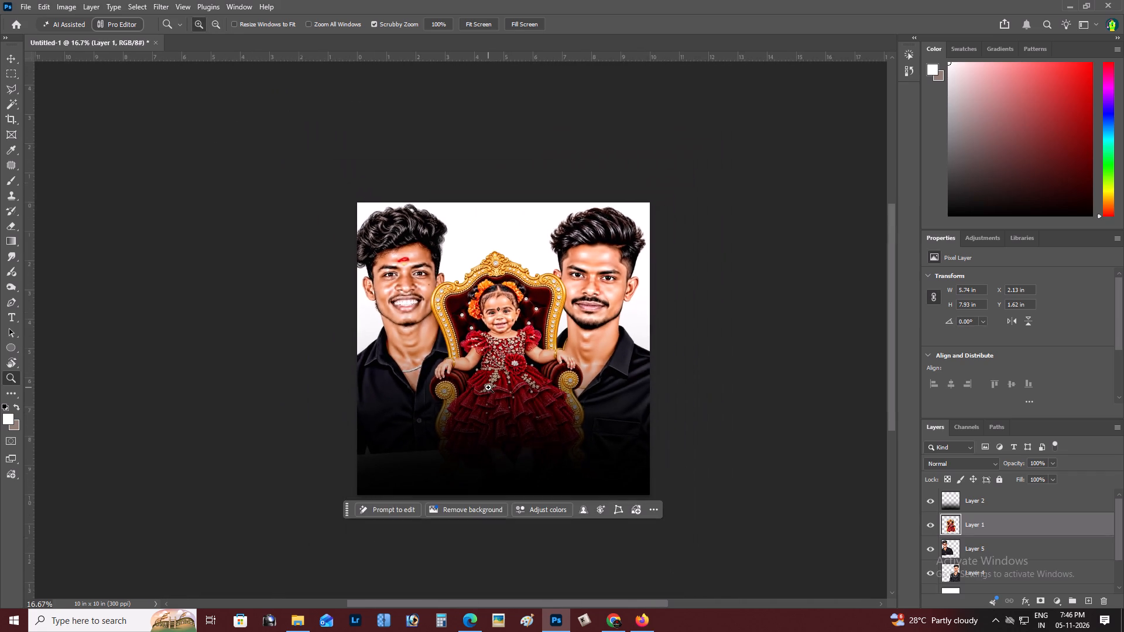
click(499, 392)
key(space)
key(space)
drag(499, 392, 504, 392)
Start saving a copy in Output (E:) > 2026 > 11 NOVEMBER and create a folder named 05 there.
key(ctrl+shift+s)
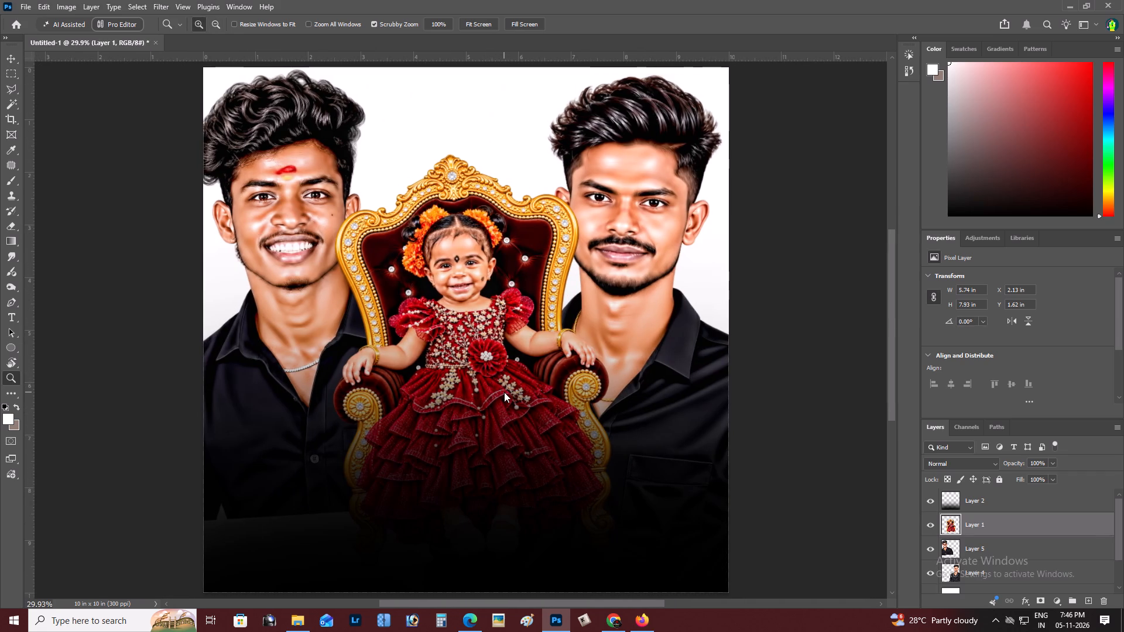
click(60, 286)
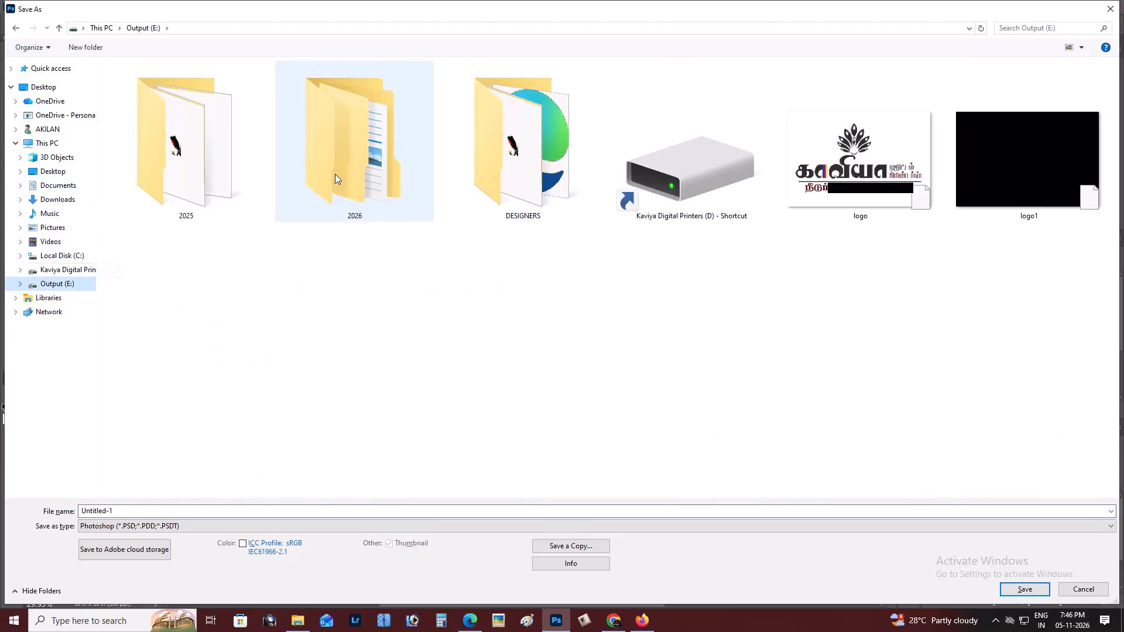
double_click(335, 174)
double_click(767, 102)
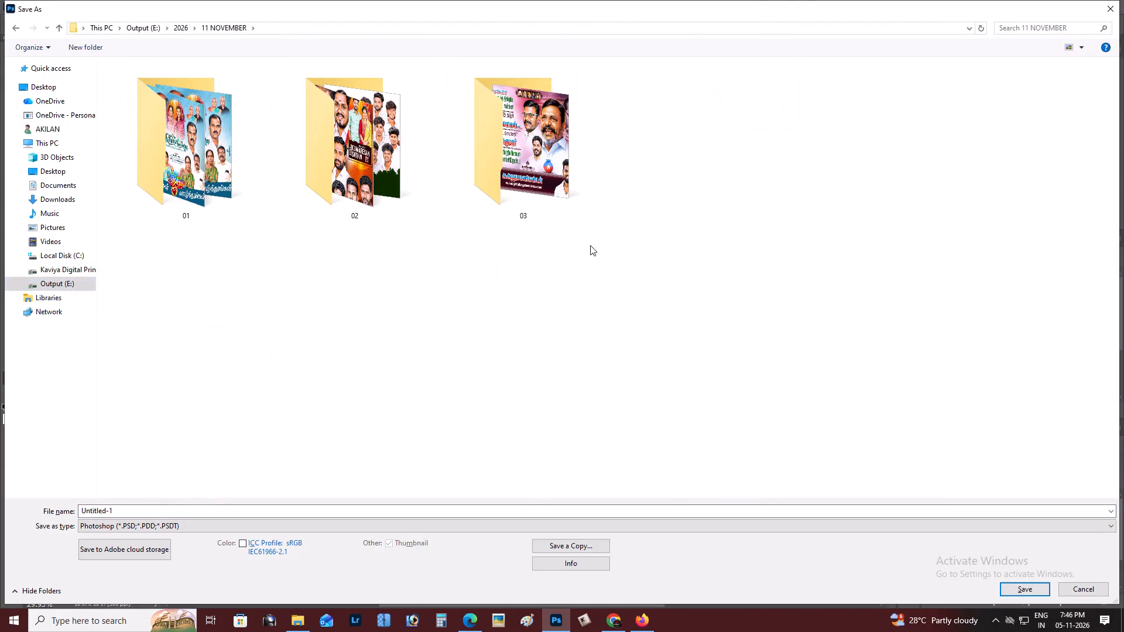
key(ctrl+shift+n)
key(0)
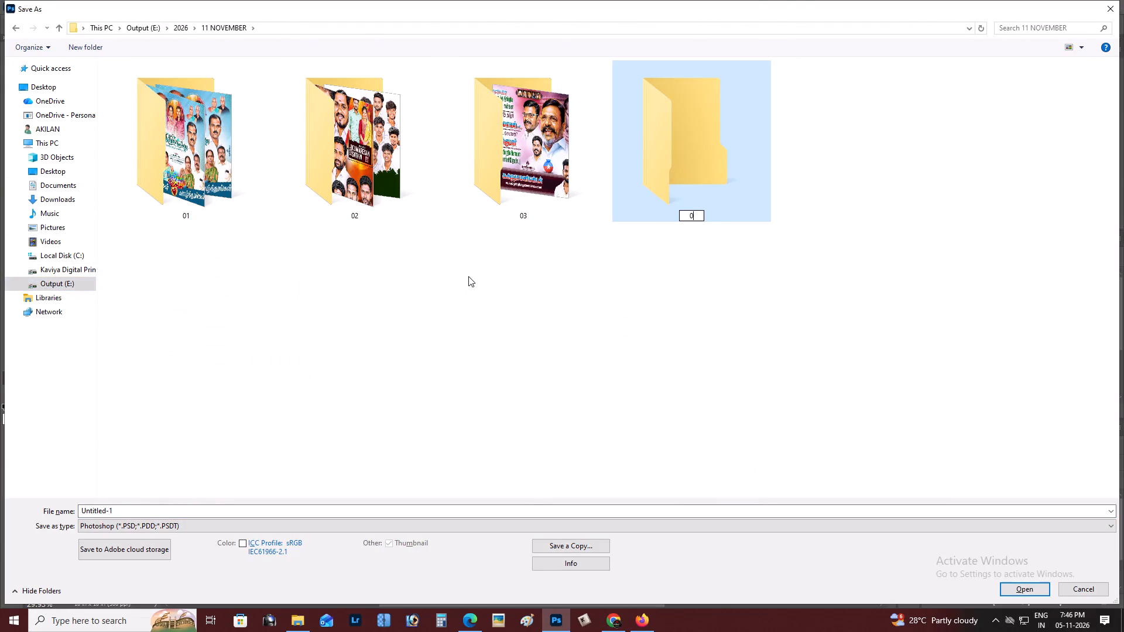
key(5)
double_click(719, 104)
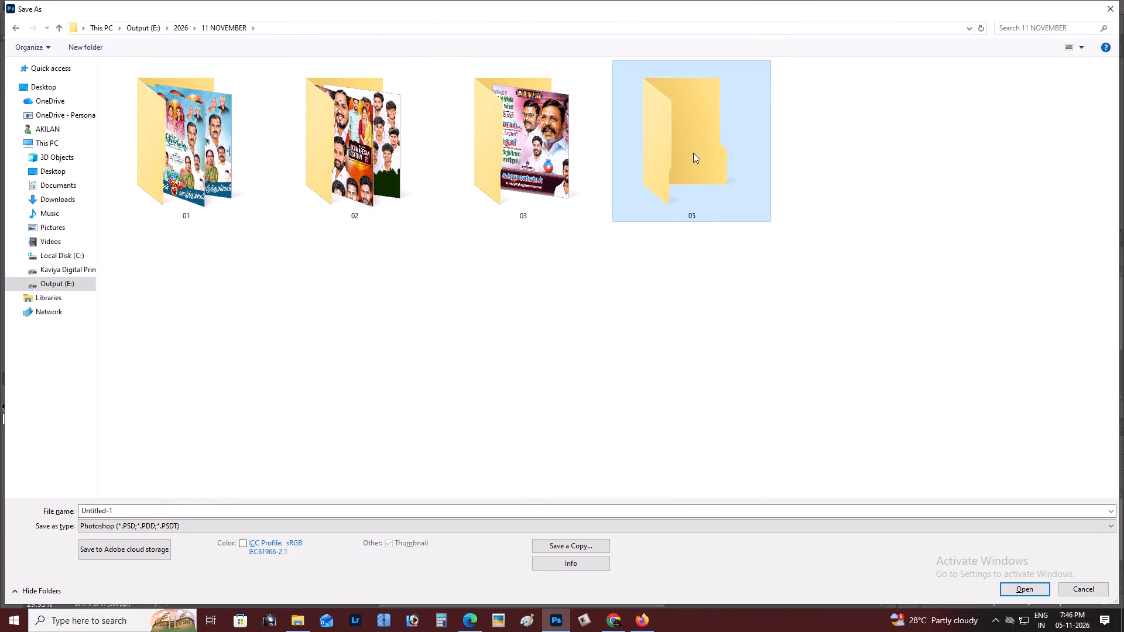
Save the poster in the 05 folder as a Photoshop file named b'DAY 10x10.
double_click(693, 153)
click(139, 507)
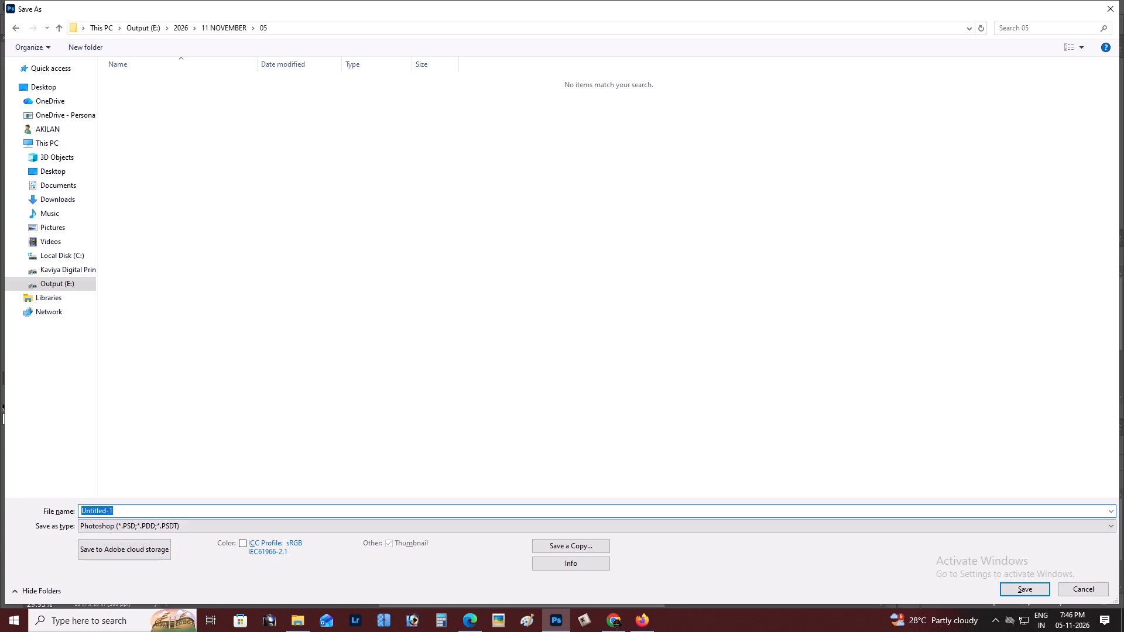
key(b)
key(shift+b)
text('DAY 10x10)
key(Return)
key(Return)
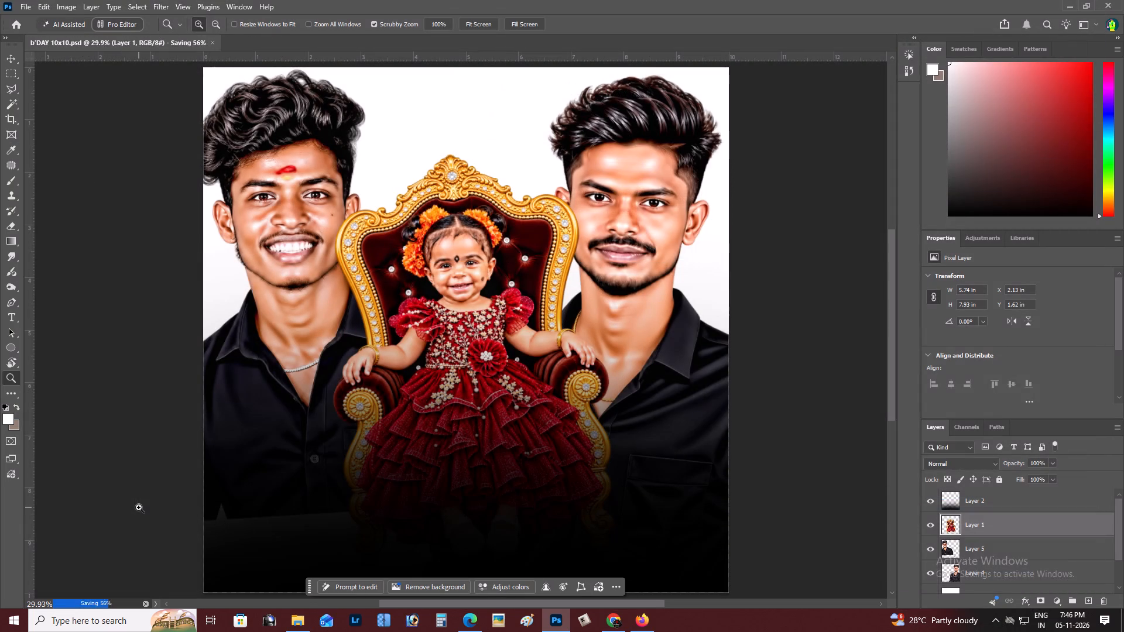
Reduce the saturation of the baby-on-throne layer (Layer 1) to about -20 with Hue/Saturation.
double_click(457, 266)
key(v)
right_click(456, 232)
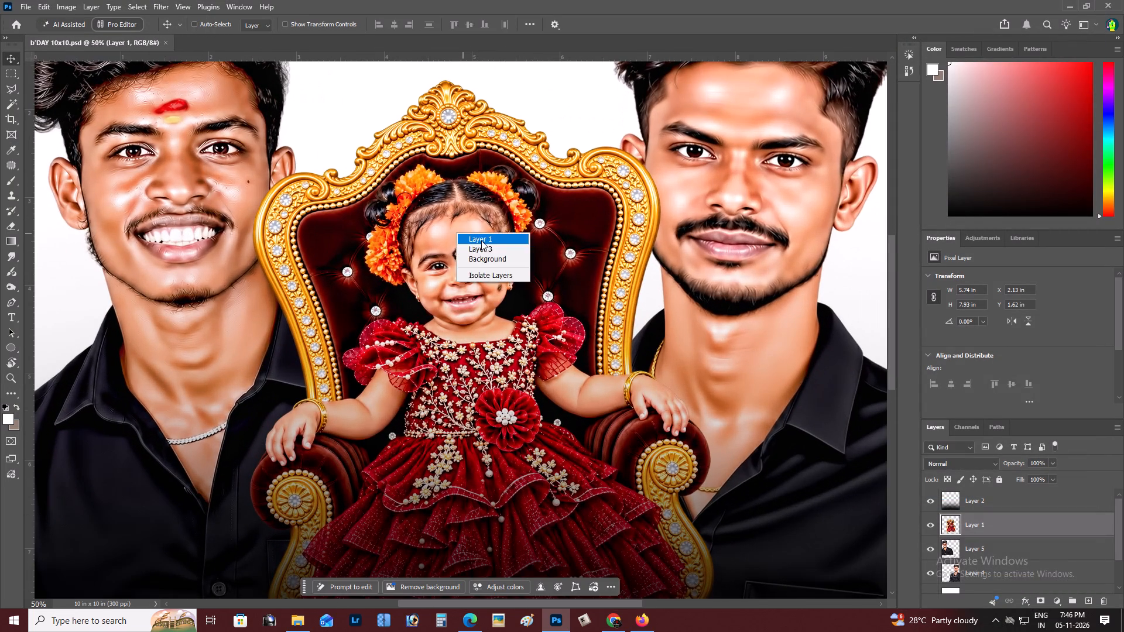
click(481, 241)
key(ctrl+u)
drag(897, 226, 886, 224)
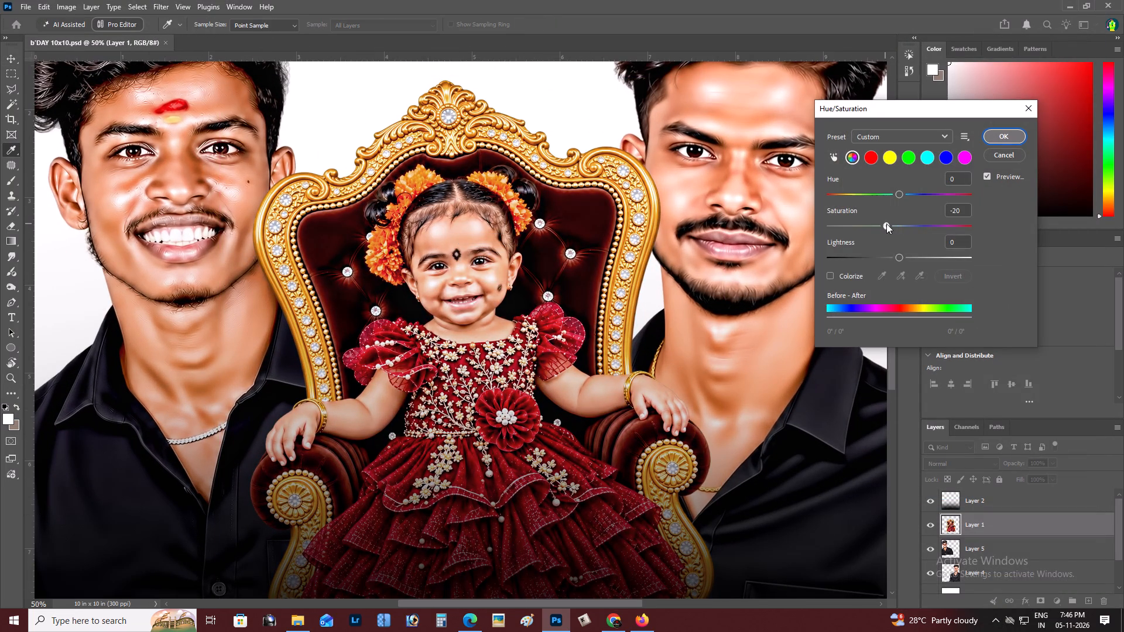
drag(886, 224, 885, 224)
click(988, 138)
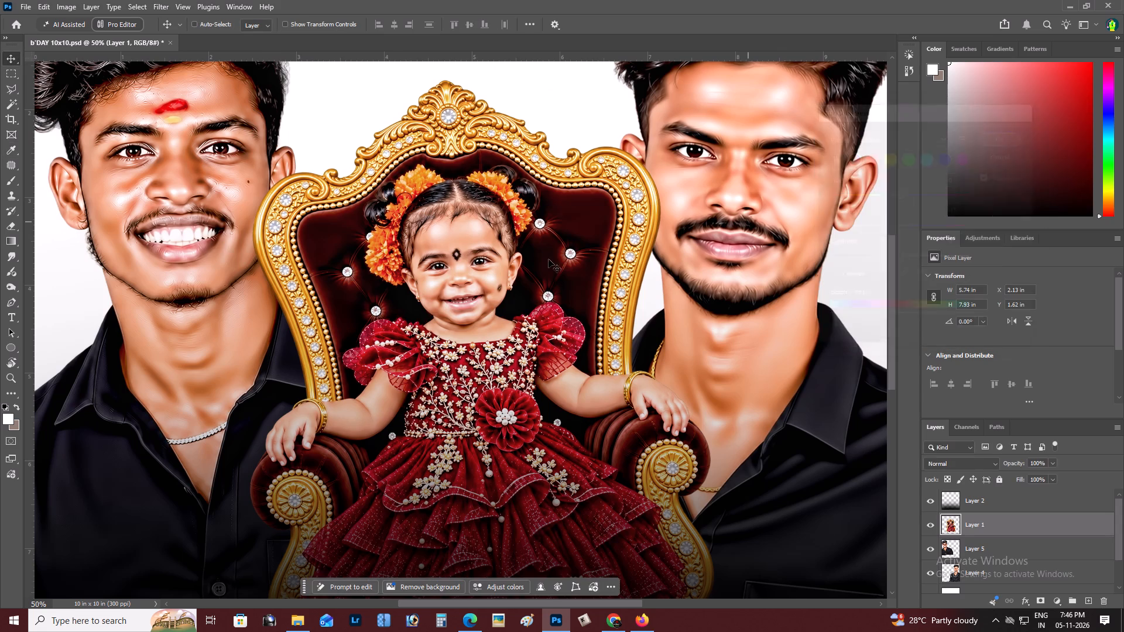
Examine the baby's reduced colour saturation against both men's portraits across the whole poster.
key(z)
alt+click(485, 269)
right_click(508, 269)
click(476, 245)
key(z)
alt+click(476, 246)
right_click(476, 246)
click(482, 249)
key(space)
drag(482, 249, 502, 253)
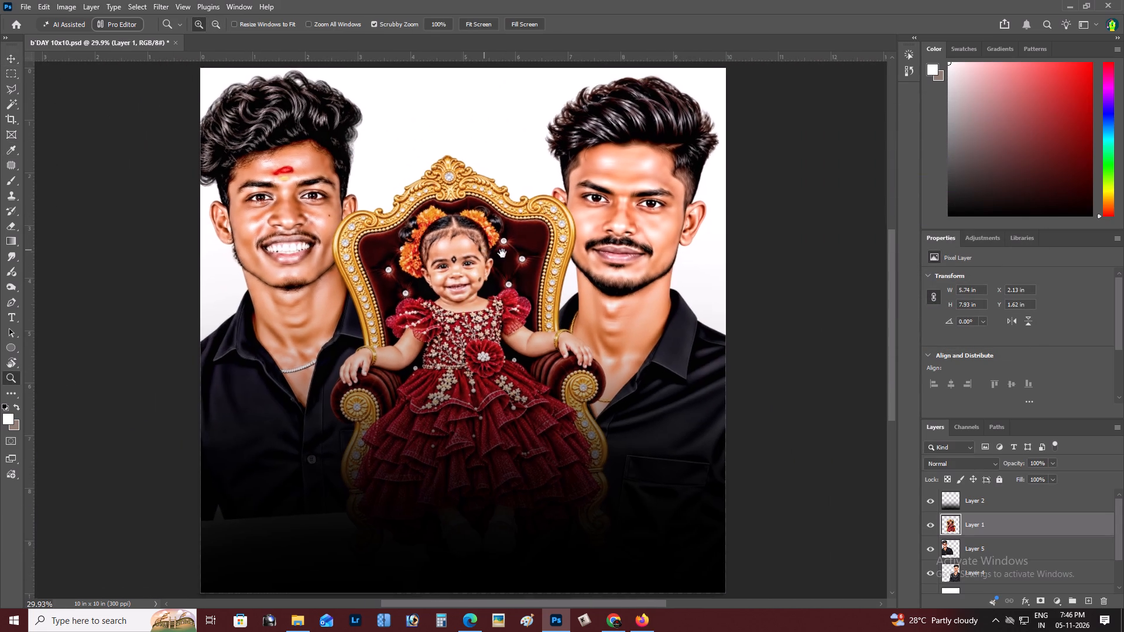
drag(502, 253, 504, 253)
key(z)
alt+click(484, 289)
right_click(498, 289)
double_click(506, 294)
key(space)
key(space)
key(space)
key(space)
key(space)
key(space)
key(space)
key(space)
key(space)
key(space)
key(space)
key(space)
key(space)
key(space)
key(space)
key(space)
key(space)
key(space)
key(space)
drag(494, 310, 497, 331)
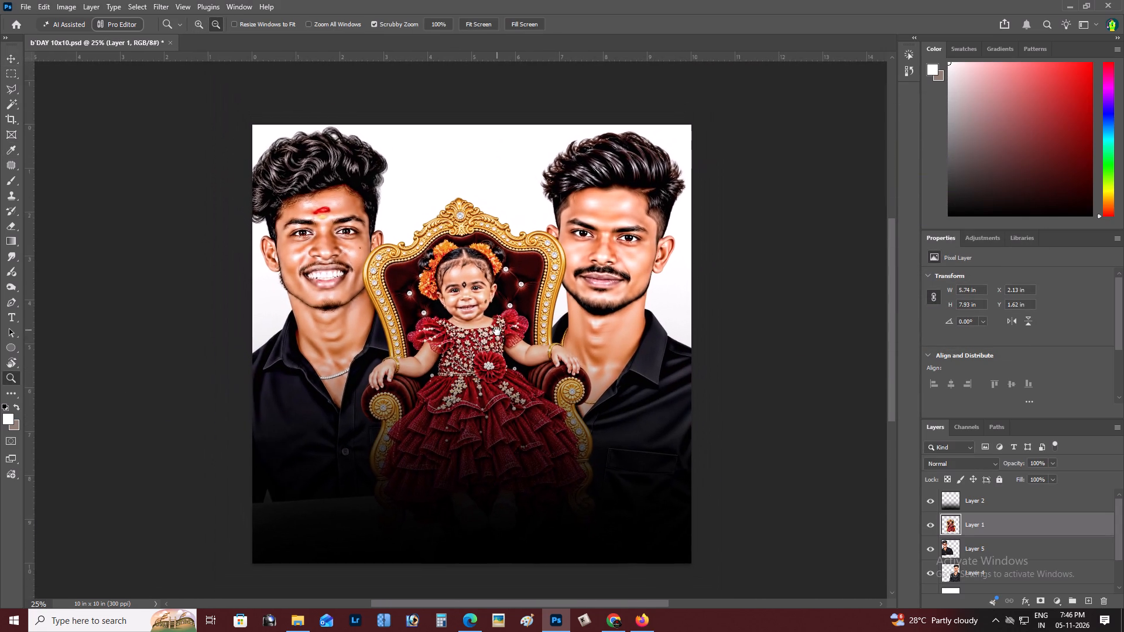
Nudge the right-hand man's portrait (Layer 4) straight up in large increments, to a Y position of -0.01 in.
drag(497, 331, 497, 342)
key(v)
right_click(604, 258)
click(619, 263)
drag(619, 263, 611, 260)
key(ctrl+z)
key(shift+Up)
key(v)
key(shift+Up)
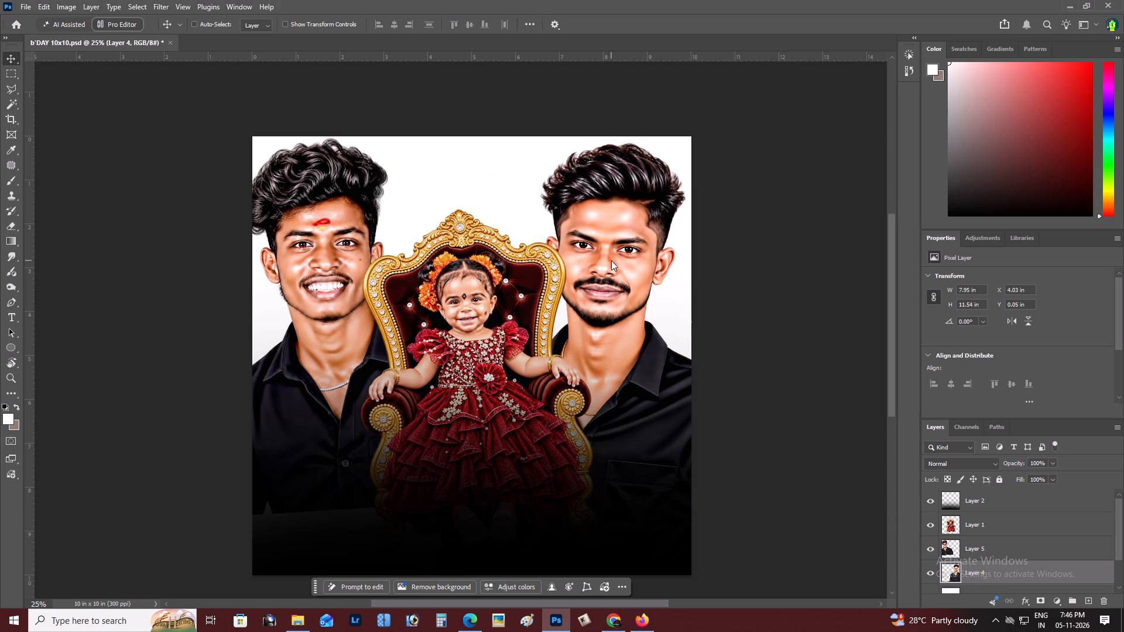
key(shift+Up)
key(shift+Up)
Examine the baby and both men's portraits up close and across the whole poster, checking the right-hand man's placement.
key(z)
alt+click(604, 261)
right_click(602, 262)
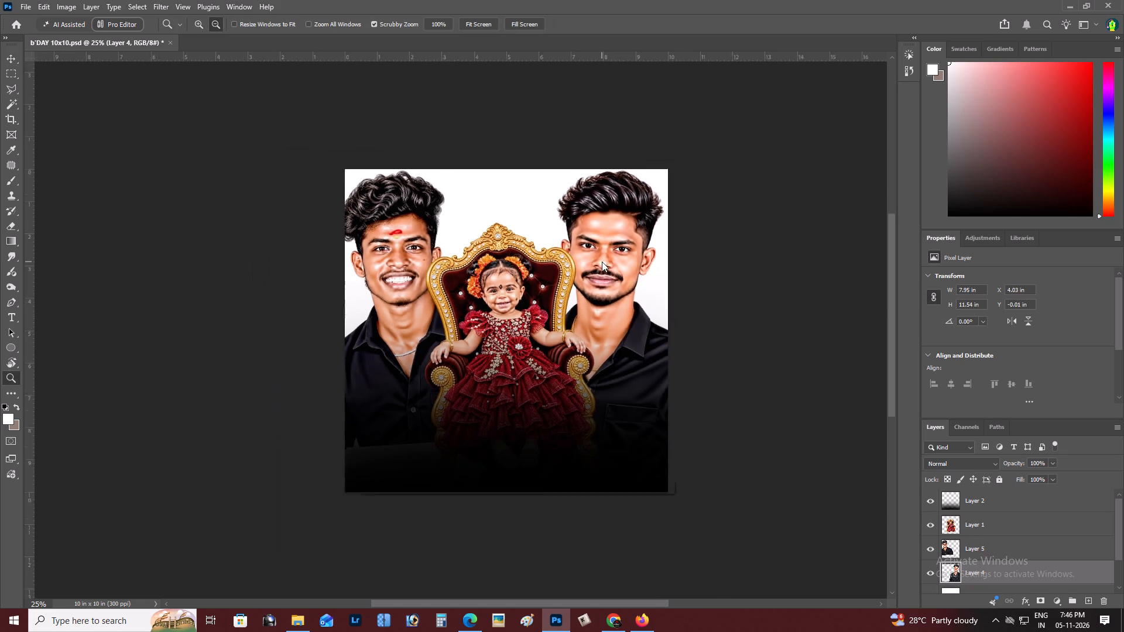
click(612, 269)
key(space)
drag(605, 274, 597, 279)
key(z)
double_click(449, 322)
key(space)
drag(449, 322, 438, 327)
alt+click(402, 312)
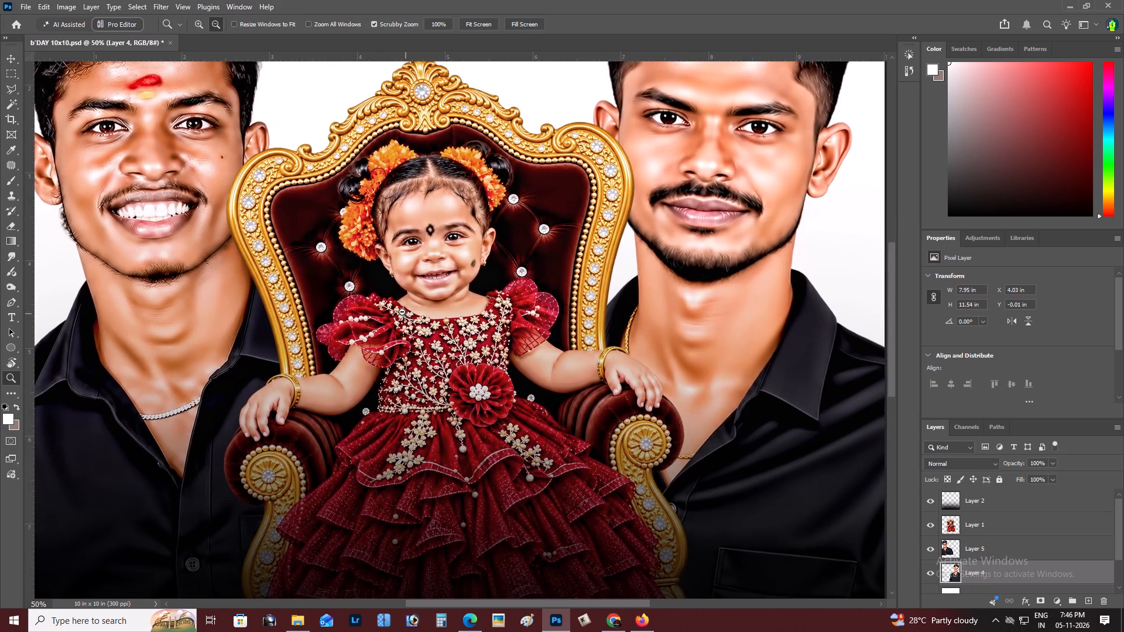
right_click(413, 306)
double_click(435, 312)
key(space)
drag(423, 312, 394, 306)
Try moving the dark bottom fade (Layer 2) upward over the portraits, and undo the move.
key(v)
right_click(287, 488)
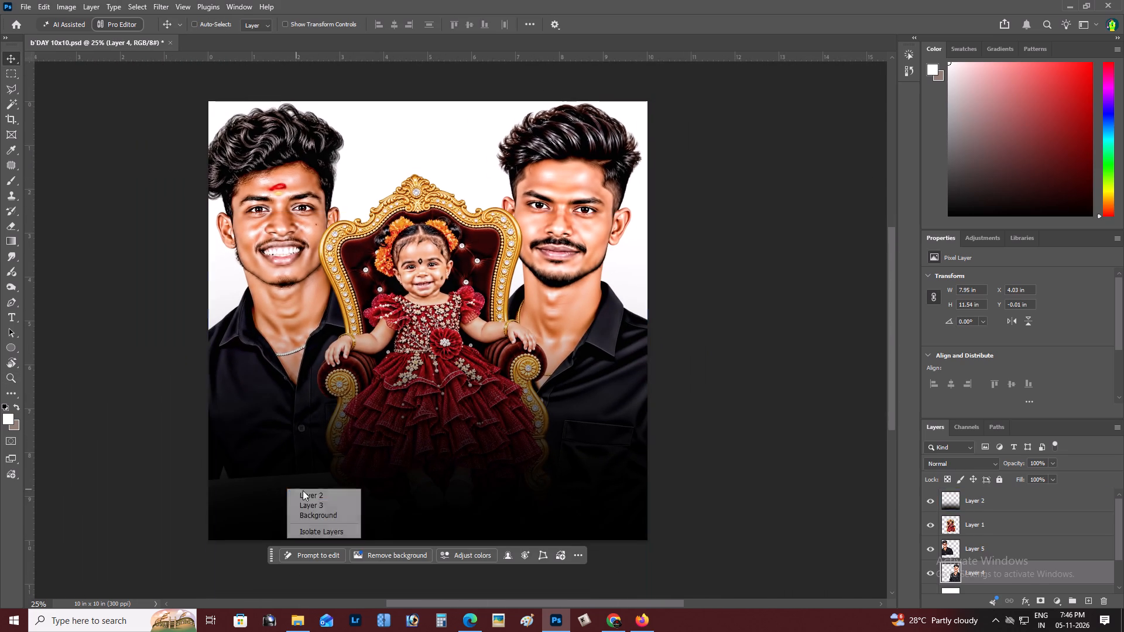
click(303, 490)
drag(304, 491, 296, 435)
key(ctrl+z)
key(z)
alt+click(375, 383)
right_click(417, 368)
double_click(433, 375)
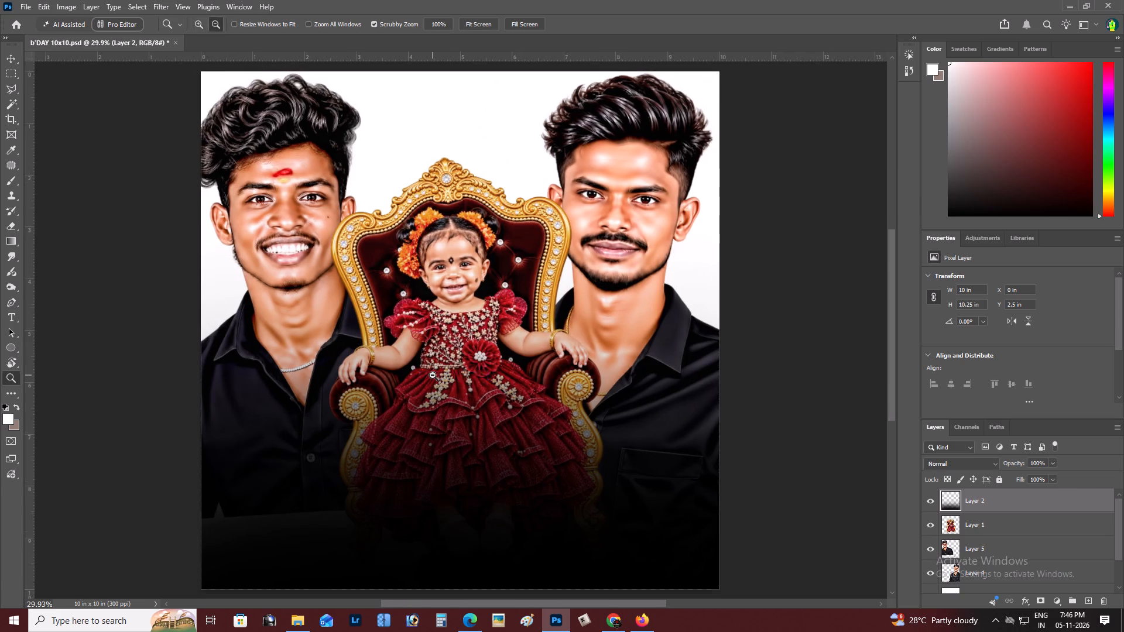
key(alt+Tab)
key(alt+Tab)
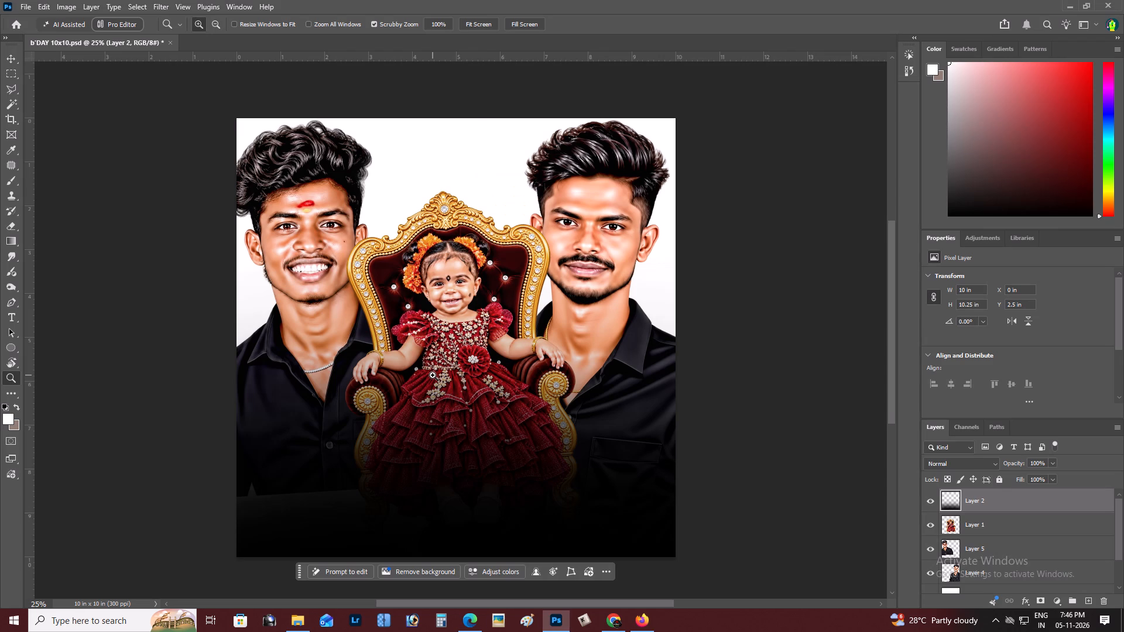
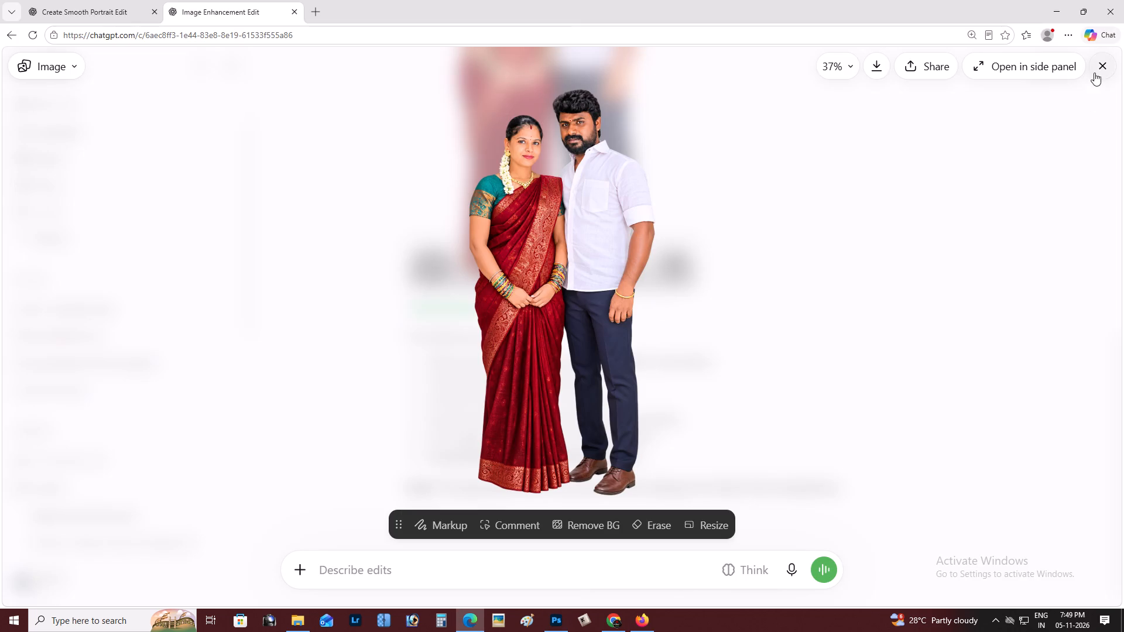
click(1094, 73)
scroll(969, 236, up, 1)
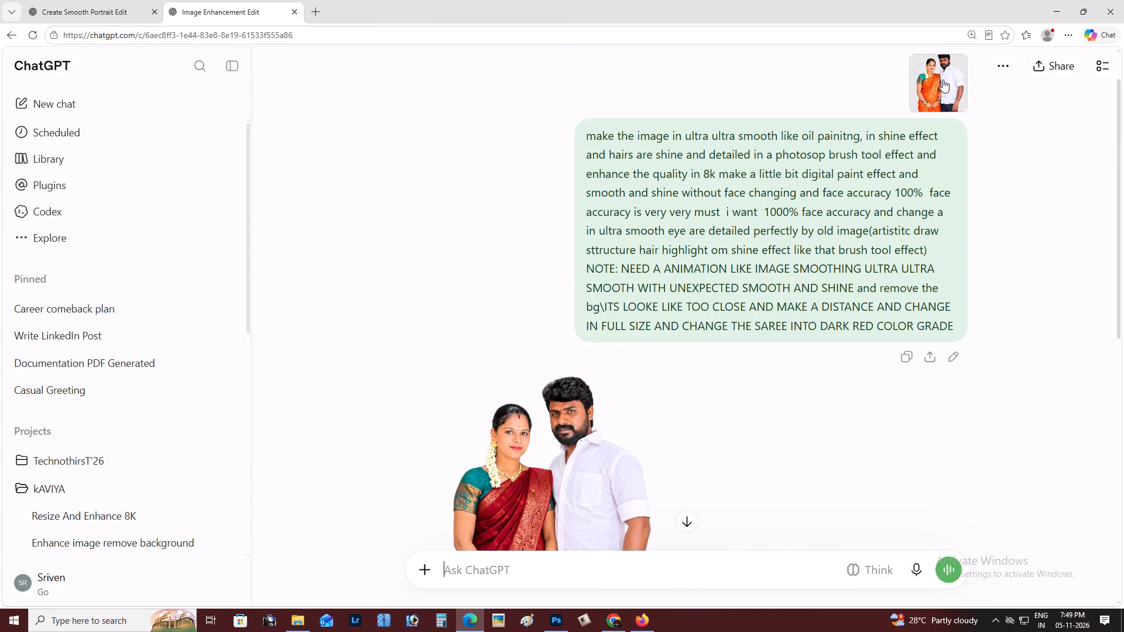
click(943, 80)
click(942, 79)
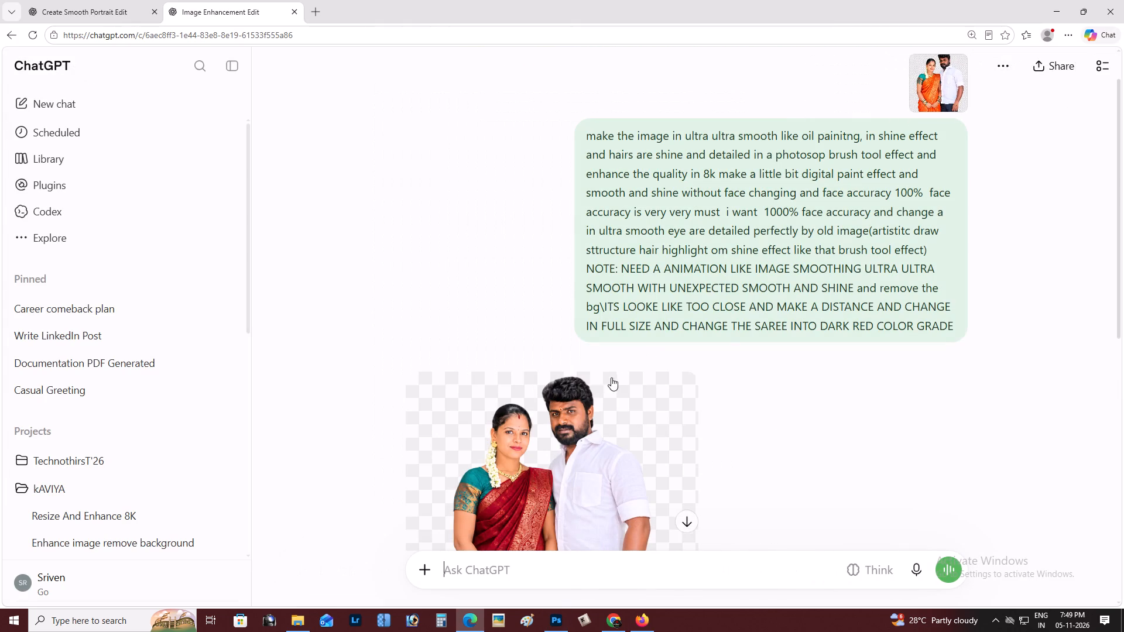
click(562, 442)
right_click(592, 263)
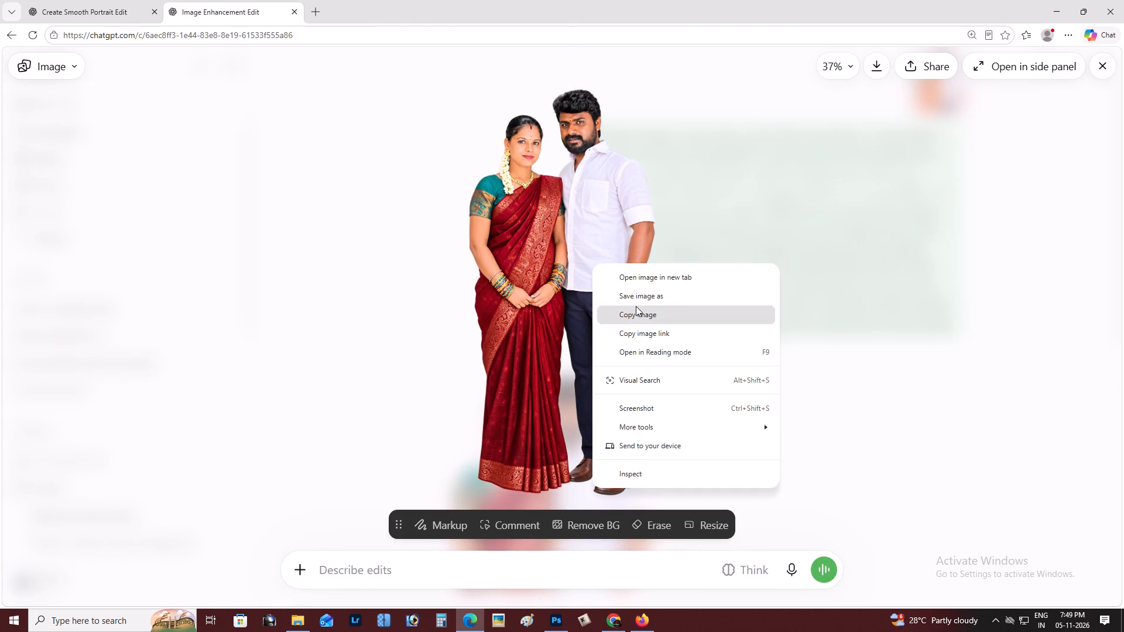
click(640, 311)
Paste the couple into the b'DAY 10x10 poster in Photoshop and place it over the lower-right corner.
key(alt+Tab)
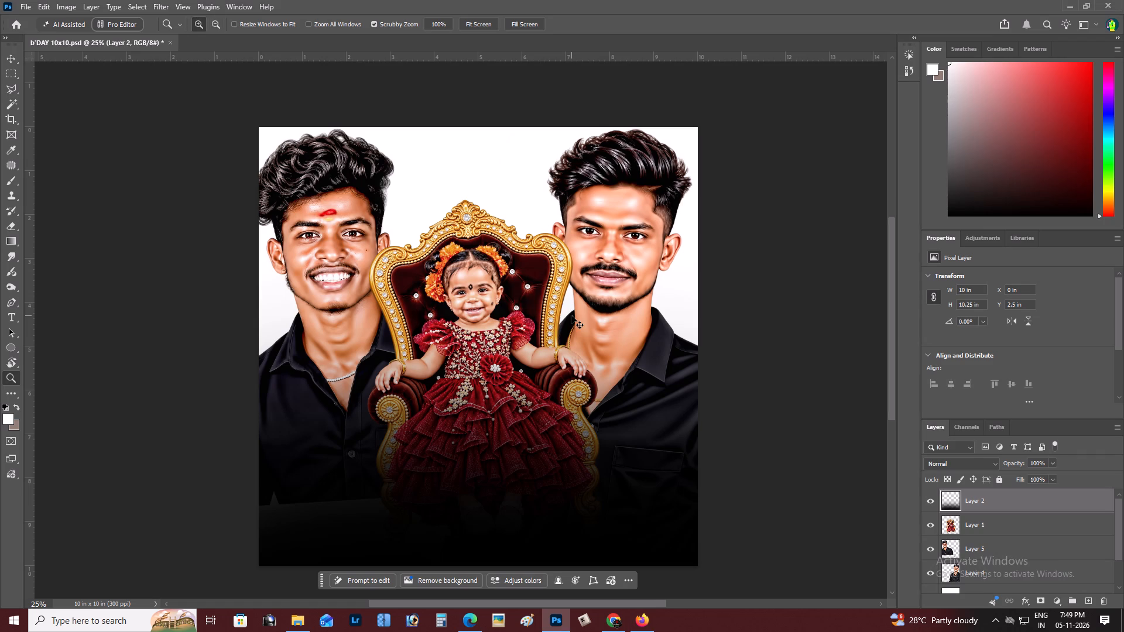
key(ctrl+v)
key(v)
drag(478, 335, 645, 458)
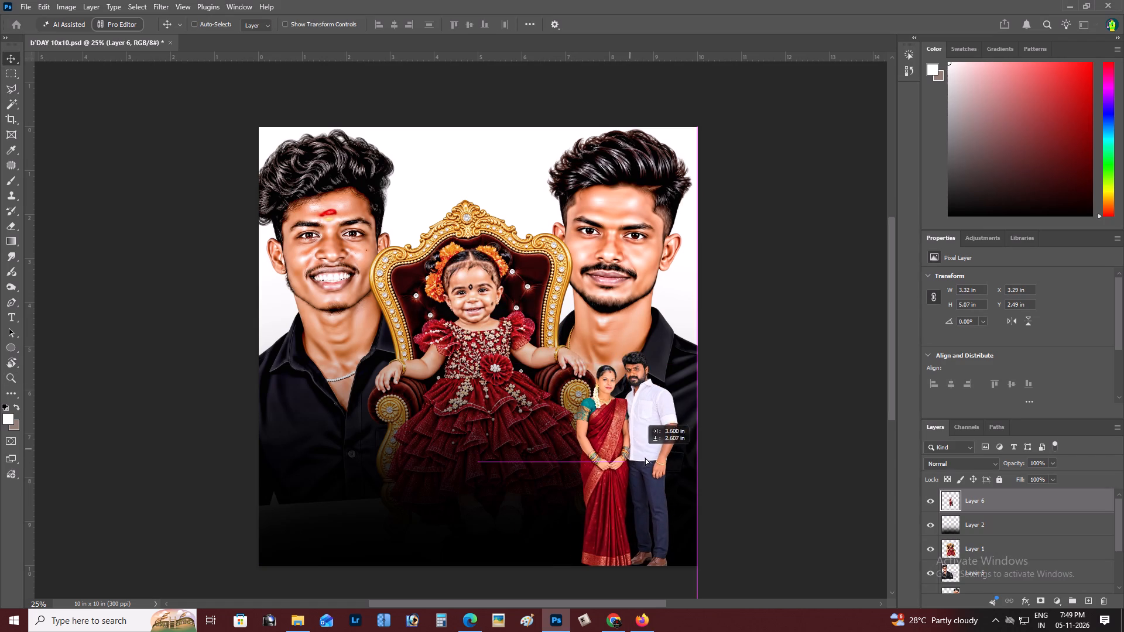
drag(645, 458, 646, 508)
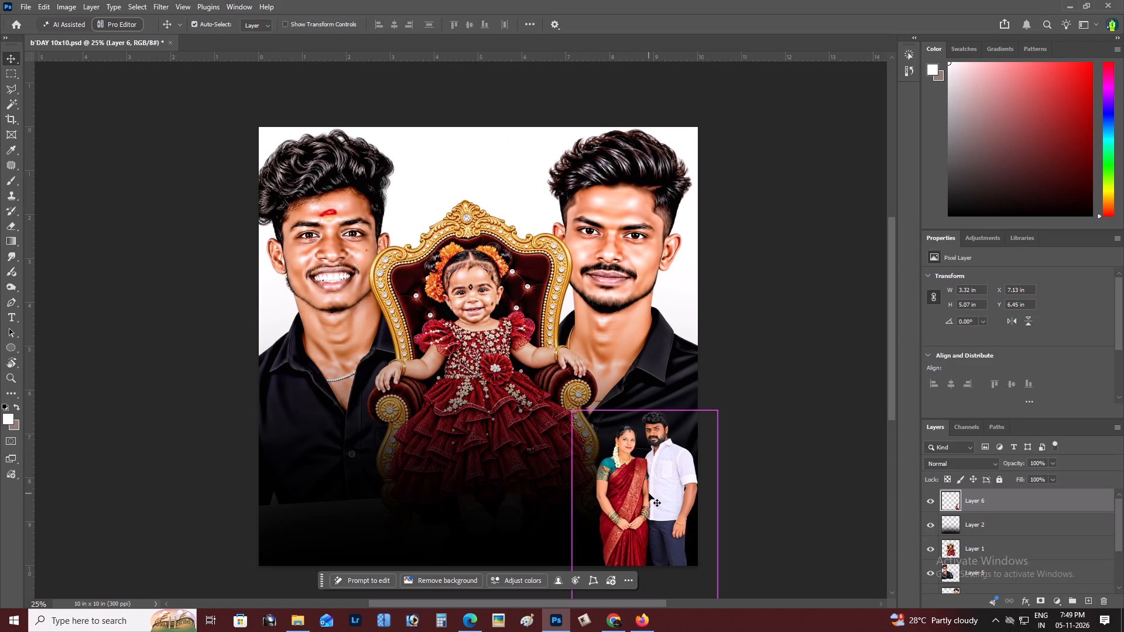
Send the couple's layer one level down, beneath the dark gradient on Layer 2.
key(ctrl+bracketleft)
Enlarge the couple to about 134% and position it near the poster's lower-right corner, over the man's black shirt.
key(z)
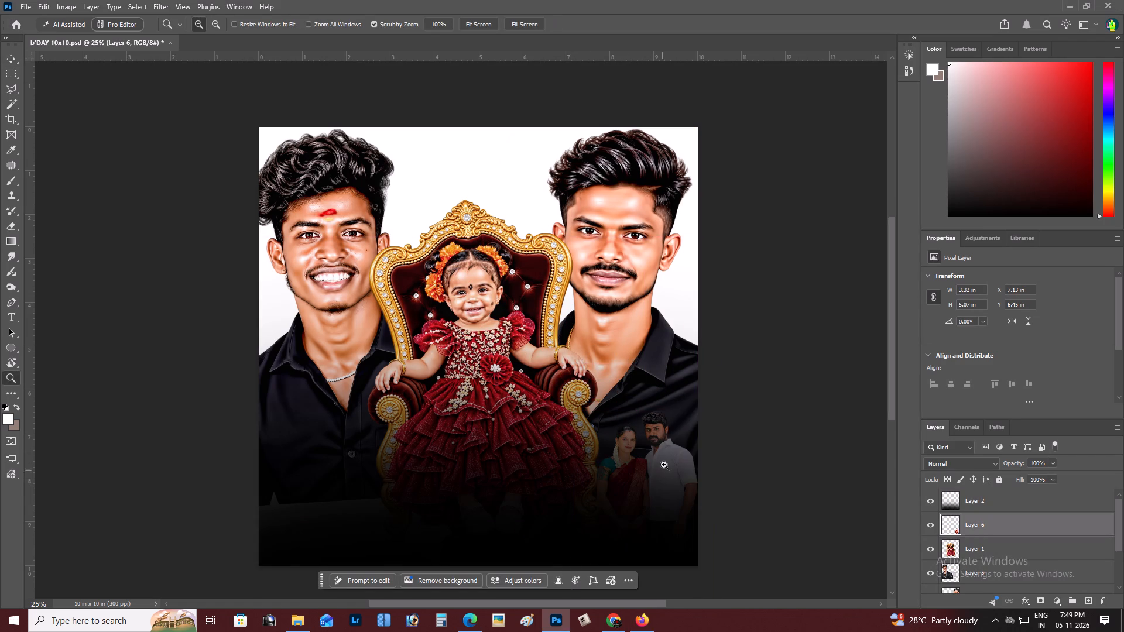
click(664, 465)
key(v)
drag(664, 439, 661, 379)
key(ctrl+t)
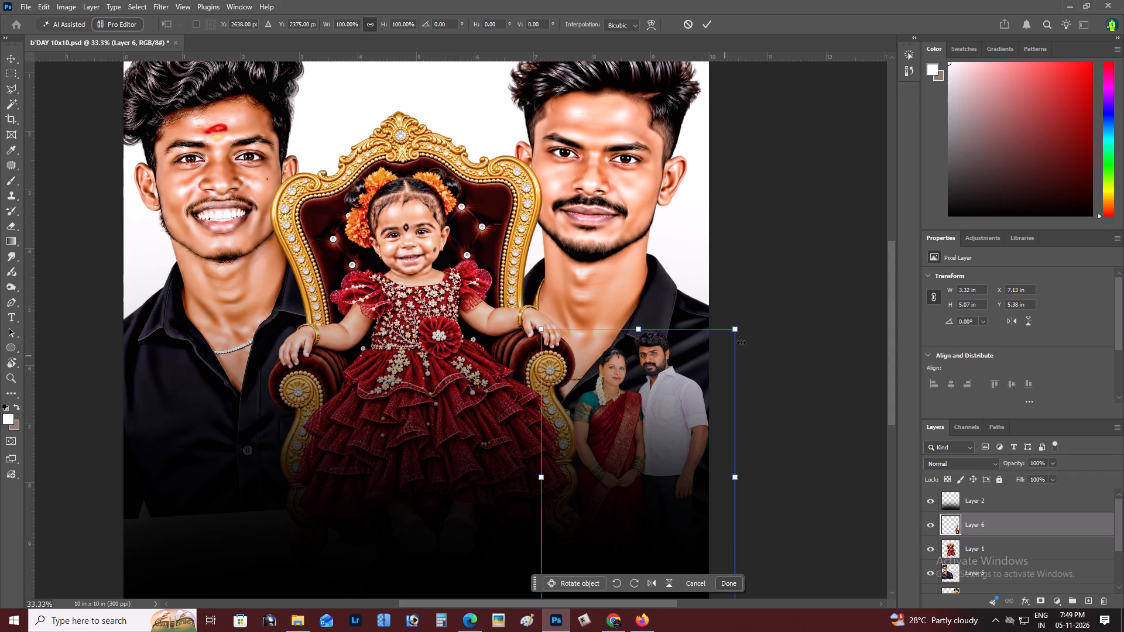
alt+drag(740, 334, 796, 297)
drag(726, 350, 719, 433)
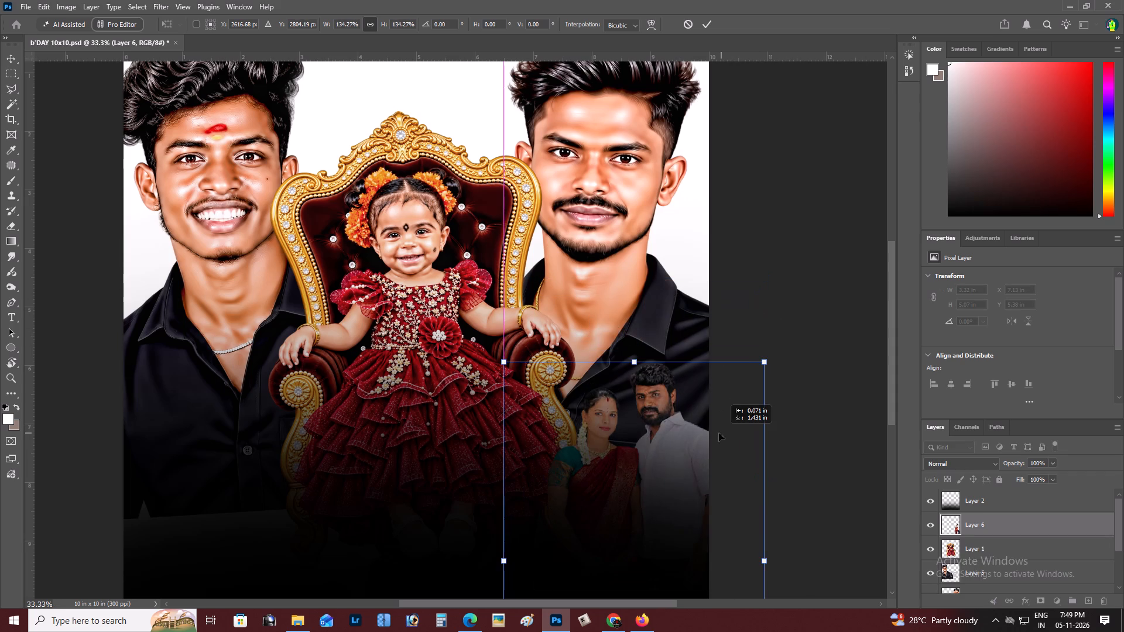
drag(719, 433, 707, 432)
key(ctrl+Return)
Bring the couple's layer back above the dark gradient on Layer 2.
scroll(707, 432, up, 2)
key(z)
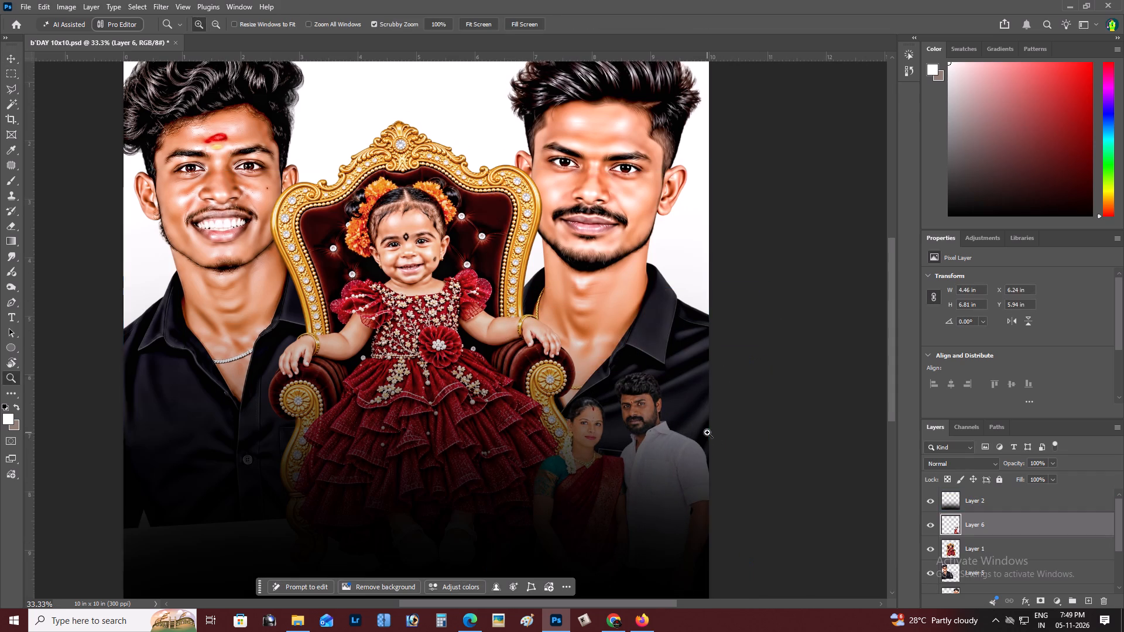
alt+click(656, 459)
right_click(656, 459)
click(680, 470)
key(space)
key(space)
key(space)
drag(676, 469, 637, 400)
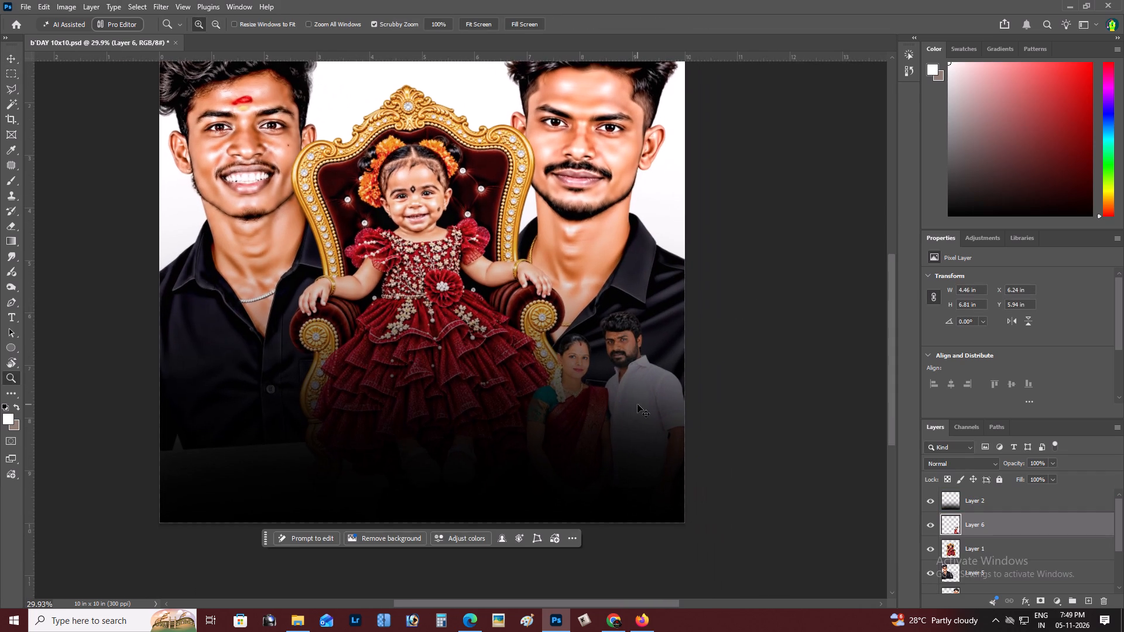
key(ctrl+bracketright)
Shift the couple slightly down and toward the poster's right edge, to about X 6.32 in and Y 6.14 in.
key(z)
alt+click(638, 404)
right_click(638, 404)
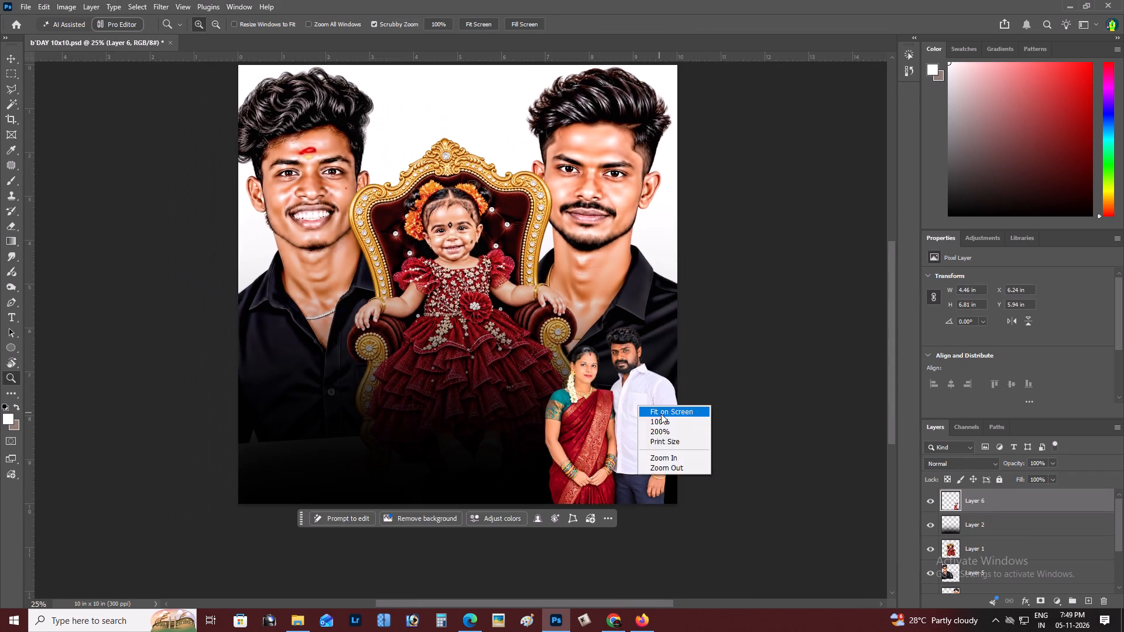
click(661, 414)
key(space)
drag(661, 414, 673, 367)
key(z)
alt+click(614, 412)
right_click(615, 412)
click(633, 417)
key(space)
drag(633, 417, 626, 415)
key(v)
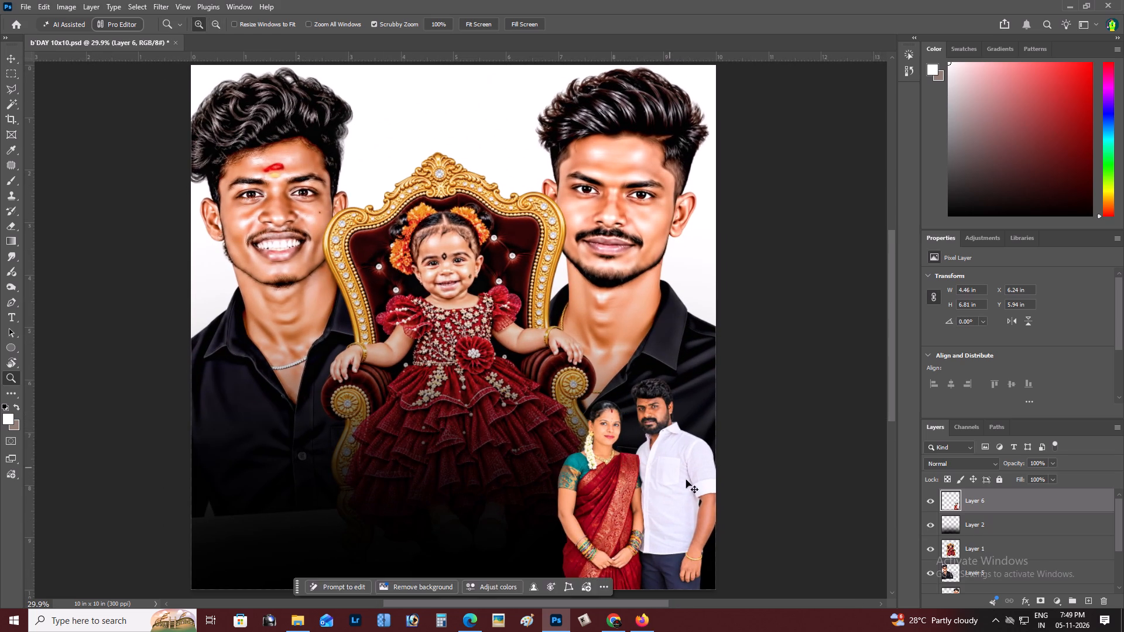
drag(686, 480, 690, 488)
Scale the couple down to about 96% and tilt it about 2° counter-clockwise.
key(z)
alt+click(658, 453)
right_click(665, 448)
click(686, 455)
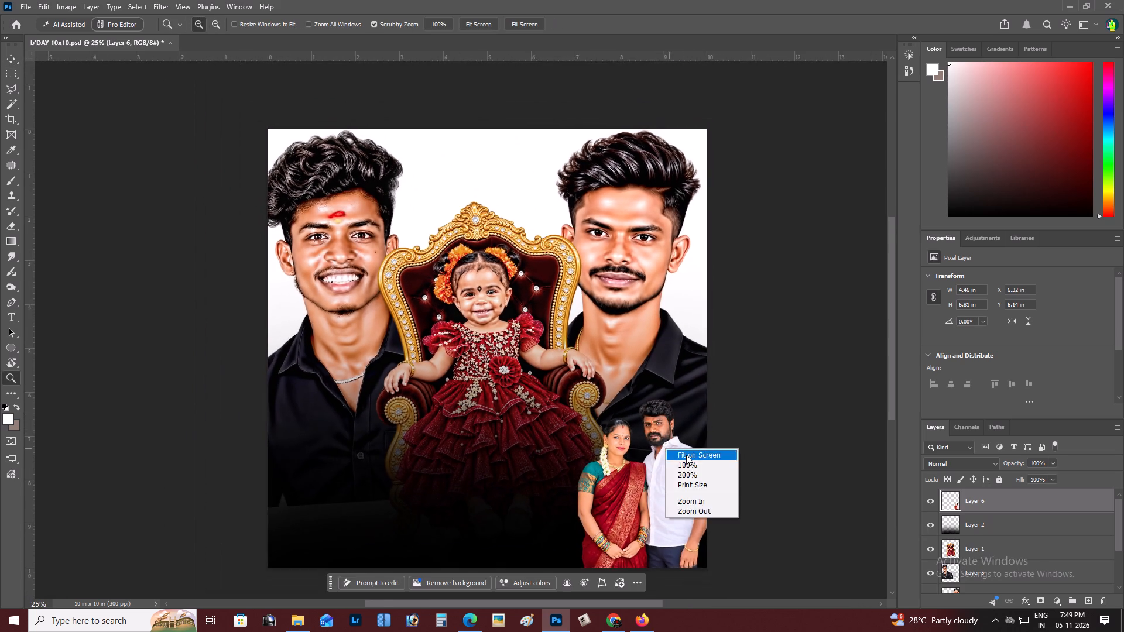
key(space)
drag(678, 445, 645, 401)
key(ctrl+t)
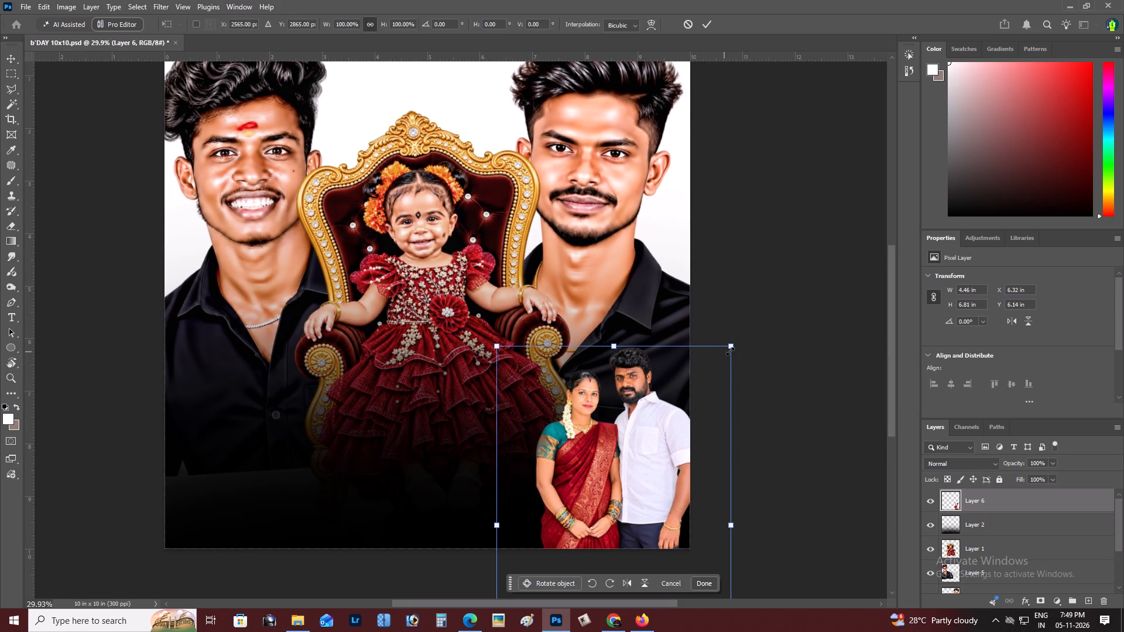
alt+drag(733, 349, 725, 353)
drag(777, 347, 772, 341)
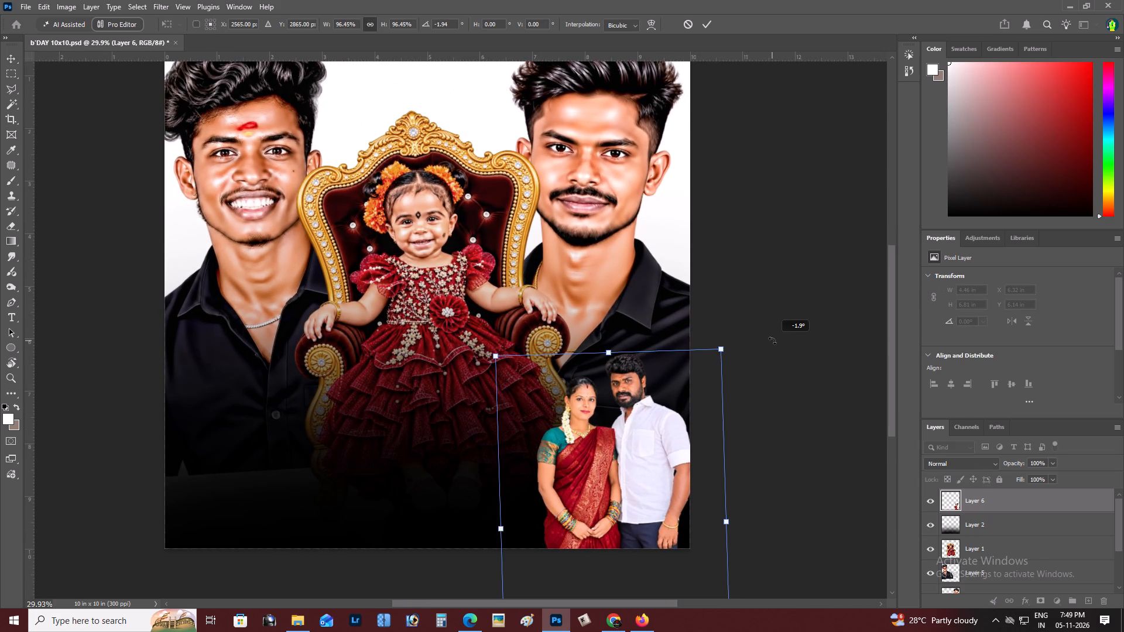
drag(772, 341, 775, 339)
key(ctrl+shift+Return)
Nudge the couple horizontally to about X 6.46 in, against the poster's right edge.
key(v)
key(shift+Right)
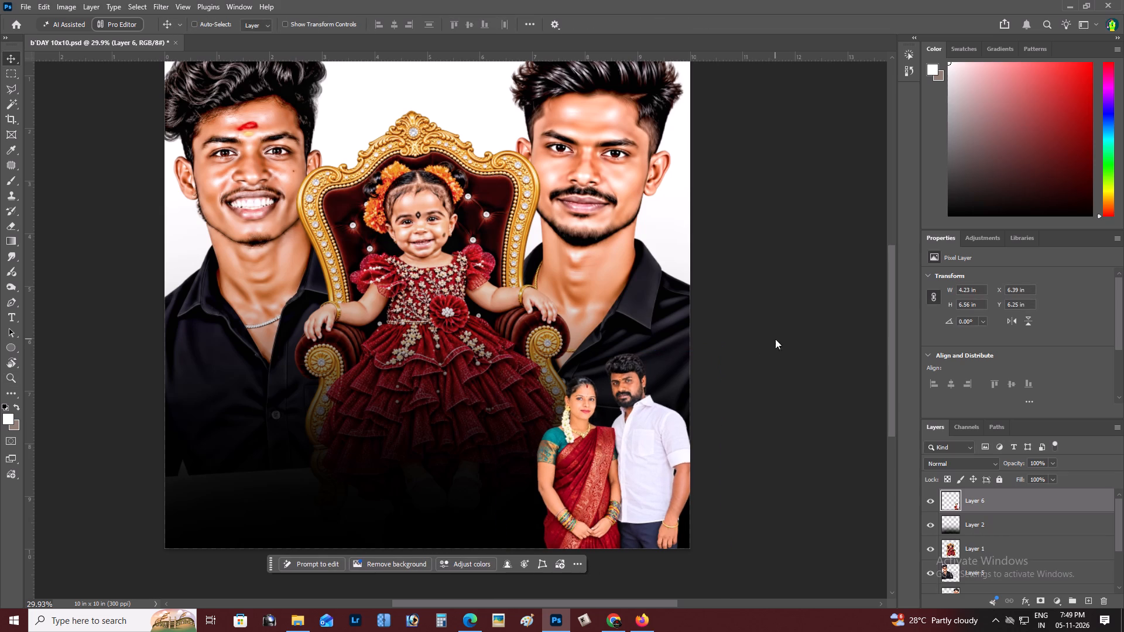
key(shift+Right)
key(shift+Right)
key(shift+Right)
key(z)
alt+click(640, 408)
right_click(641, 408)
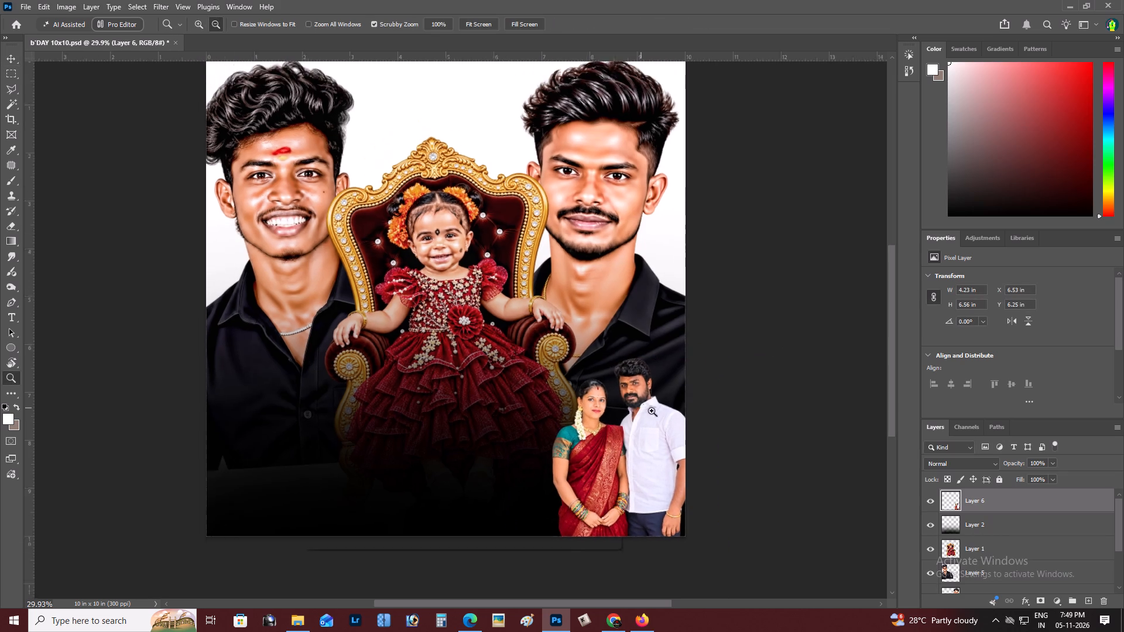
click(673, 420)
key(space)
drag(683, 417, 739, 337)
key(z)
double_click(729, 377)
key(v)
key(shift+Left)
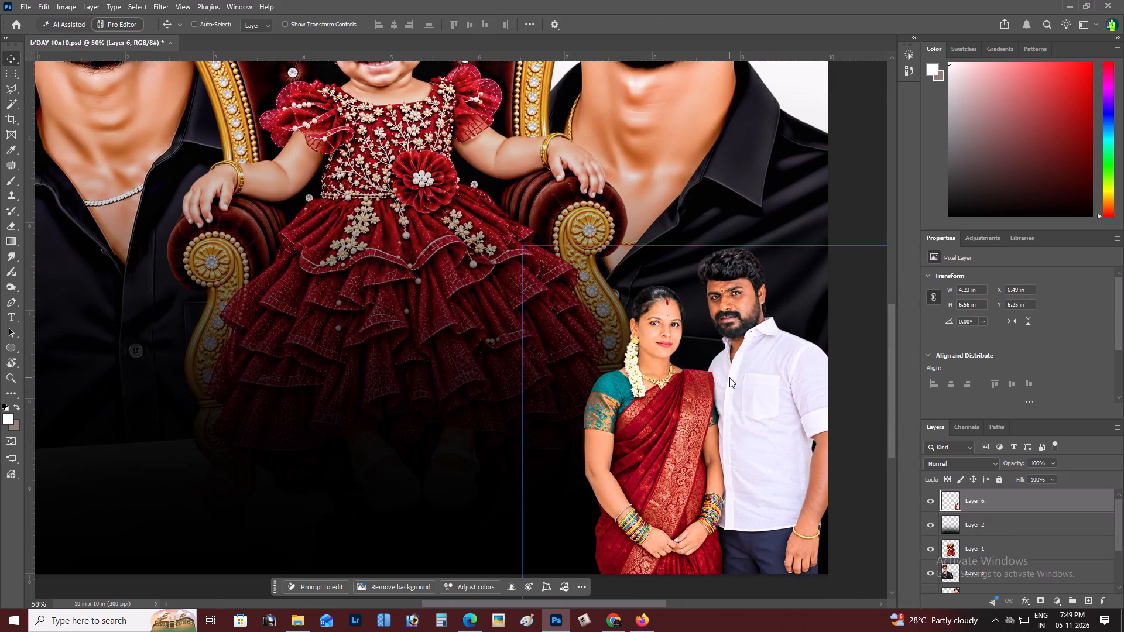
key(shift+Left)
key(shift+Left)
key(shift+Right)
Examine the couple's size and placement against the baby, the throne and the two men across the whole poster.
key(z)
alt+click(729, 377)
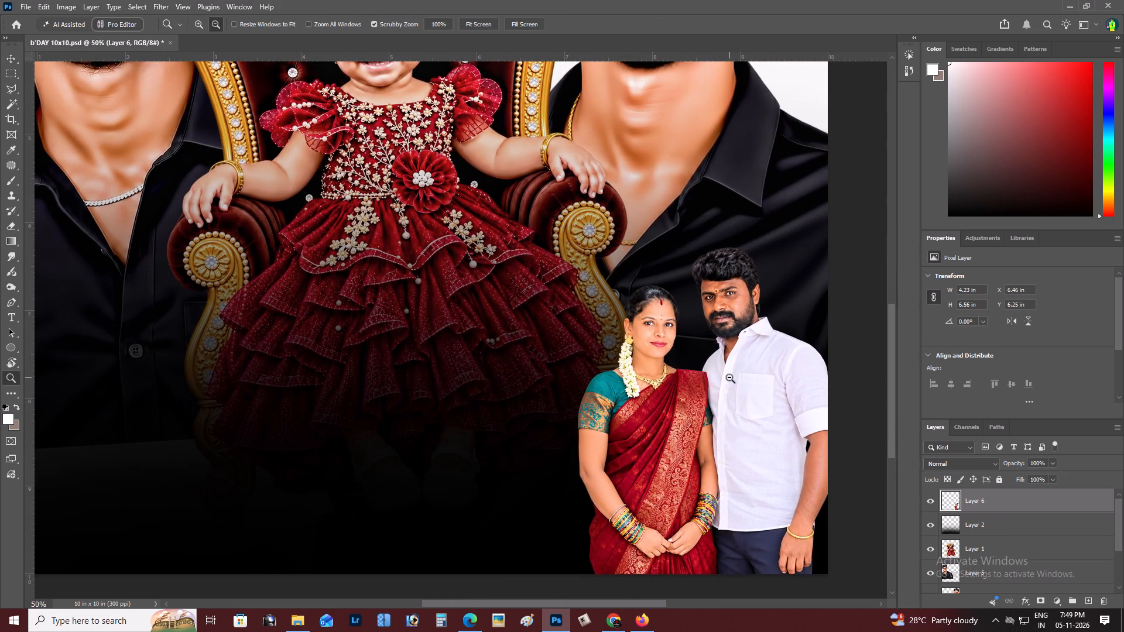
right_click(729, 377)
click(748, 385)
key(space)
drag(745, 385, 729, 382)
key(z)
alt+click(628, 438)
right_click(628, 438)
click(646, 445)
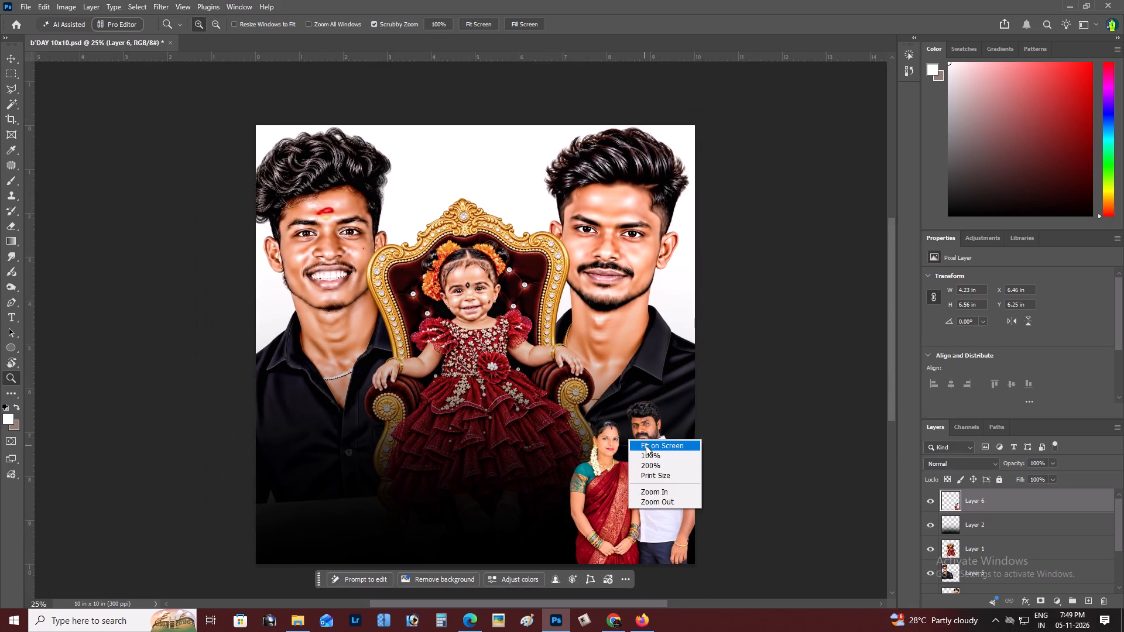
key(space)
drag(642, 445, 619, 434)
alt+click(604, 433)
alt+click(604, 432)
key(space)
key(space)
key(space)
key(space)
key(space)
key(space)
key(space)
key(space)
key(space)
key(space)
key(space)
key(space)
key(space)
key(space)
key(space)
key(space)
key(space)
key(space)
key(space)
key(space)
drag(626, 456, 608, 410)
click(608, 410)
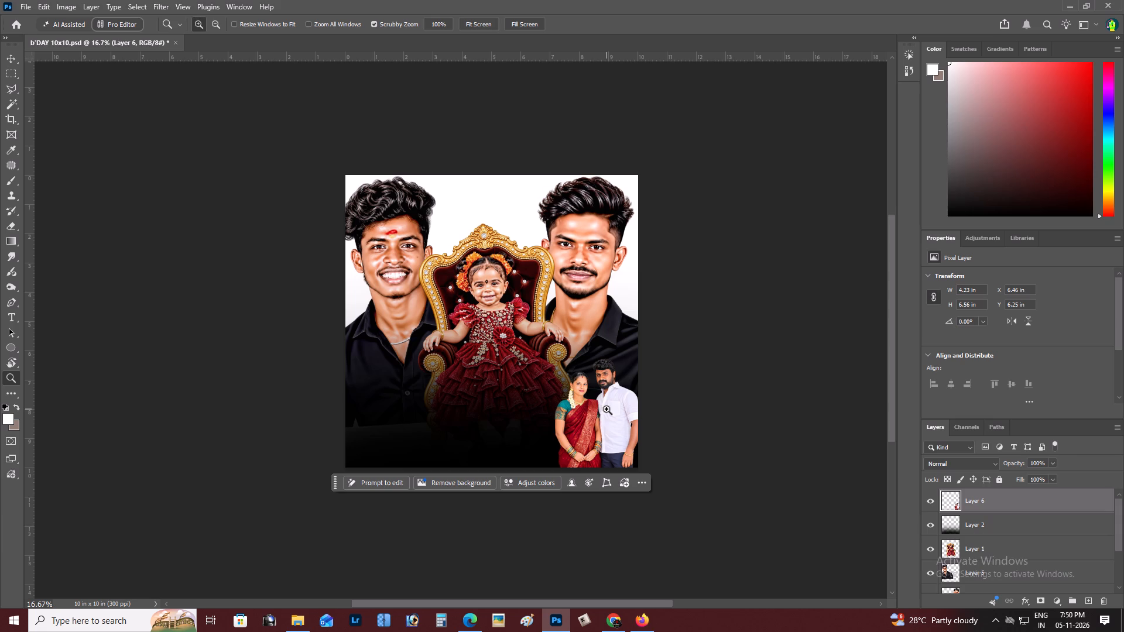
Apply the Topaz DeNoise 6 filter to the couple's layer.
double_click(606, 409)
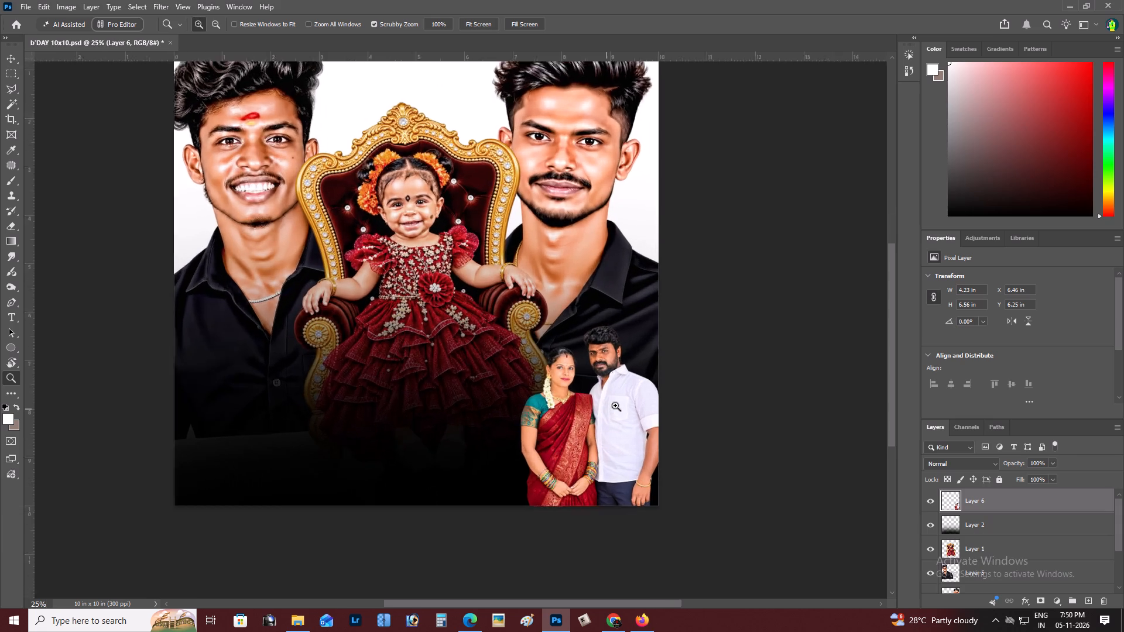
click(609, 411)
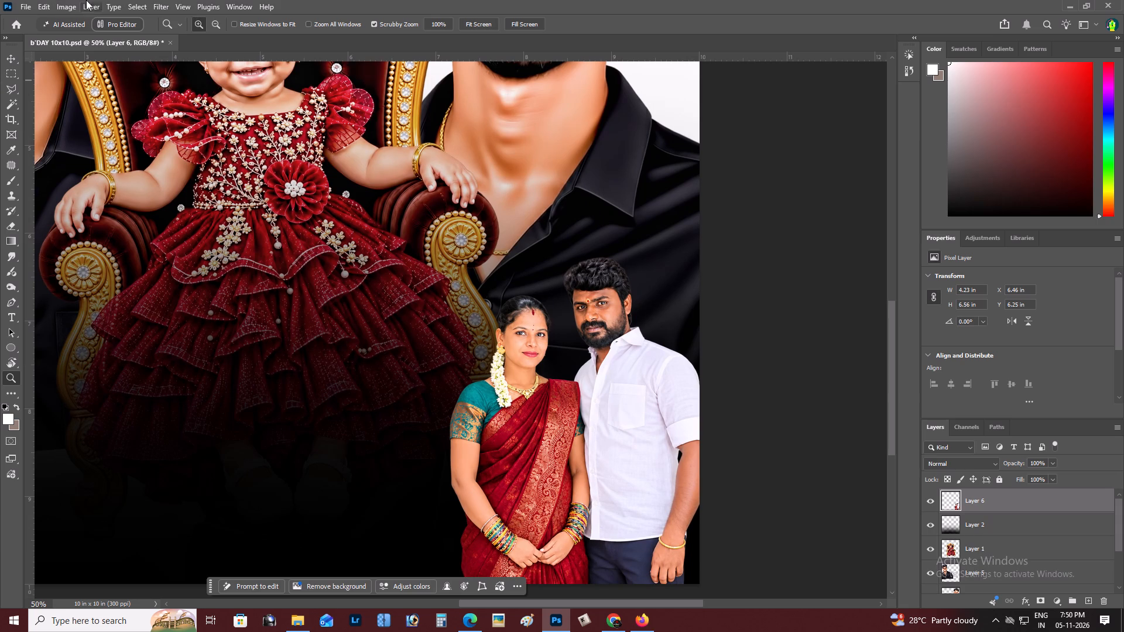
click(161, 4)
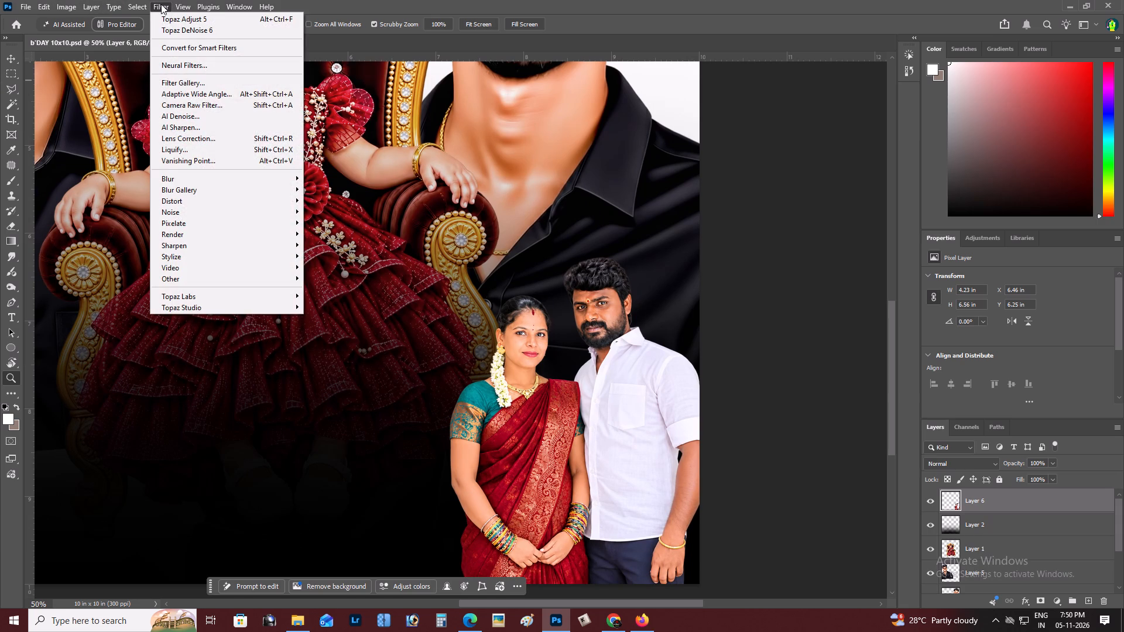
click(193, 26)
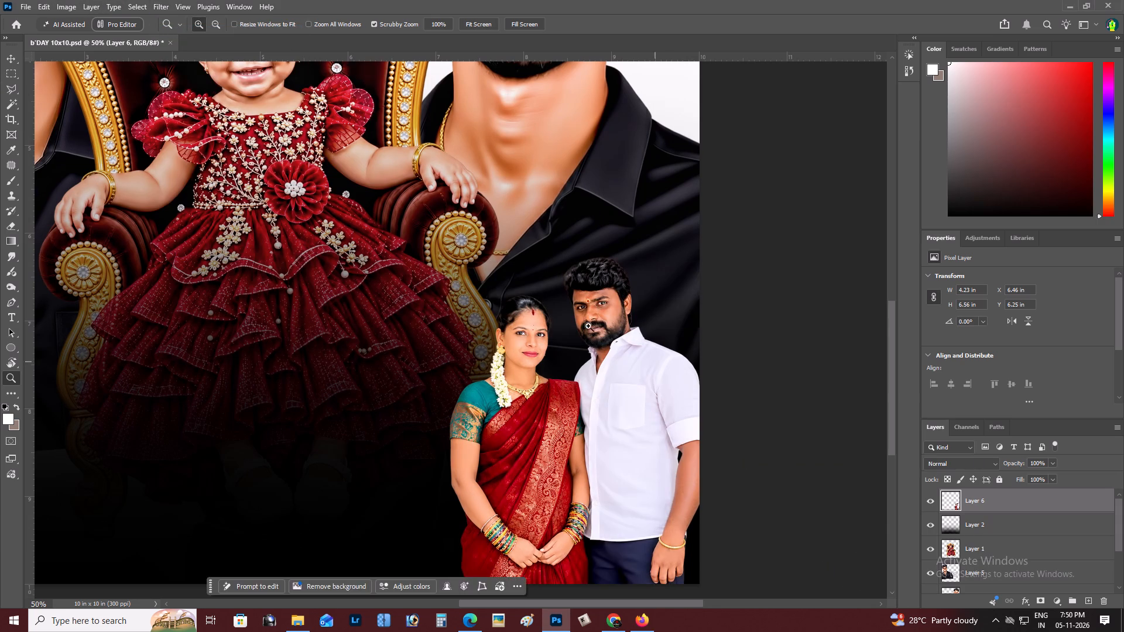
Run a second Topaz filter on the couple's layer to strengthen its contrast and detail.
click(584, 325)
click(602, 322)
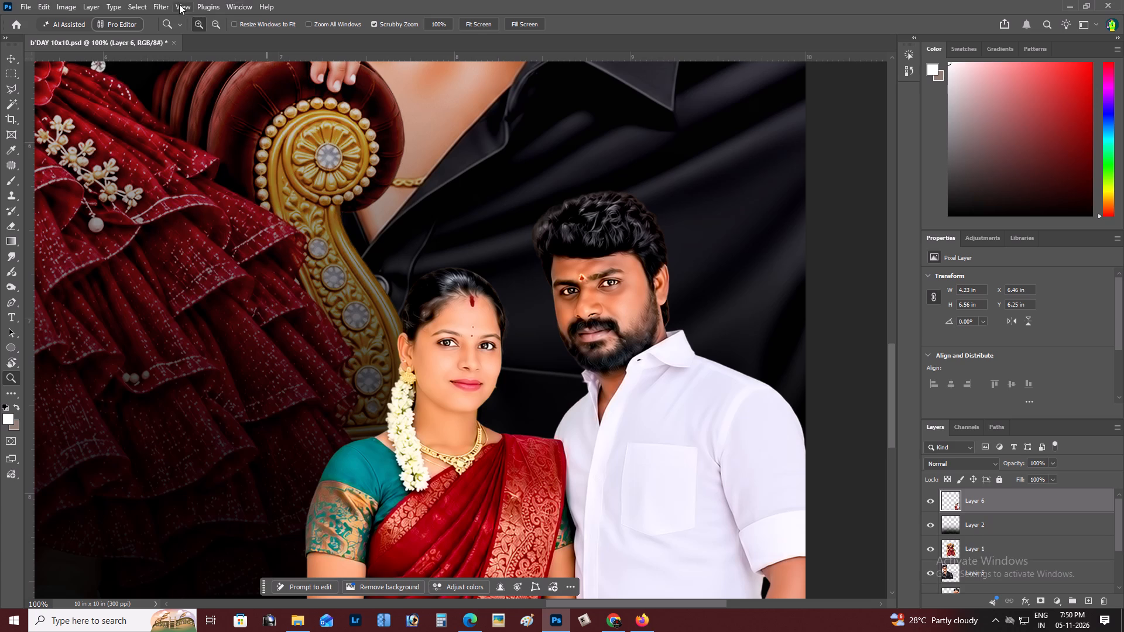
click(156, 0)
click(190, 29)
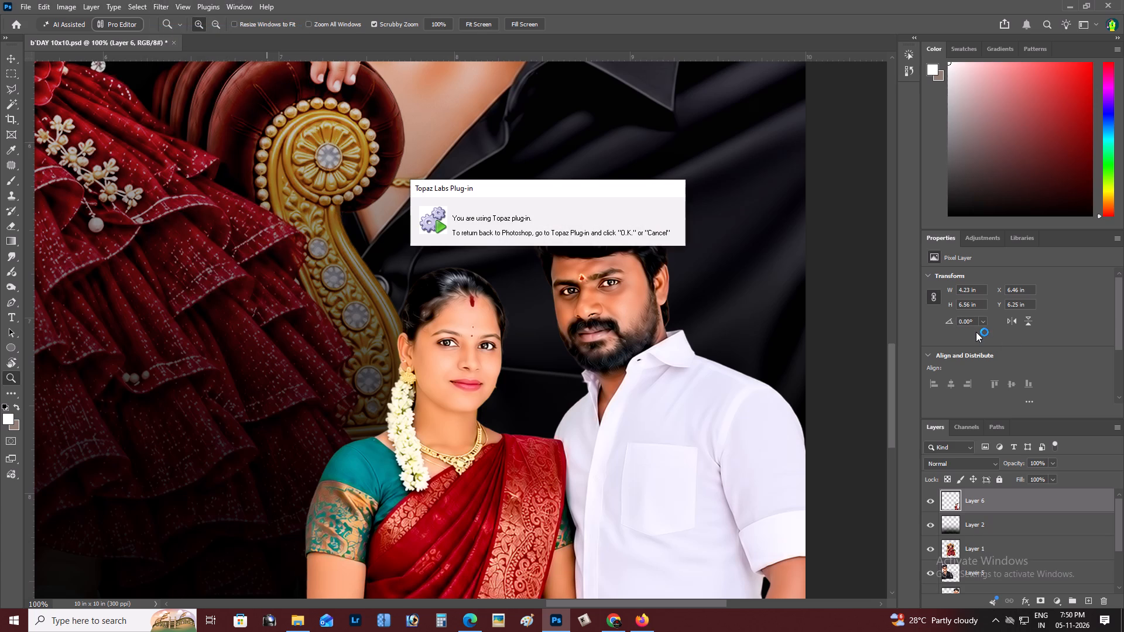
Move the couple's layer about 7.24 in horizontally to the poster's lower-left corner, keeping its height on the canvas.
right_click(641, 337)
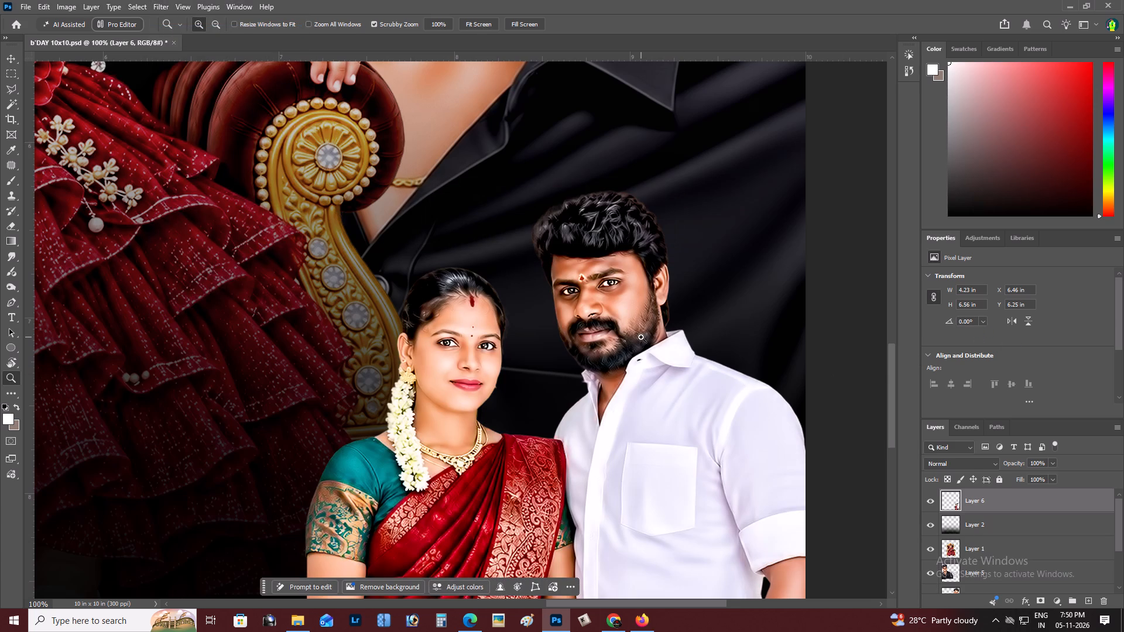
click(653, 343)
scroll(601, 493, down, 9)
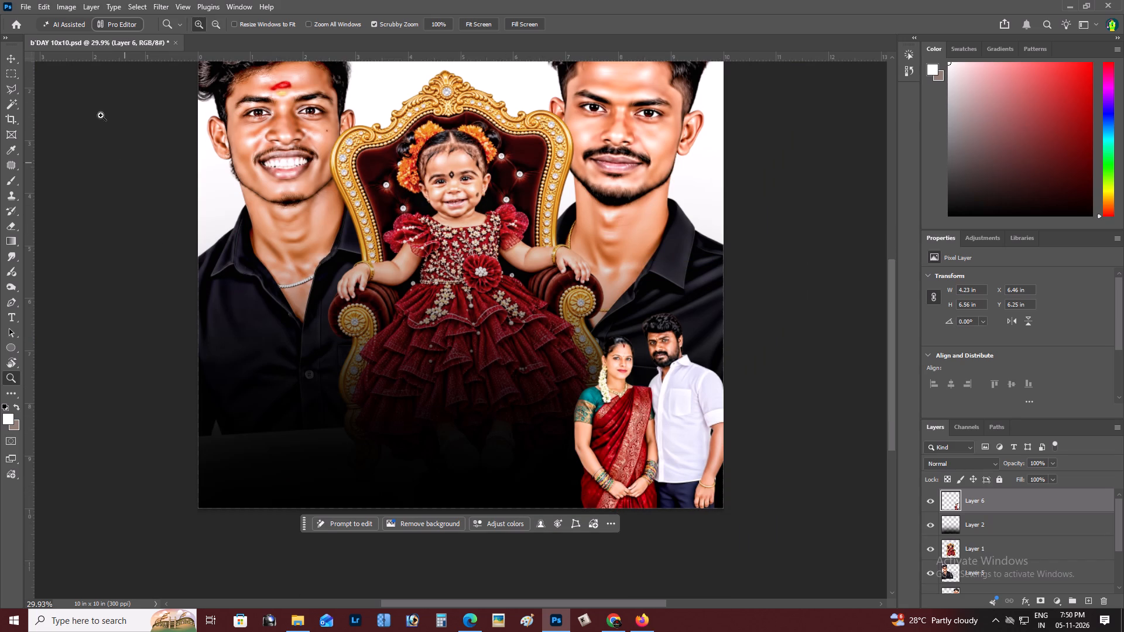
click(9, 61)
right_click(654, 422)
drag(675, 435, 682, 440)
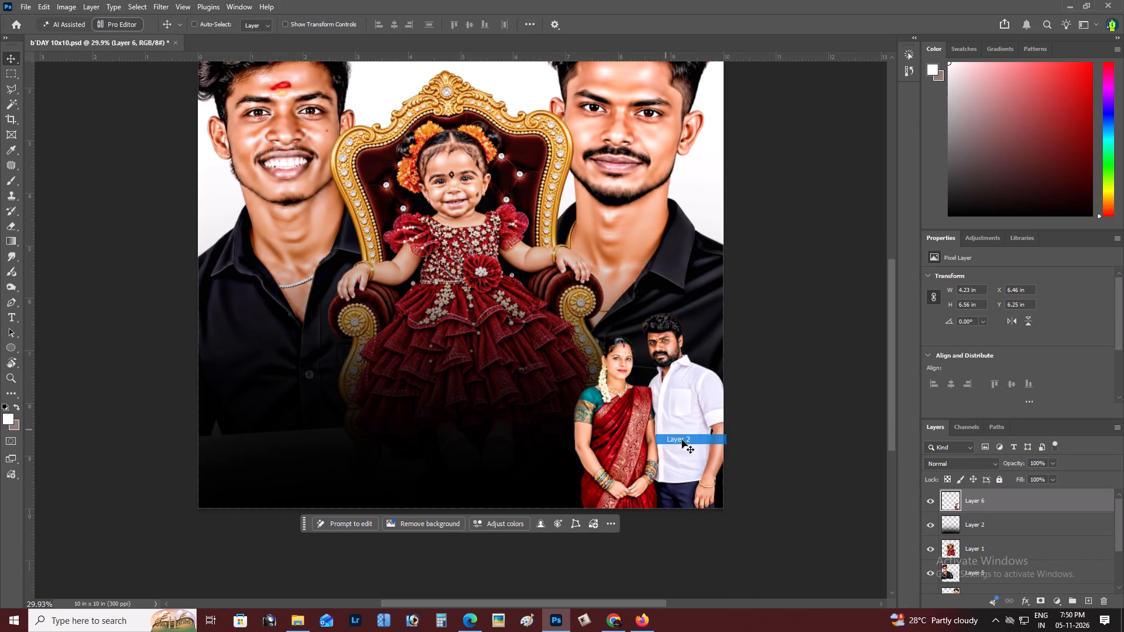
click(682, 440)
right_click(681, 429)
click(698, 438)
drag(700, 438, 320, 437)
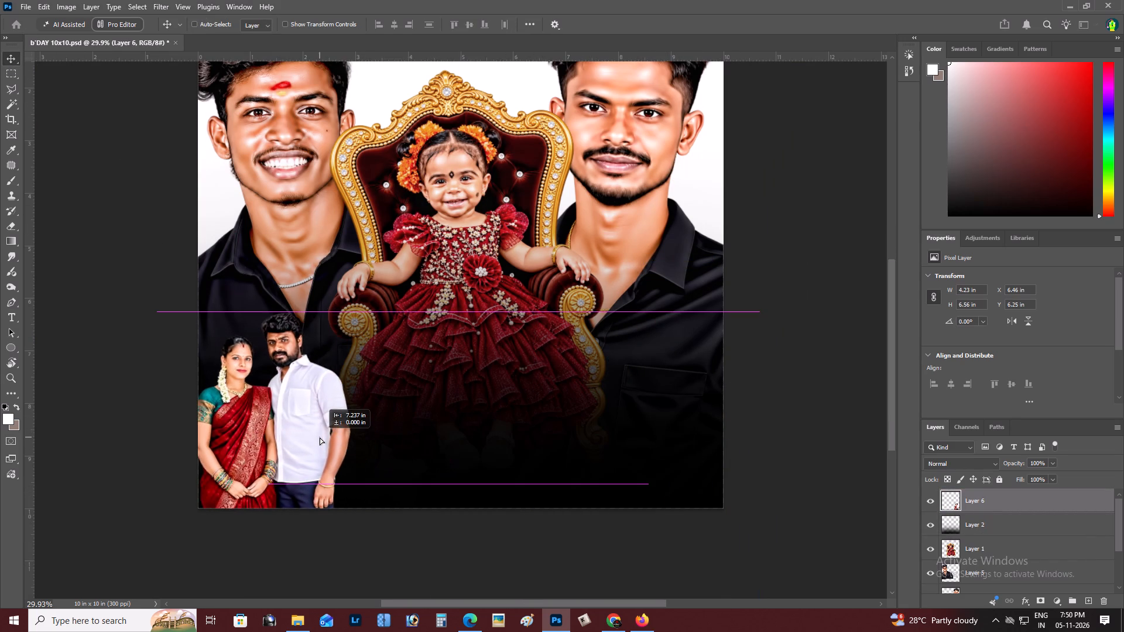
Reposition the couple's layer slightly within the poster's lower-left corner, at about X -0.52 in, Y 6.43 in.
drag(320, 437, 323, 444)
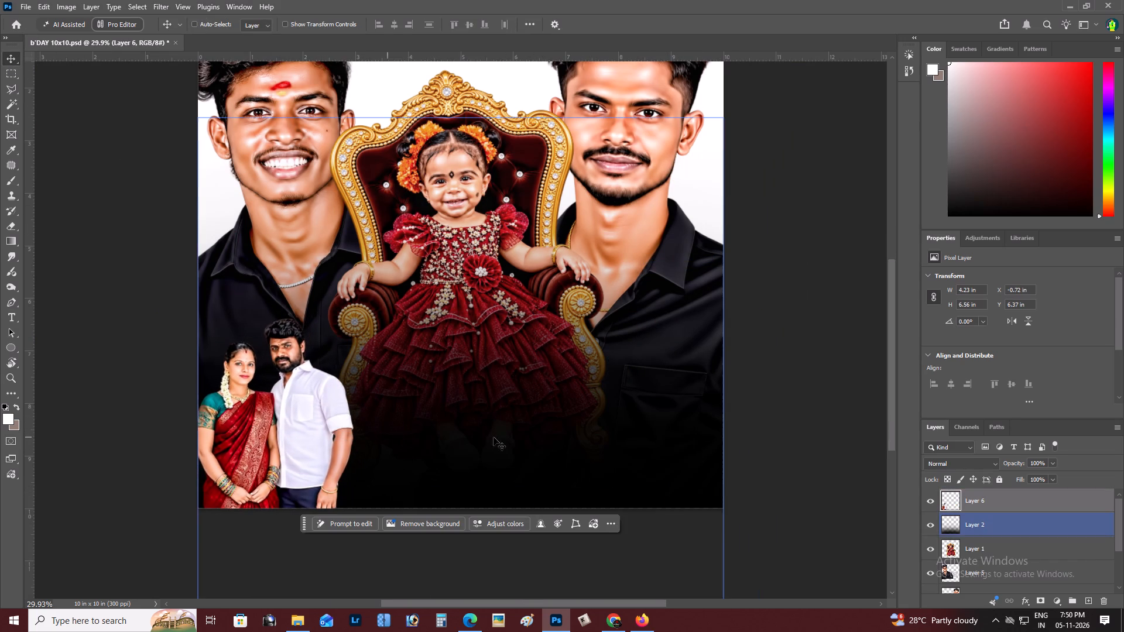
scroll(642, 431, up, 7)
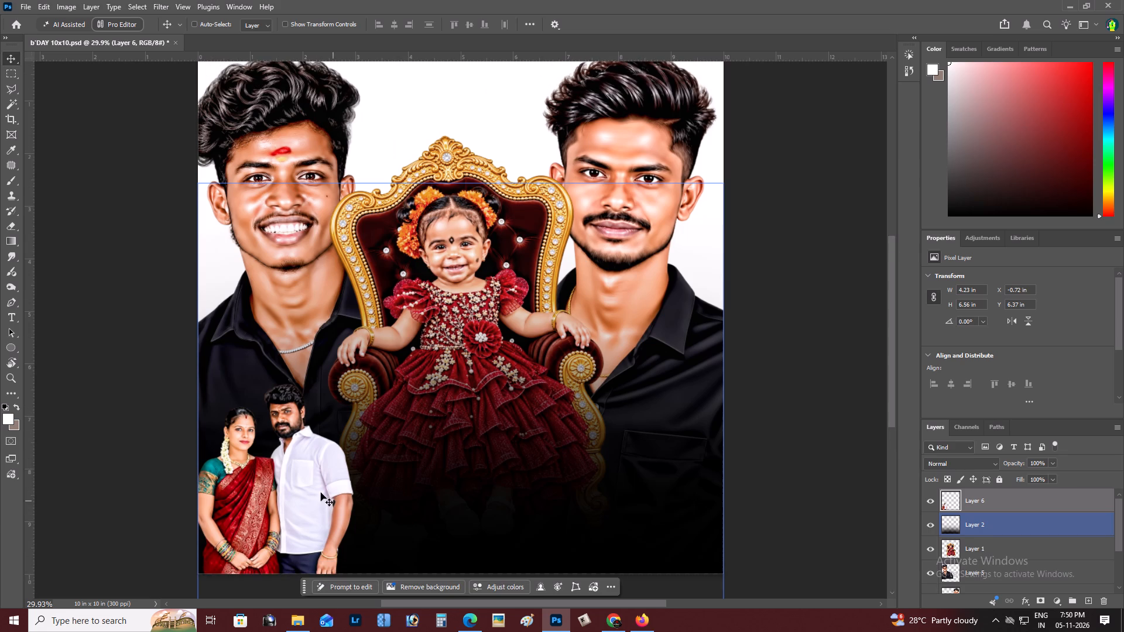
right_click(320, 493)
click(343, 500)
drag(343, 500, 348, 499)
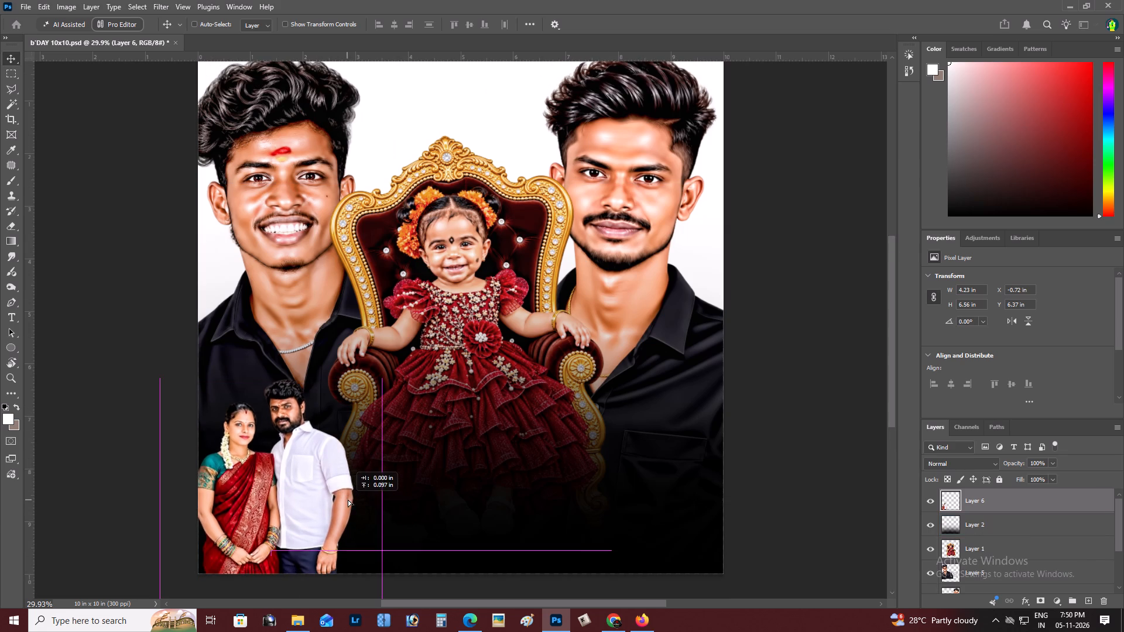
drag(348, 499, 354, 504)
Scale the couple's layer to about 102.74% with a 0.85° tilt, then settle it at about X -0.61 in, Y 6.37 in.
key(ctrl+t)
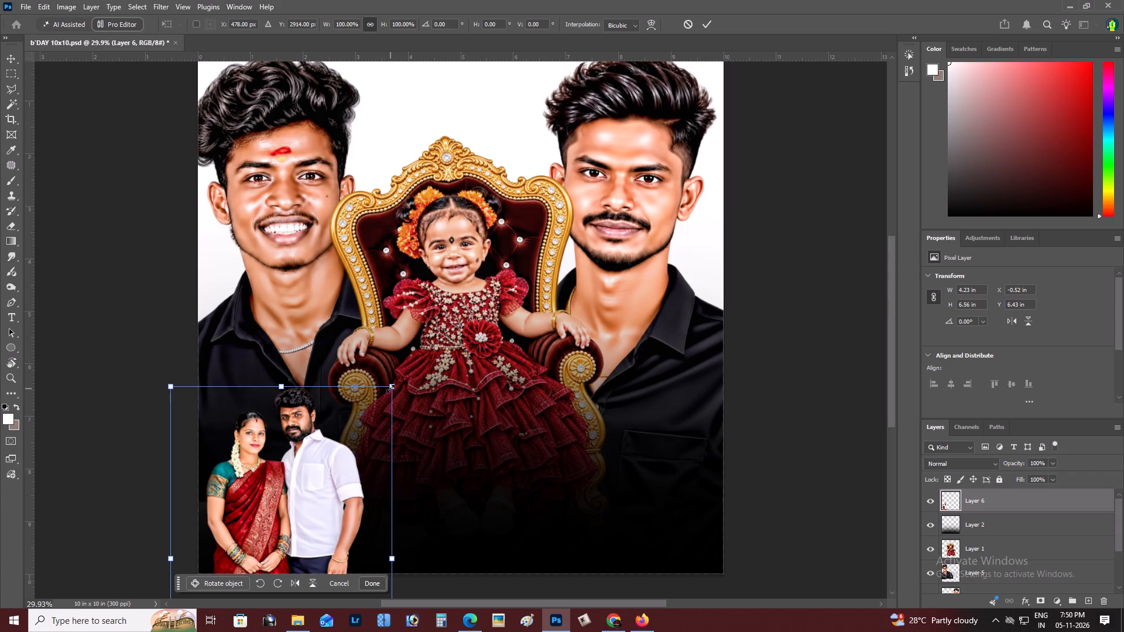
drag(390, 389, 404, 384)
click(437, 369)
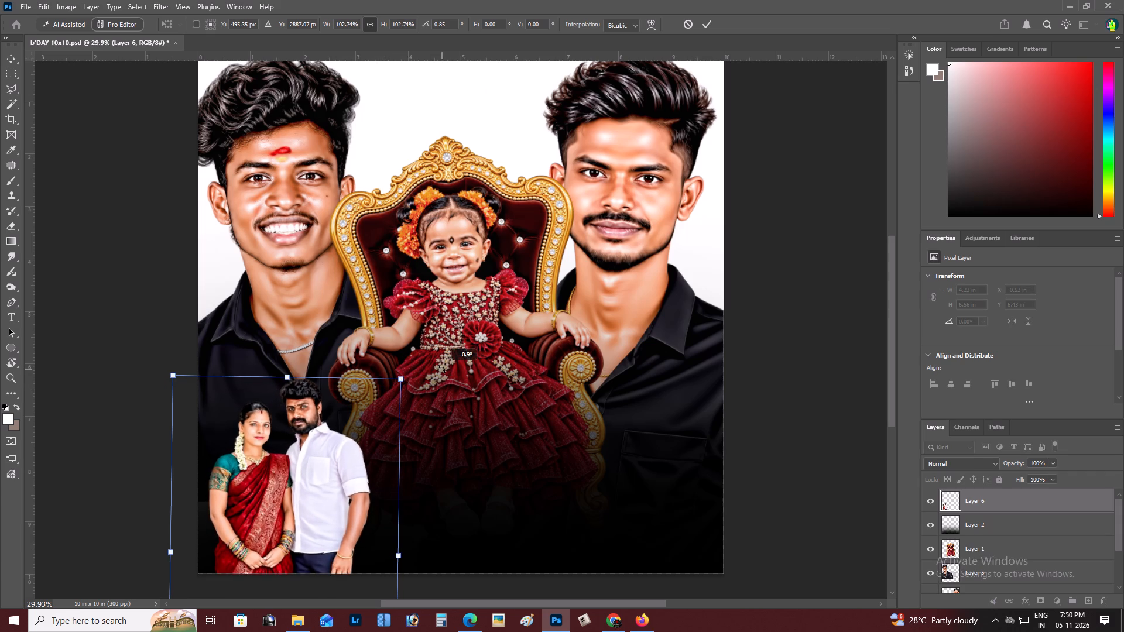
drag(359, 459, 355, 465)
key(Return)
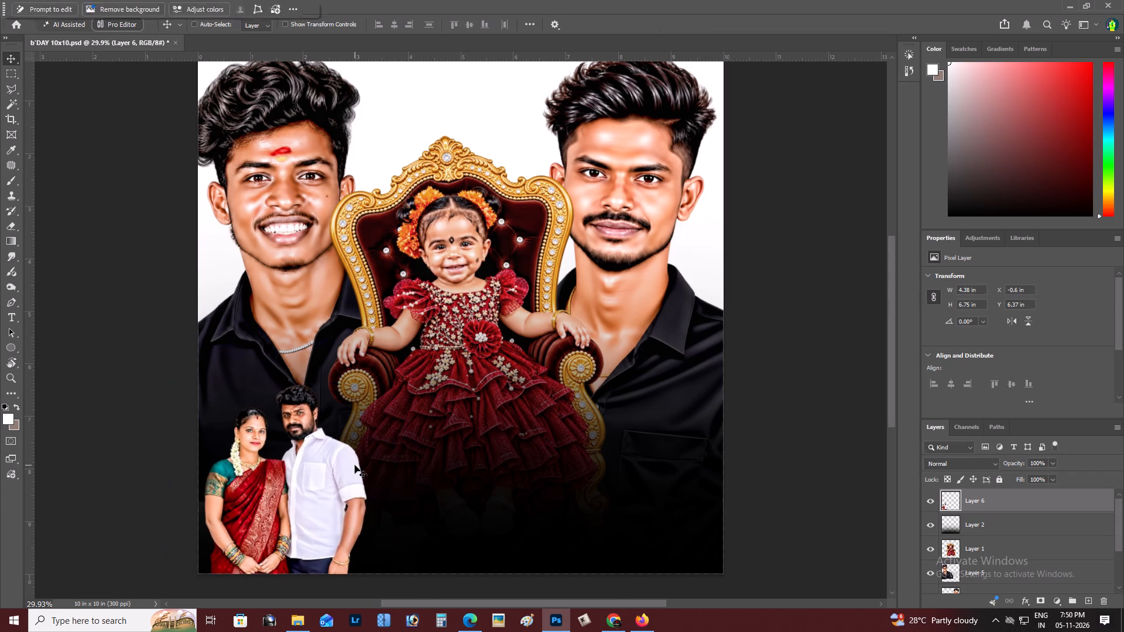
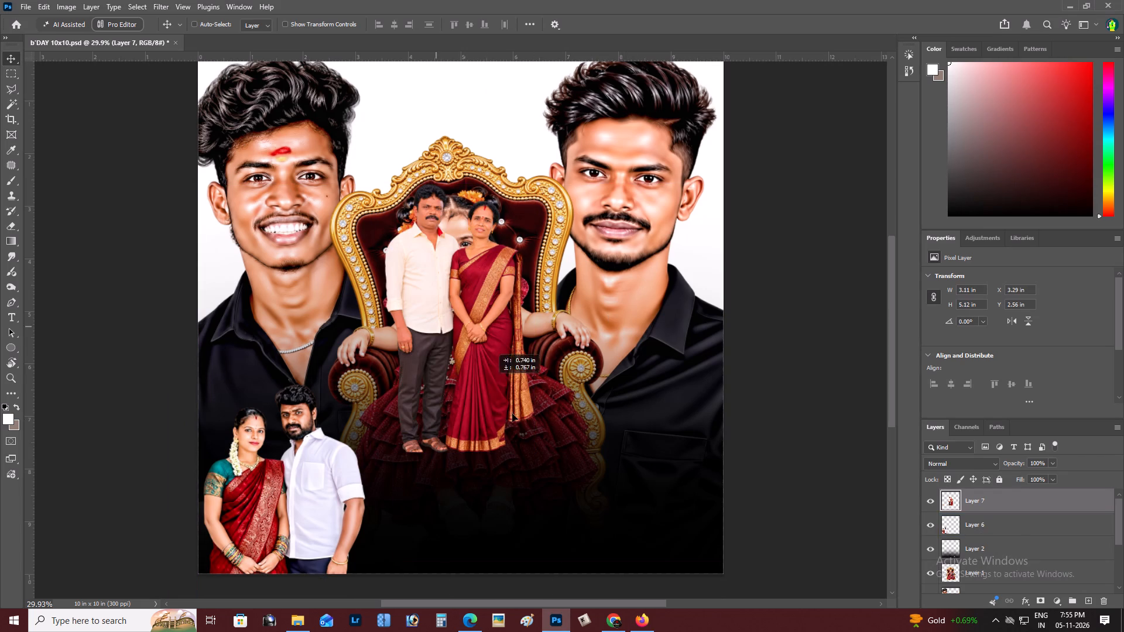
drag(512, 414, 624, 538)
key(z)
double_click(692, 423)
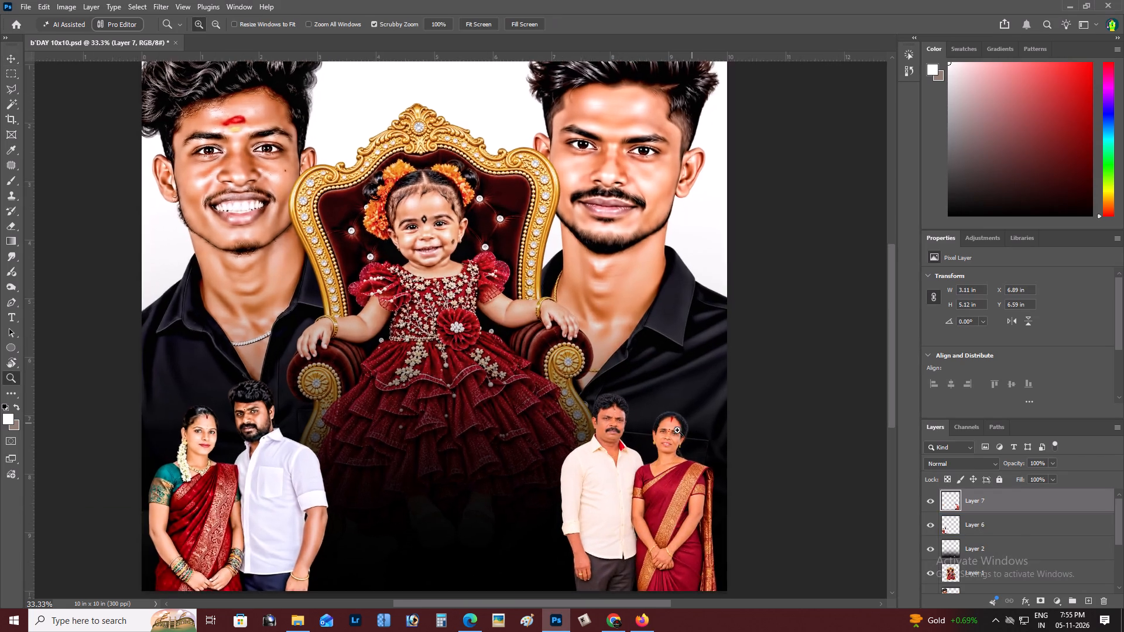
key(space)
drag(626, 454, 618, 370)
alt+click(588, 416)
right_click(604, 410)
click(621, 418)
key(space)
drag(609, 417, 604, 417)
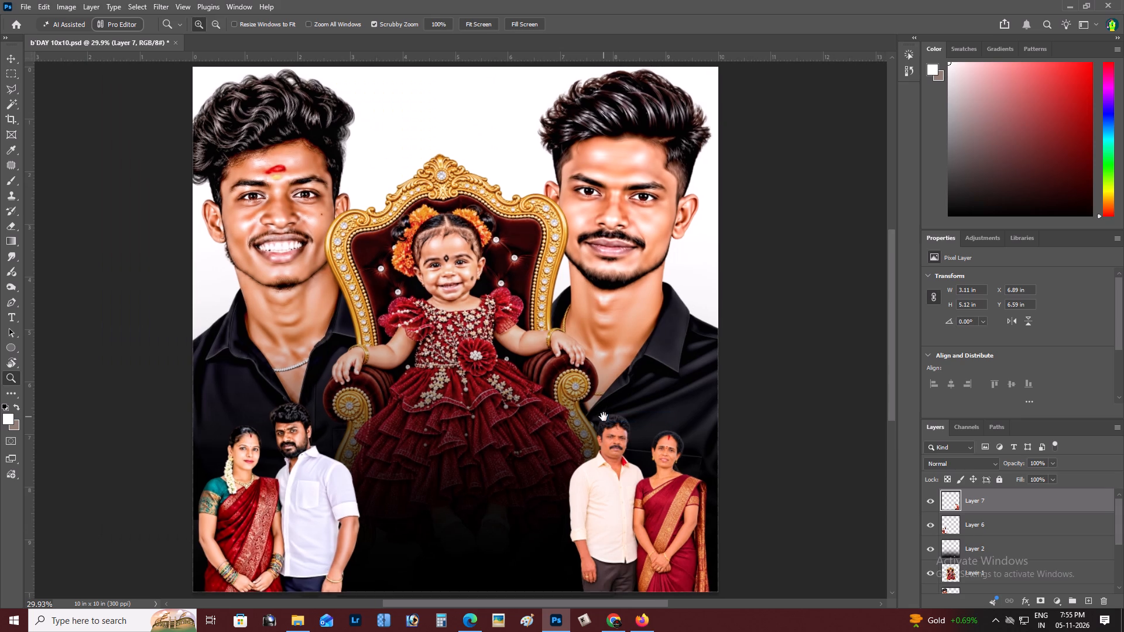
key(v)
drag(652, 490, 651, 469)
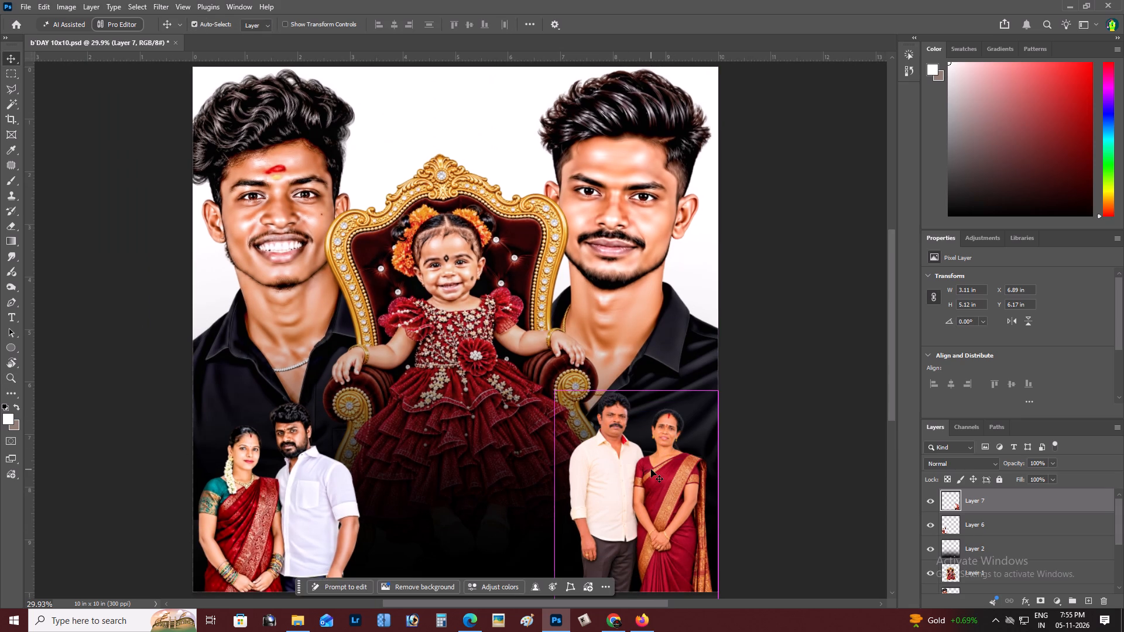
Scale the pasted couple to about 120% and reposition it in the poster's lower-right corner at about X 6.49 in, Y 6.37 in.
key(ctrl+t)
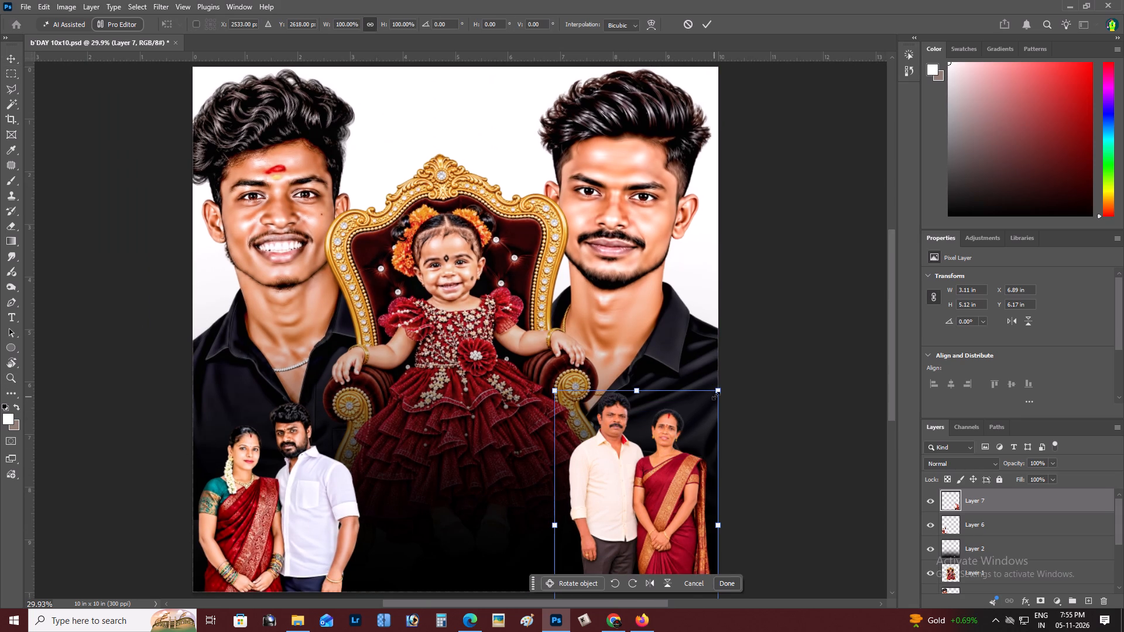
alt+drag(717, 395, 745, 375)
drag(722, 398, 722, 435)
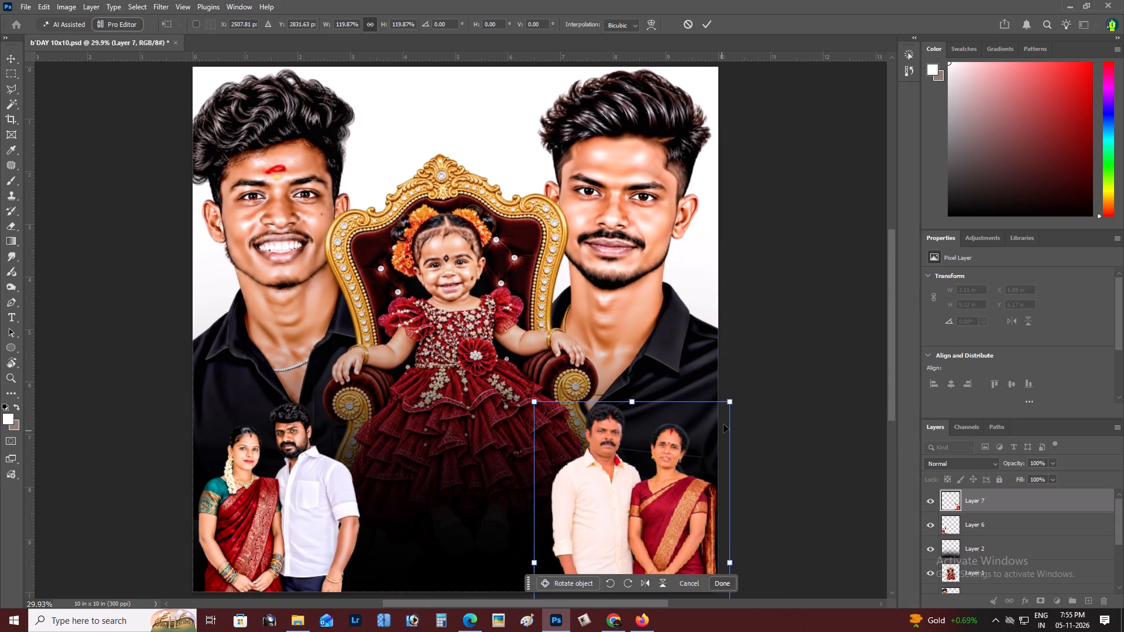
key(ctrl+Return)
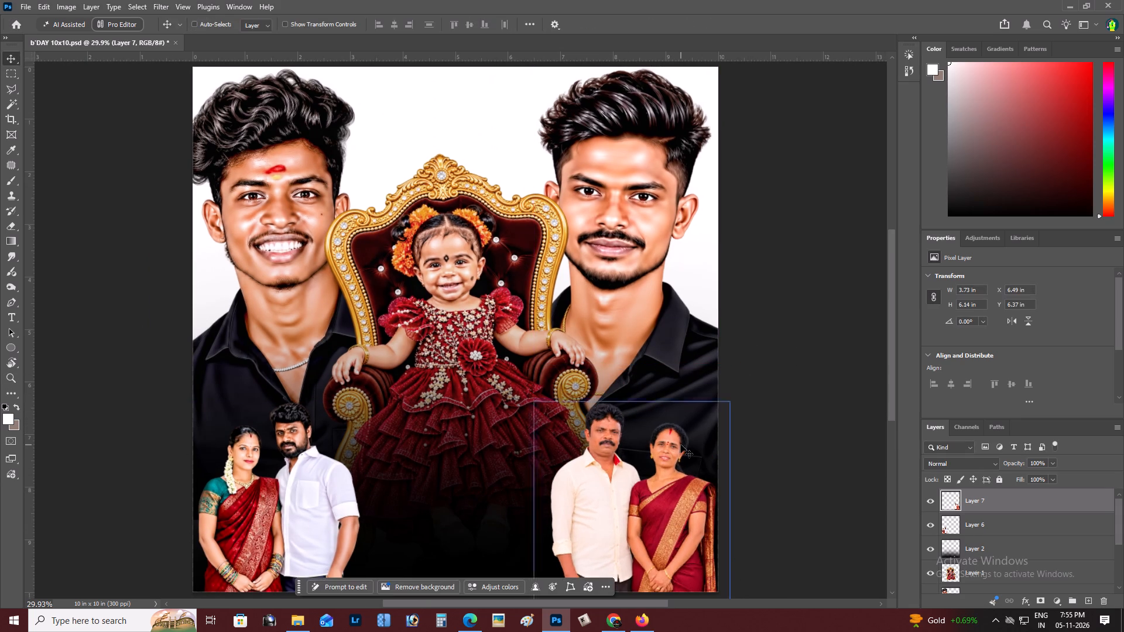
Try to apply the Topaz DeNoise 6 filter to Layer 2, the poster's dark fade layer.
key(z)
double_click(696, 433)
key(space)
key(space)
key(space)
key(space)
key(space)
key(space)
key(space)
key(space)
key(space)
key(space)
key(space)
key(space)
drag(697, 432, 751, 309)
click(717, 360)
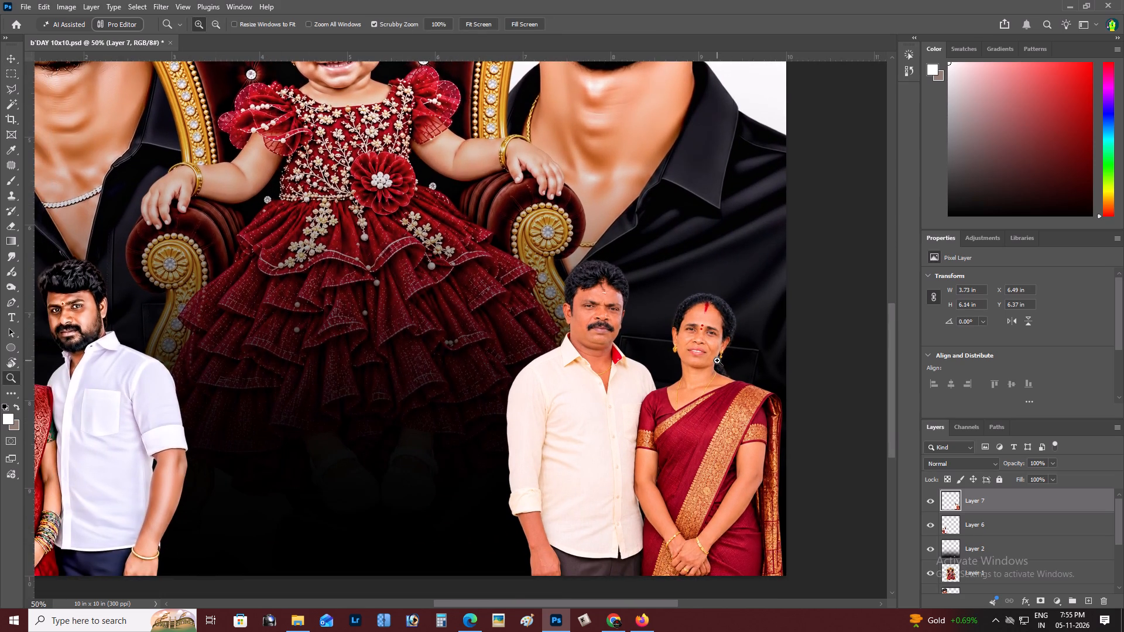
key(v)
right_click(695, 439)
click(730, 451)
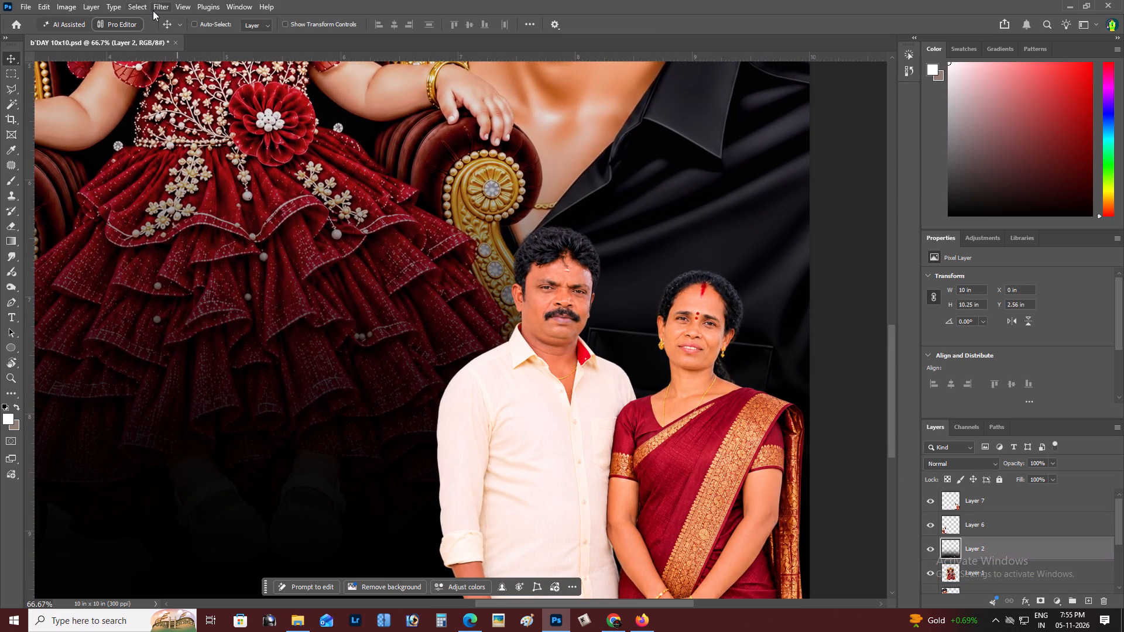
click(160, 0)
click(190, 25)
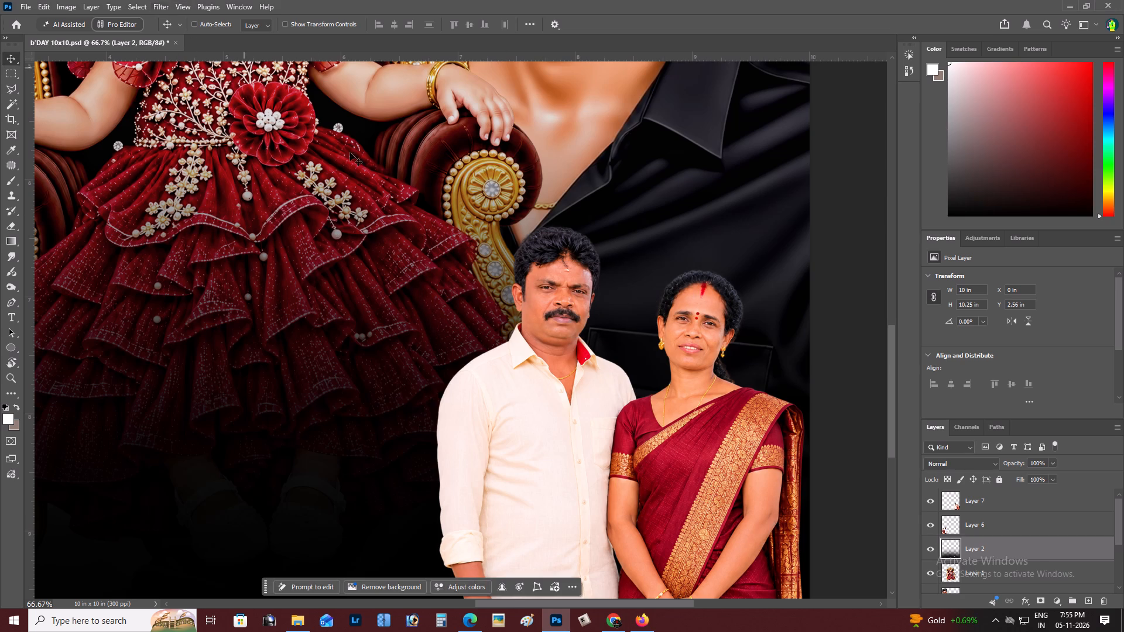
Select the lower-right couple's layer, keep its position unchanged, and apply the Topaz DeNoise 6 filter to it.
key(z)
double_click(763, 379)
key(v)
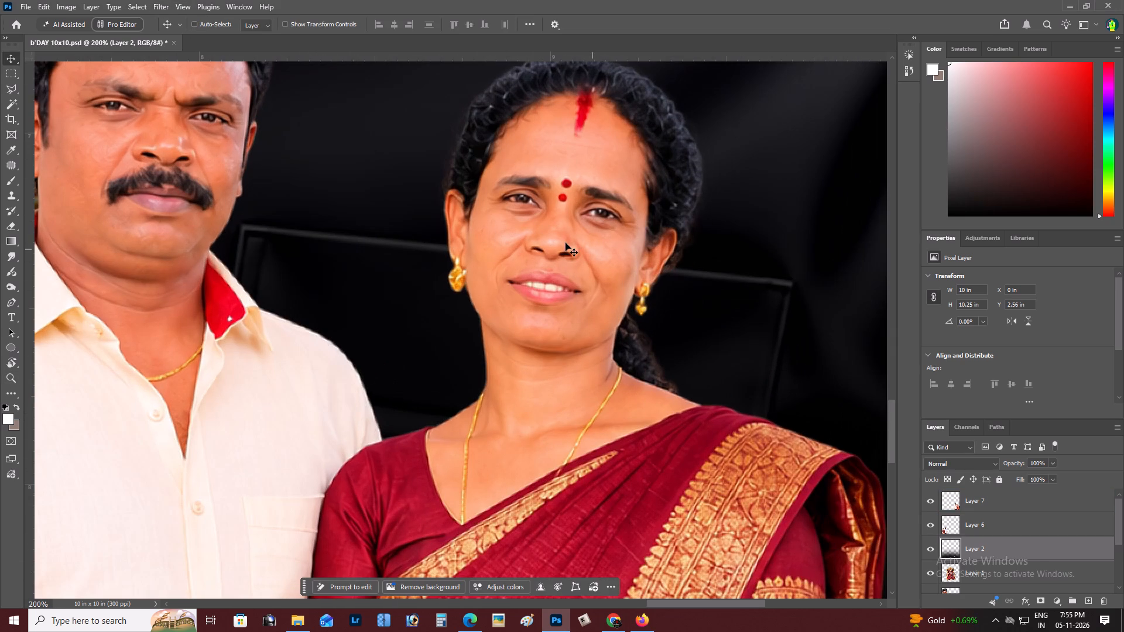
right_click(566, 243)
click(587, 252)
drag(587, 252, 642, 187)
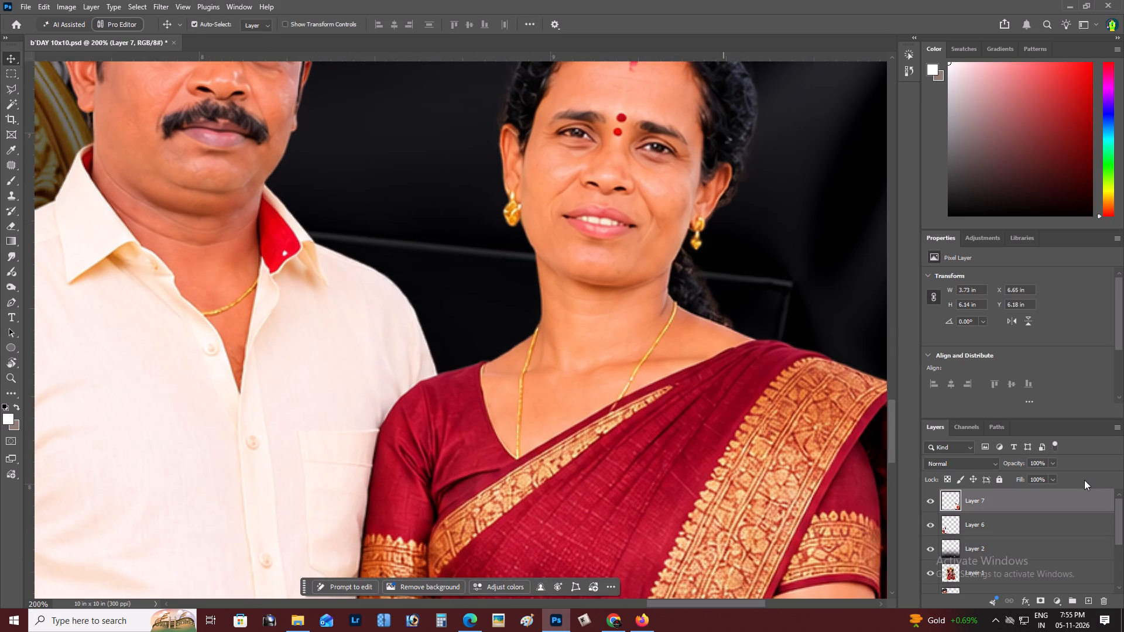
key(ctrl+z)
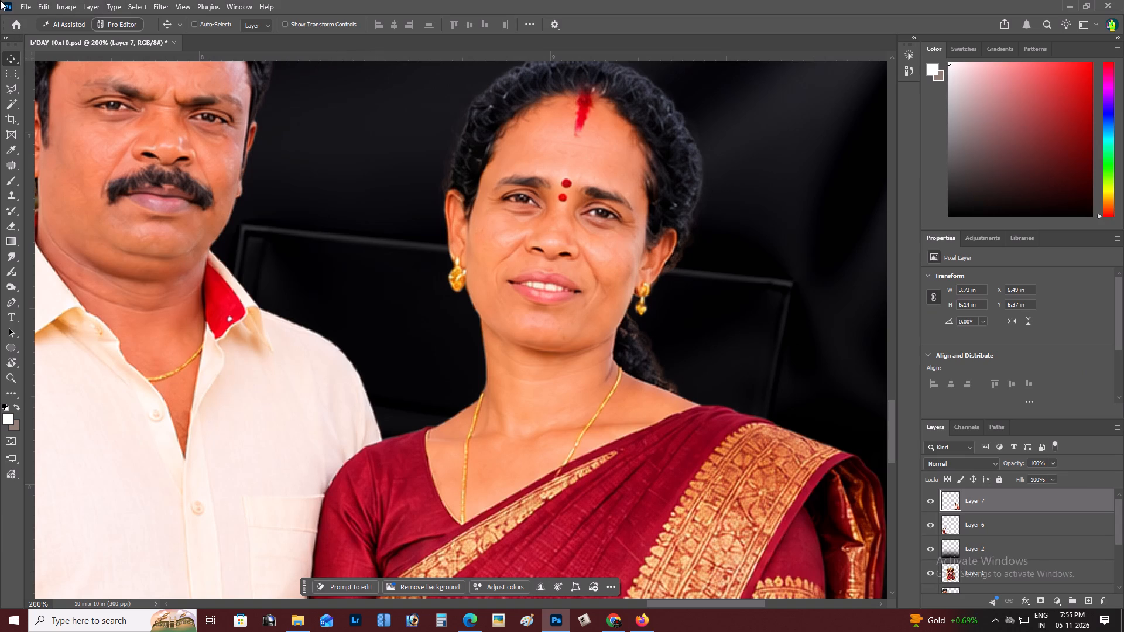
click(167, 4)
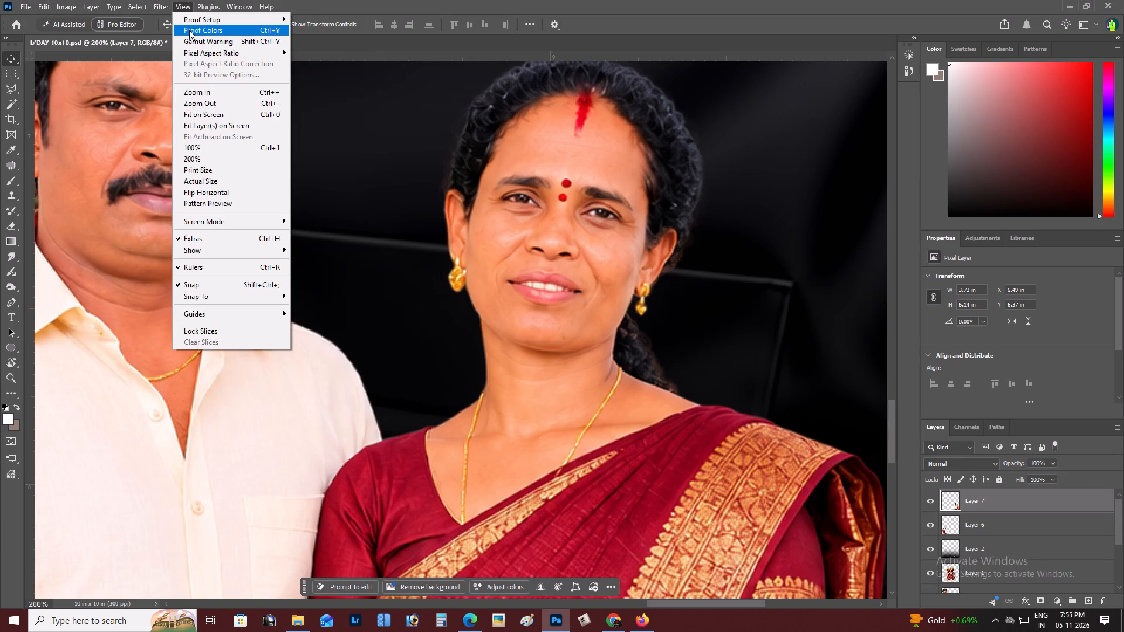
click(177, 22)
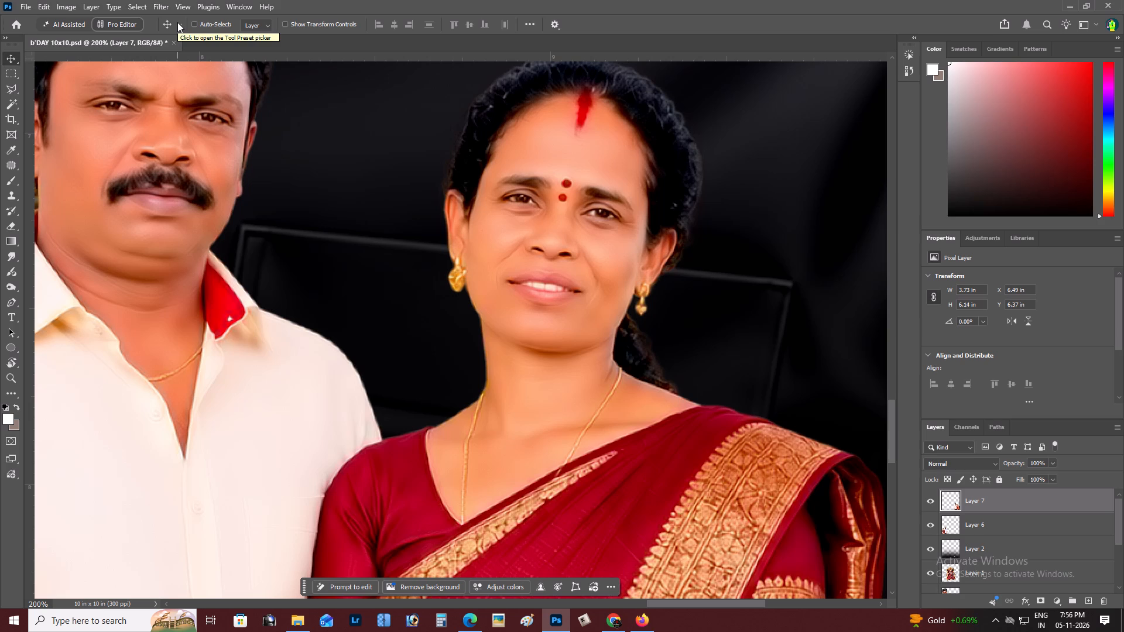
Apply the Topaz Adjust 5 filter to the lower-right couple's layer.
click(160, 0)
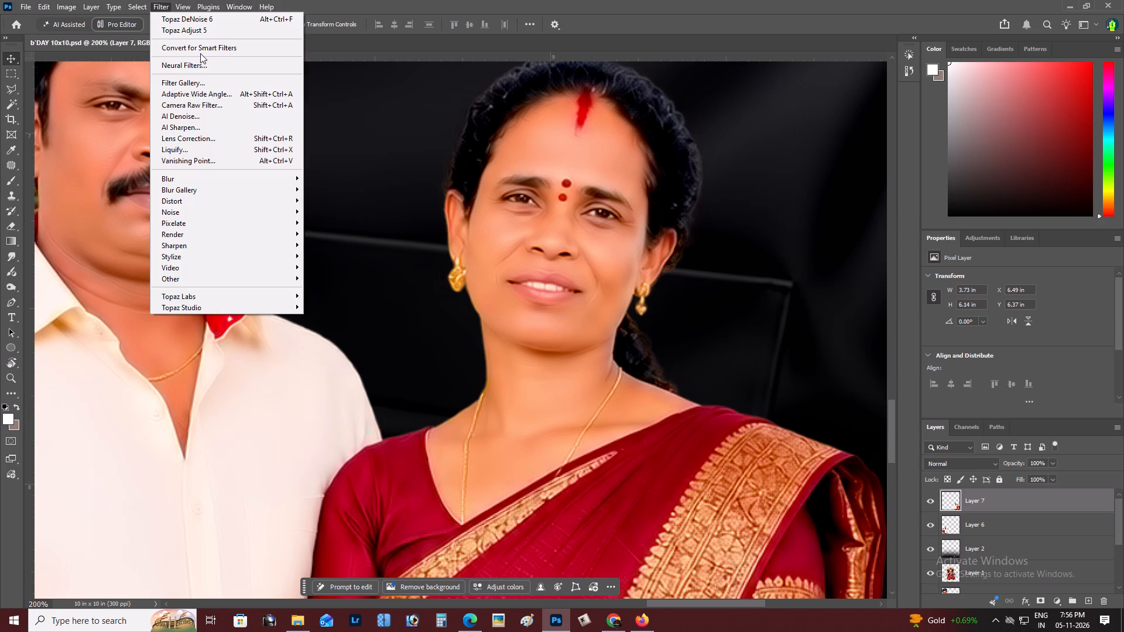
click(186, 32)
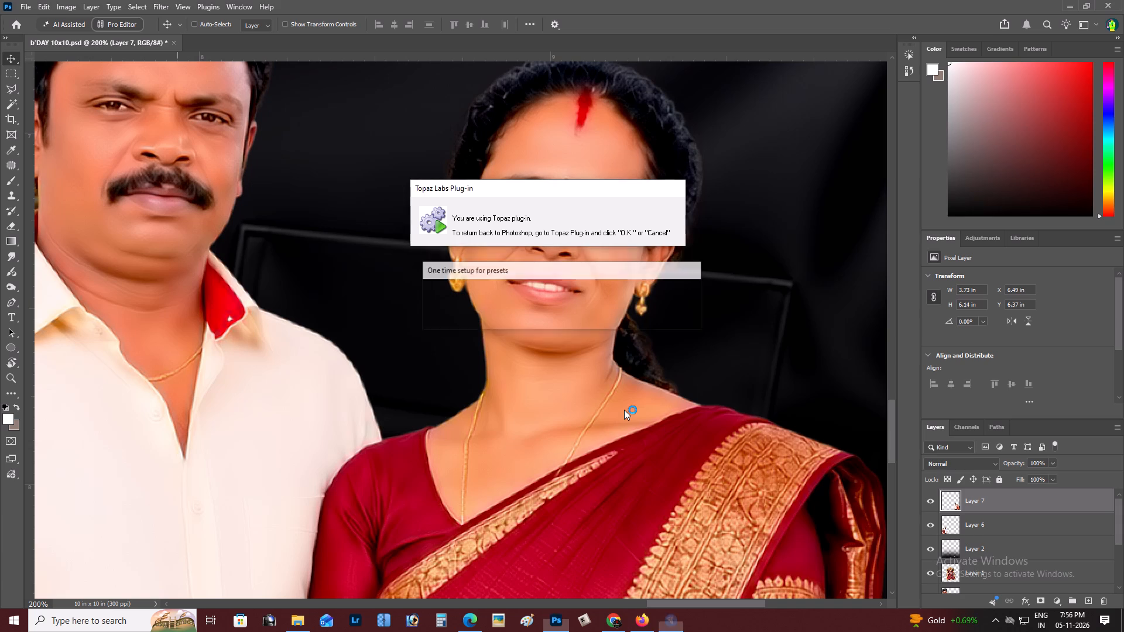
Examine the whole poster composition with the filtered lower-right couple in place.
key(z)
alt+click(548, 344)
right_click(548, 344)
click(564, 349)
key(space)
key(space)
key(space)
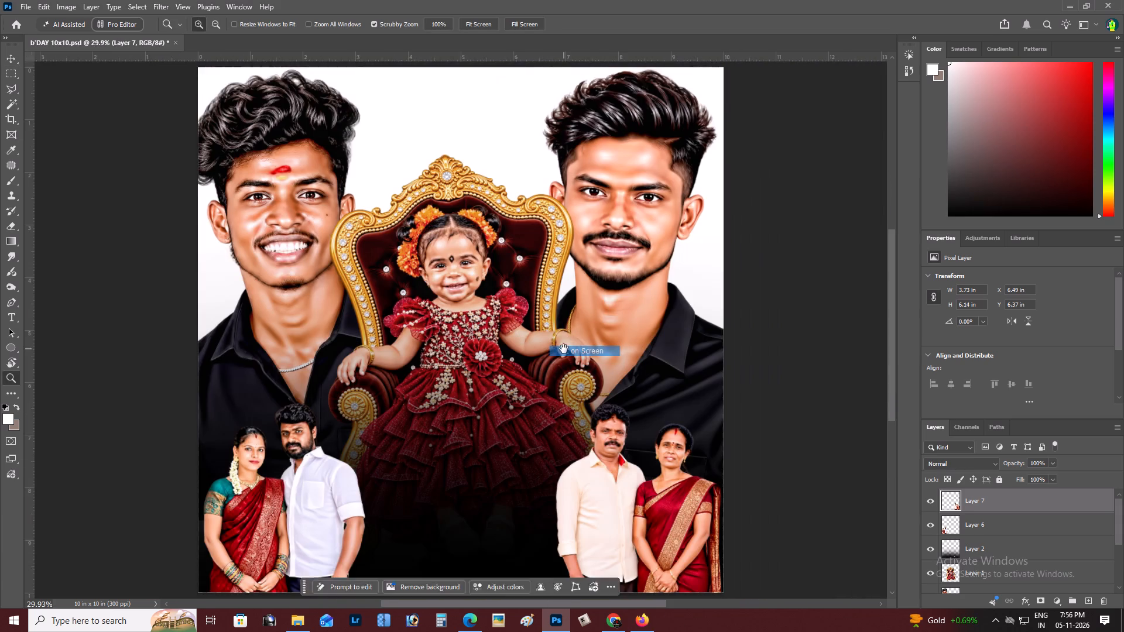
drag(564, 349, 561, 319)
key(z)
alt+click(624, 439)
right_click(638, 437)
key(space)
key(space)
key(space)
key(space)
key(space)
key(space)
key(space)
key(space)
click(646, 439)
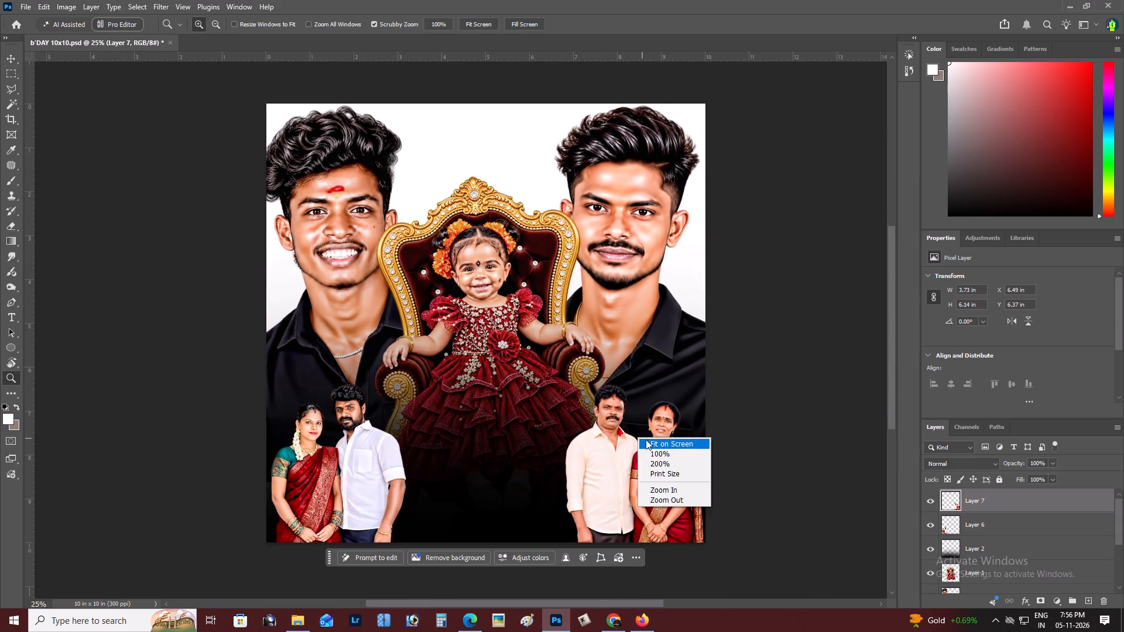
drag(652, 434, 675, 411)
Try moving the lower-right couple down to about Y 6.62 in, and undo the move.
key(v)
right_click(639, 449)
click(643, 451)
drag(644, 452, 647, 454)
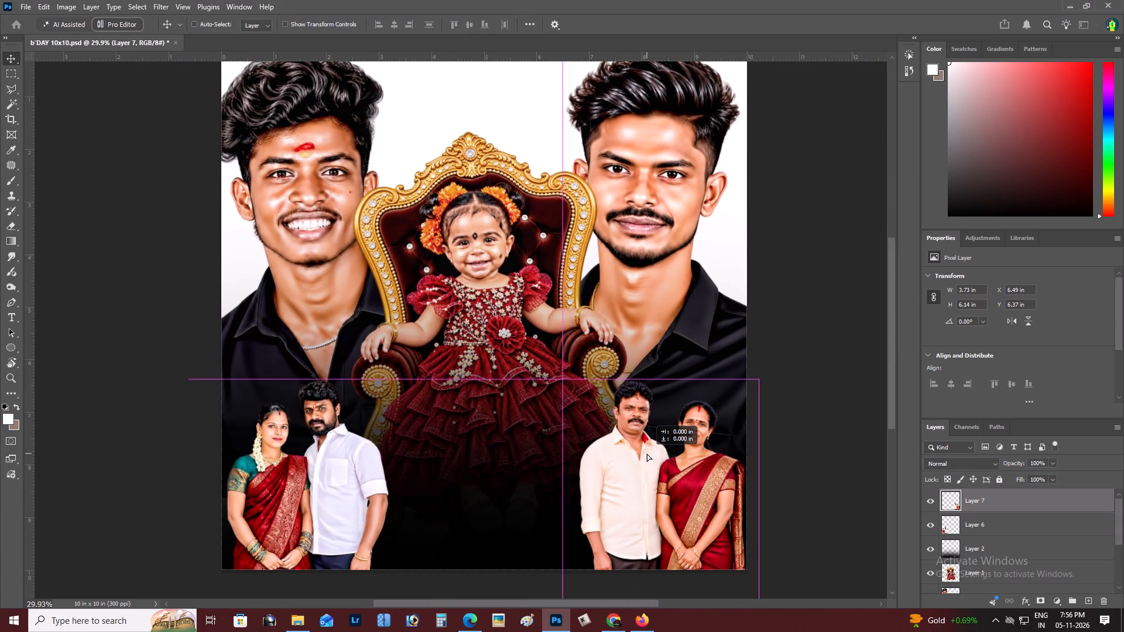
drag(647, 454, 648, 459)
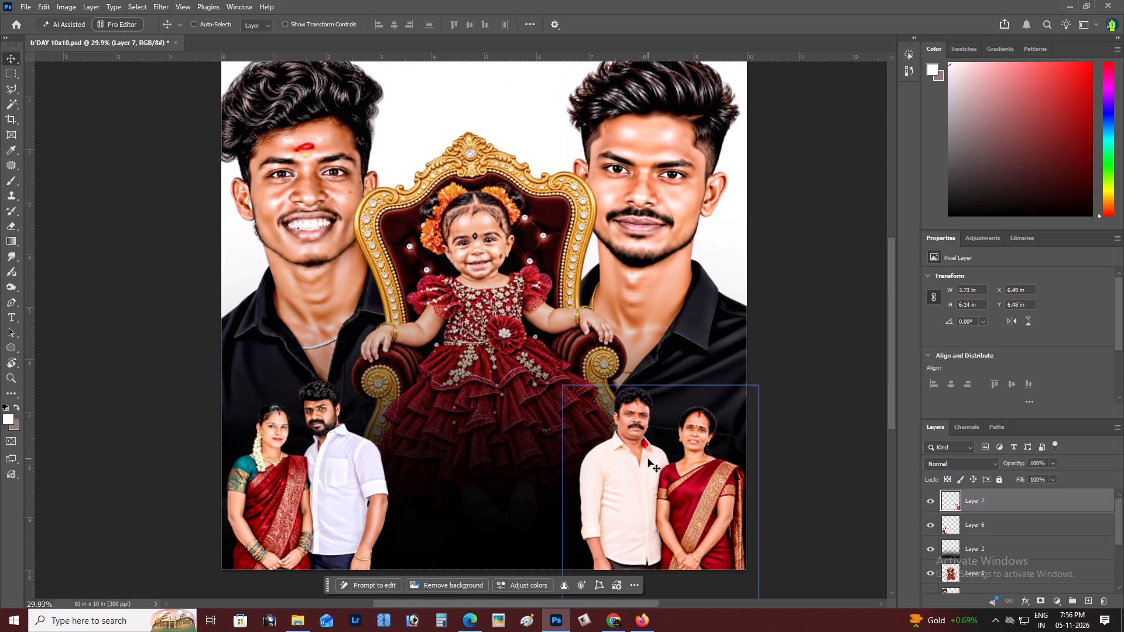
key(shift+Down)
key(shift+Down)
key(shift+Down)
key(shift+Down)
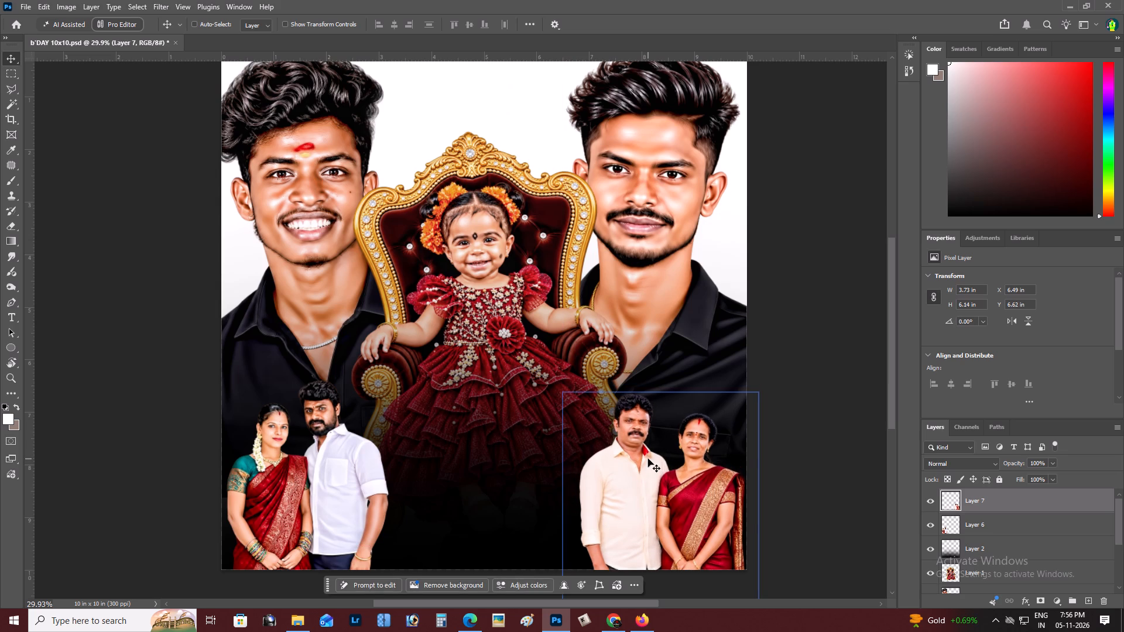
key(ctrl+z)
Nudge the lower-right couple slightly right and down to X 6.53 in, Y 6.4 in.
key(z)
alt+click(648, 459)
right_click(648, 459)
click(667, 466)
key(space)
drag(668, 466, 675, 470)
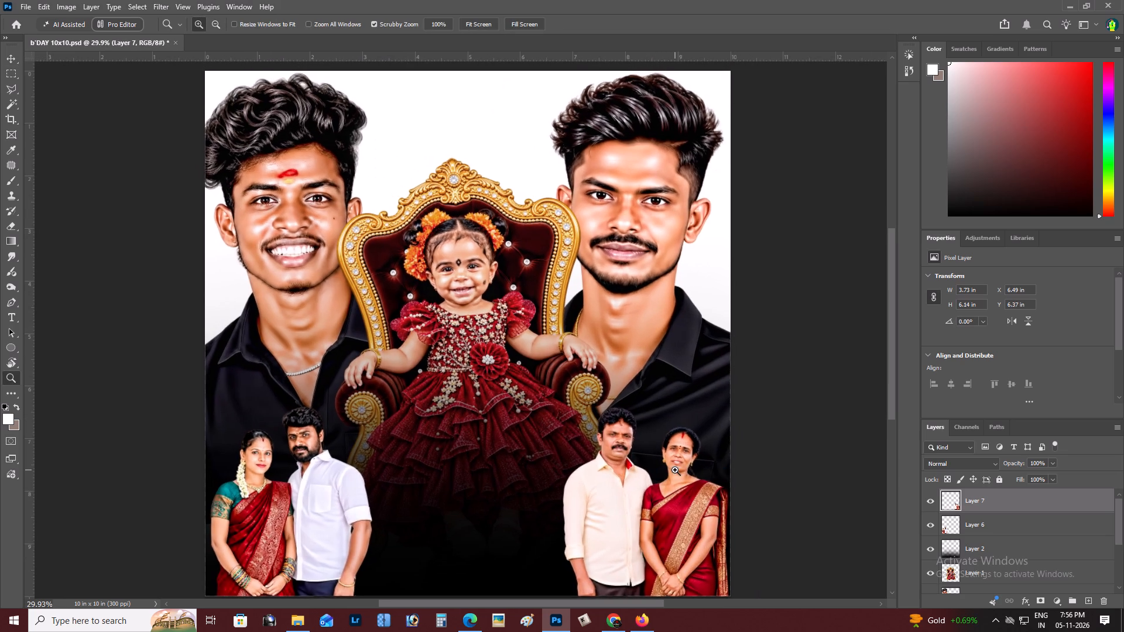
key(v)
key(shift+Right)
key(shift+Down)
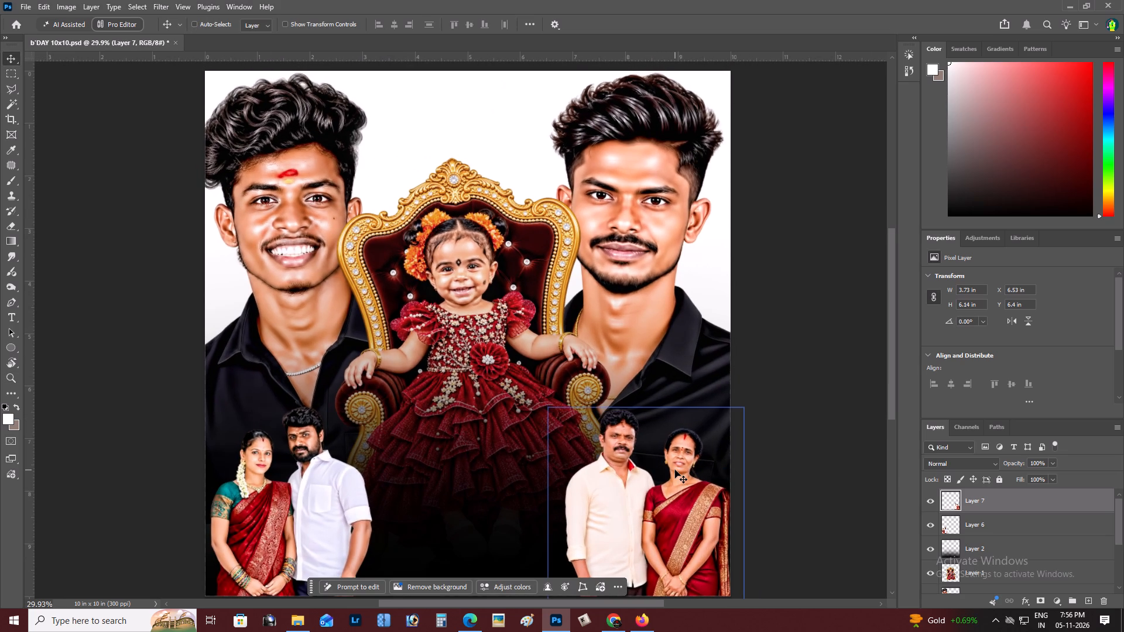
Examine the full poster layout, checking the balance of both couples around the enthroned baby.
key(z)
alt+click(675, 470)
right_drag(675, 470, 669, 468)
click(680, 472)
key(space)
drag(691, 476, 704, 487)
key(z)
alt+click(479, 336)
right_click(482, 334)
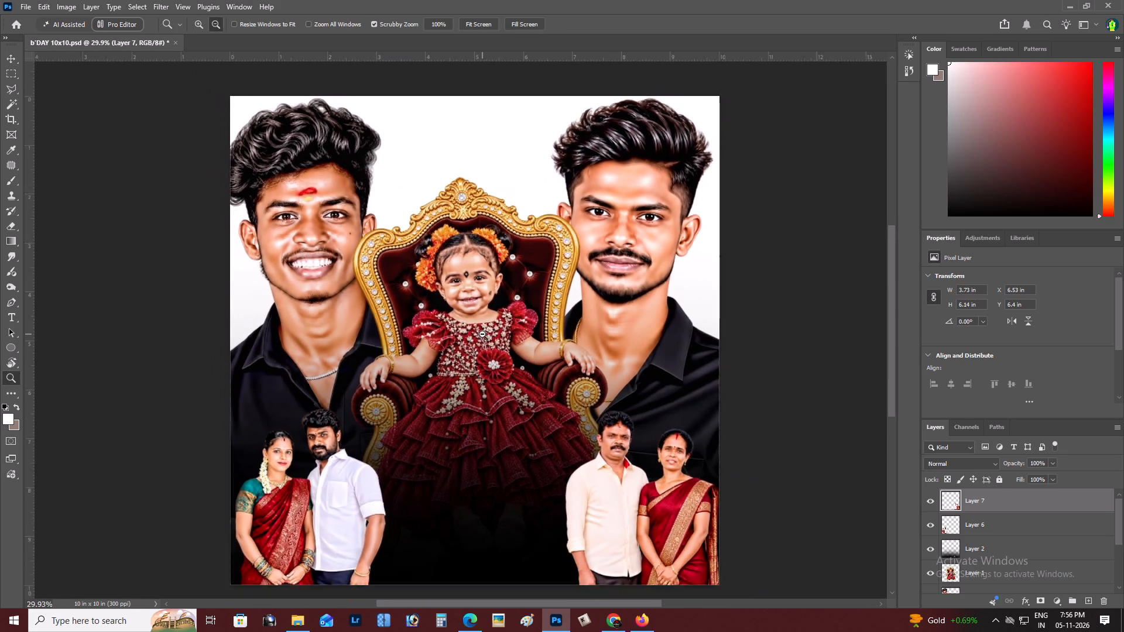
click(506, 346)
key(space)
key(space)
key(space)
drag(507, 346, 530, 390)
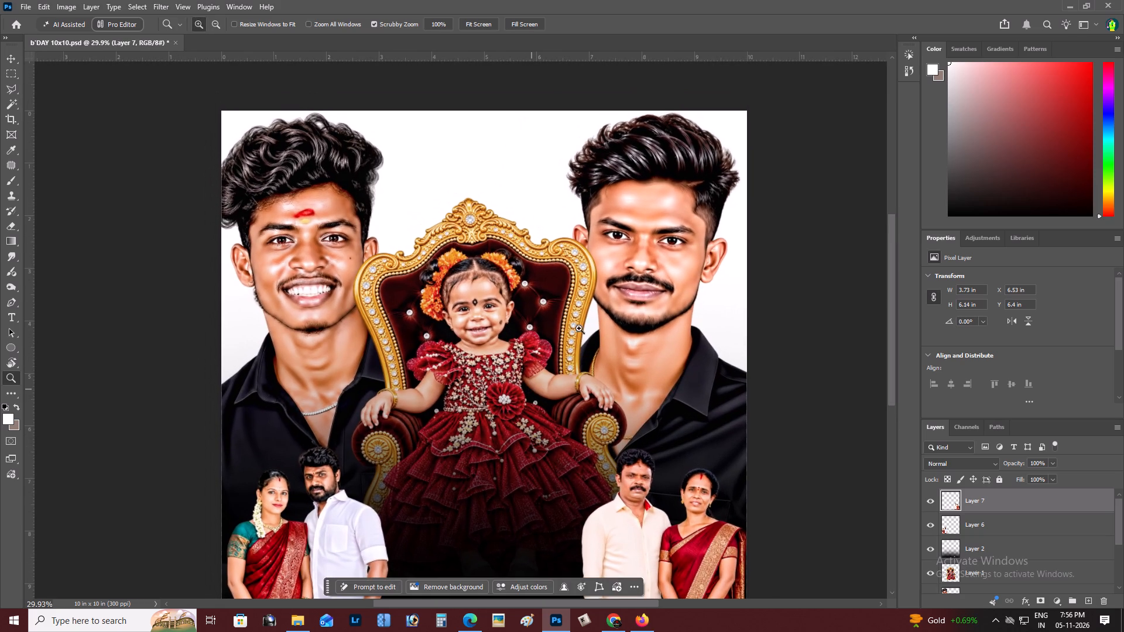
Select the poster's white background layer (Layer 3) and save the document.
key(v)
right_click(489, 152)
click(505, 159)
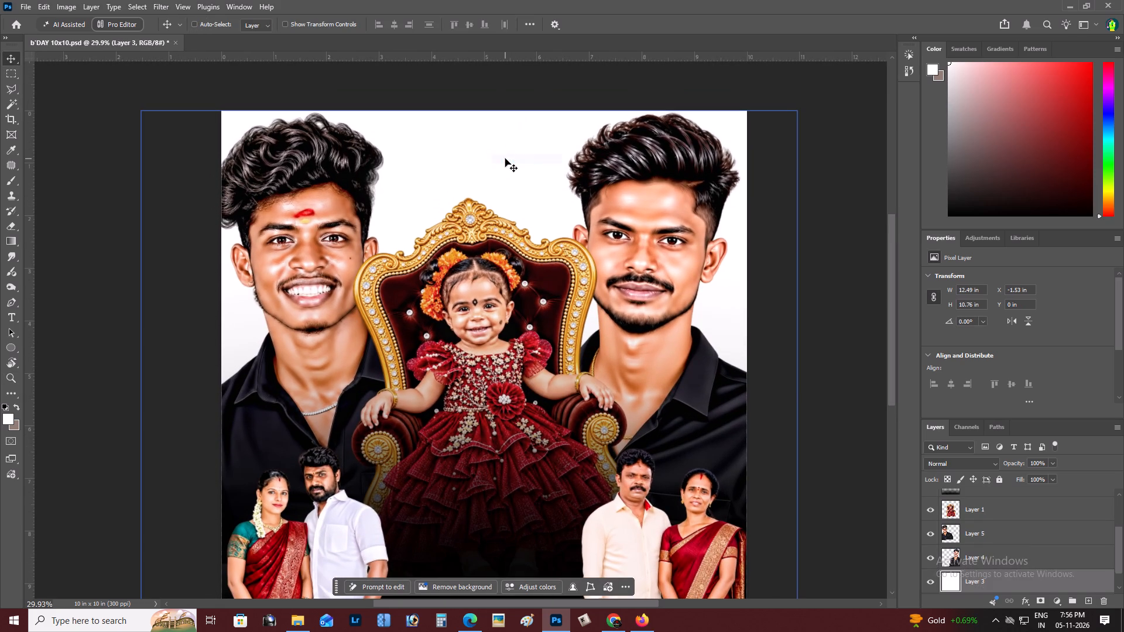
key(ctrl+s)
Switch to Chrome and examine the Pinterest festival banner pins for a poster background reference.
key(alt+Tab)
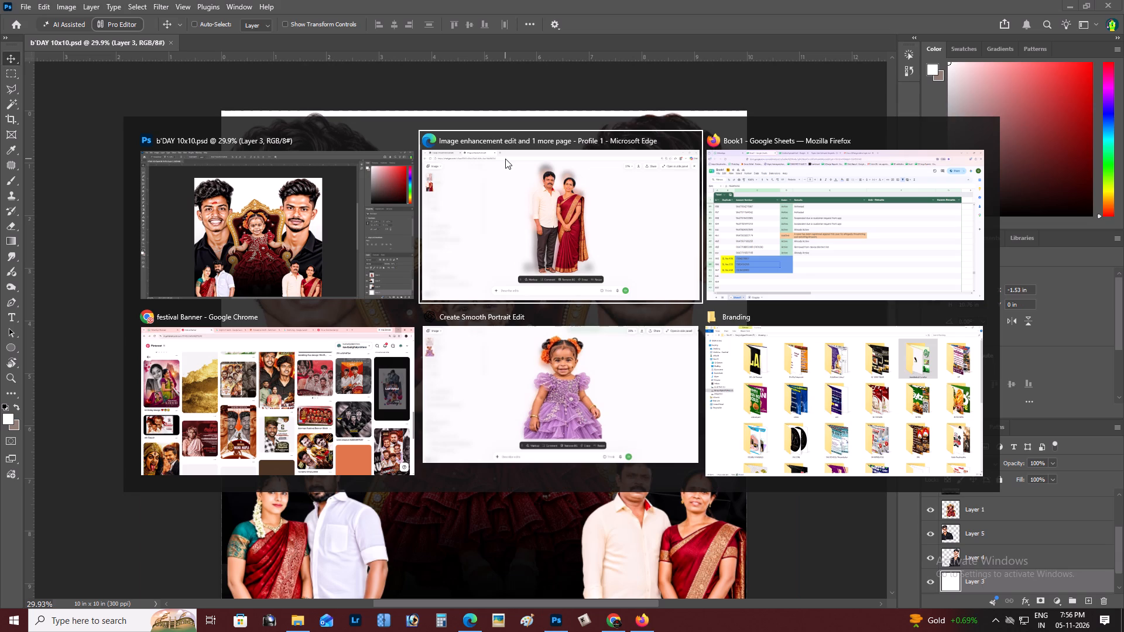
key(alt+Tab)
key(alt+Tab)
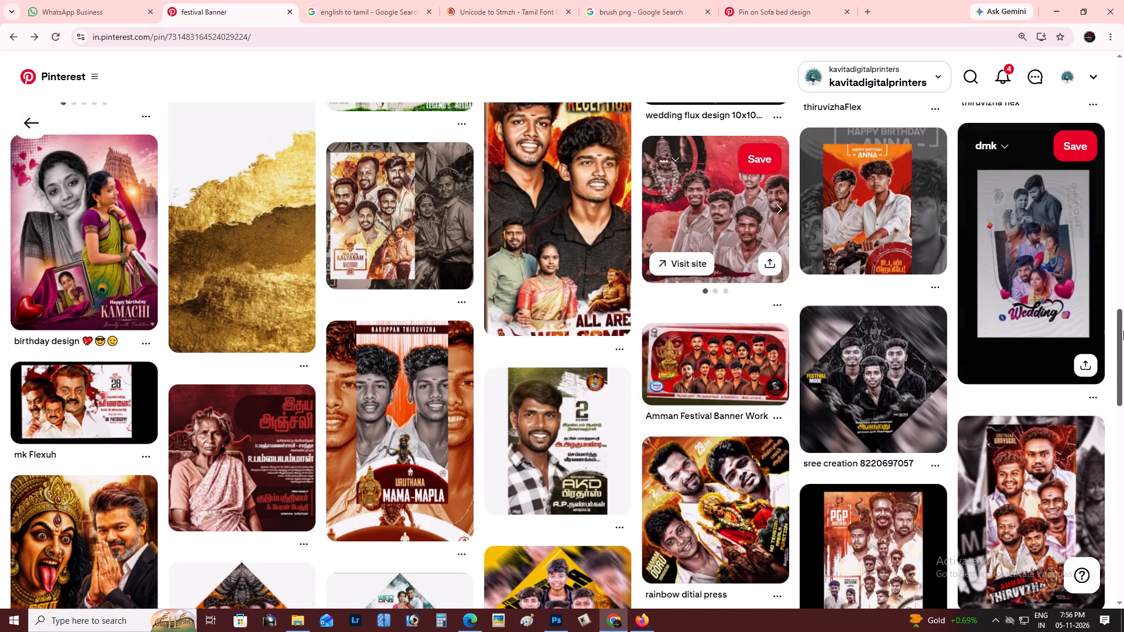
click(1123, 340)
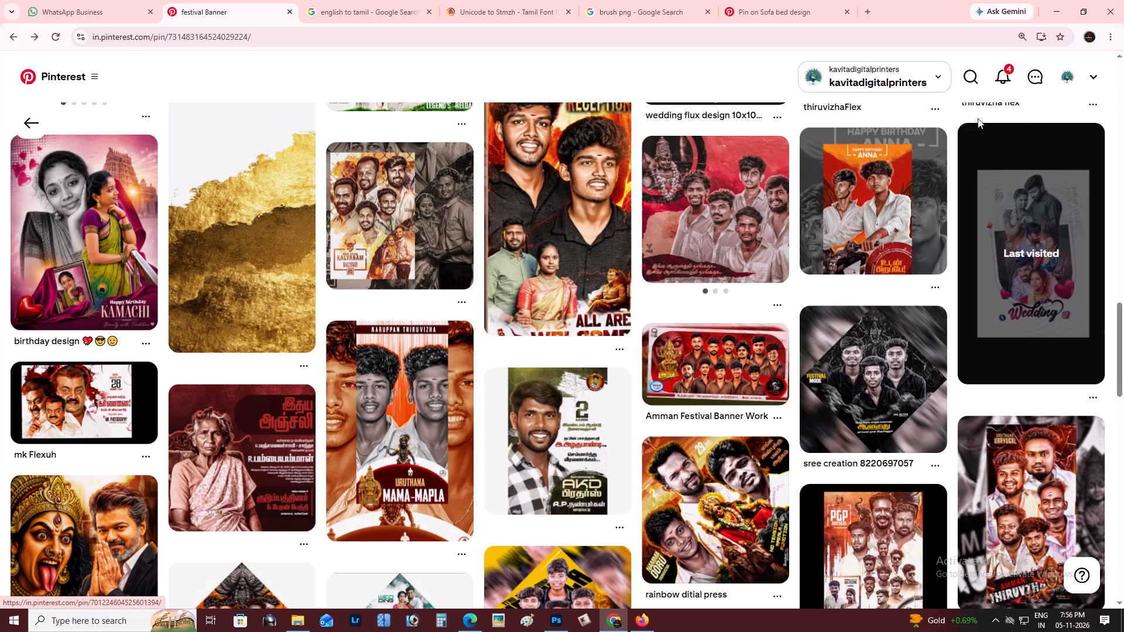
drag(1123, 342, 1123, 367)
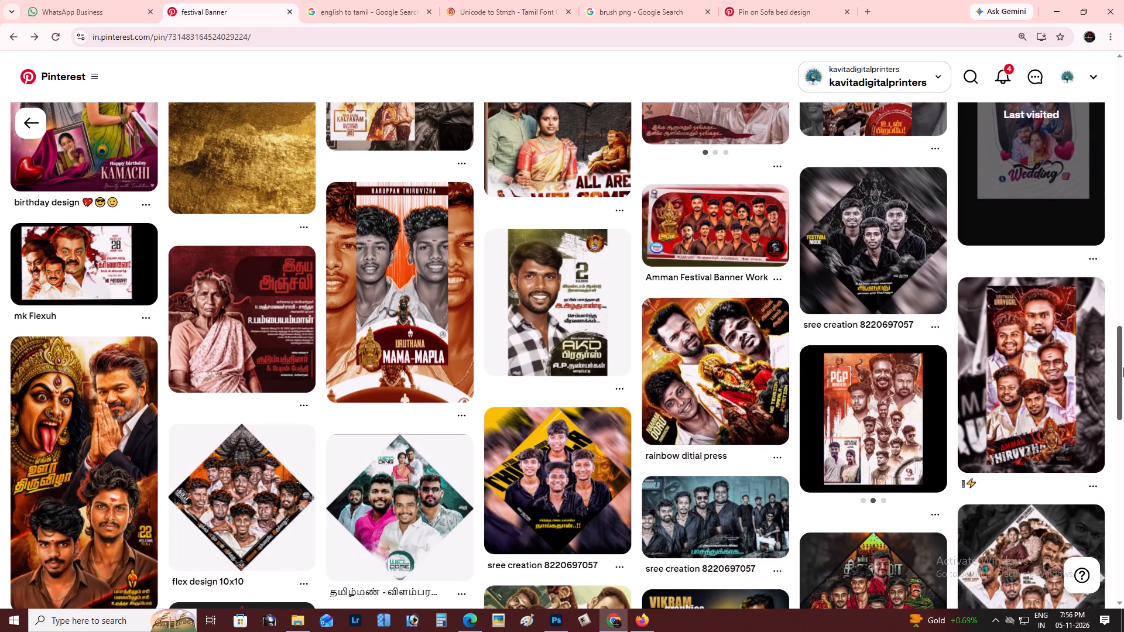
drag(1123, 367, 1123, 380)
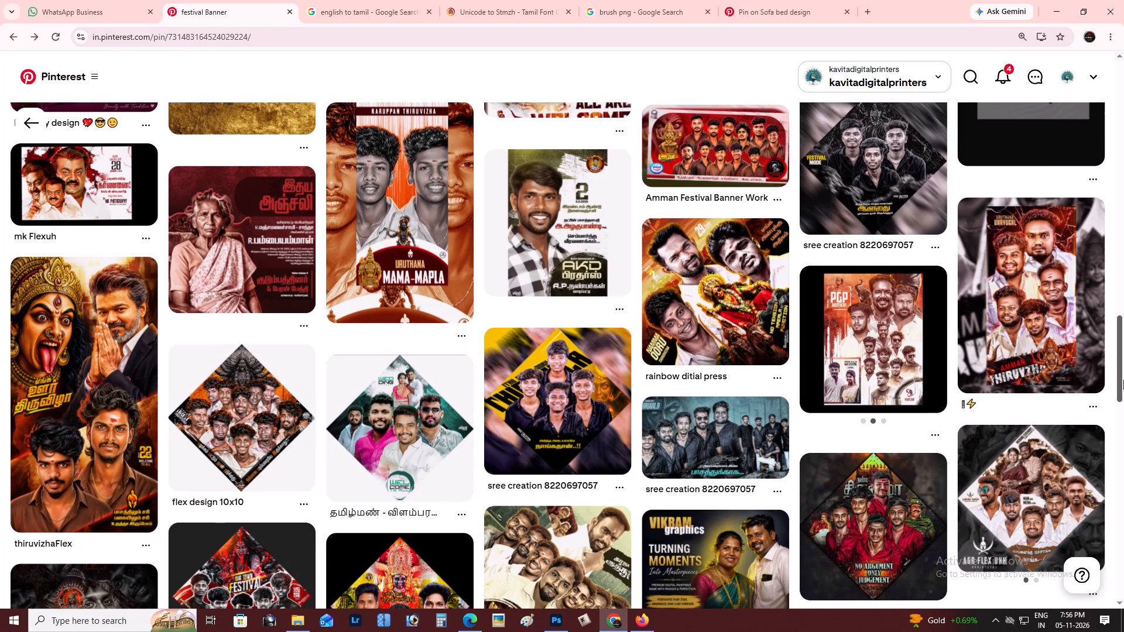
drag(1123, 380, 1123, 386)
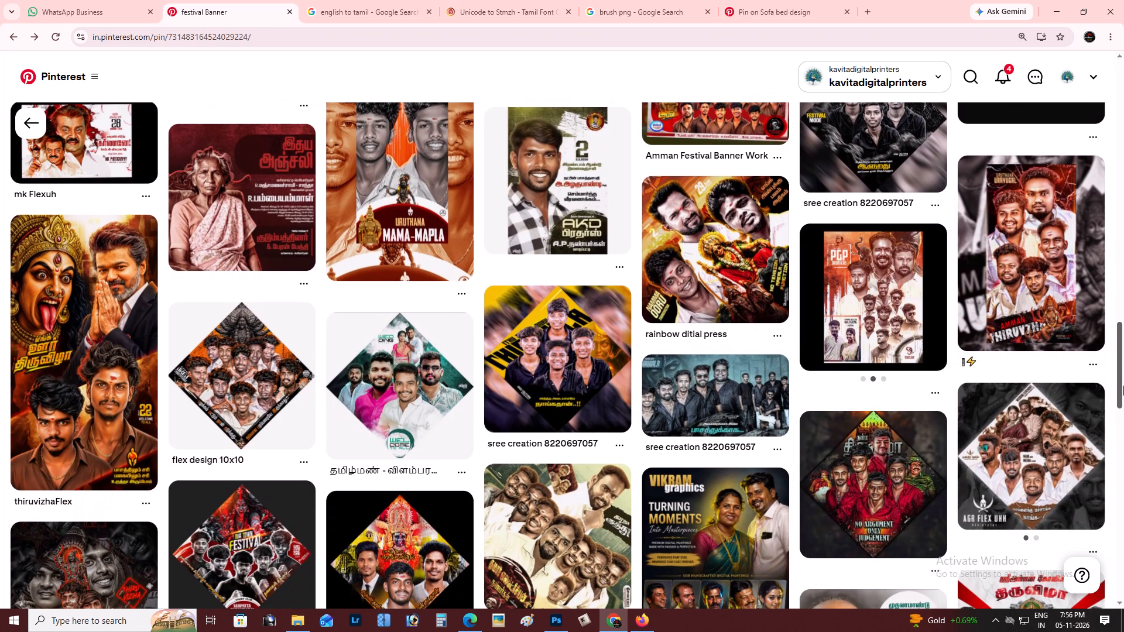
drag(1123, 386, 1123, 399)
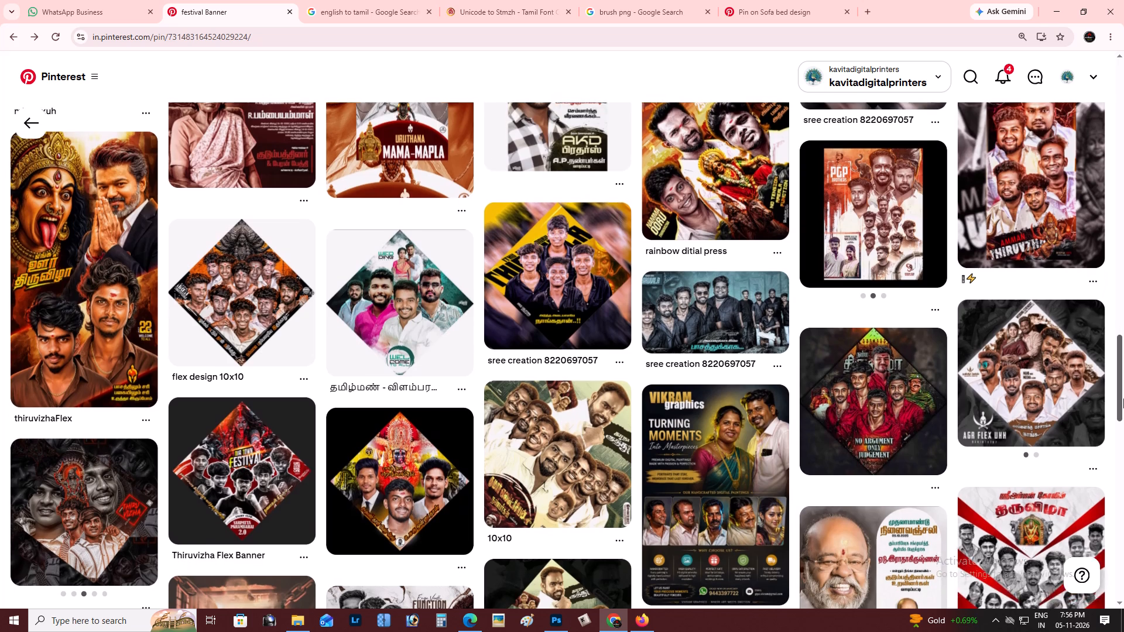
drag(1123, 399, 1123, 420)
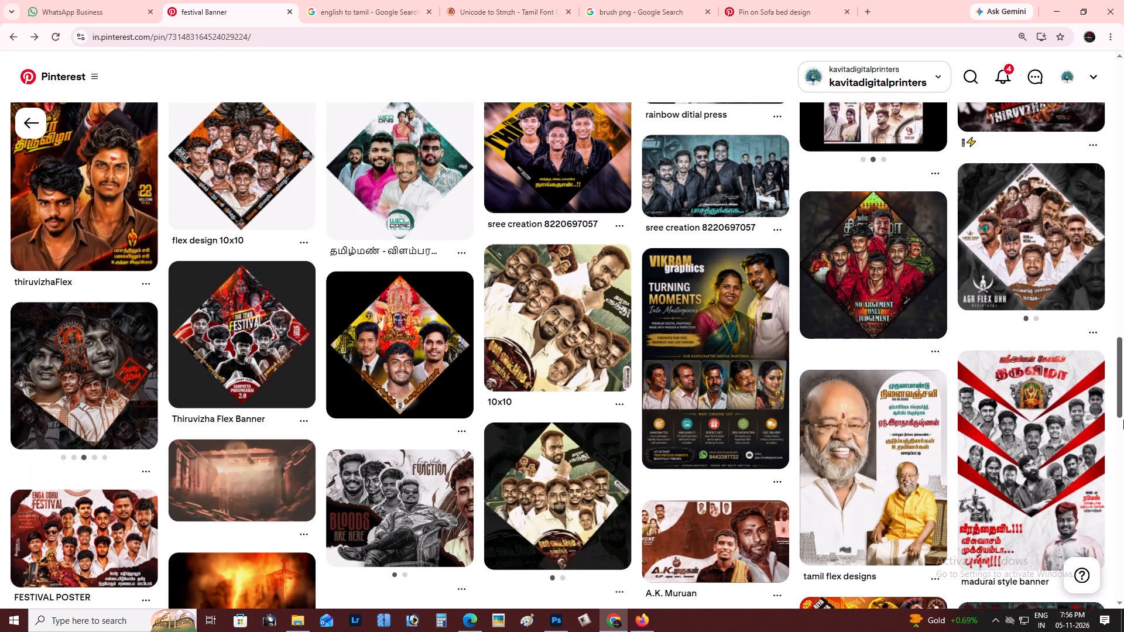
drag(1123, 420, 1122, 420)
key(alt+Tab)
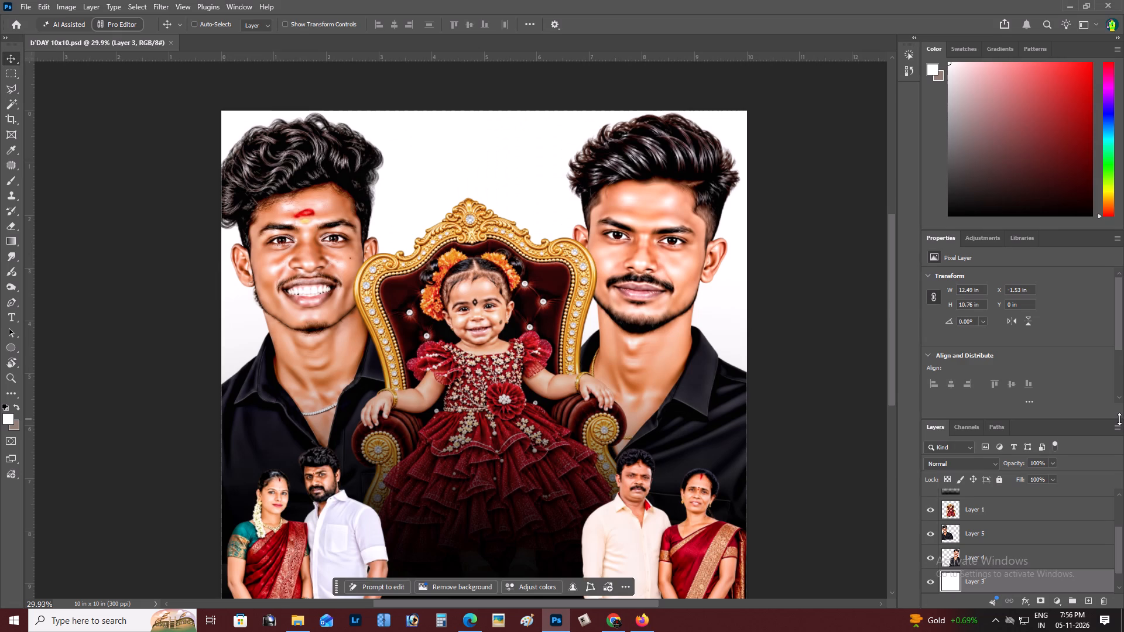
key(alt+Tab)
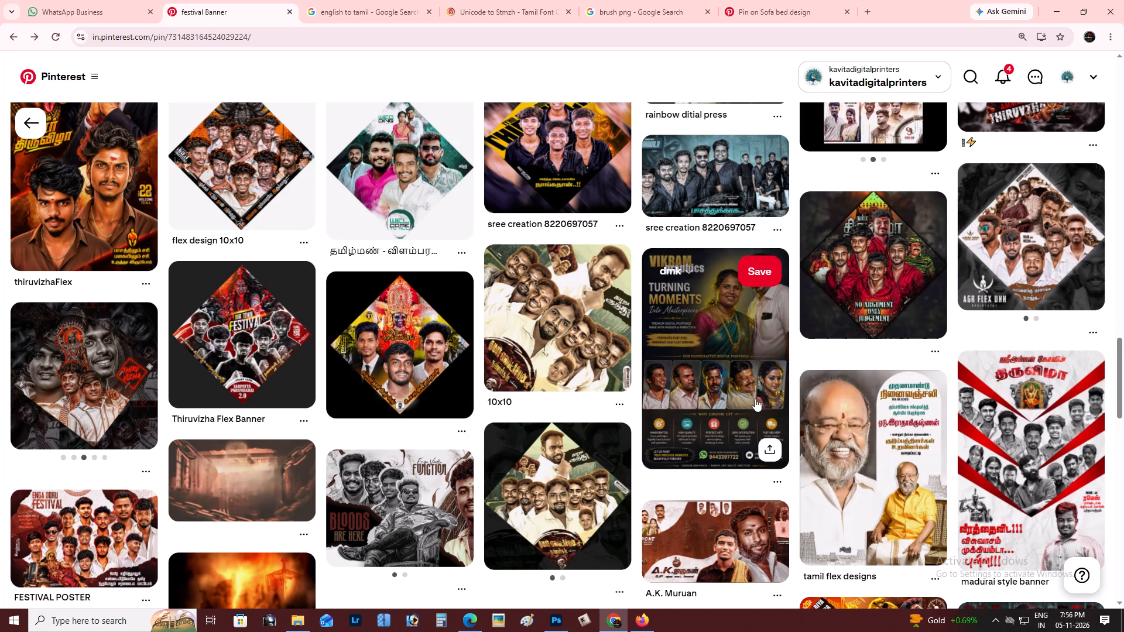
Open the Vikram Graphics "Turning Moments" pin and examine the related poster designs for a background reference.
click(730, 396)
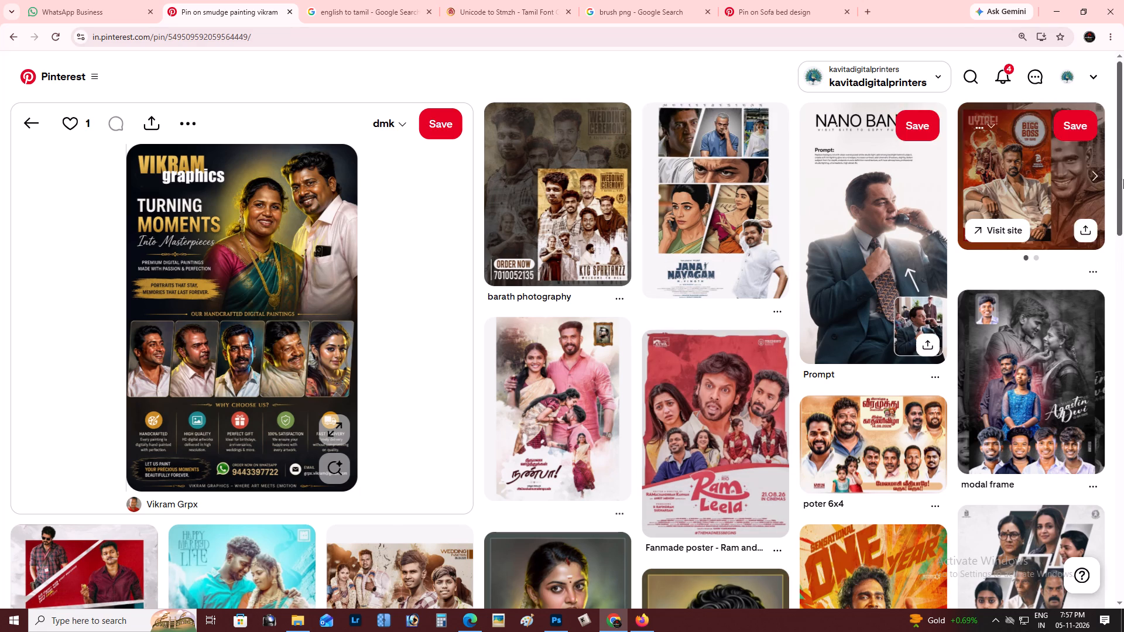
drag(1123, 154, 1123, 219)
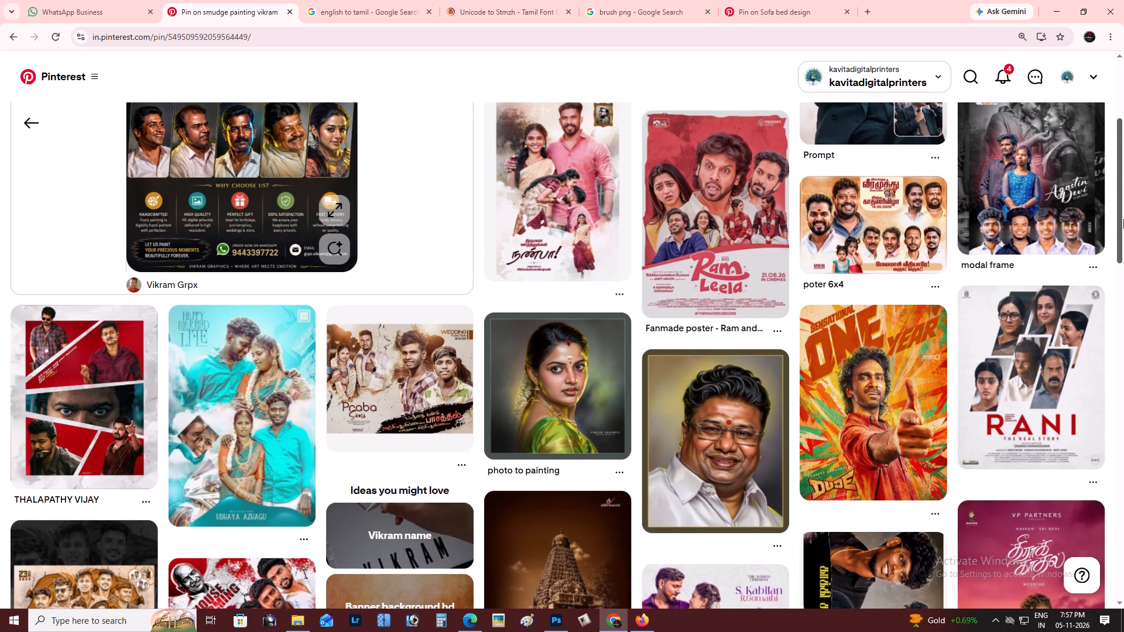
drag(1123, 219, 1123, 221)
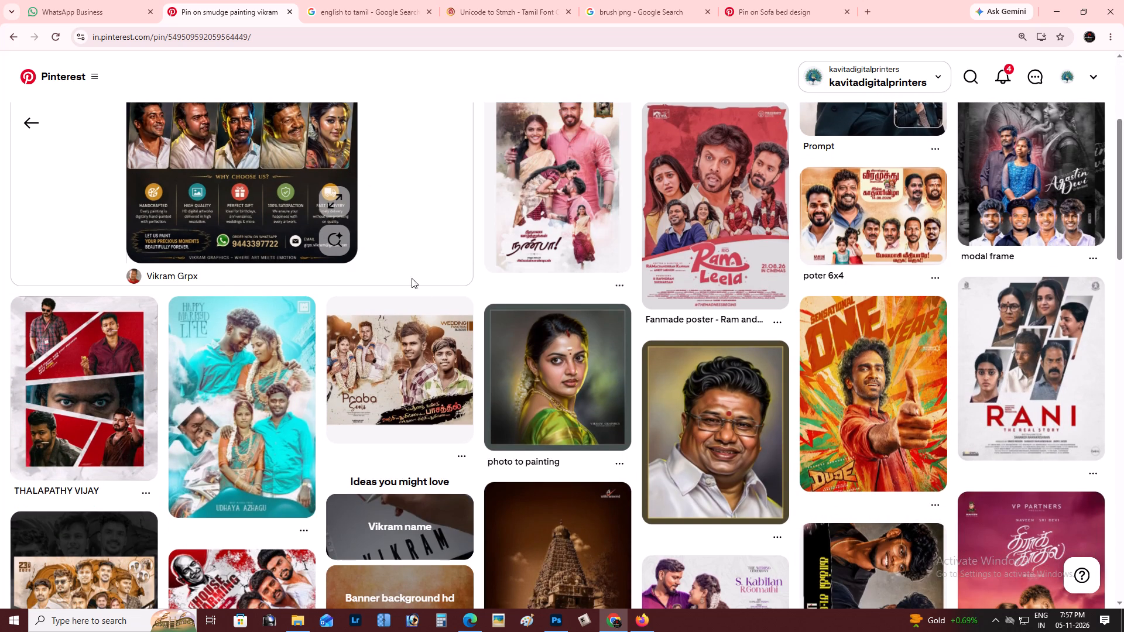
scroll(407, 300, down, 1)
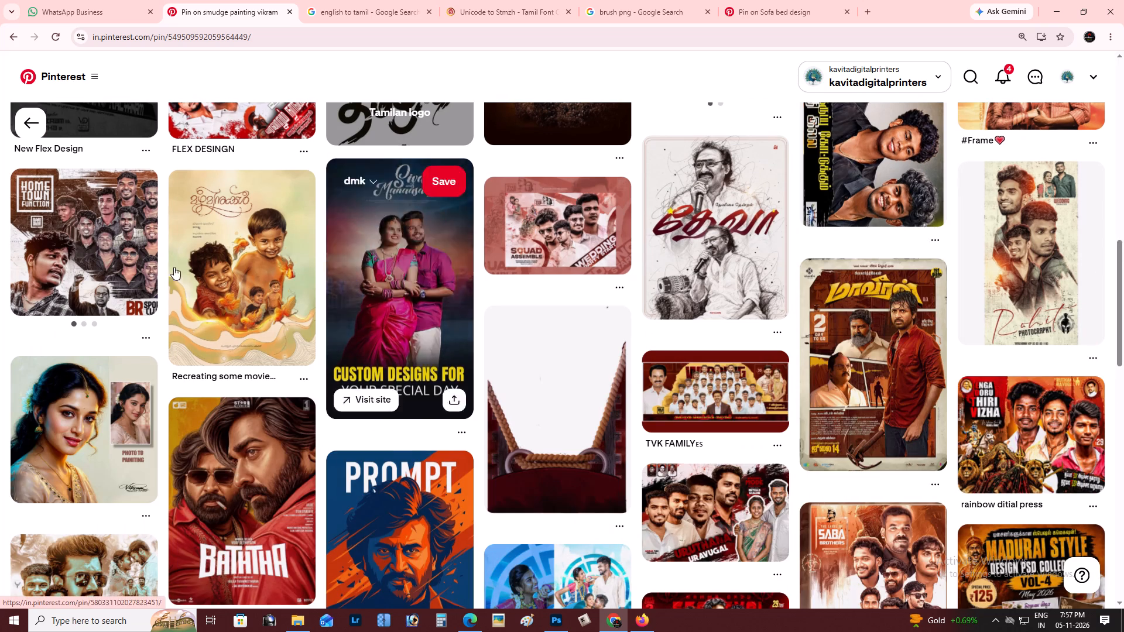
click(382, 333)
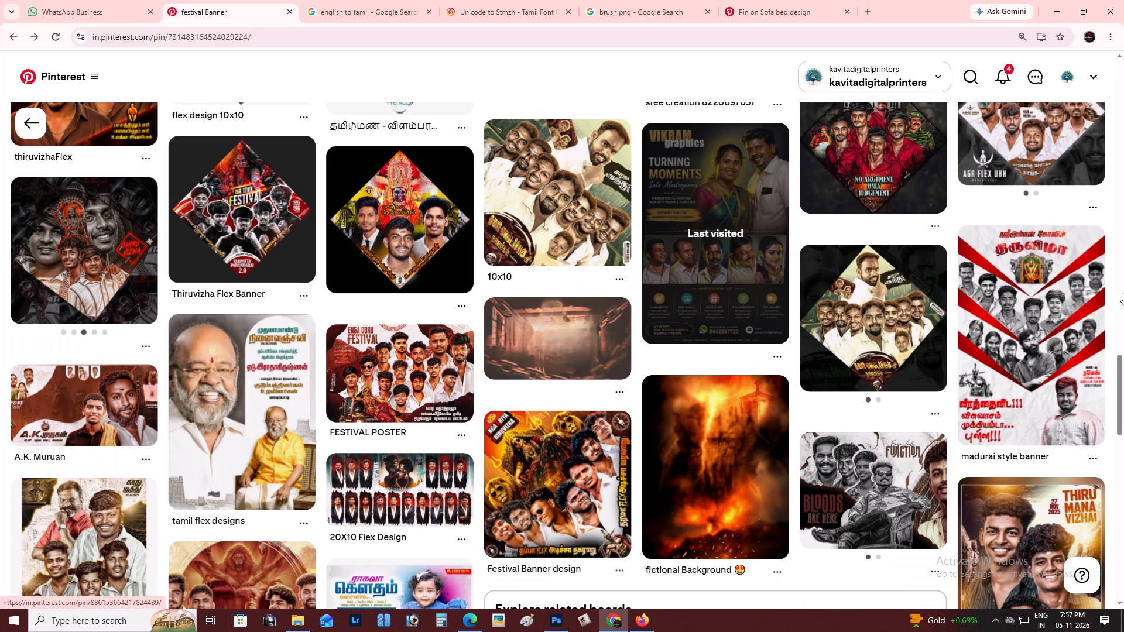
Open the "Happy Married Life" photo frame pin from the festival banner results and examine its related designs.
drag(1123, 383, 1123, 455)
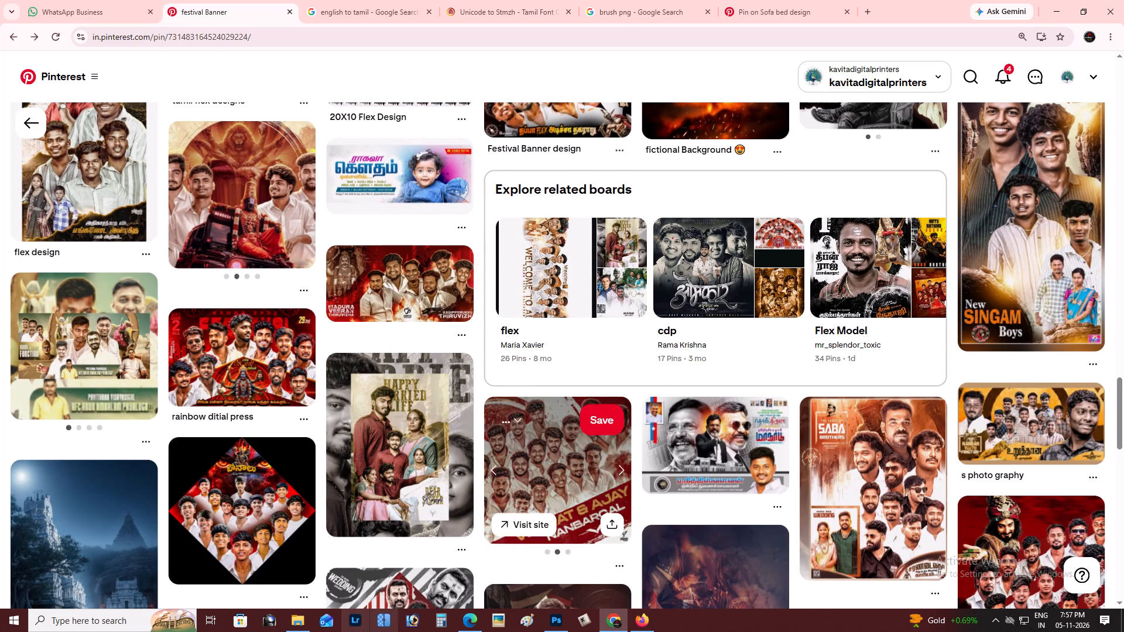
click(421, 480)
key(alt+Tab)
key(alt+Tab)
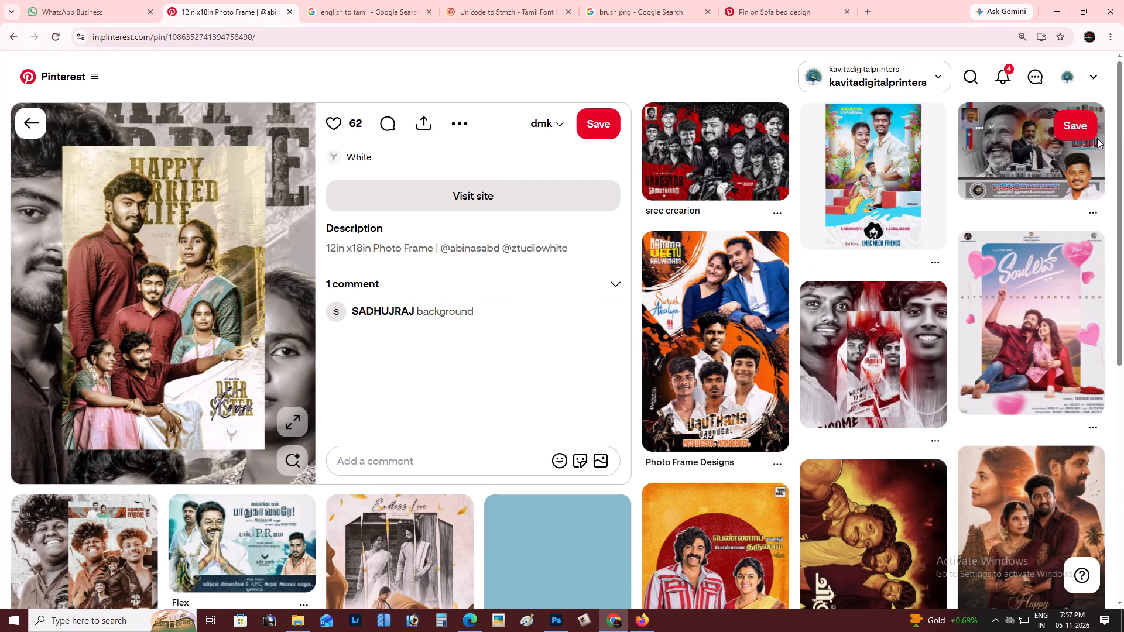
drag(1123, 134, 1123, 128)
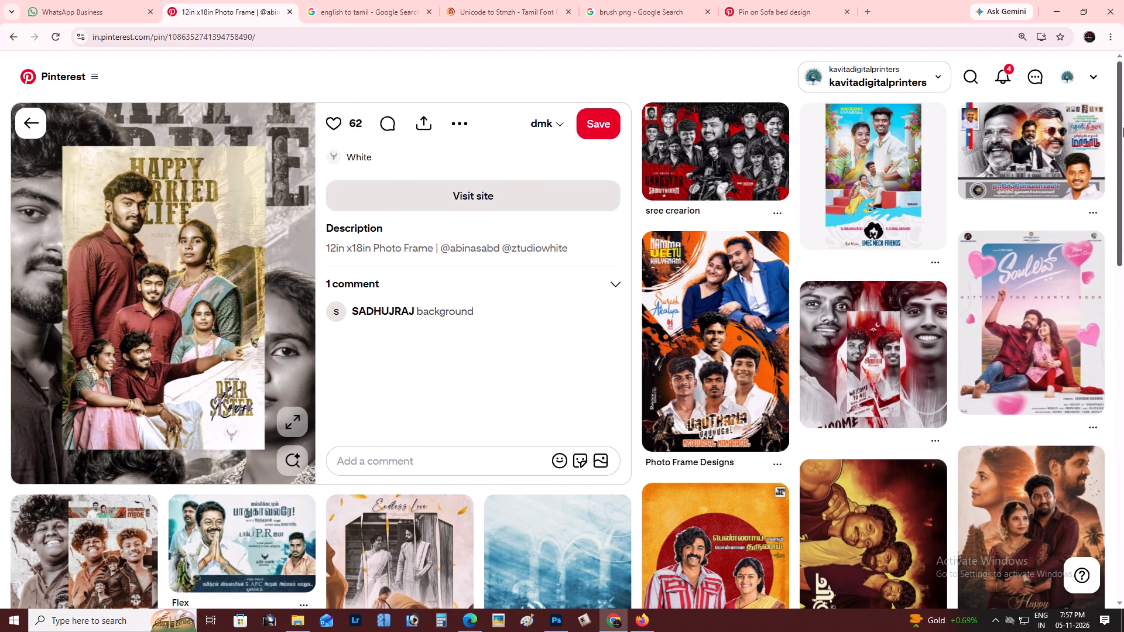
drag(1123, 128, 1123, 191)
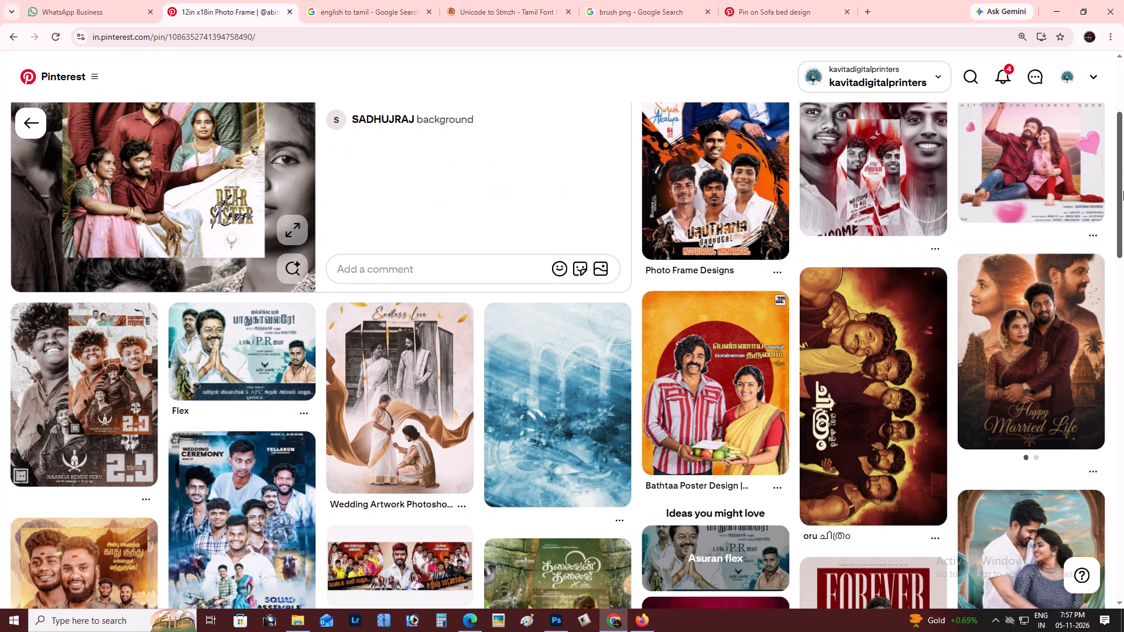
drag(1123, 191, 1123, 232)
Open the "Naanga Rende Peru" poster pin, compare it with the birthday poster, and examine its related designs.
click(82, 222)
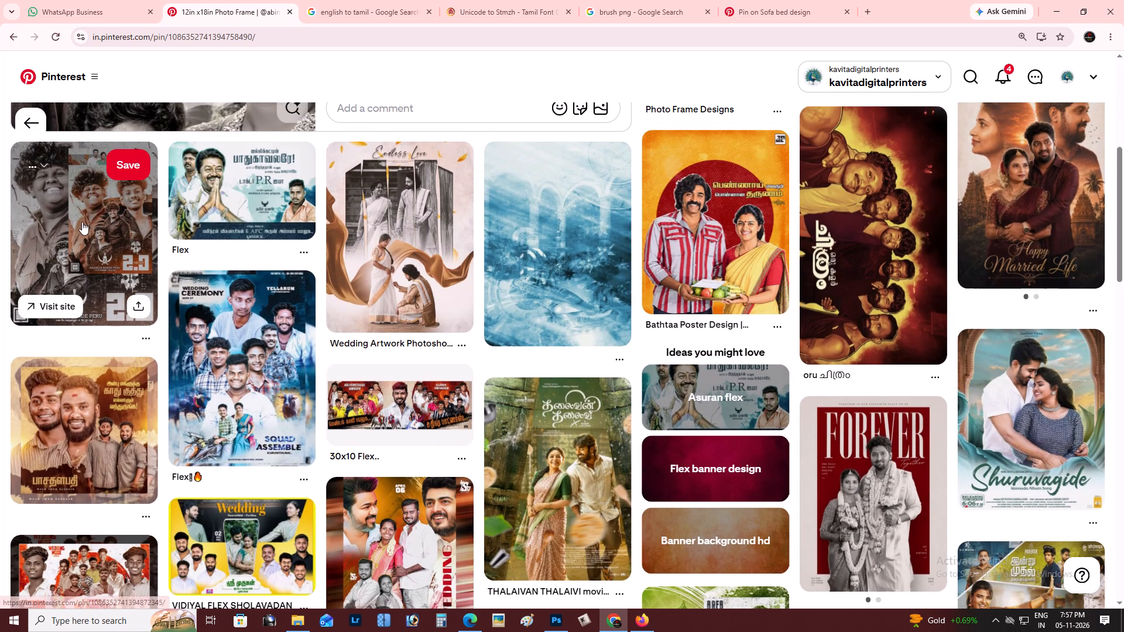
key(alt+Tab)
key(alt+Tab)
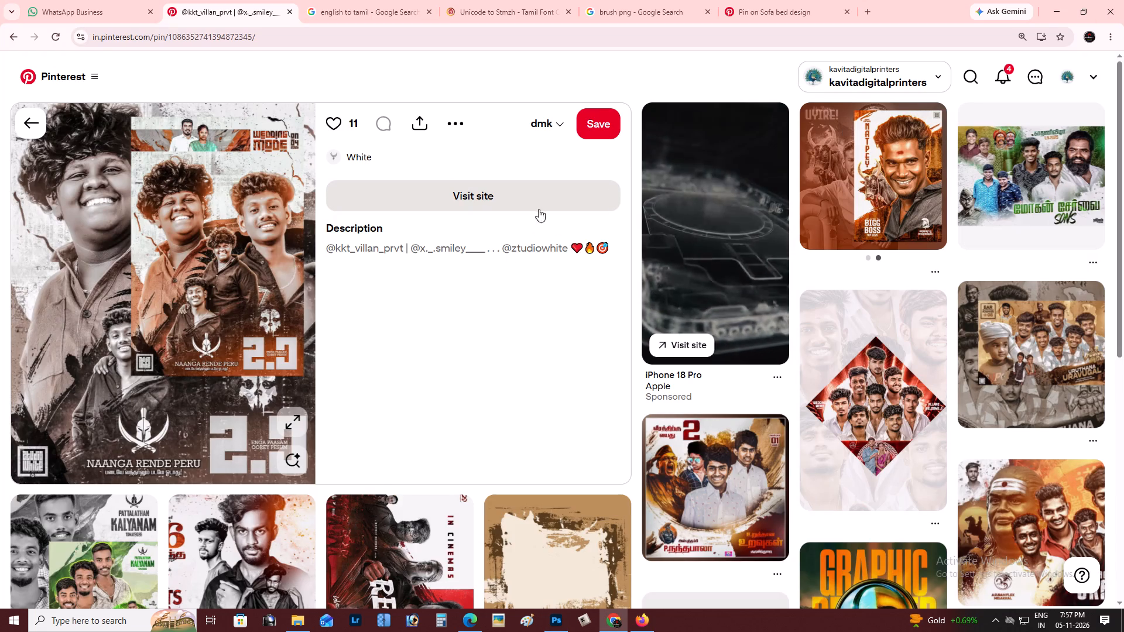
key(alt+Tab)
key(alt+Tab)
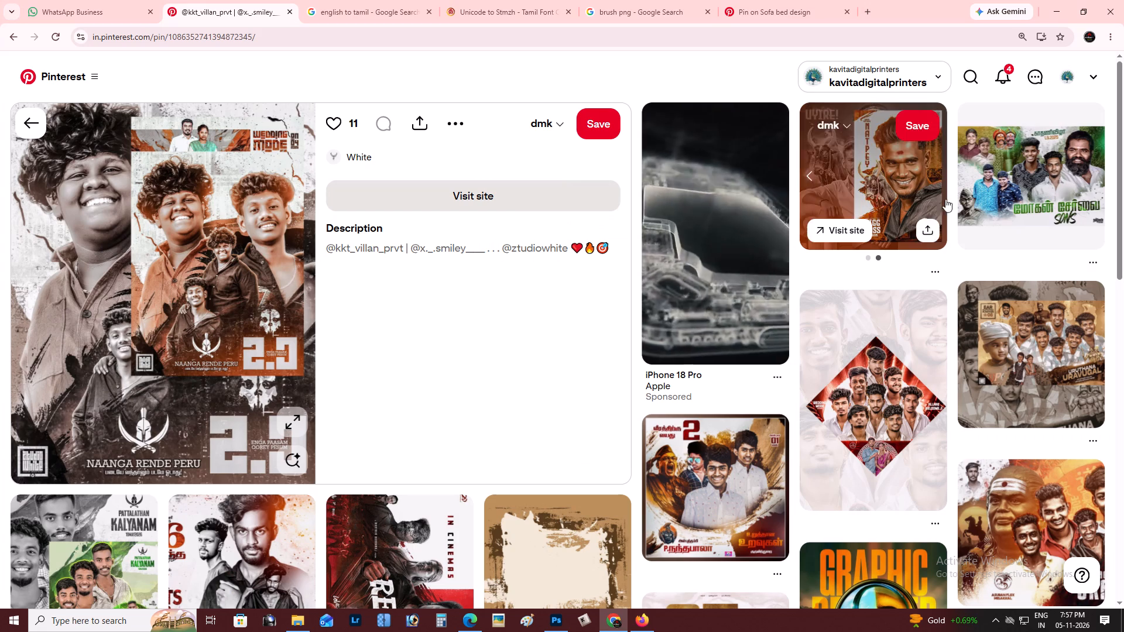
drag(1123, 125, 1123, 129)
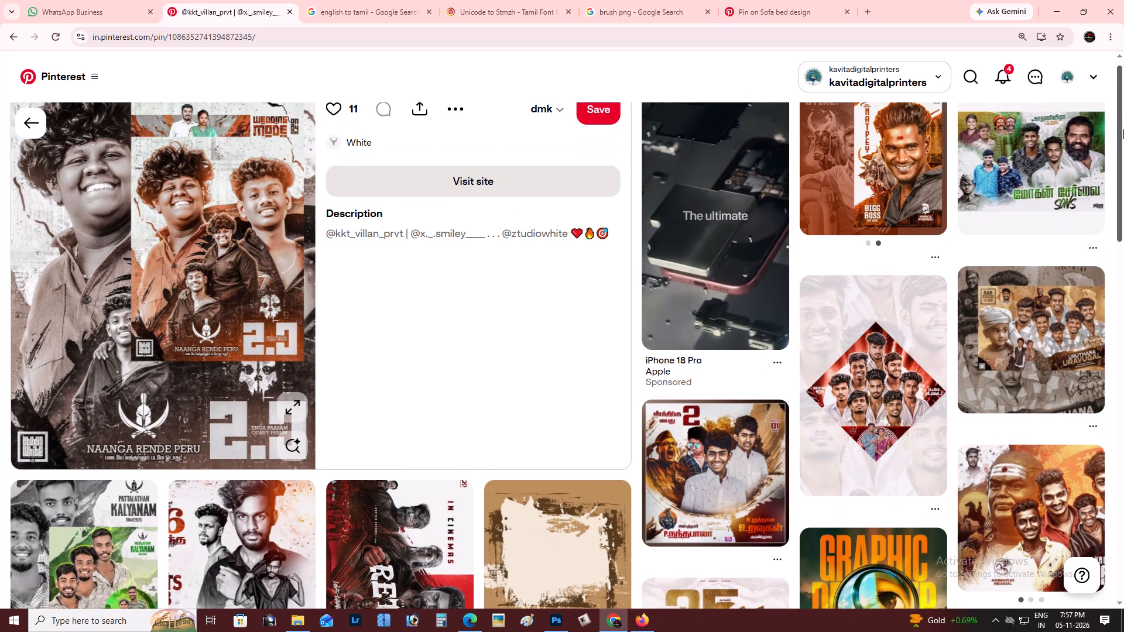
drag(1123, 129, 1123, 117)
key(alt+Tab)
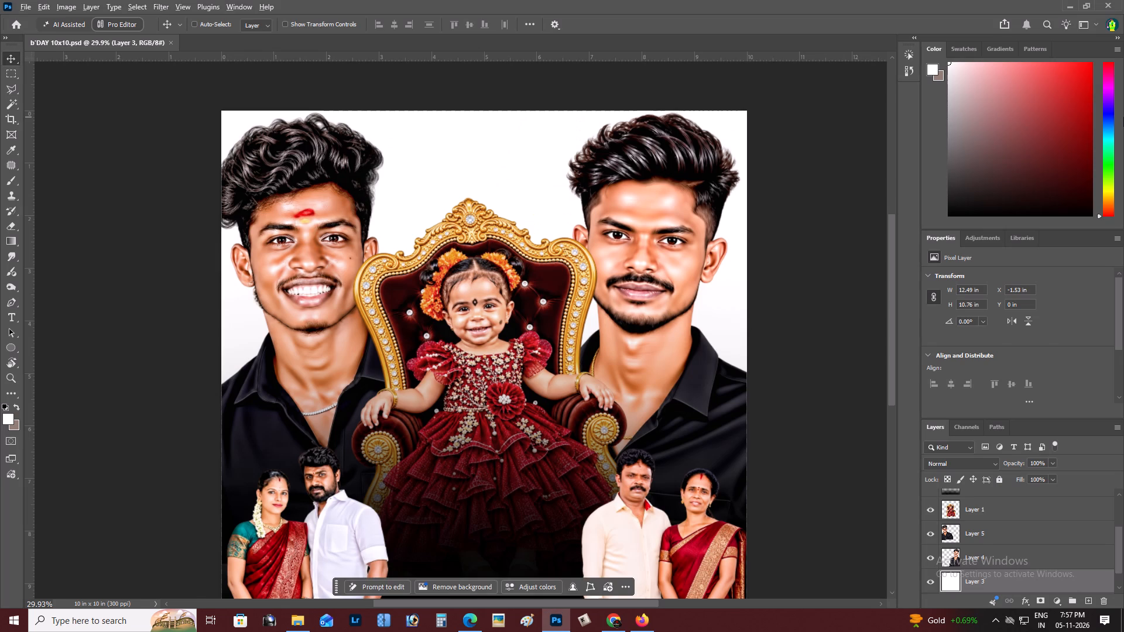
key(alt+Tab)
drag(1123, 120, 1123, 180)
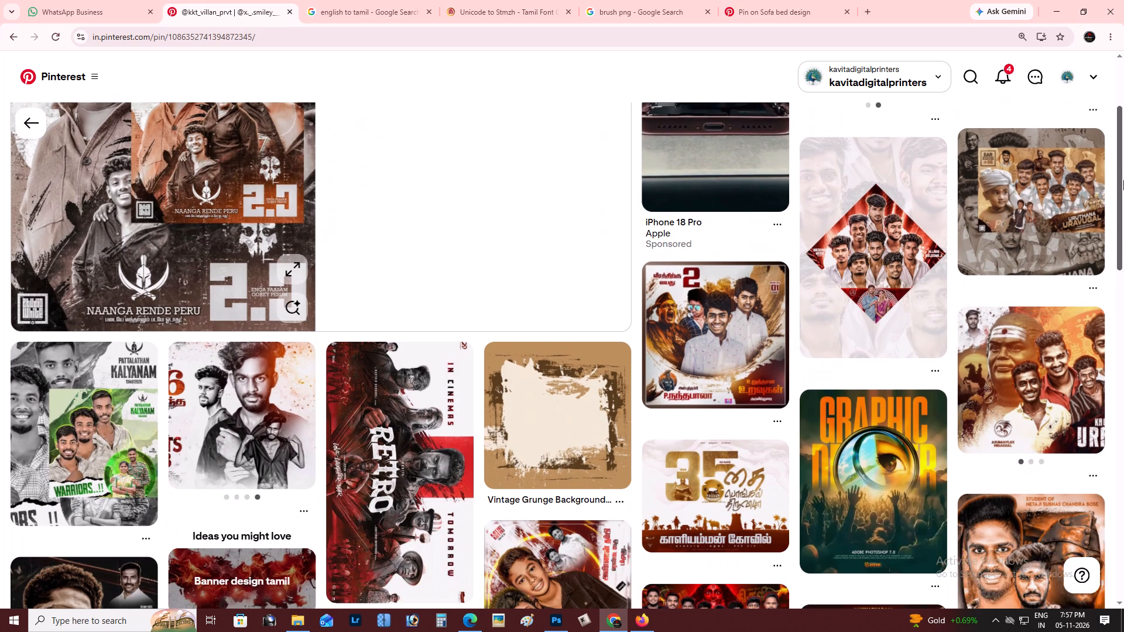
drag(1123, 180, 1123, 249)
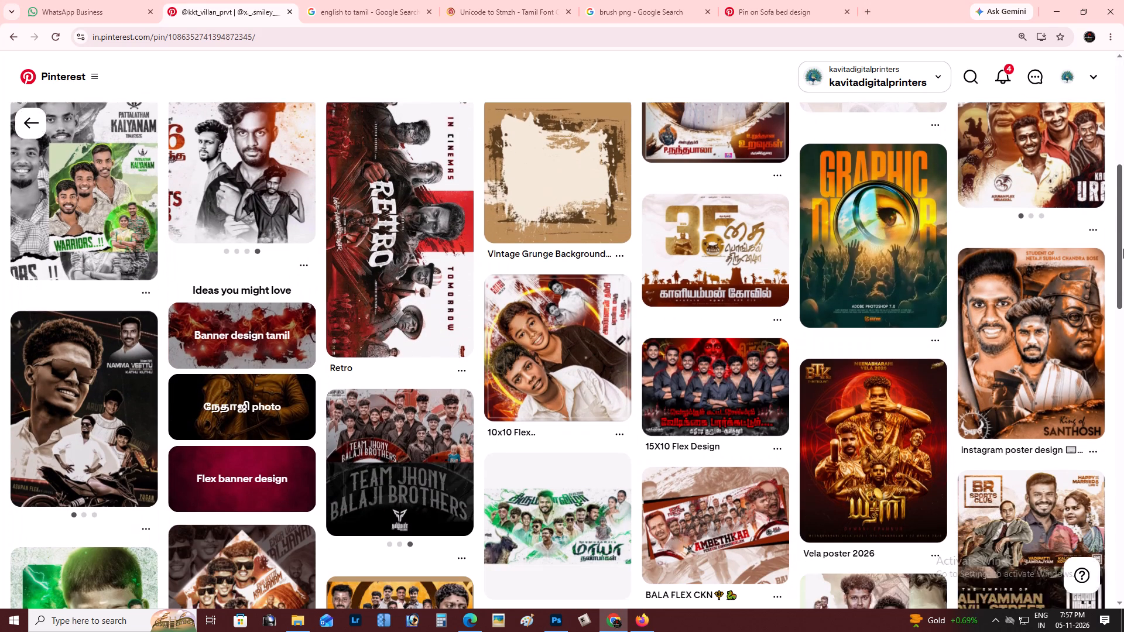
drag(1123, 249, 1123, 297)
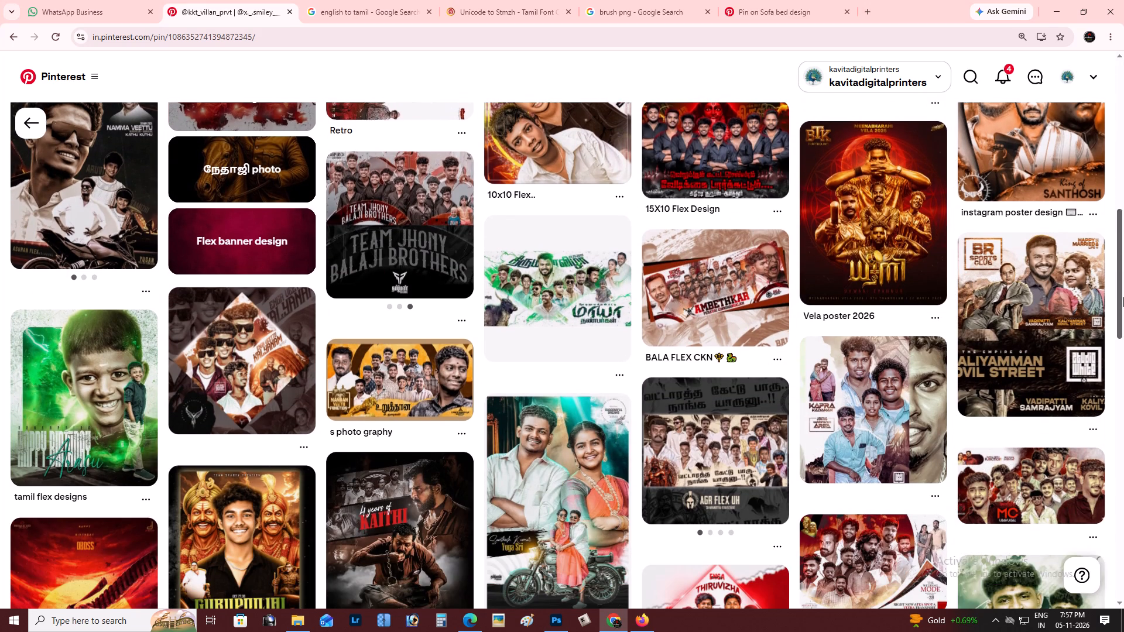
drag(1123, 297, 1123, 393)
scroll(802, 308, down, 2)
click(578, 296)
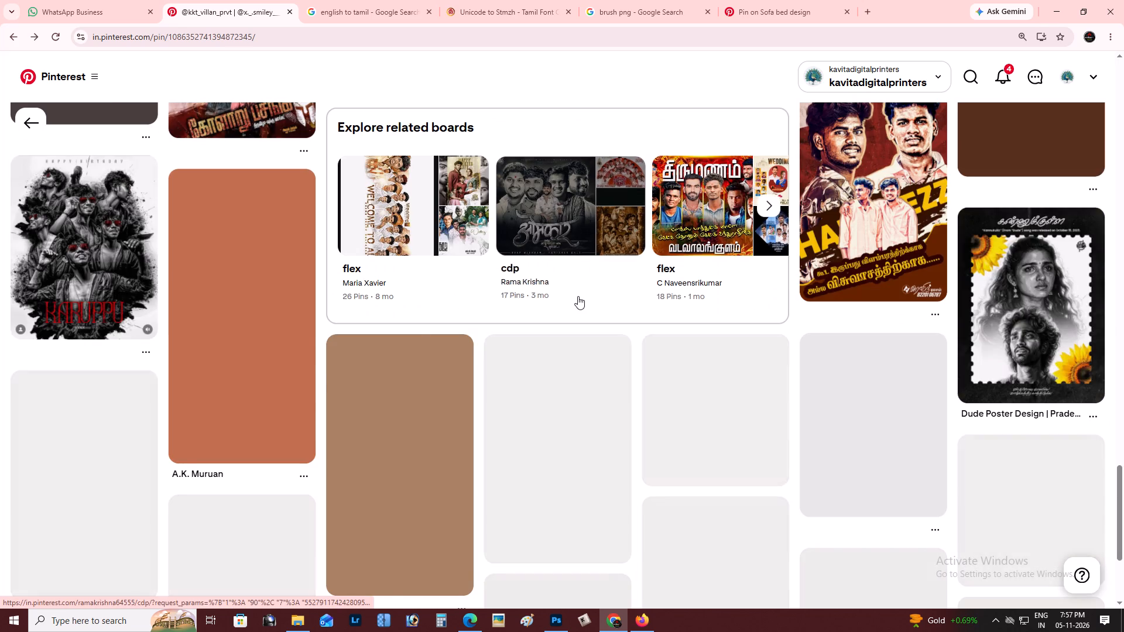
Open the "KD V2" poster pin with two large men around an enthroned man and copy its image.
click(506, 233)
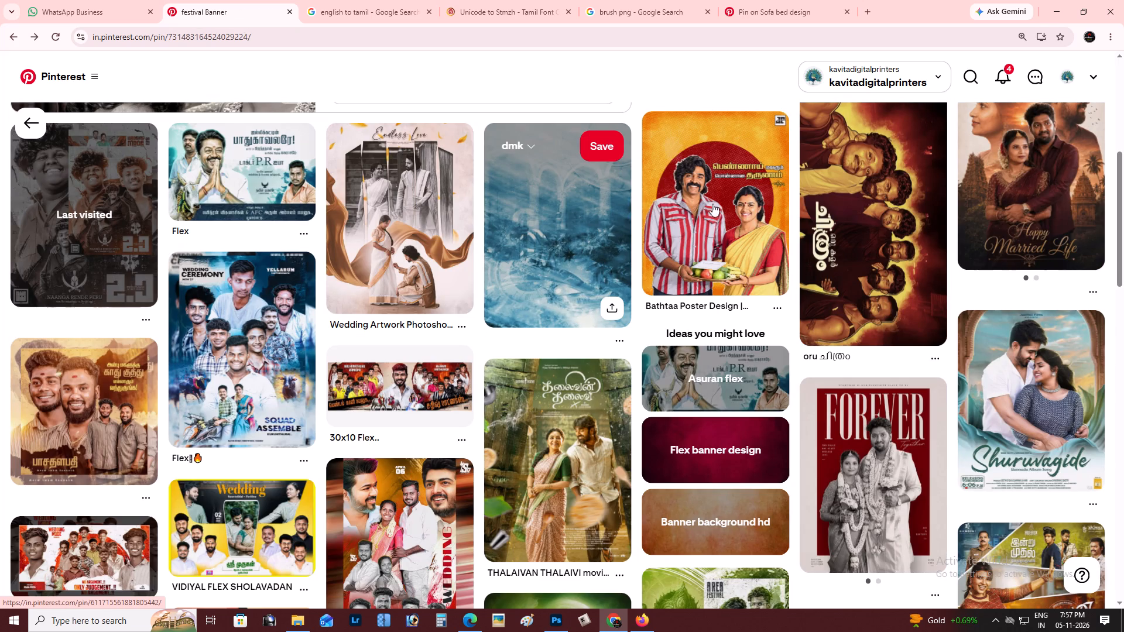
scroll(468, 260, up, 3)
click(368, 253)
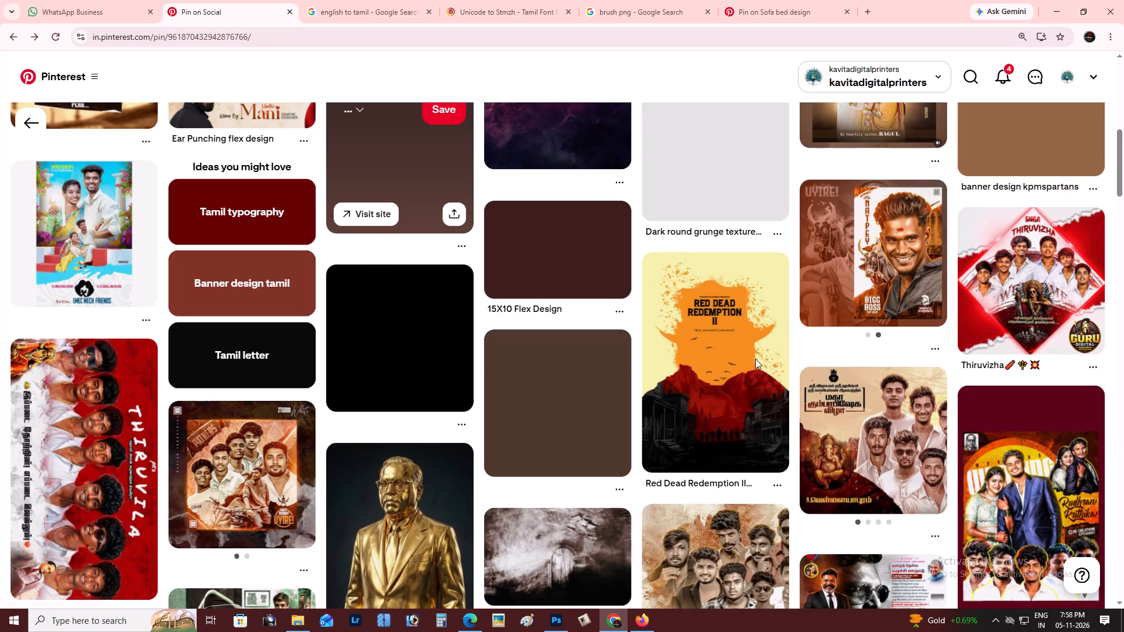
scroll(472, 252, up, 3)
right_click(184, 233)
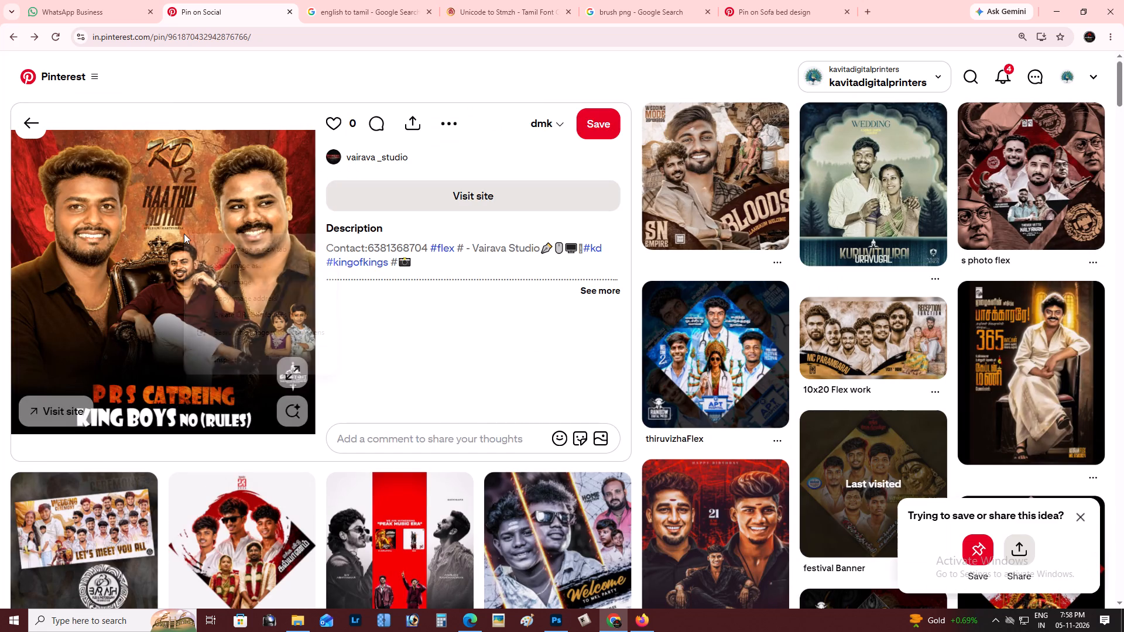
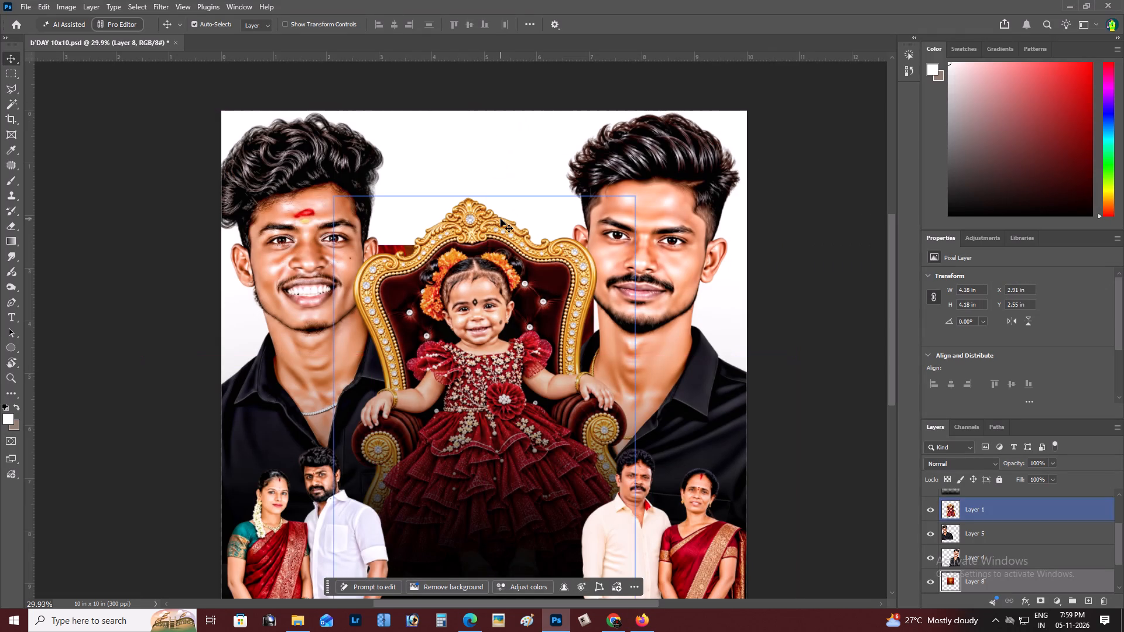
Scale the pasted background to about 9.99 in square and position it over the poster, about 0.24 in above its top edge.
key(ctrl+t)
drag(597, 249, 718, 188)
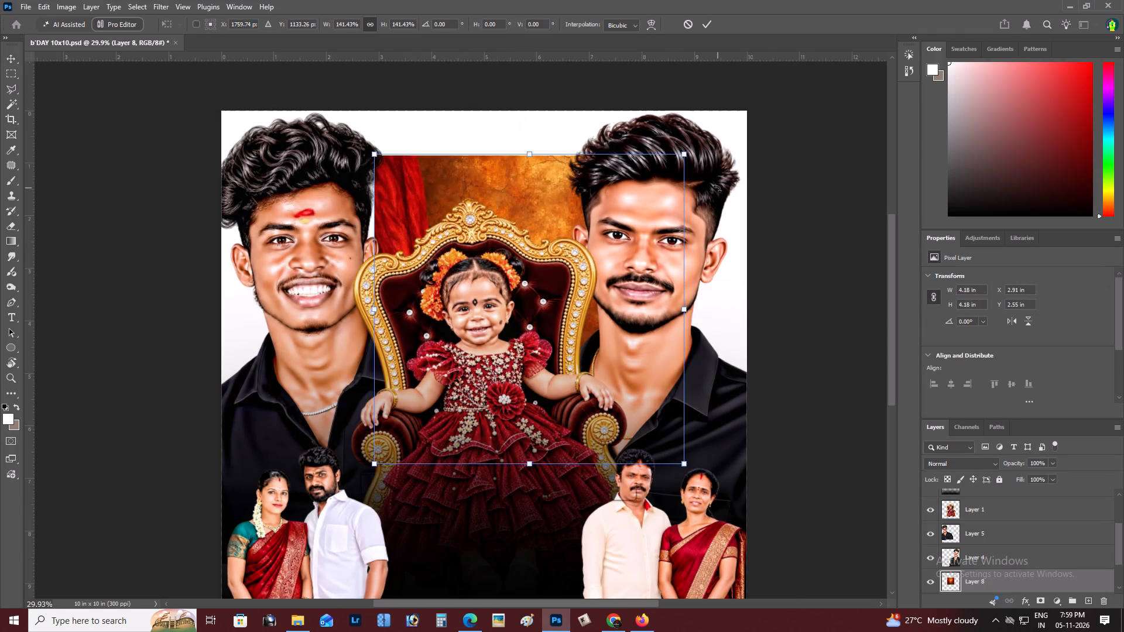
drag(615, 243, 462, 202)
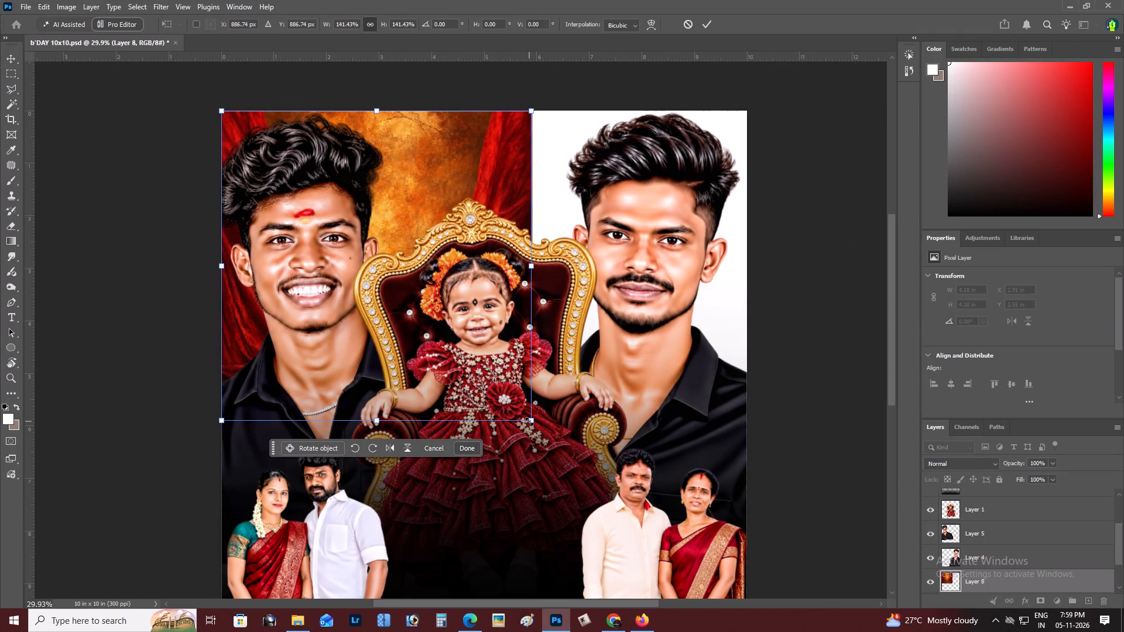
drag(530, 422, 873, 504)
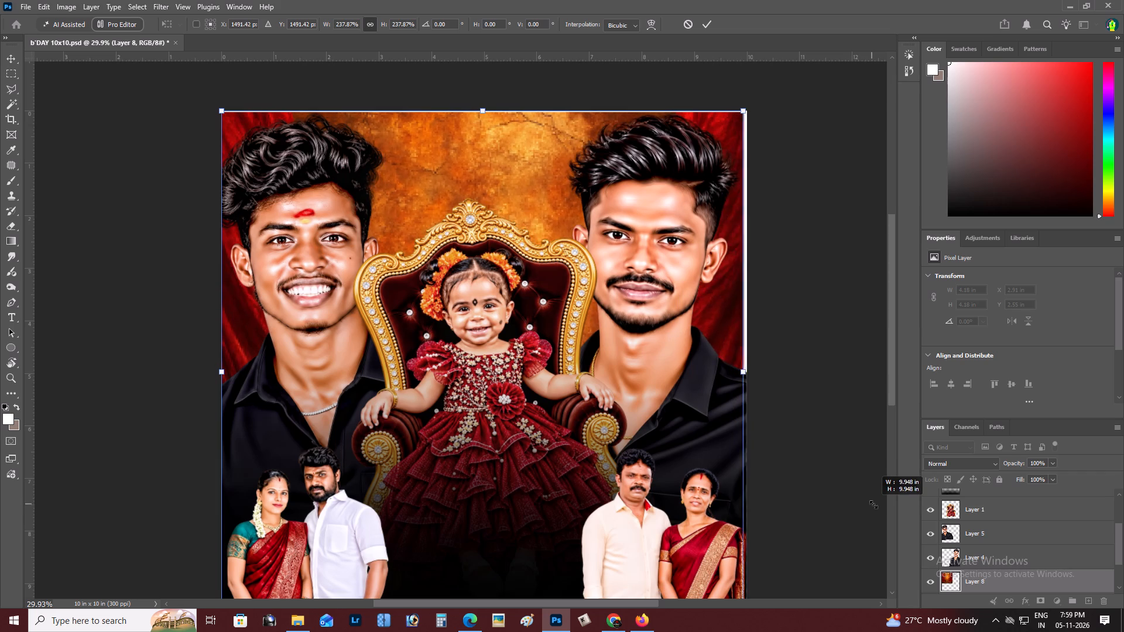
drag(873, 504, 878, 503)
click(783, 487)
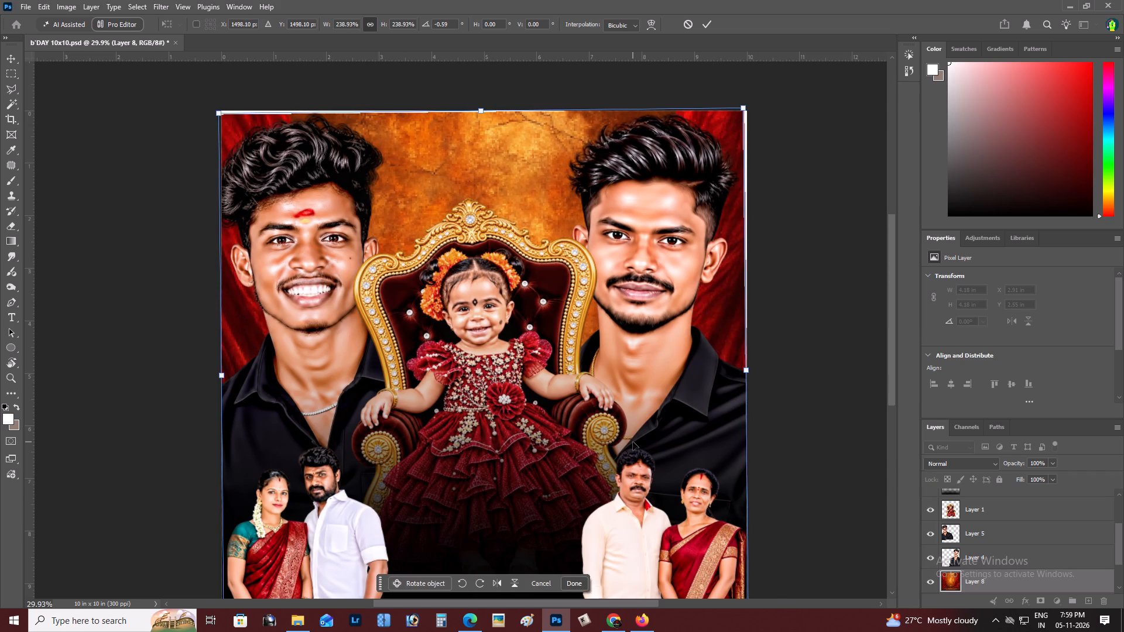
key(ctrl+z)
drag(628, 440, 626, 412)
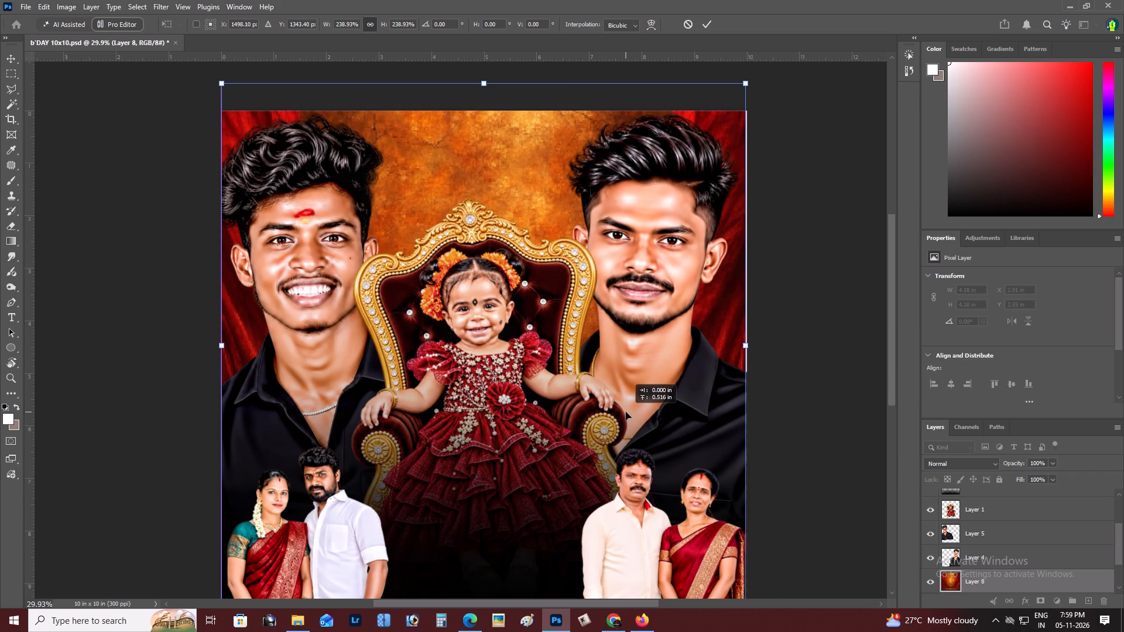
drag(626, 412, 630, 425)
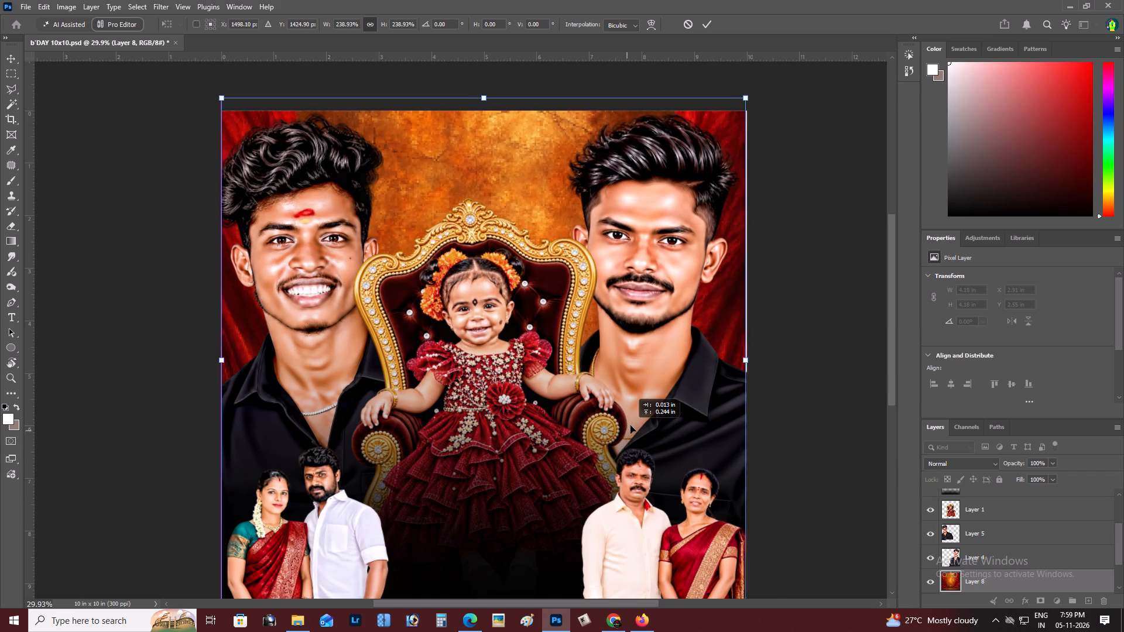
drag(630, 425, 629, 425)
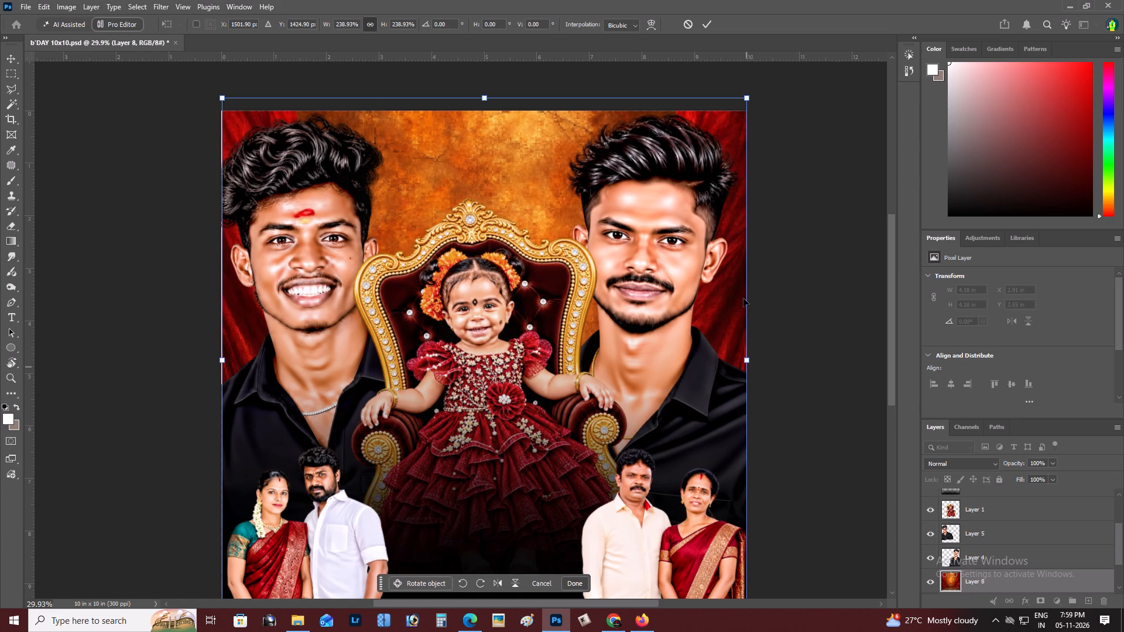
key(ctrl+Return)
Enlarge the curtain background to about 10.24 in square so it extends past the poster's left and right edges.
key(z)
alt+click(437, 300)
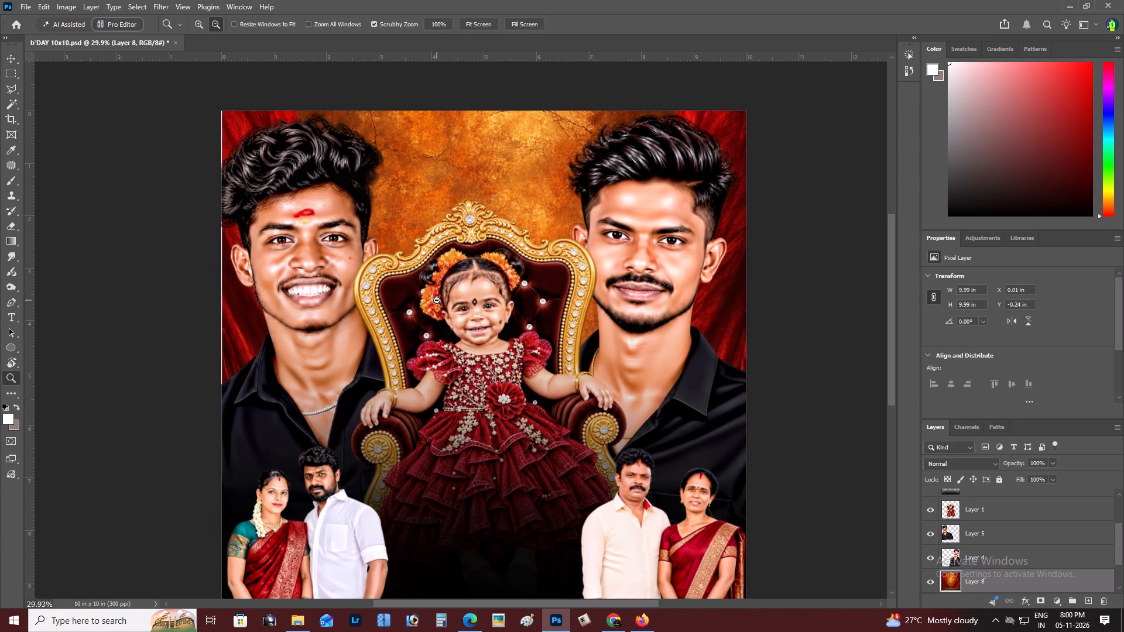
right_click(438, 300)
click(453, 306)
key(space)
drag(453, 306, 465, 317)
key(z)
alt+click(400, 277)
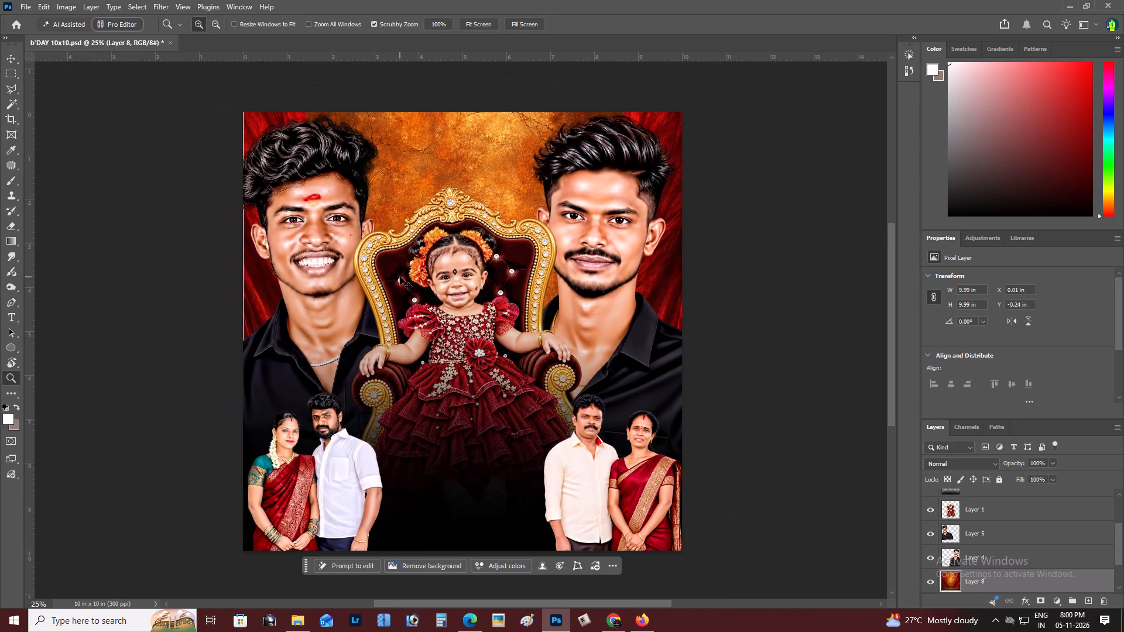
key(ctrl+t)
alt+drag(242, 97, 231, 96)
key(ctrl+Return)
Colorize the curtain background with Hue/Saturation, using hue 26 and saturation 18 for a muted brown tone.
key(ctrl+u)
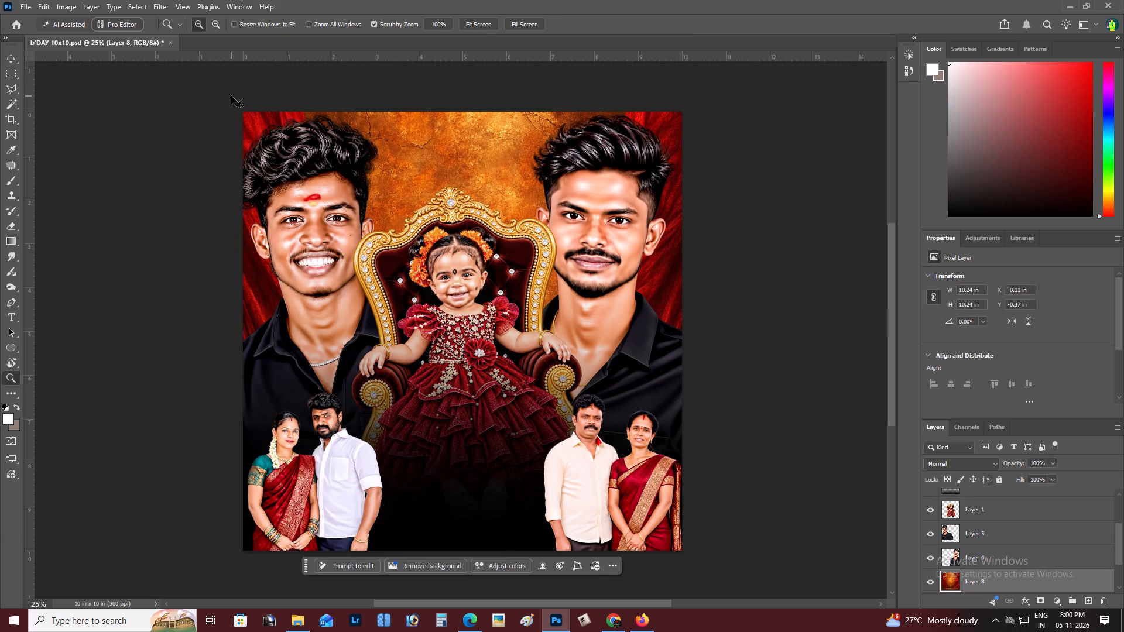
click(841, 280)
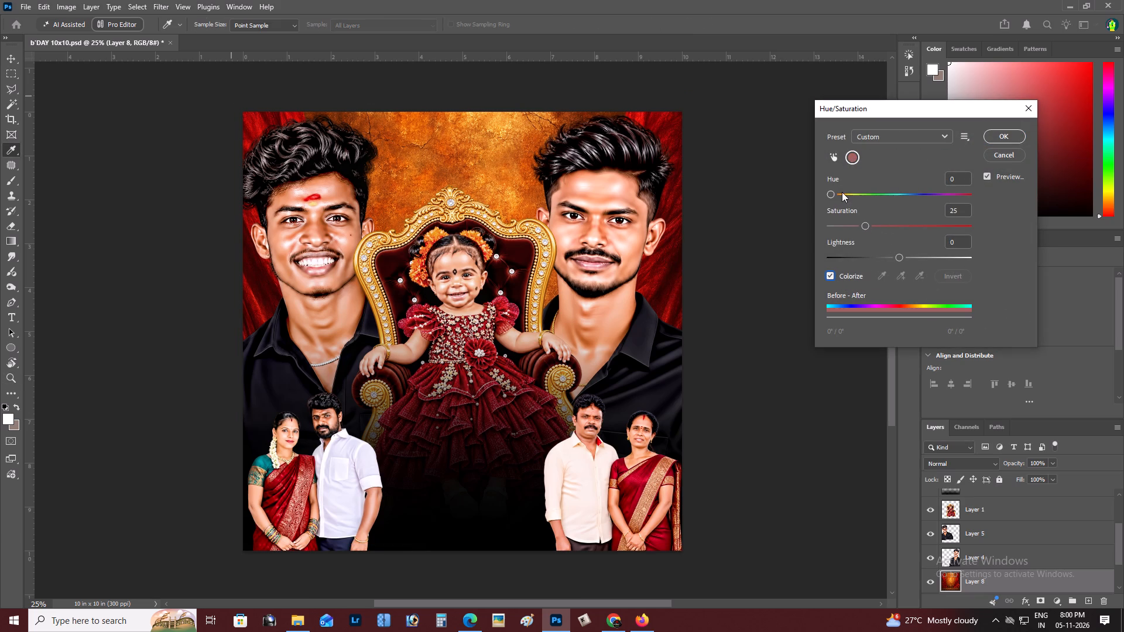
drag(842, 192, 916, 193)
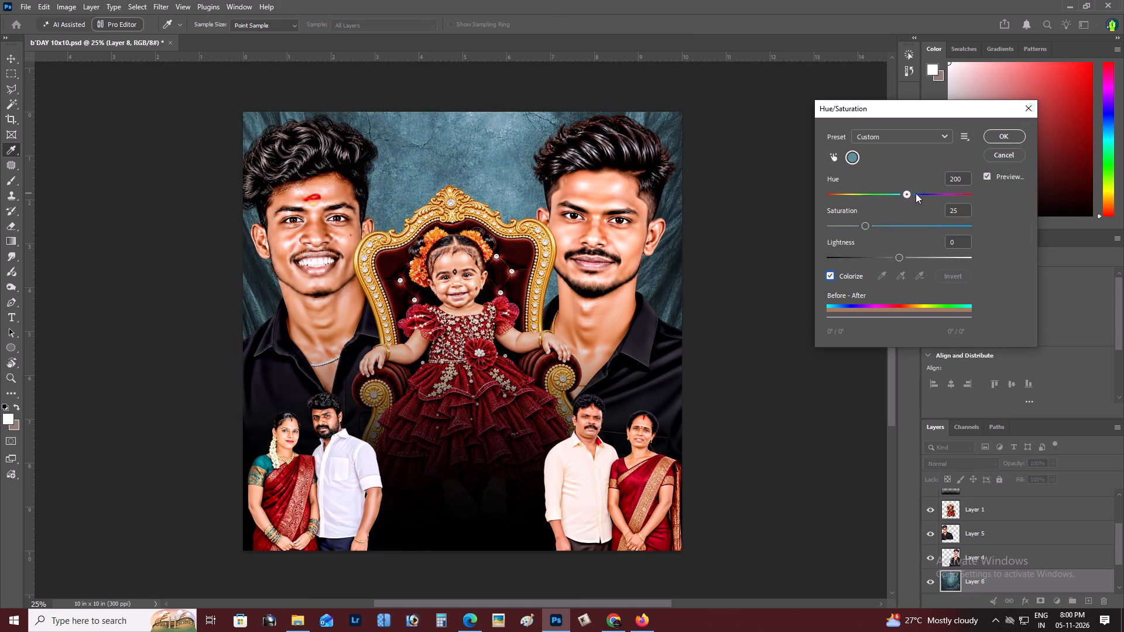
drag(916, 193, 999, 206)
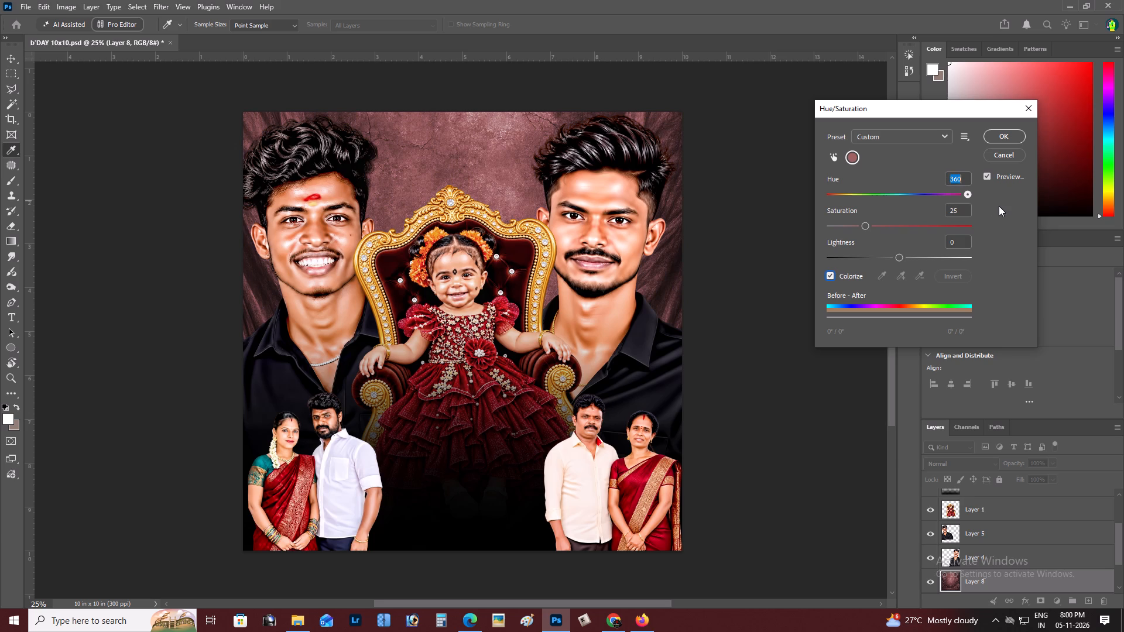
drag(966, 193, 895, 190)
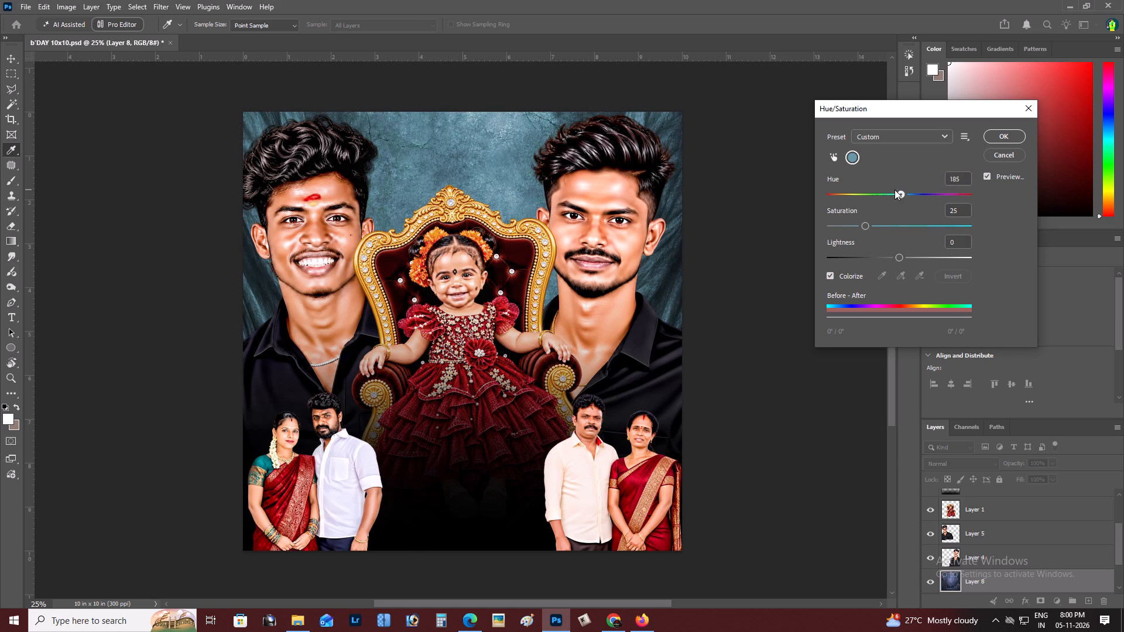
drag(895, 190, 836, 183)
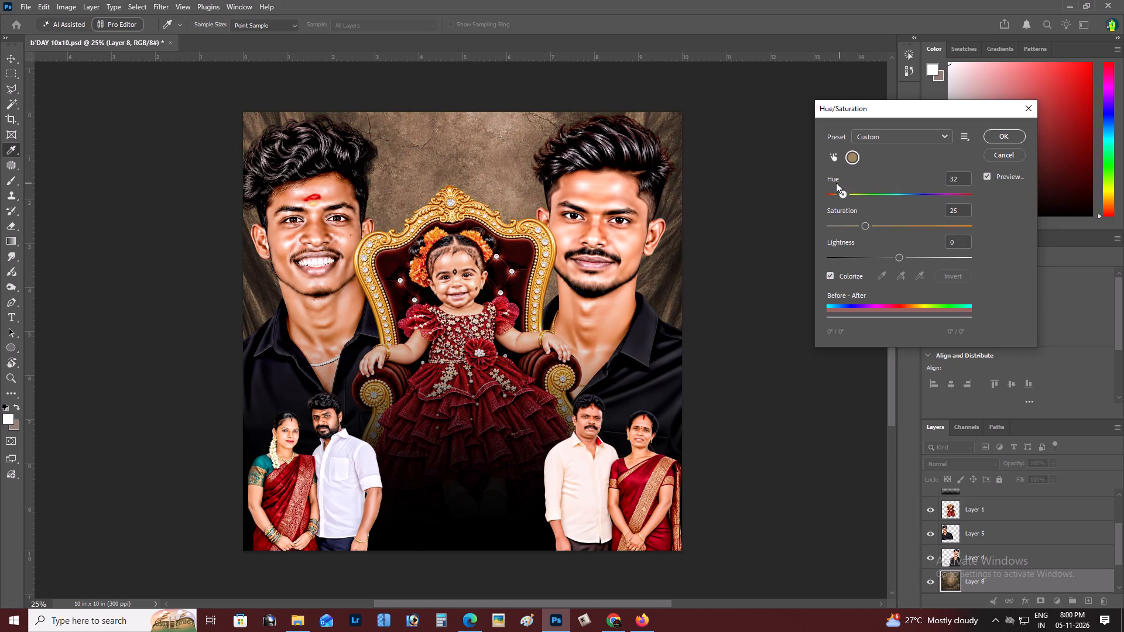
drag(836, 183, 808, 175)
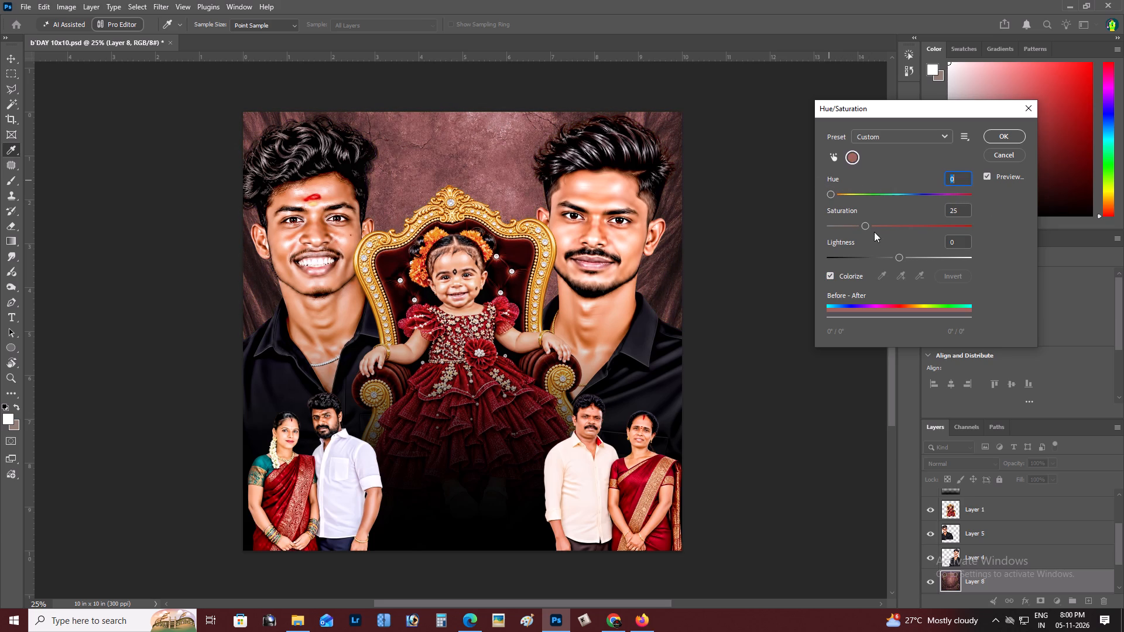
drag(846, 224, 784, 204)
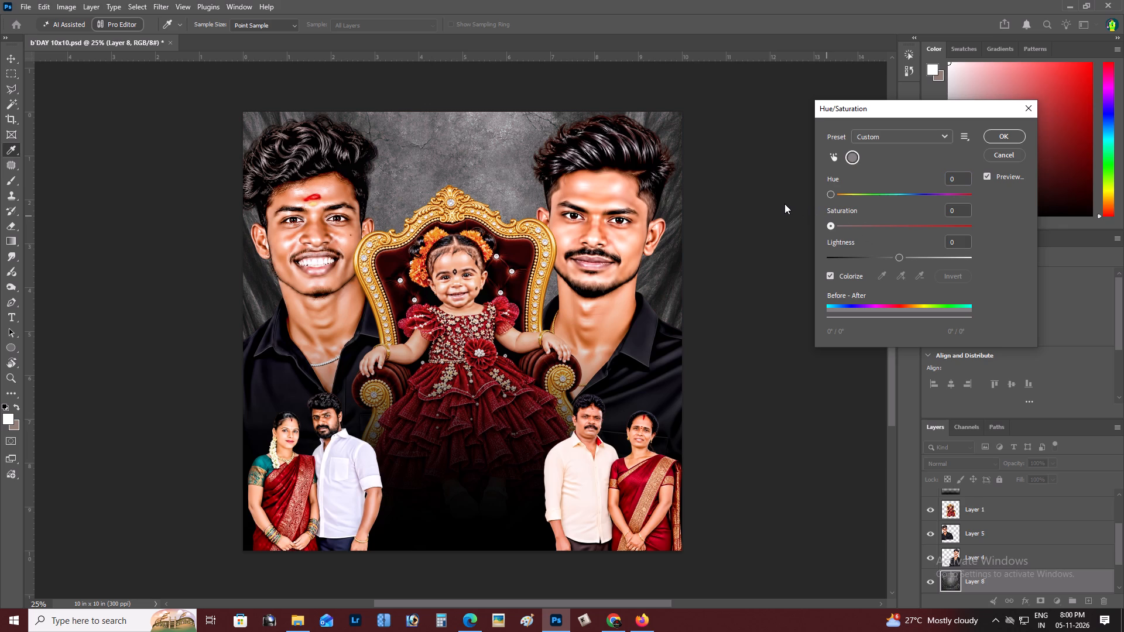
drag(784, 204, 855, 217)
drag(835, 195, 858, 201)
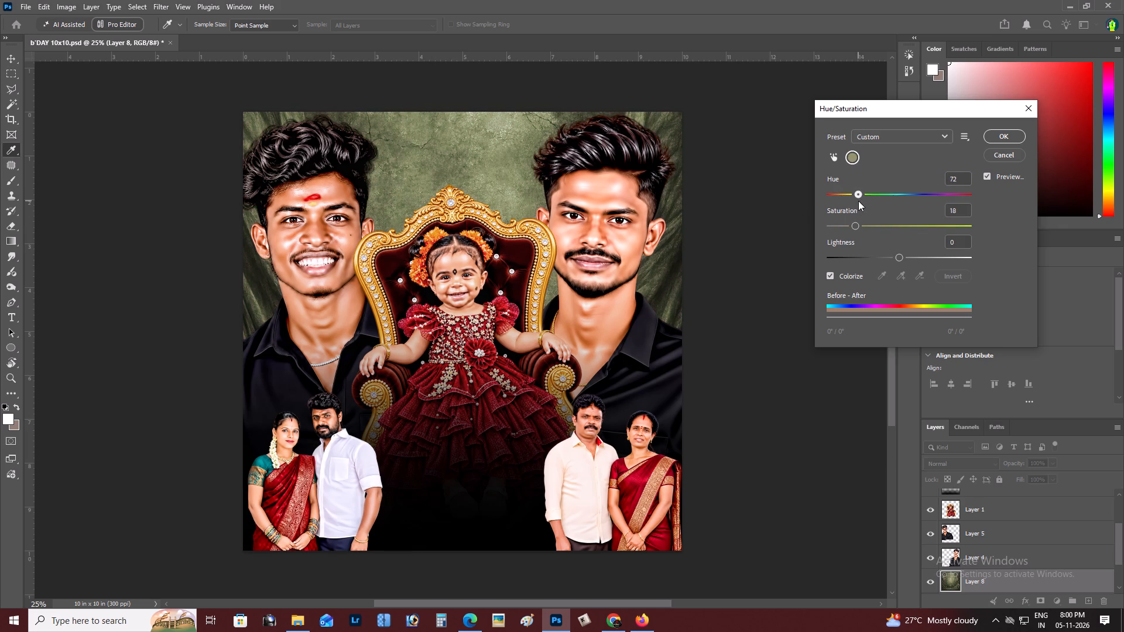
drag(858, 201, 841, 200)
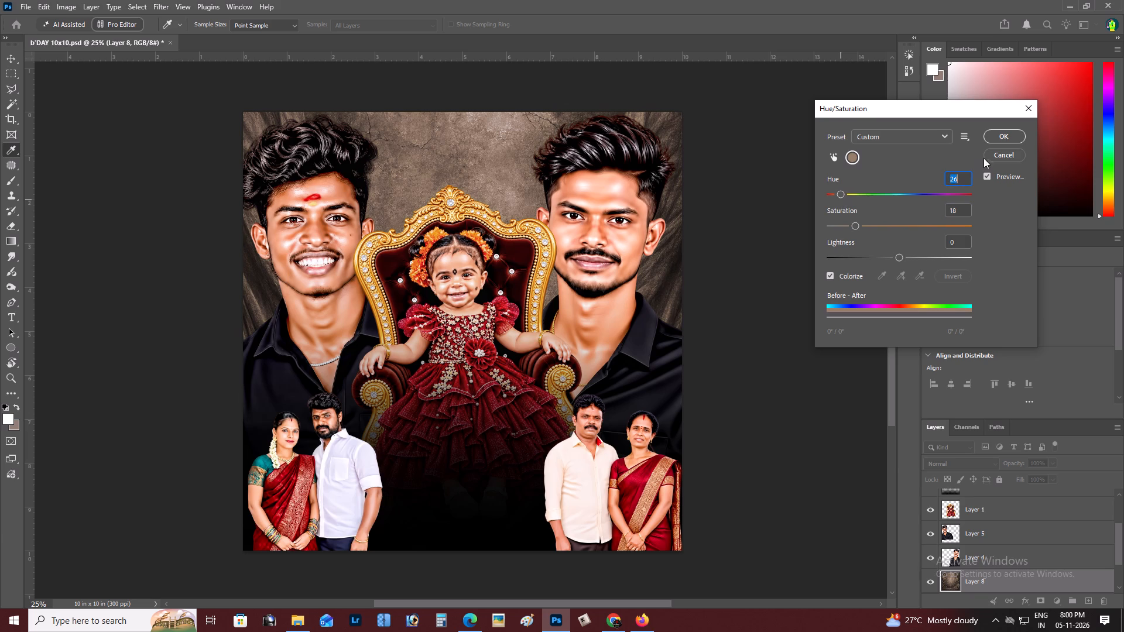
click(1005, 141)
Examine the whole poster with the recoloured background at different magnifications.
key(z)
alt+click(621, 229)
right_click(621, 229)
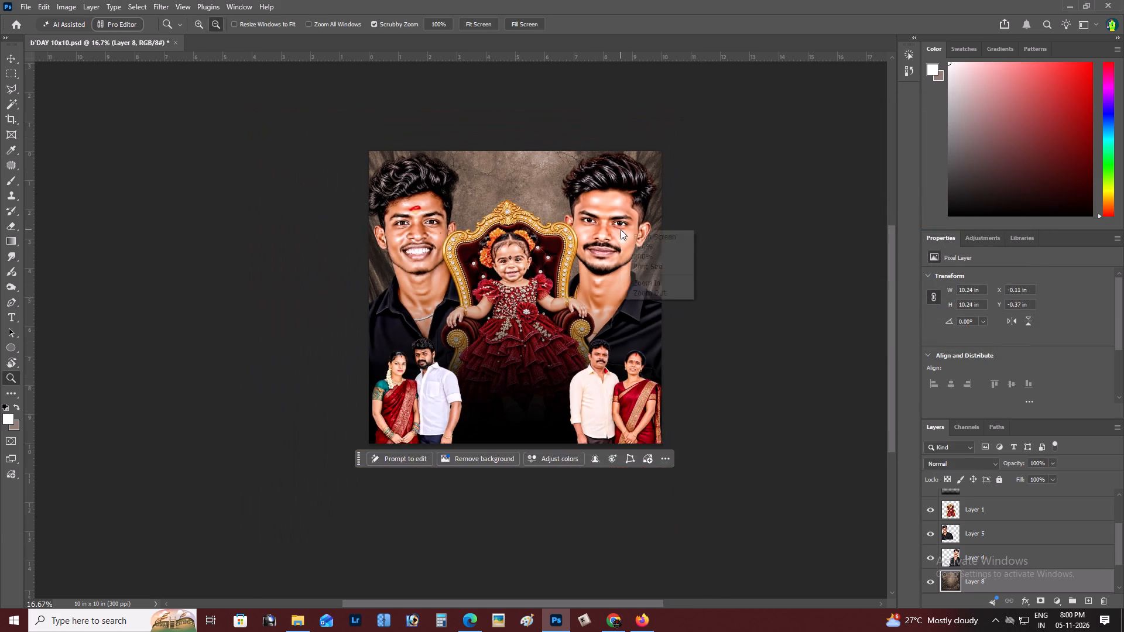
click(643, 237)
key(space)
drag(644, 239, 673, 266)
alt+click(544, 289)
right_click(544, 289)
click(563, 294)
key(space)
drag(563, 294, 582, 328)
key(z)
double_click(499, 225)
key(space)
drag(499, 225, 505, 236)
alt+click(495, 241)
right_click(494, 241)
click(514, 248)
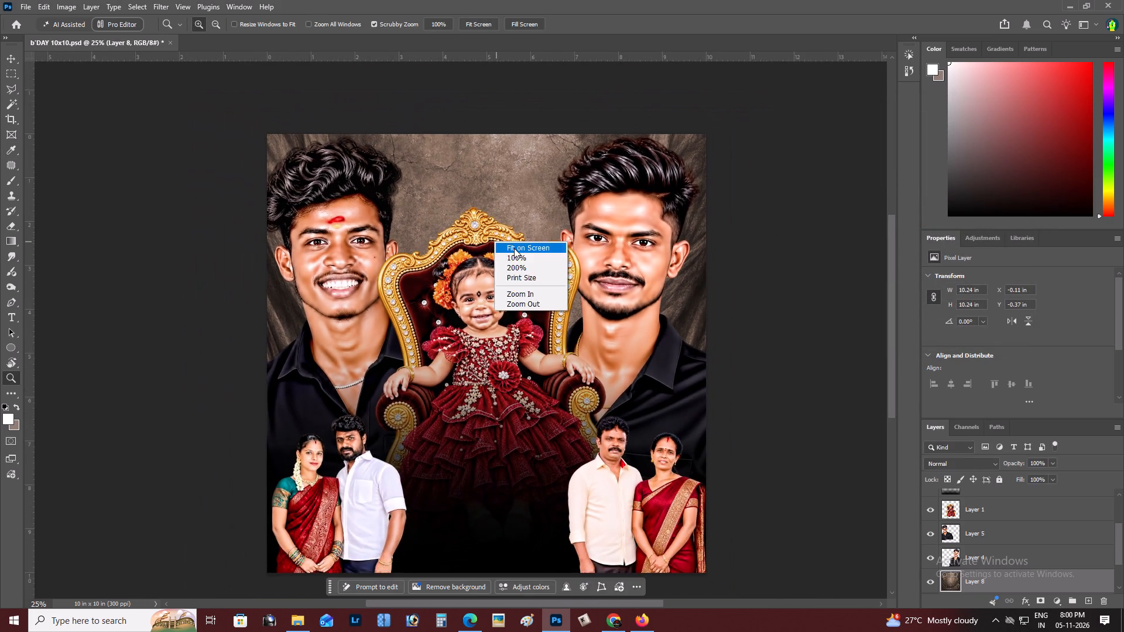
key(space)
drag(515, 248, 524, 291)
Adjust the brown background with Levels, nudging the shadow input point slightly, and review the poster.
key(ctrl+l)
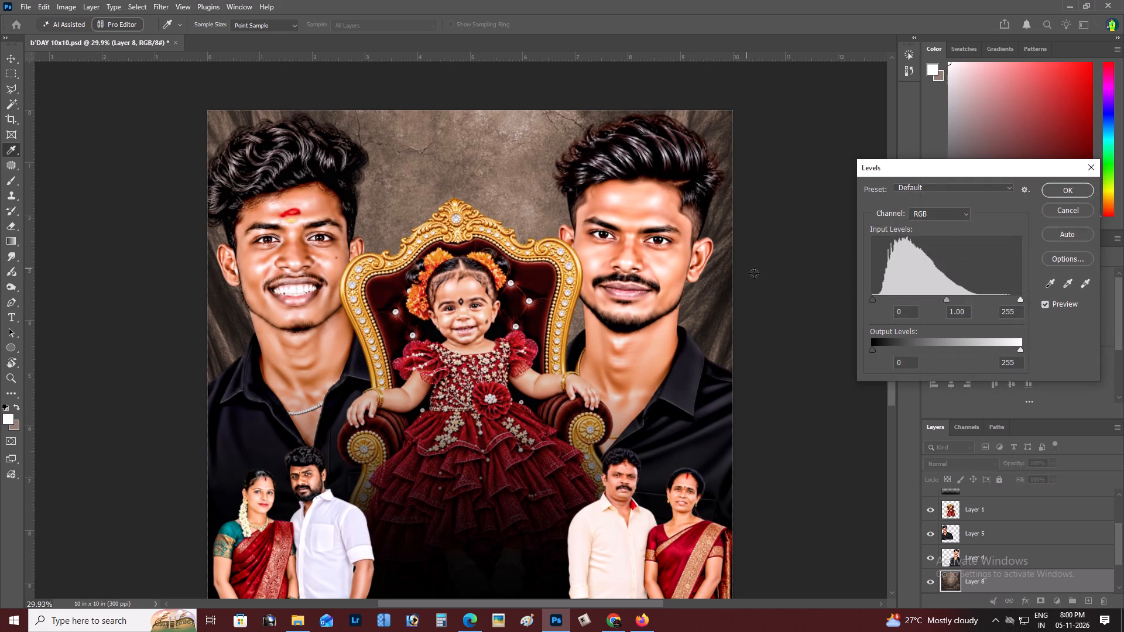
click(874, 297)
click(1063, 194)
key(z)
alt+click(753, 262)
alt+click(660, 278)
right_click(659, 278)
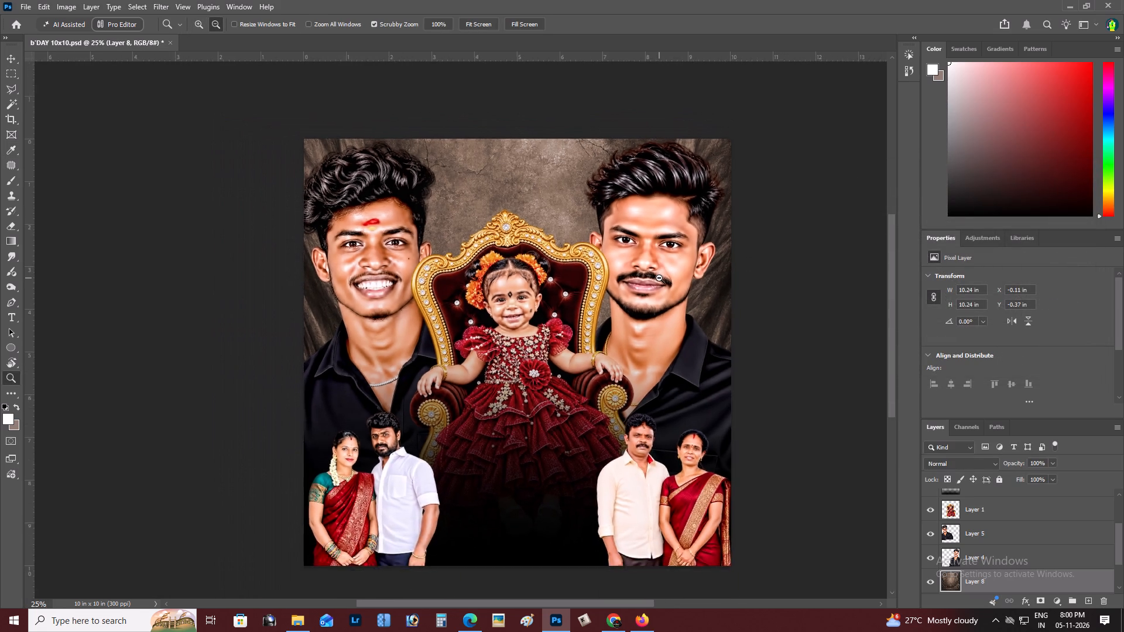
double_click(671, 283)
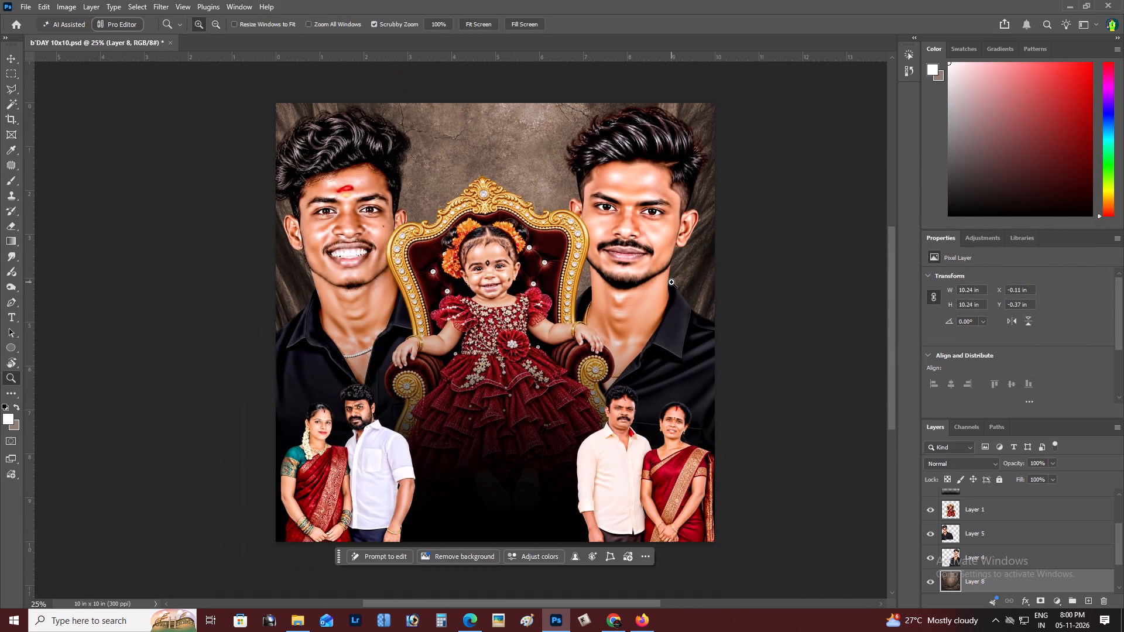
Switch to Pinterest in Chrome, go to its home feed and open the Vecteezy brown grunge background pin.
key(alt+Tab)
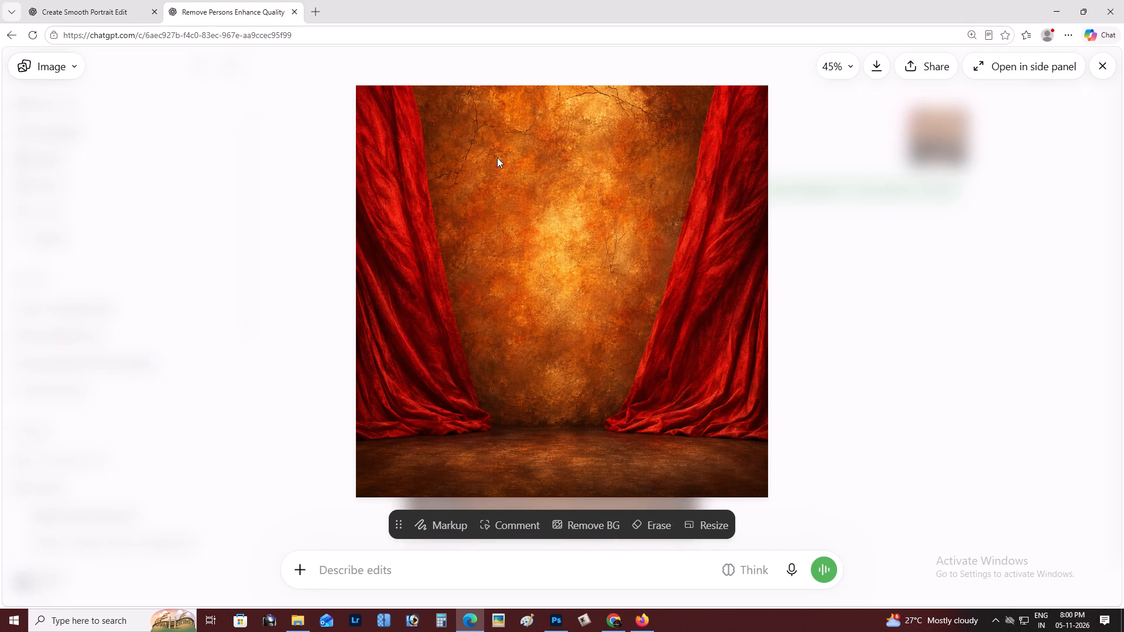
key(alt+Tab)
key(alt+Tab)
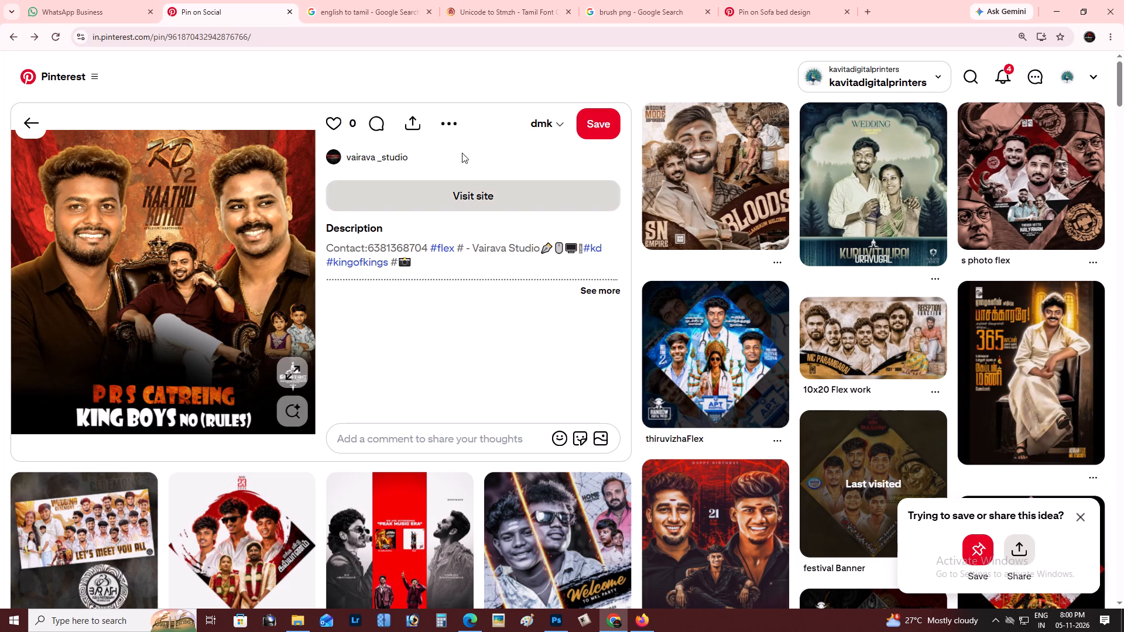
click(98, 78)
click(73, 196)
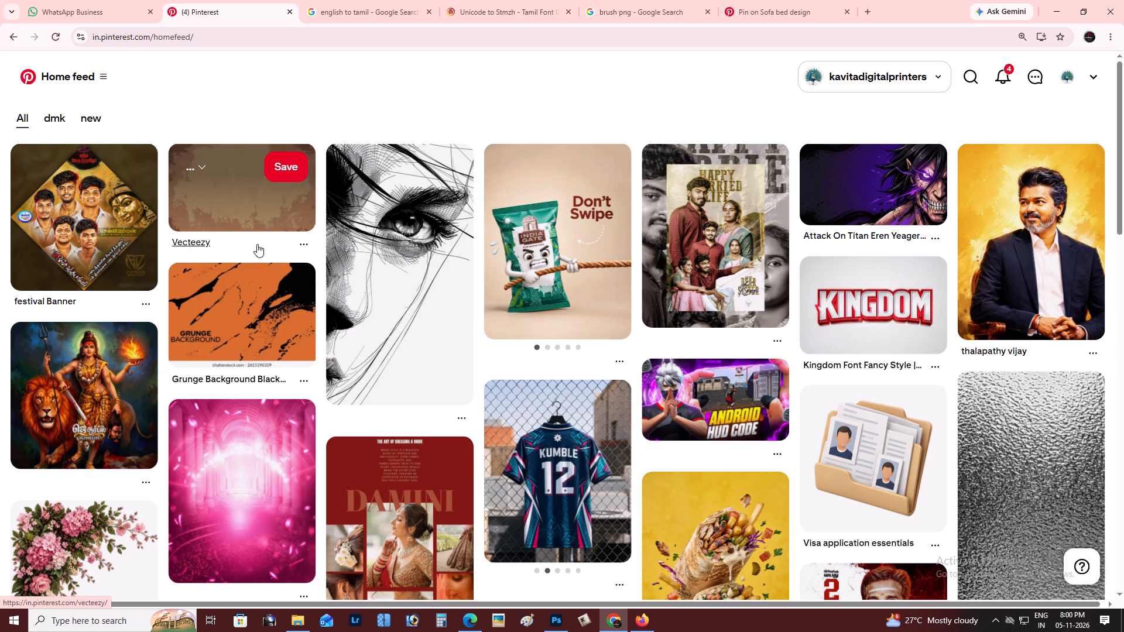
click(246, 207)
key(alt+Tab)
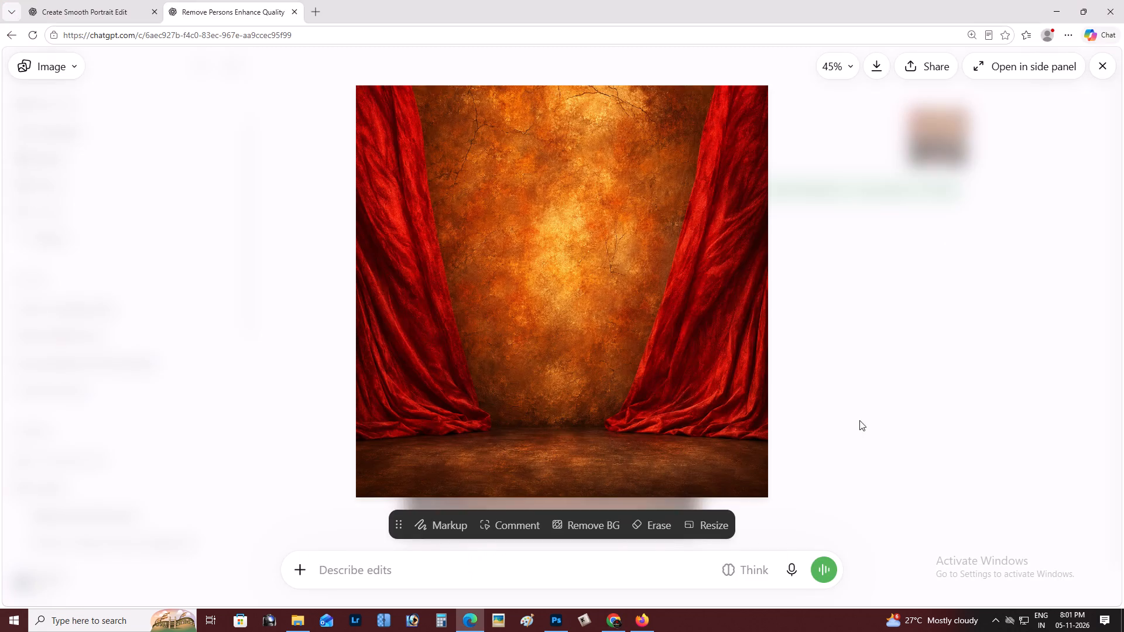
key(alt+Tab)
key(alt+Tab)
key(alt+Tab)
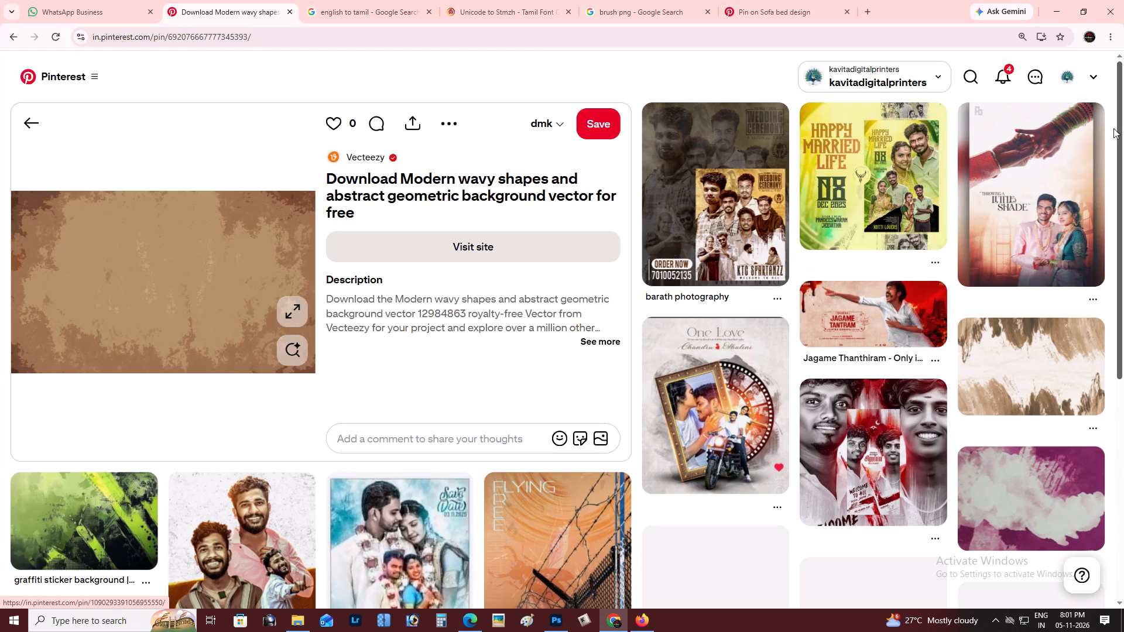
Examine the related Pinterest images for a background texture that suits the birthday poster.
drag(1123, 164, 1123, 335)
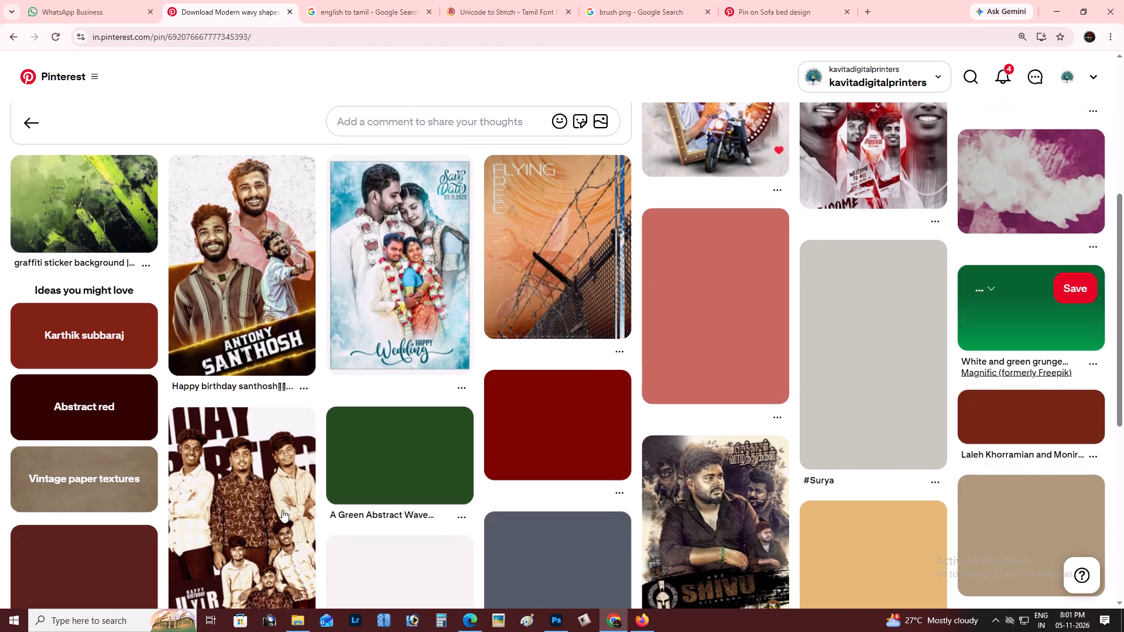
key(alt+Tab)
key(alt+Tab)
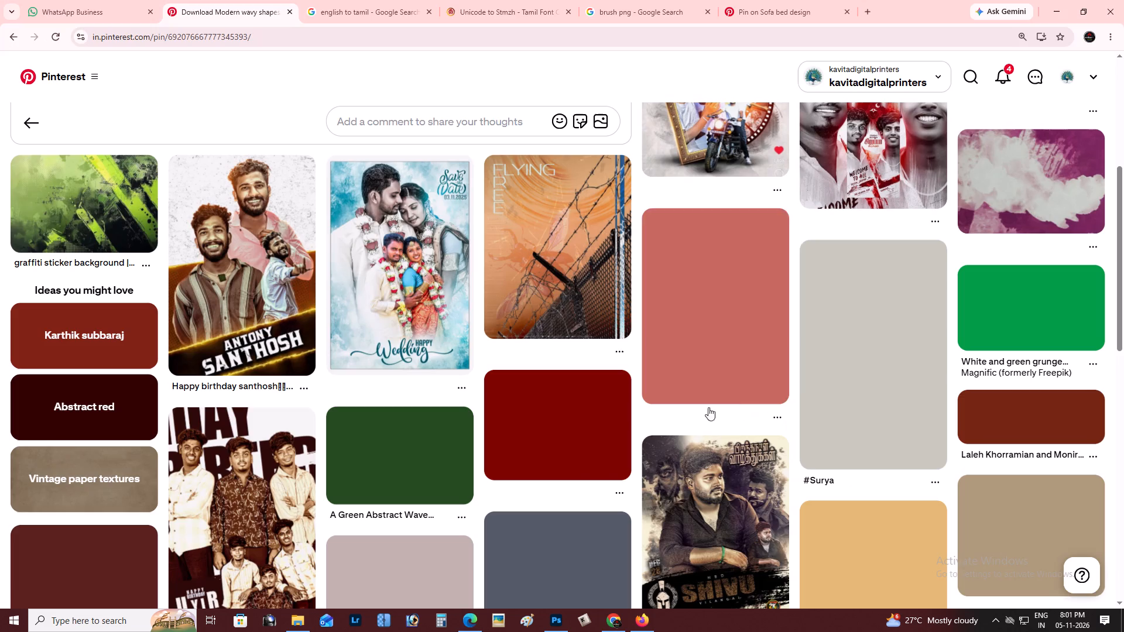
drag(1123, 282, 1123, 139)
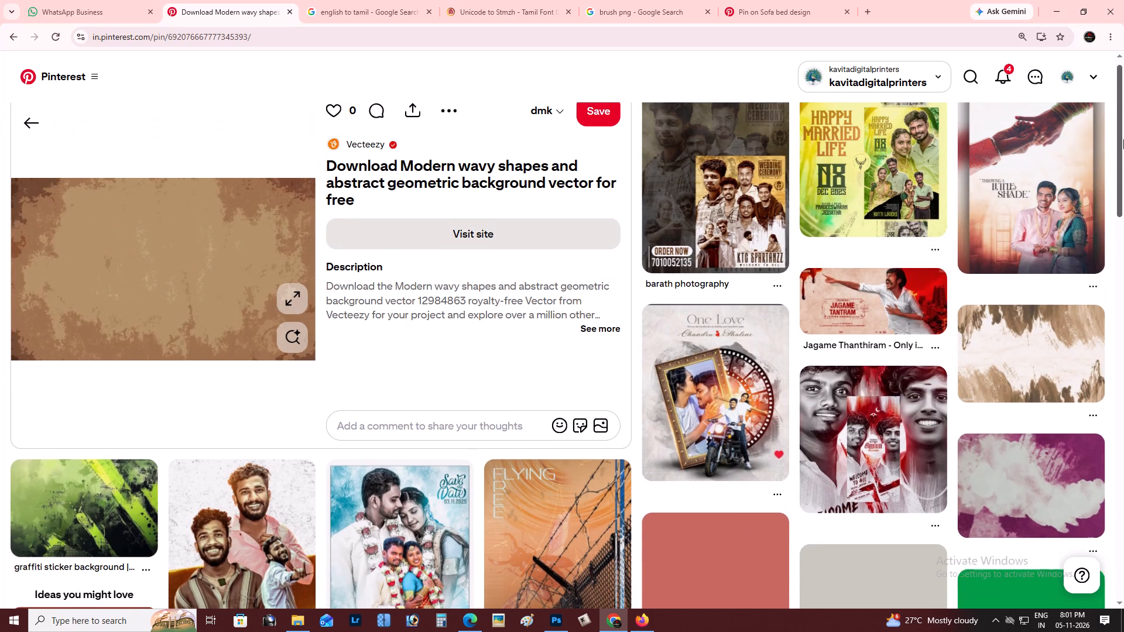
drag(1123, 139, 1123, 212)
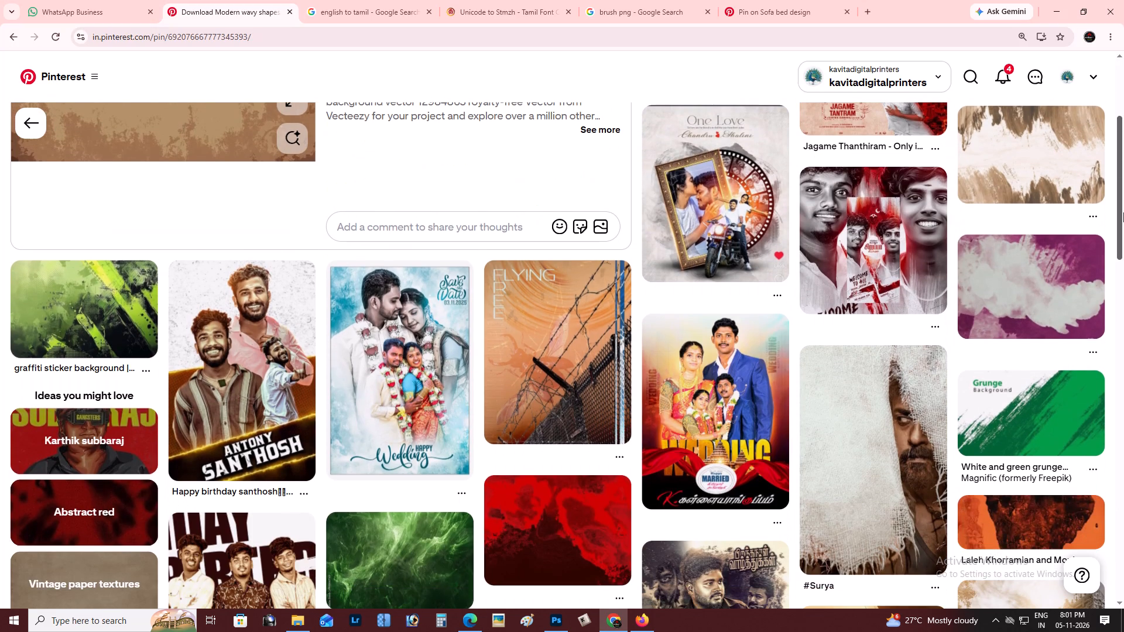
key(alt+Tab)
key(alt+Tab)
key(alt+Tab)
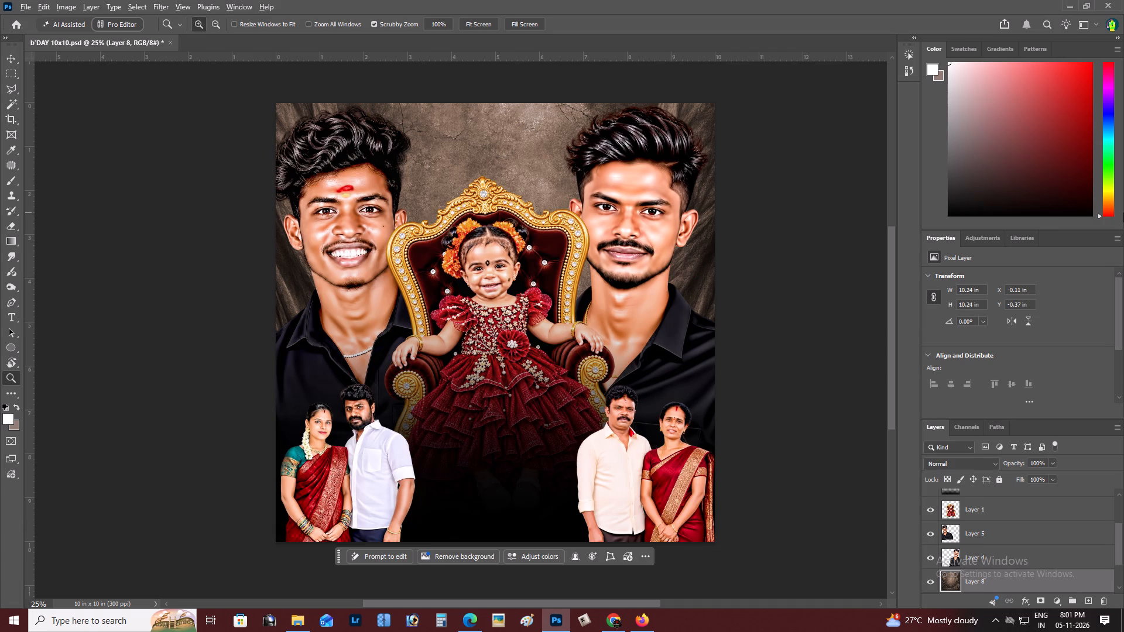
key(alt+Tab)
key(alt+Tab)
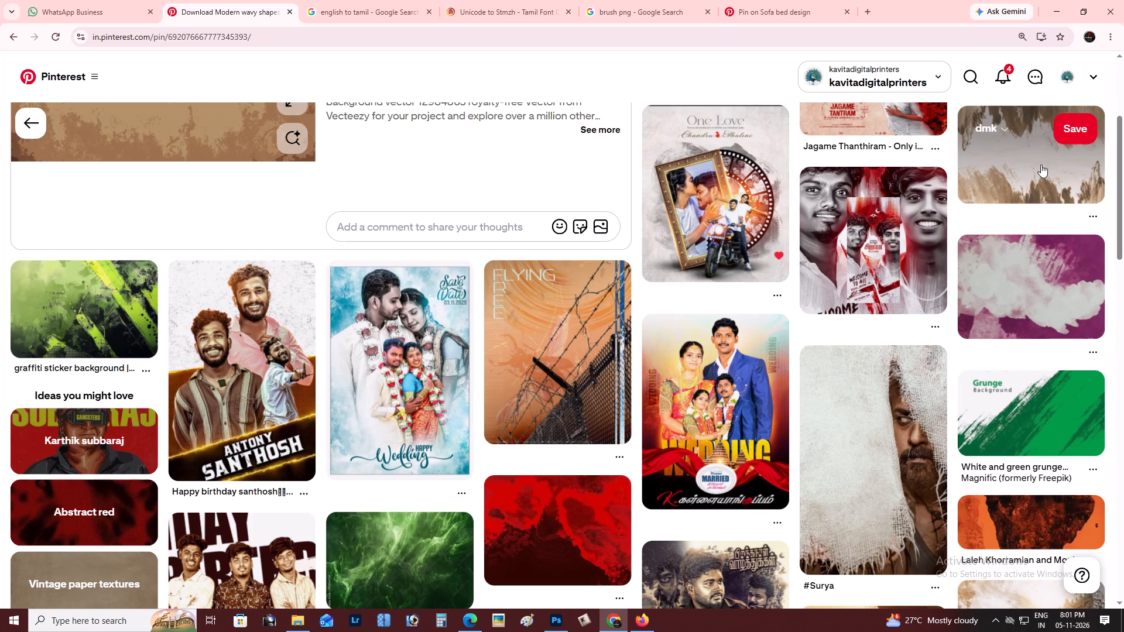
drag(1123, 238, 1123, 274)
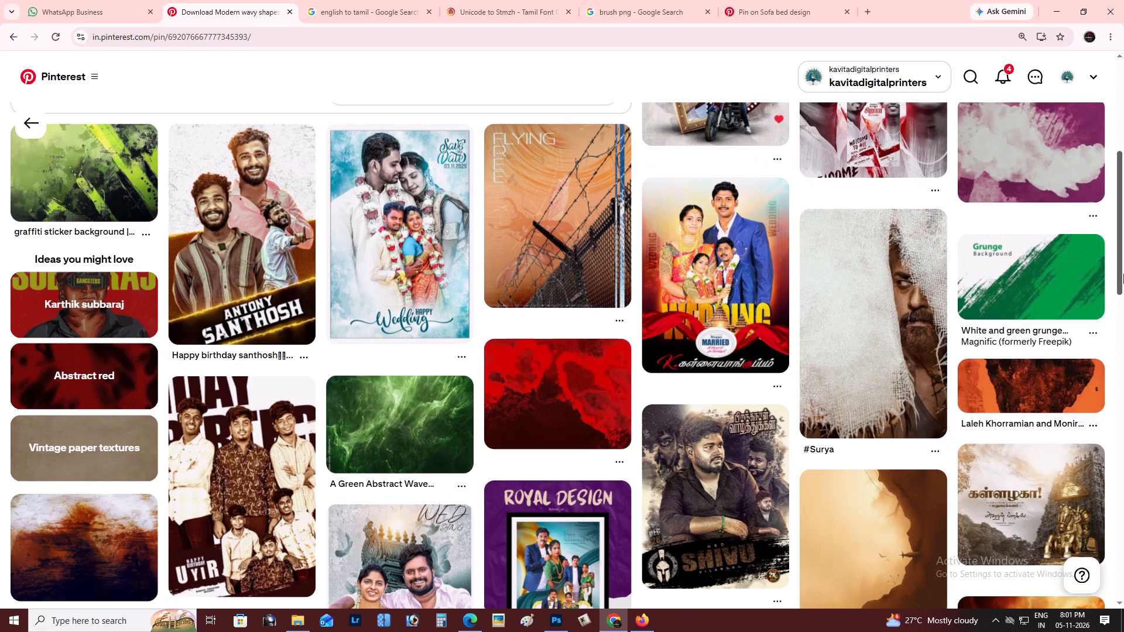
drag(1123, 274, 1113, 336)
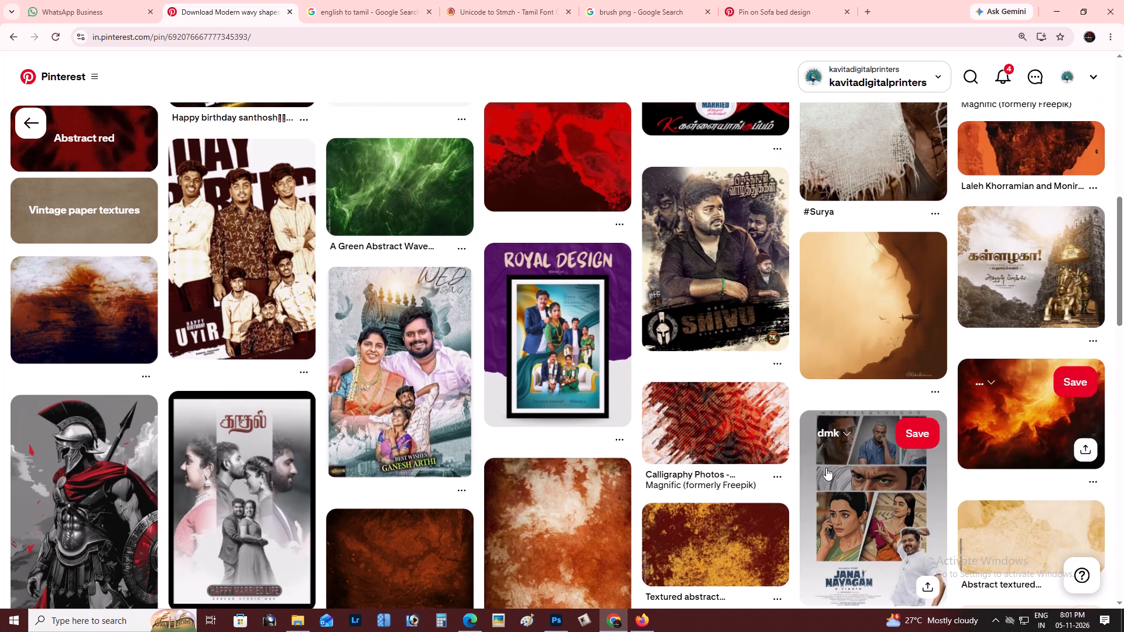
Open the Magnific "Calligraphy Photos" pin with the red and black brush texture and copy its image.
click(701, 437)
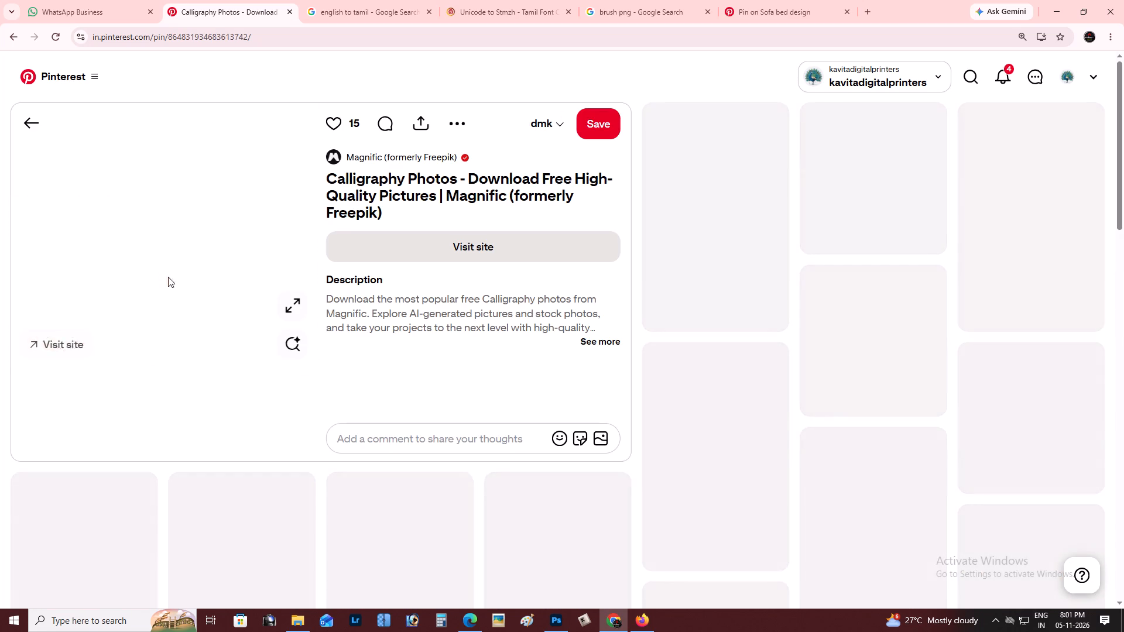
key(alt+Tab)
key(alt+Tab)
right_click(112, 256)
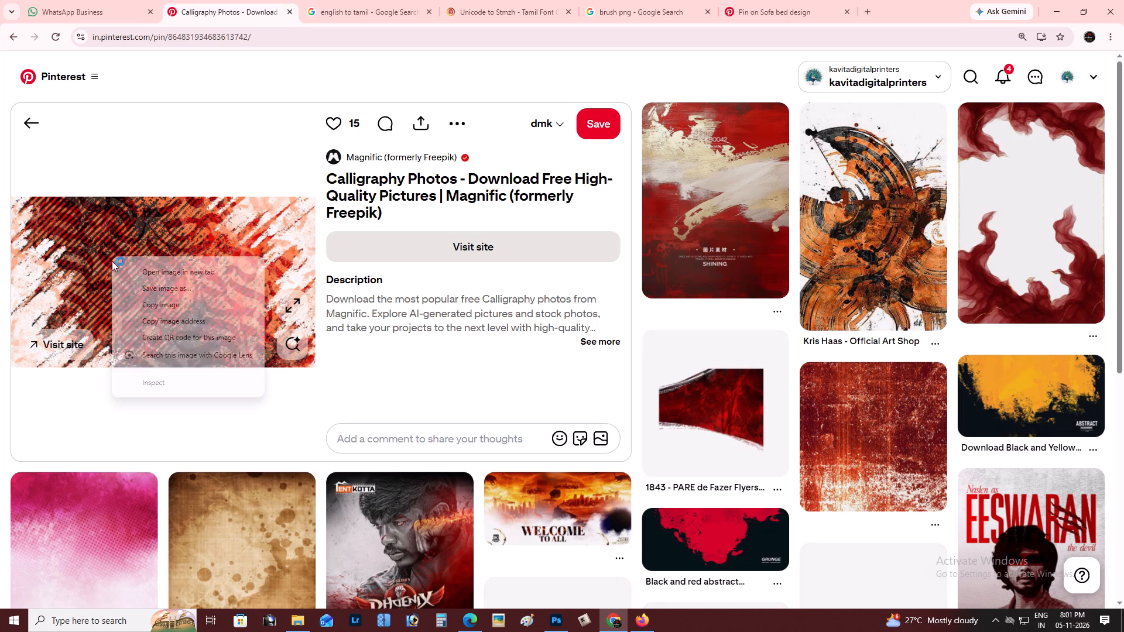
click(169, 309)
In Photoshop, paste the red brush texture directly above the brown curtain background and move it up behind the throne's top.
key(alt+Tab)
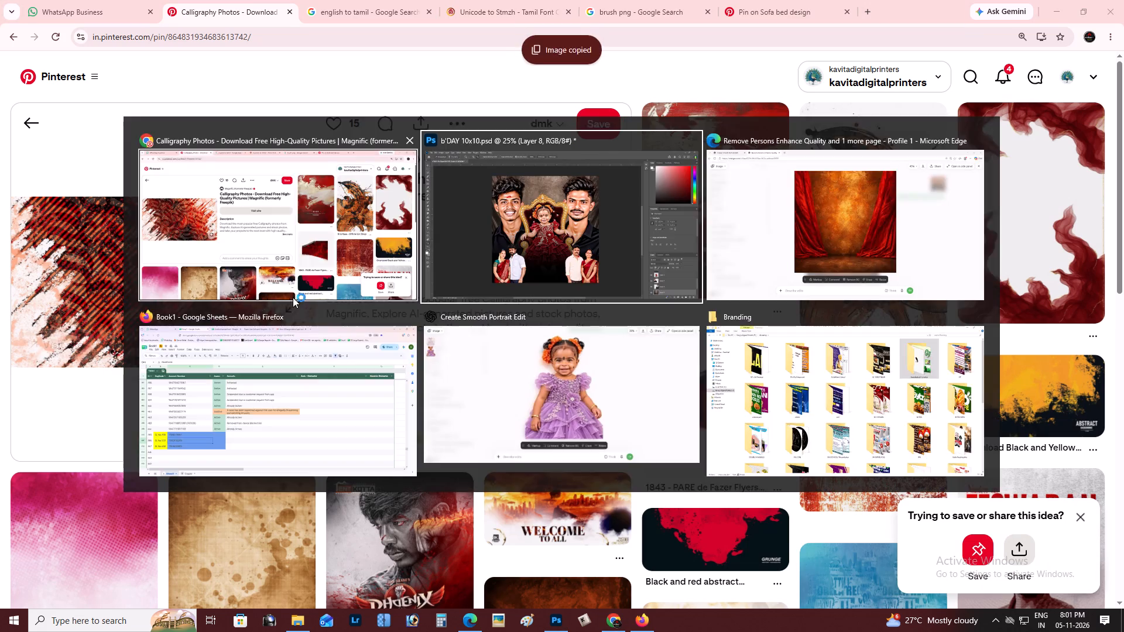
key(v)
right_click(462, 142)
click(481, 147)
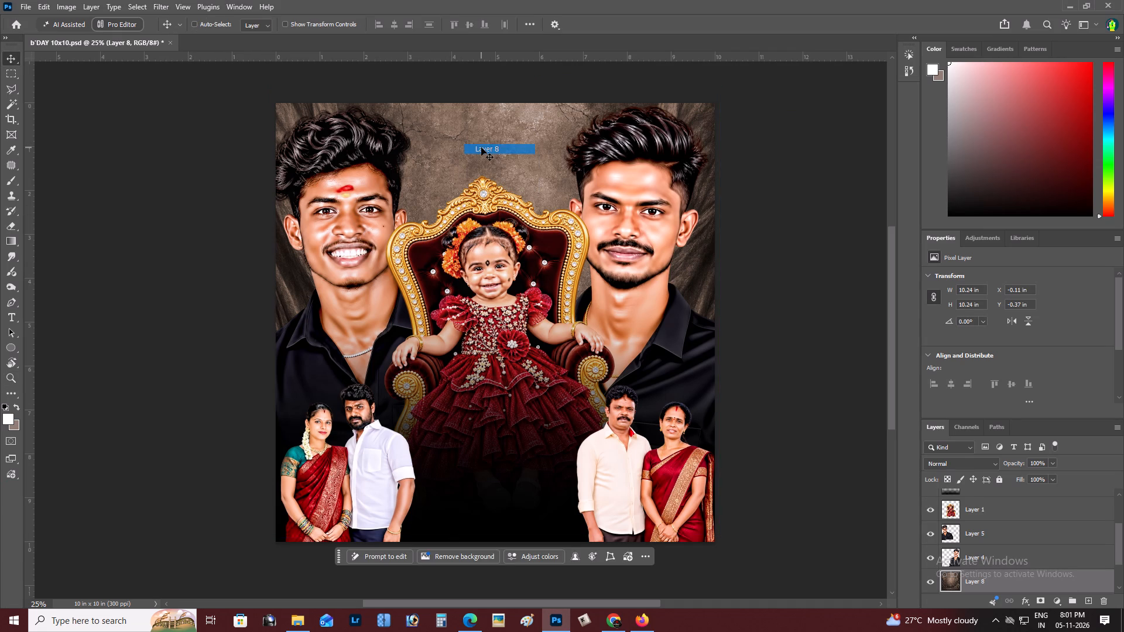
key(ctrl+v)
drag(549, 233, 515, 107)
Enlarge the red texture to about 10.64 x 5.98 in so it covers the poster's full width from the top edge.
key(ctrl+t)
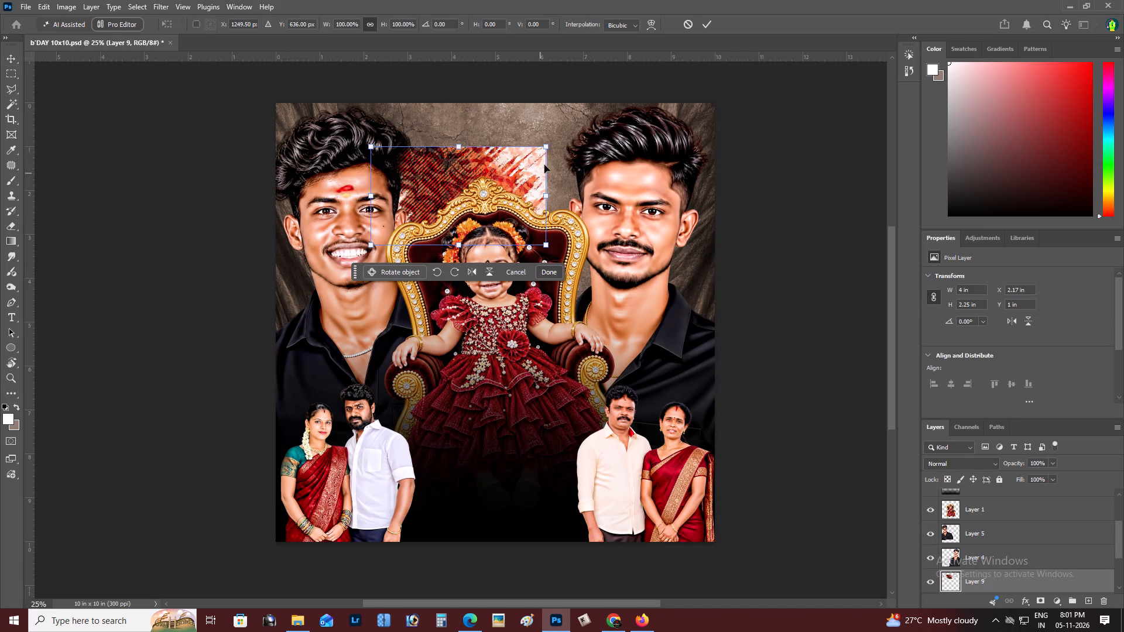
alt+drag(545, 149, 674, 76)
drag(596, 212, 646, 227)
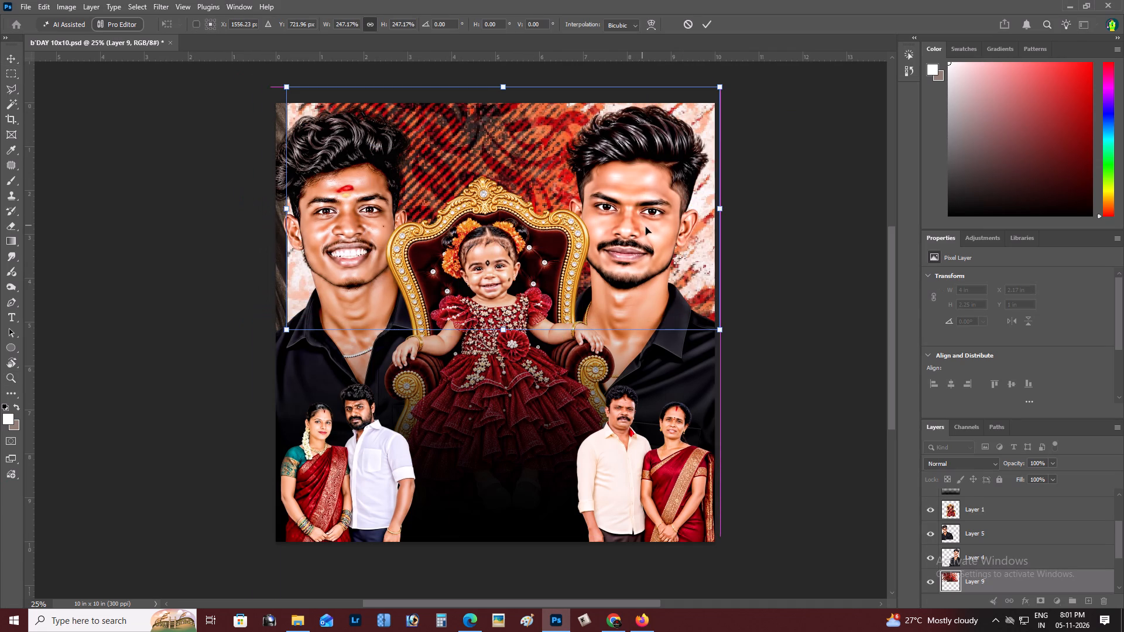
drag(646, 227, 642, 225)
alt+drag(718, 331, 737, 335)
drag(691, 287, 679, 309)
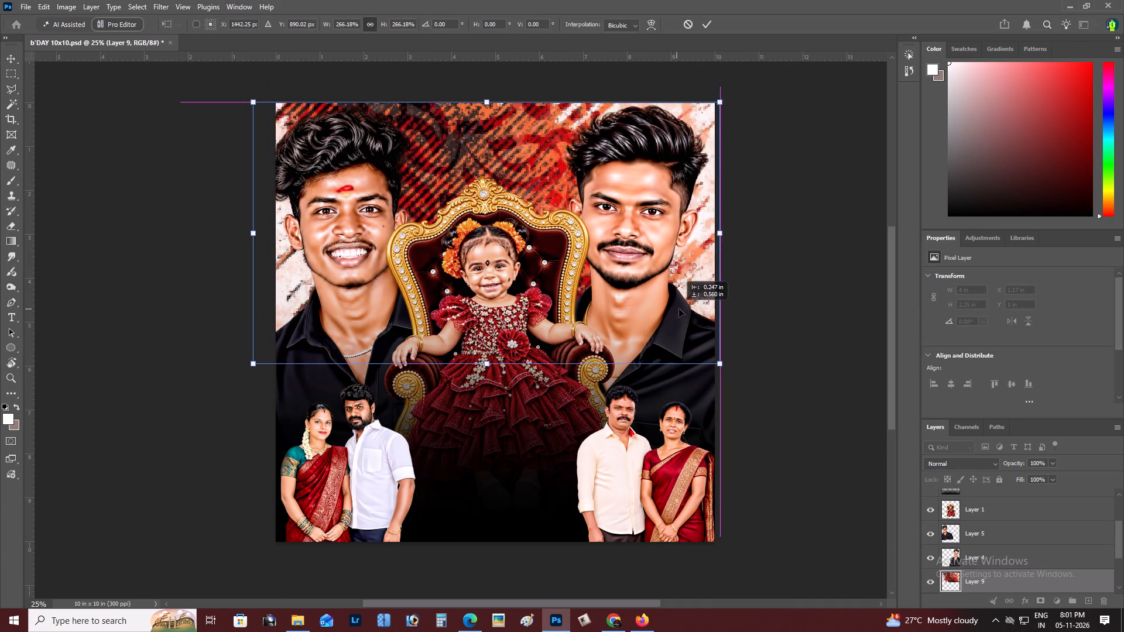
drag(679, 309, 683, 309)
key(ctrl+Return)
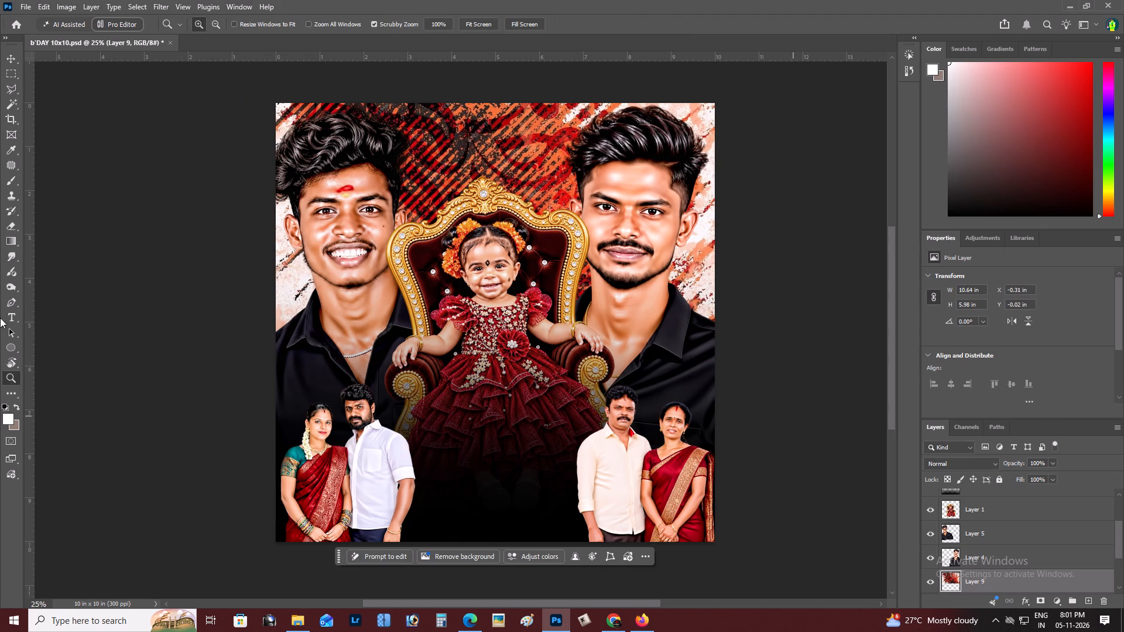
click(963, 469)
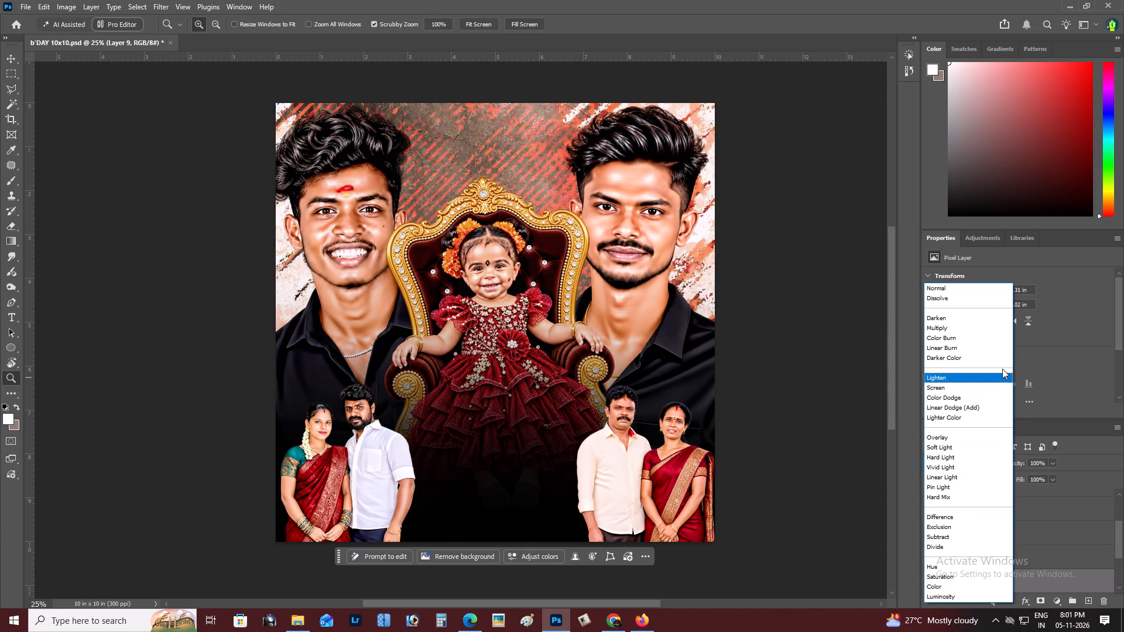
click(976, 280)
Colorize the red texture with Hue/Saturation, trying several hues and settling on hue 0 and saturation 45.
key(ctrl+u)
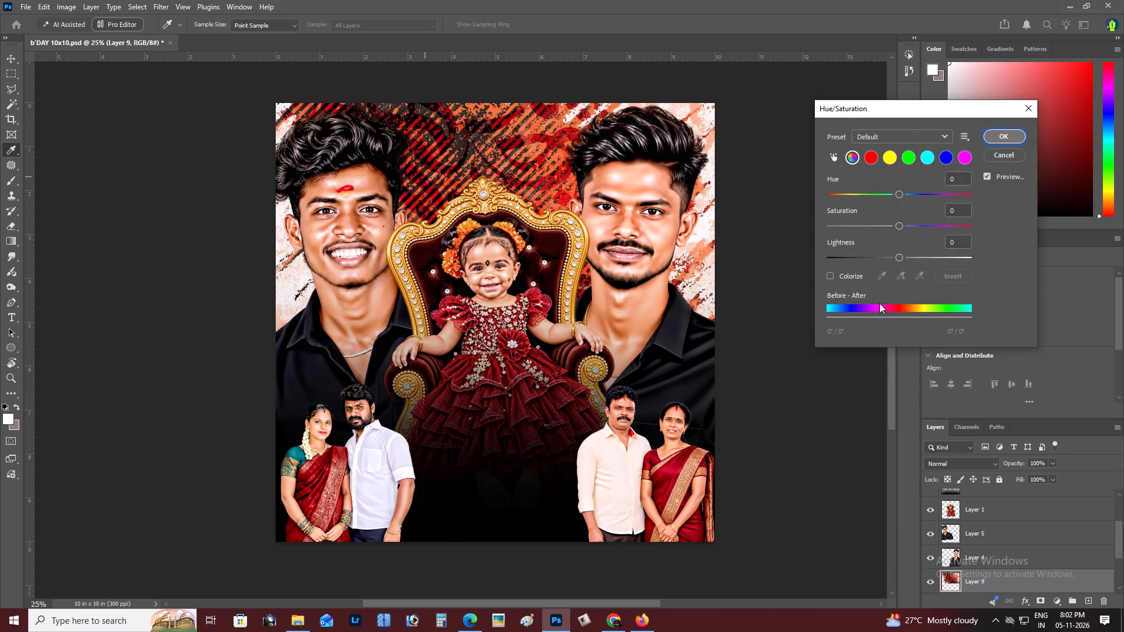
click(854, 273)
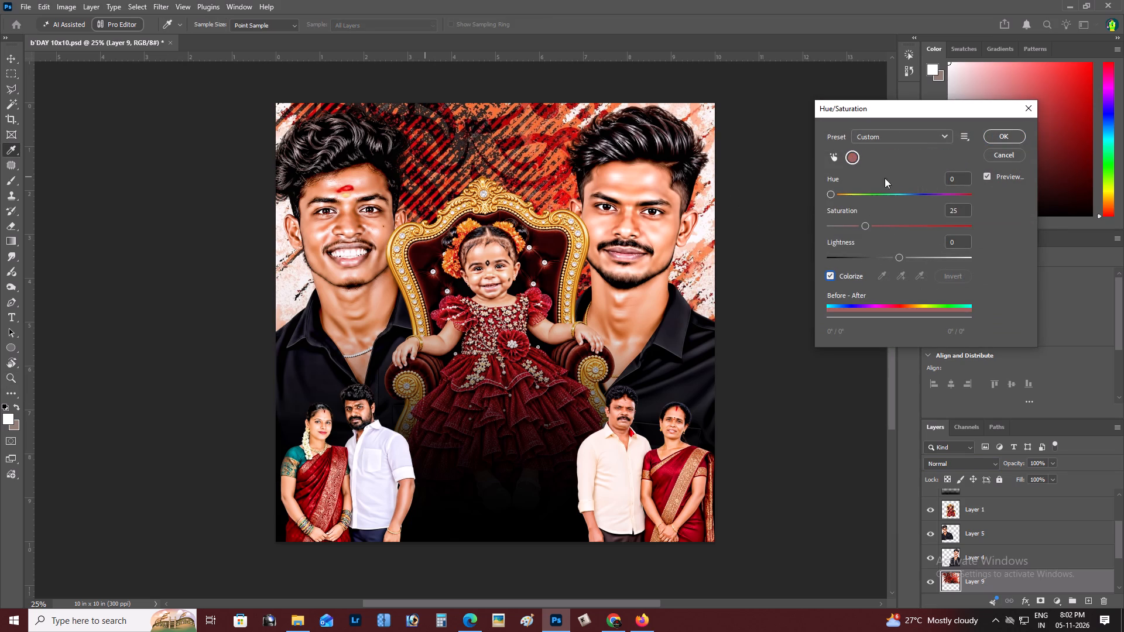
drag(852, 191, 916, 190)
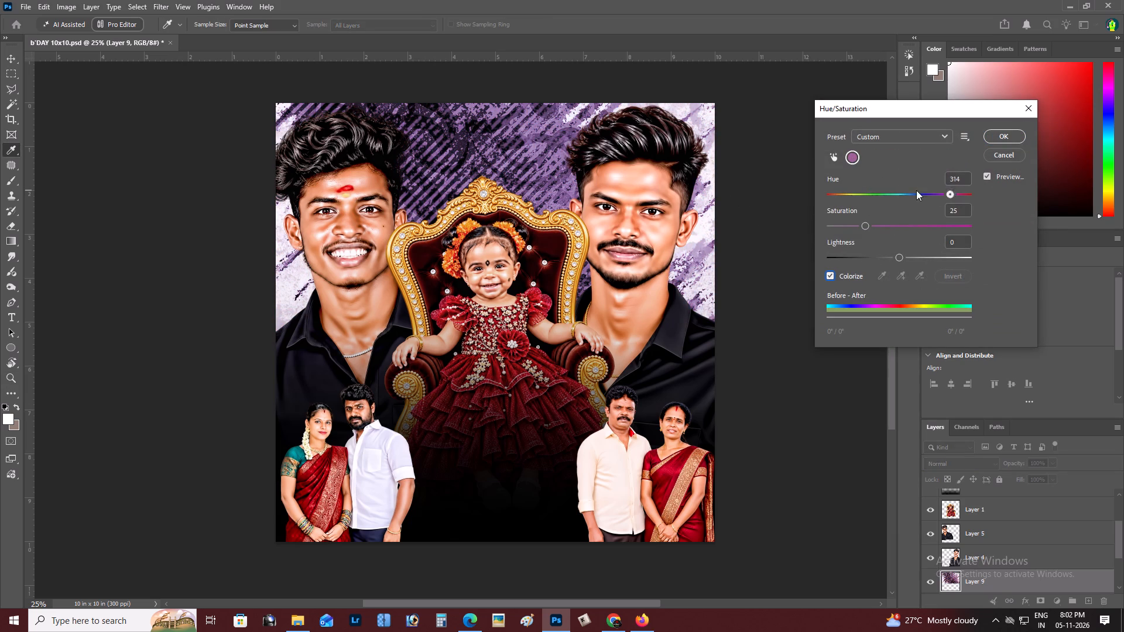
drag(916, 190, 849, 180)
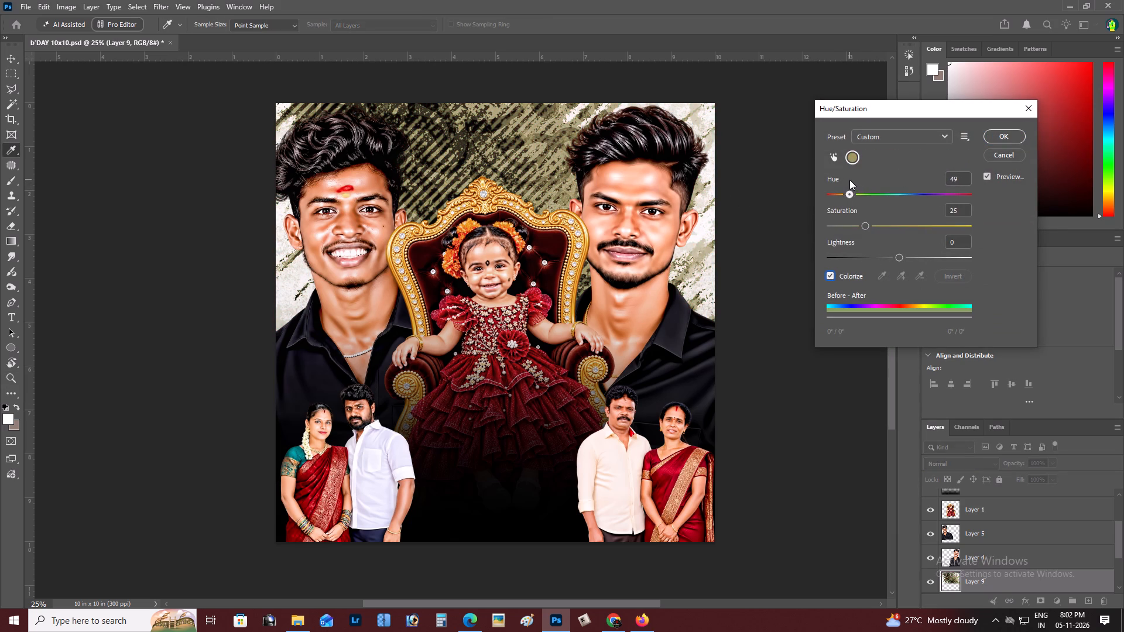
drag(849, 180, 838, 177)
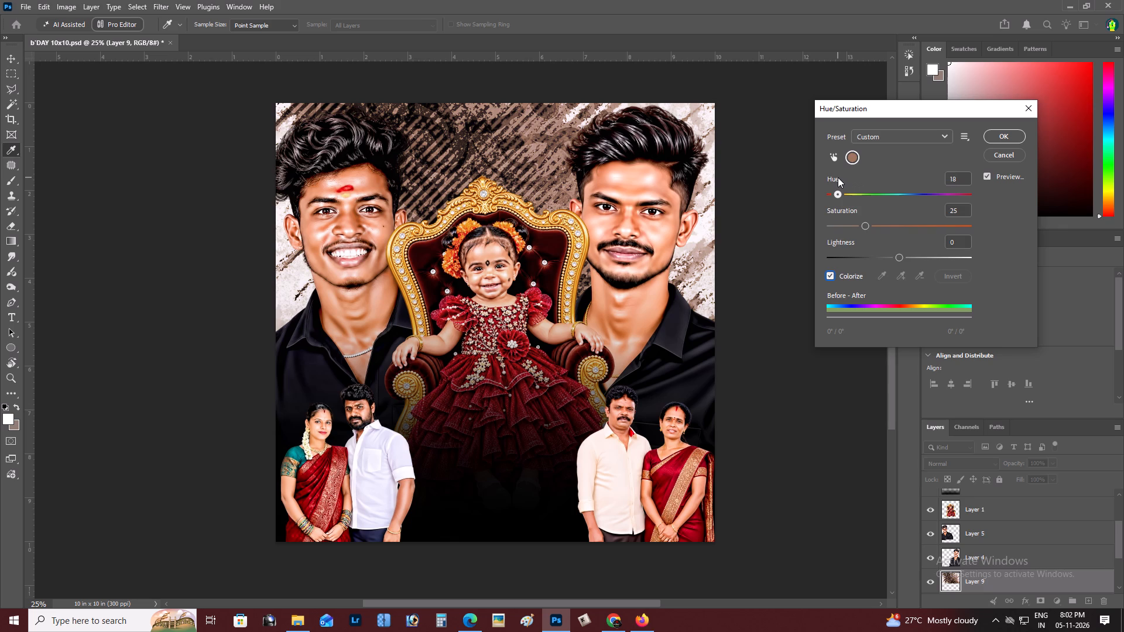
drag(838, 177, 882, 175)
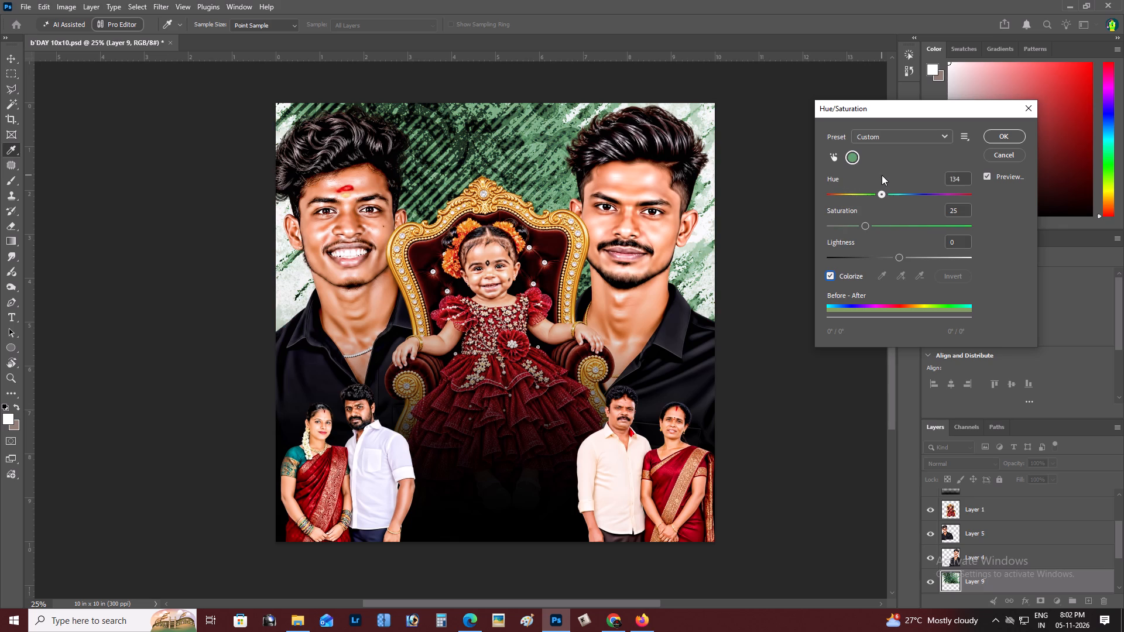
drag(882, 175, 968, 170)
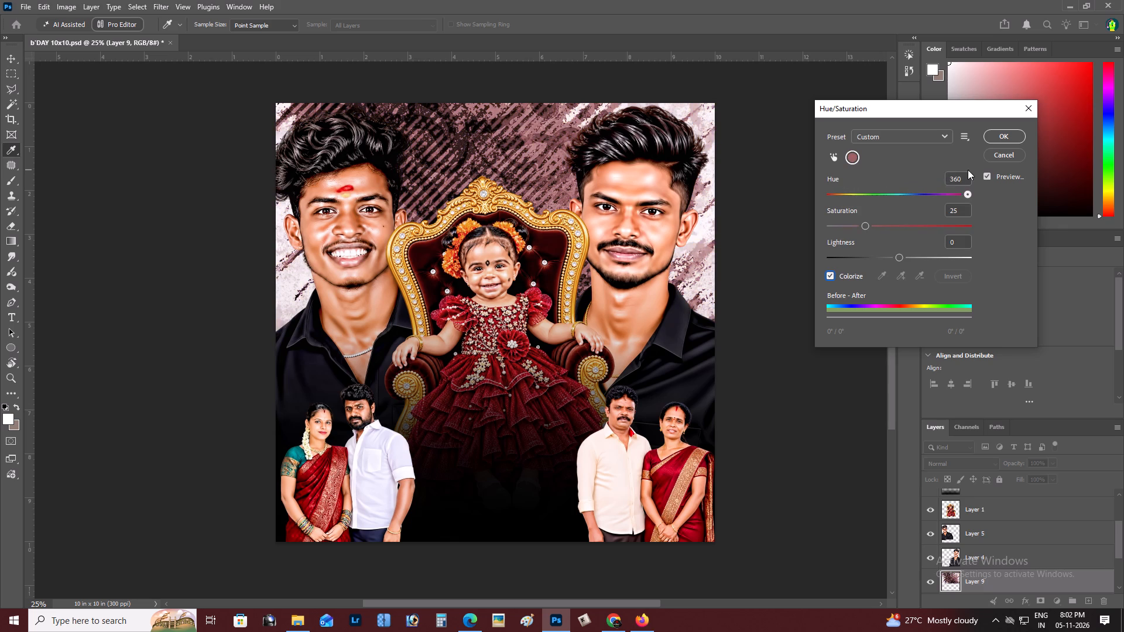
drag(968, 170, 963, 169)
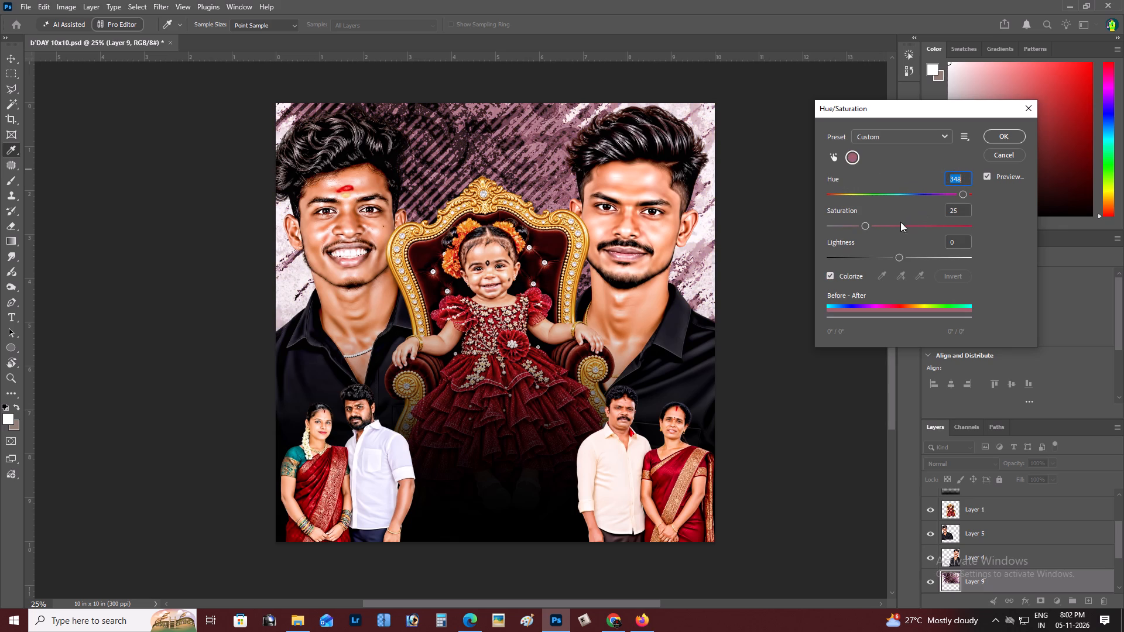
drag(879, 224, 892, 221)
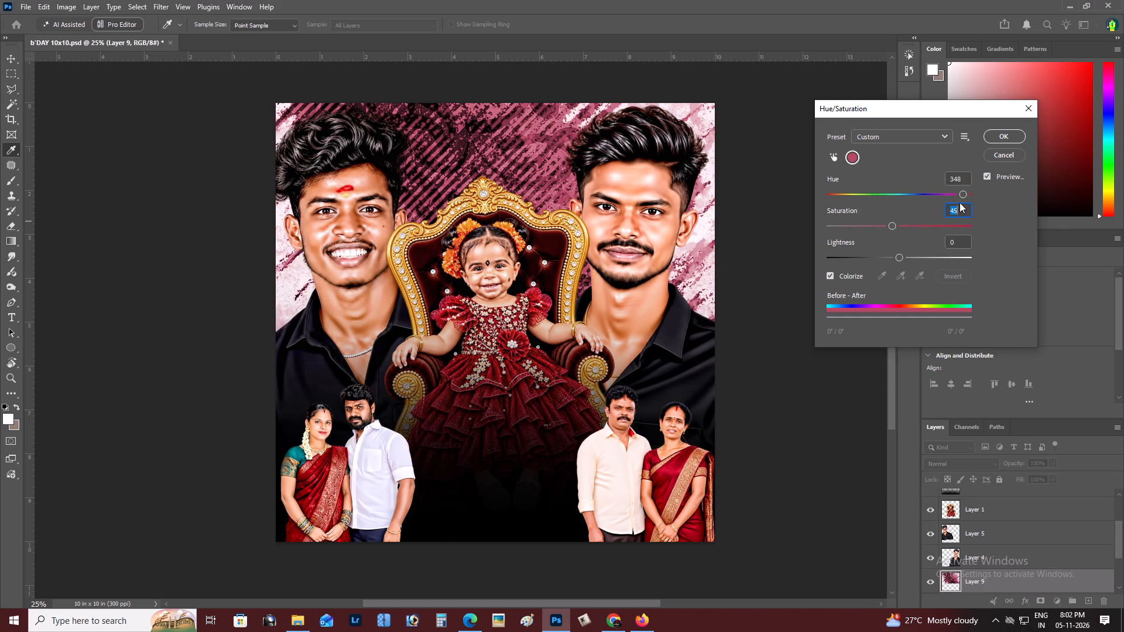
drag(959, 195, 834, 196)
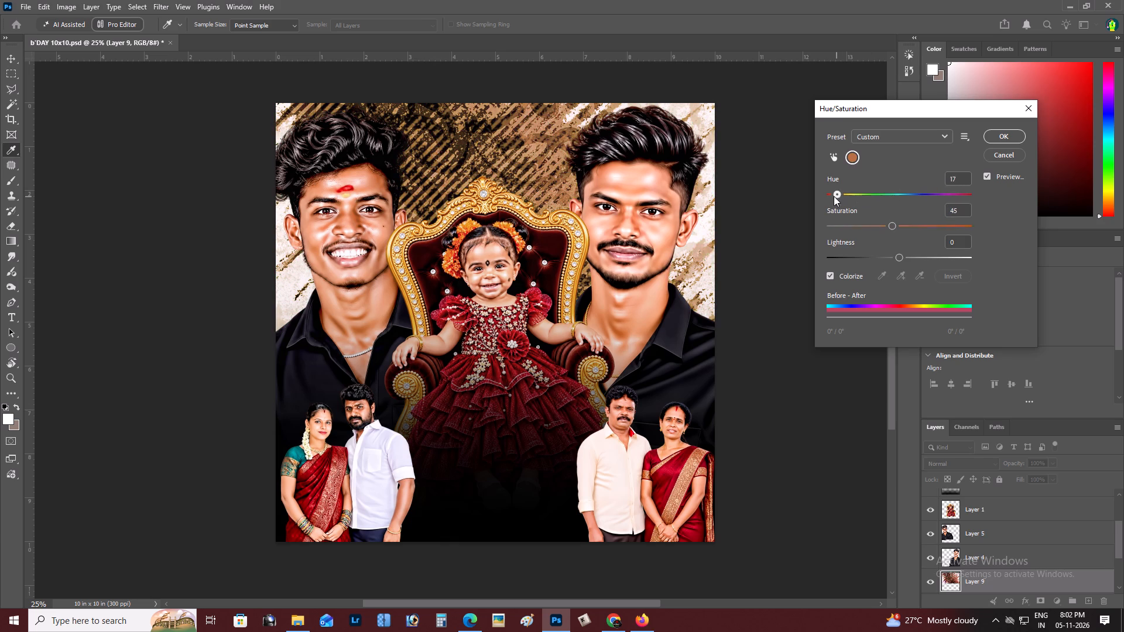
drag(834, 196, 824, 195)
click(1006, 132)
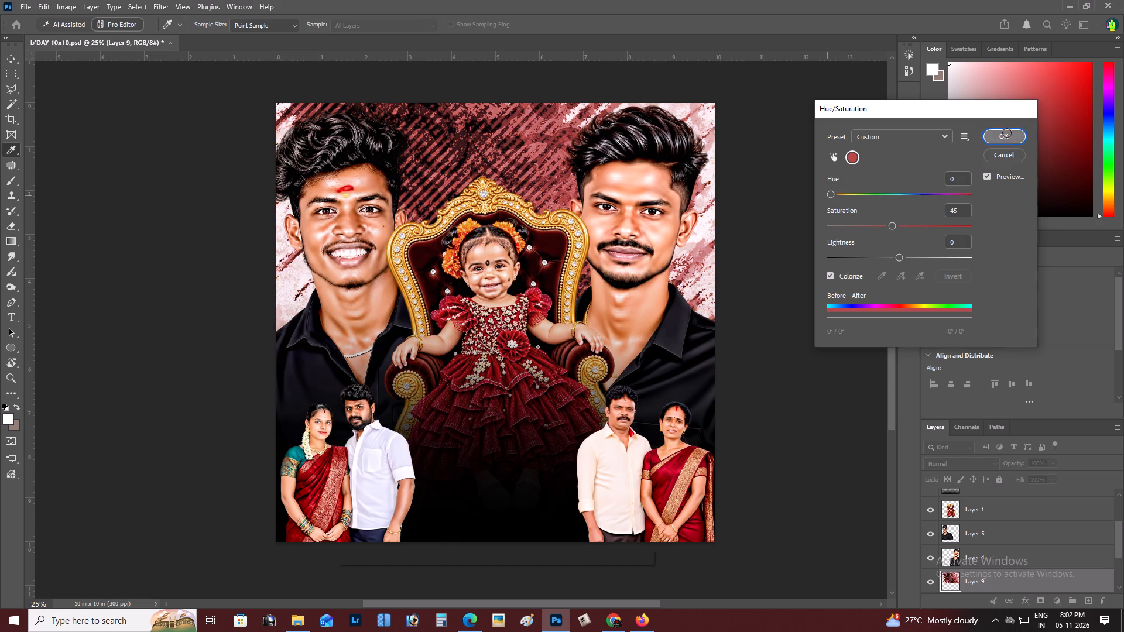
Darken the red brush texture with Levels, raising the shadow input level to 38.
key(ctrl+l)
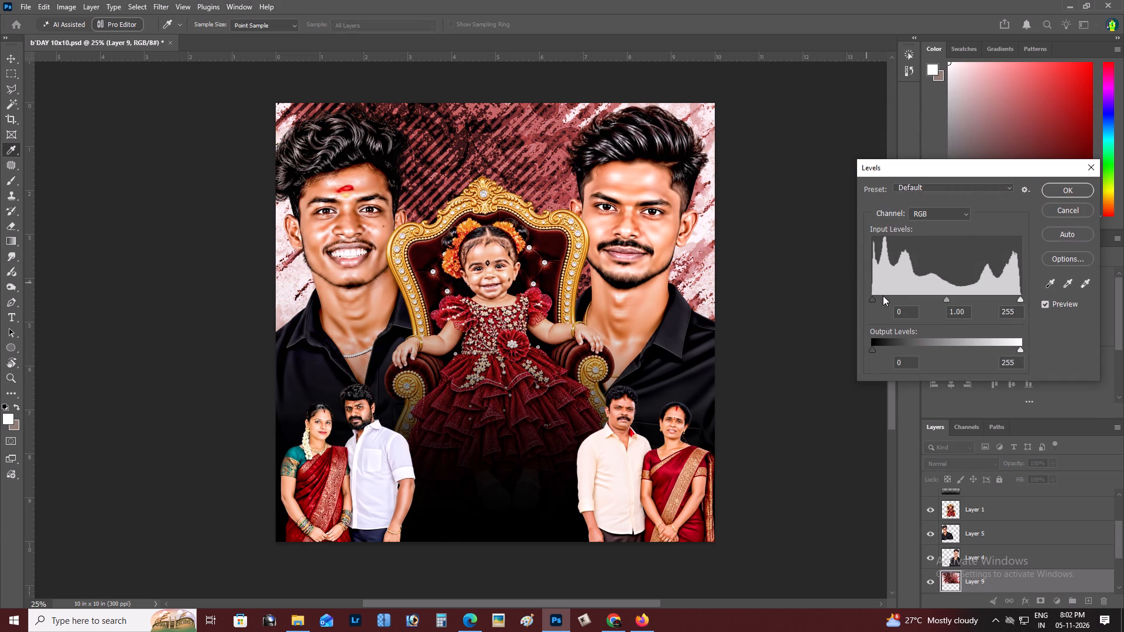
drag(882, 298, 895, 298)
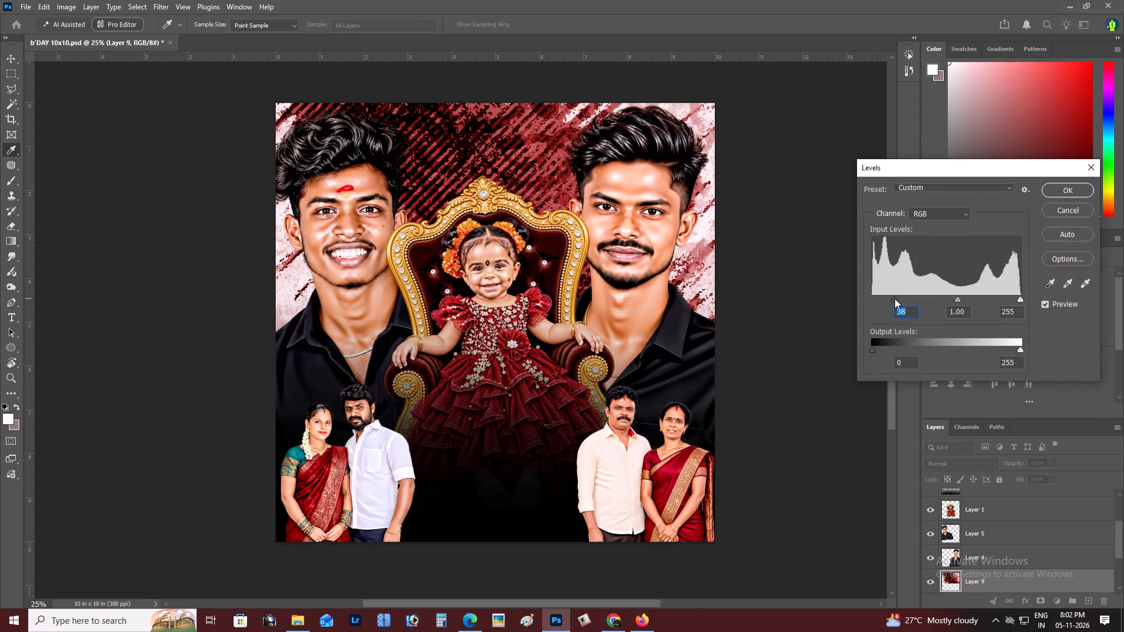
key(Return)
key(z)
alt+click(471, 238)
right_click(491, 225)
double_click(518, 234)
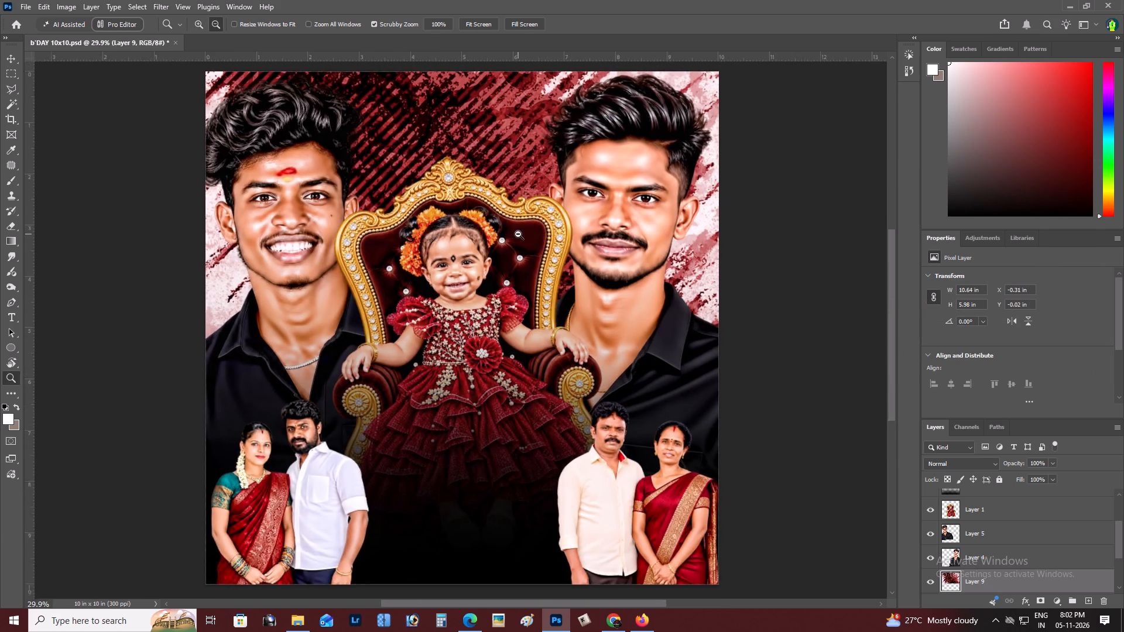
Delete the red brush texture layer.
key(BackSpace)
key(alt+Tab)
key(alt+Tab)
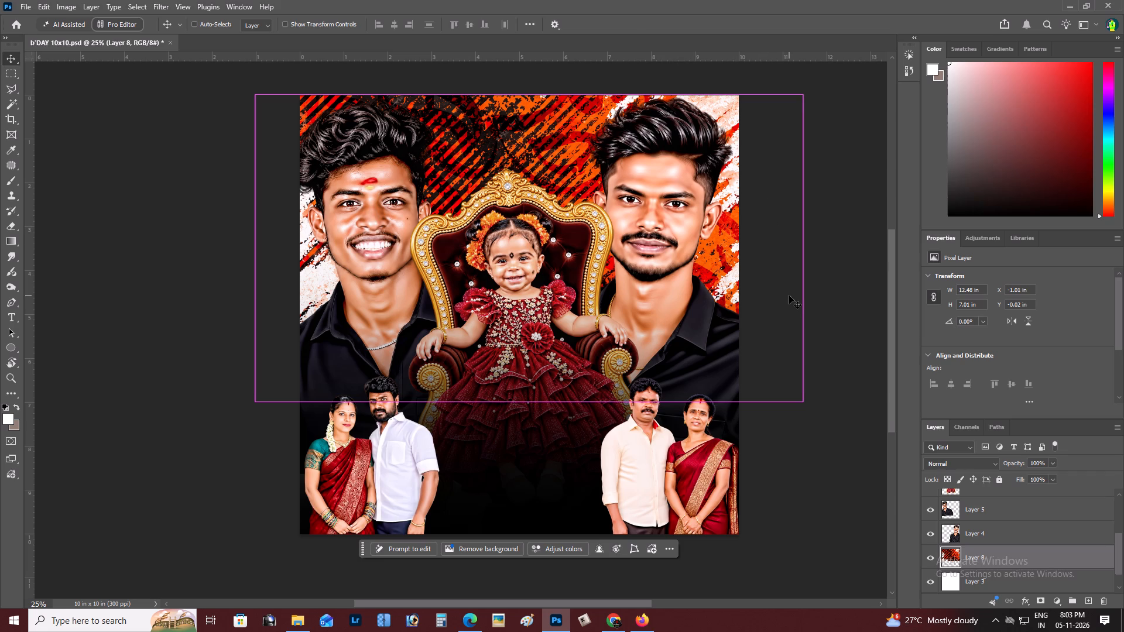
Scale the orange-red brush texture to about 88%, tilt it slightly and place it across the poster's upper part behind the two men.
key(ctrl+t)
drag(885, 262, 875, 181)
drag(741, 256, 760, 186)
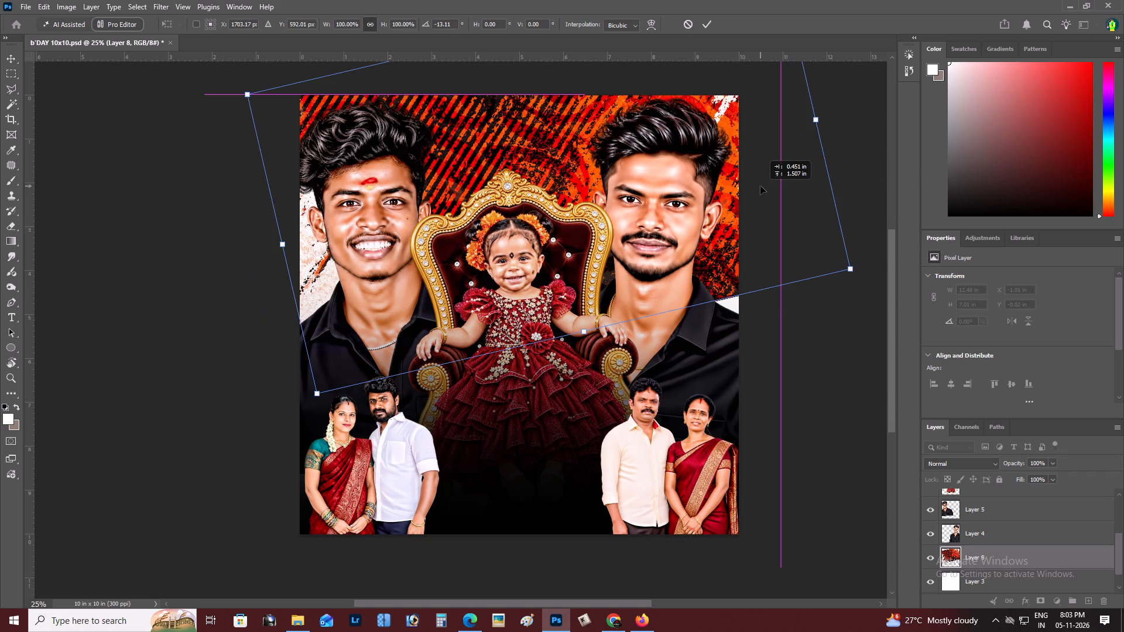
drag(760, 186, 746, 262)
drag(837, 341, 779, 315)
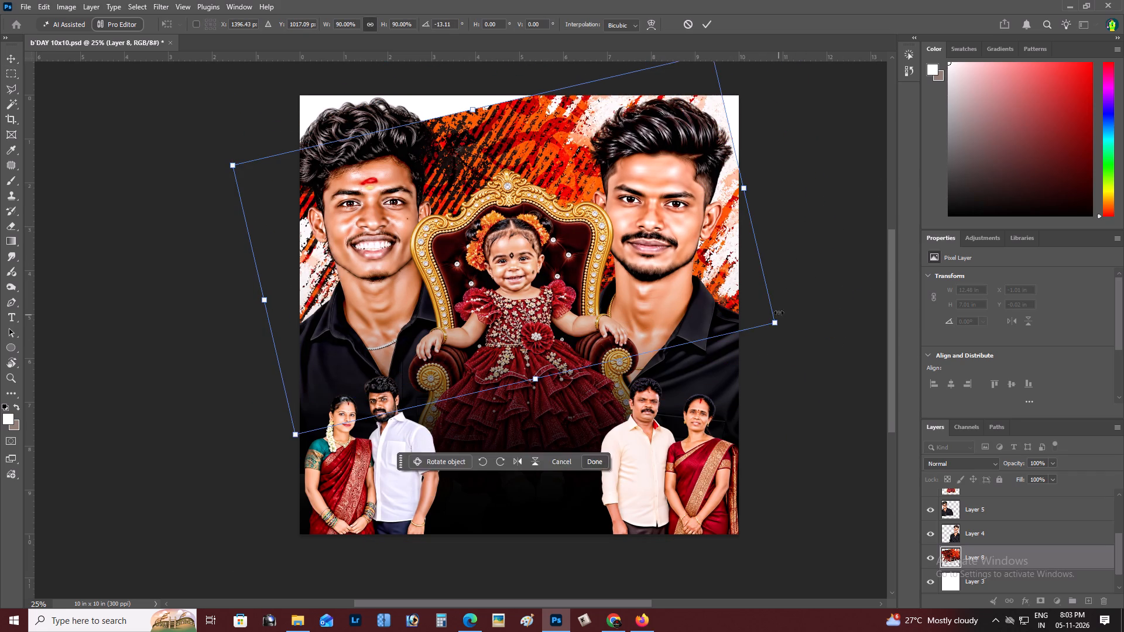
drag(827, 214, 864, 272)
drag(808, 282, 799, 265)
drag(680, 273, 675, 179)
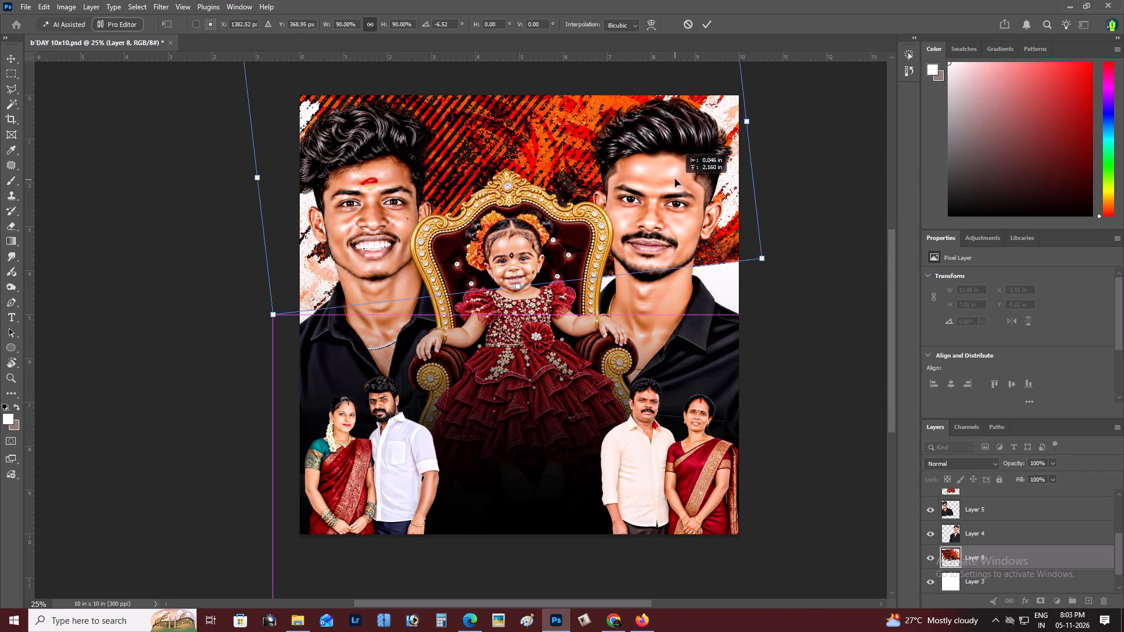
drag(675, 179, 697, 237)
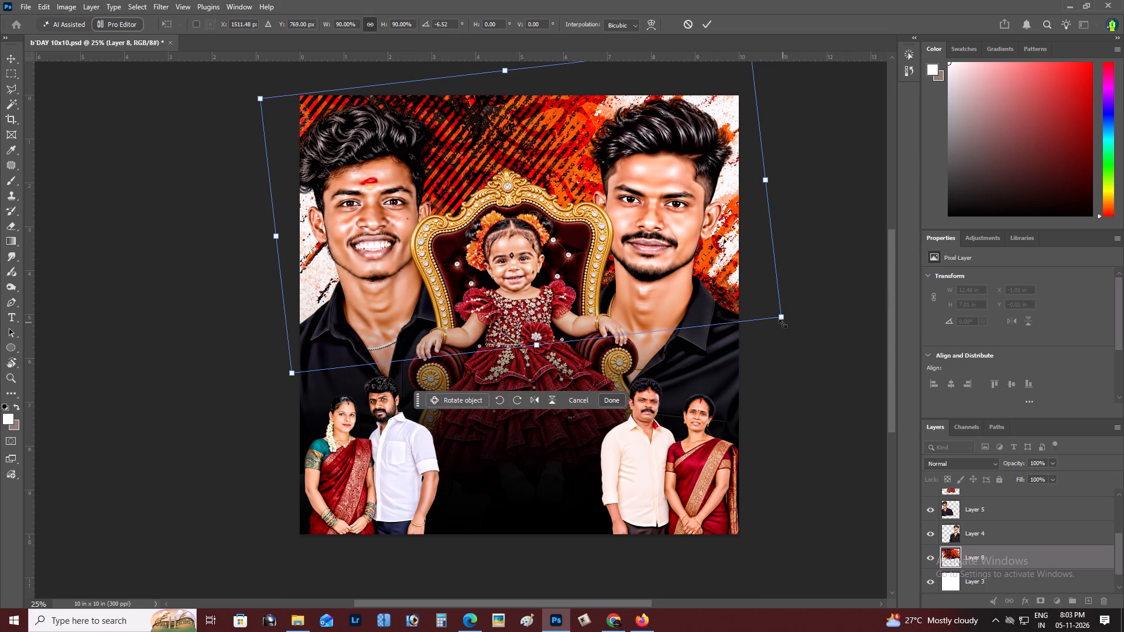
alt+drag(785, 315, 741, 302)
drag(797, 193, 807, 232)
drag(763, 153, 797, 283)
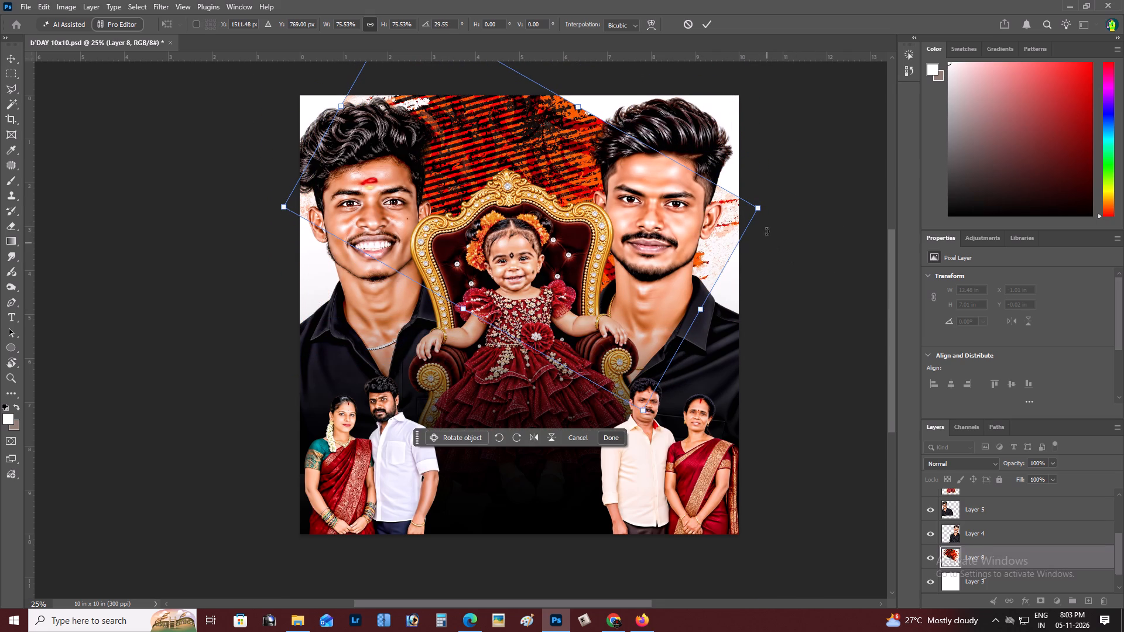
drag(758, 211, 837, 216)
drag(764, 218, 705, 205)
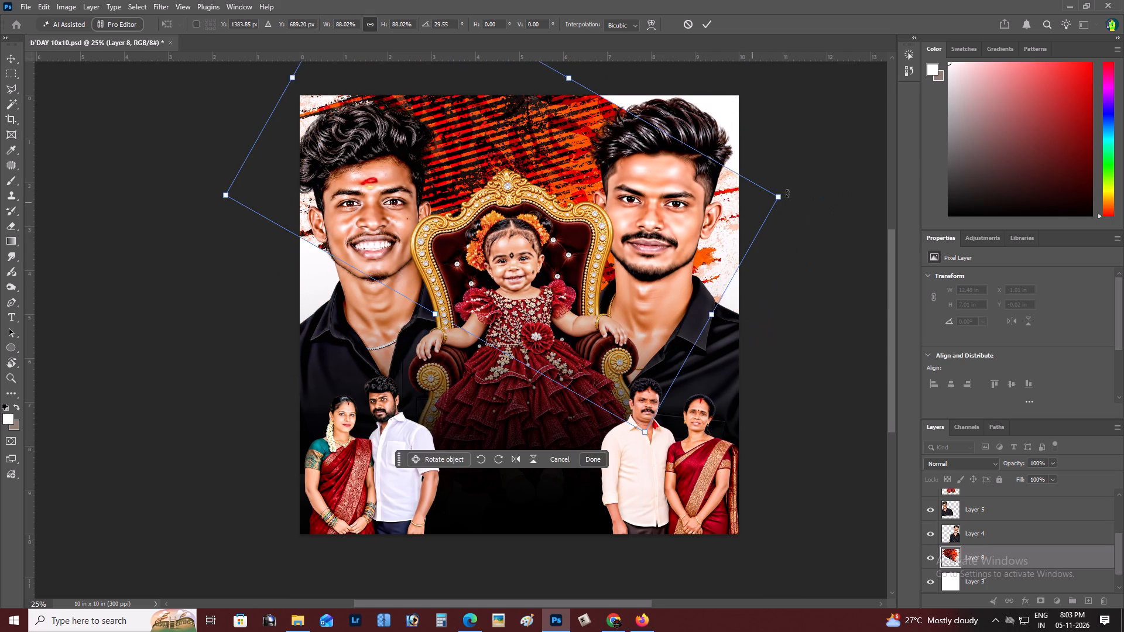
drag(773, 202, 805, 198)
drag(825, 182, 804, 86)
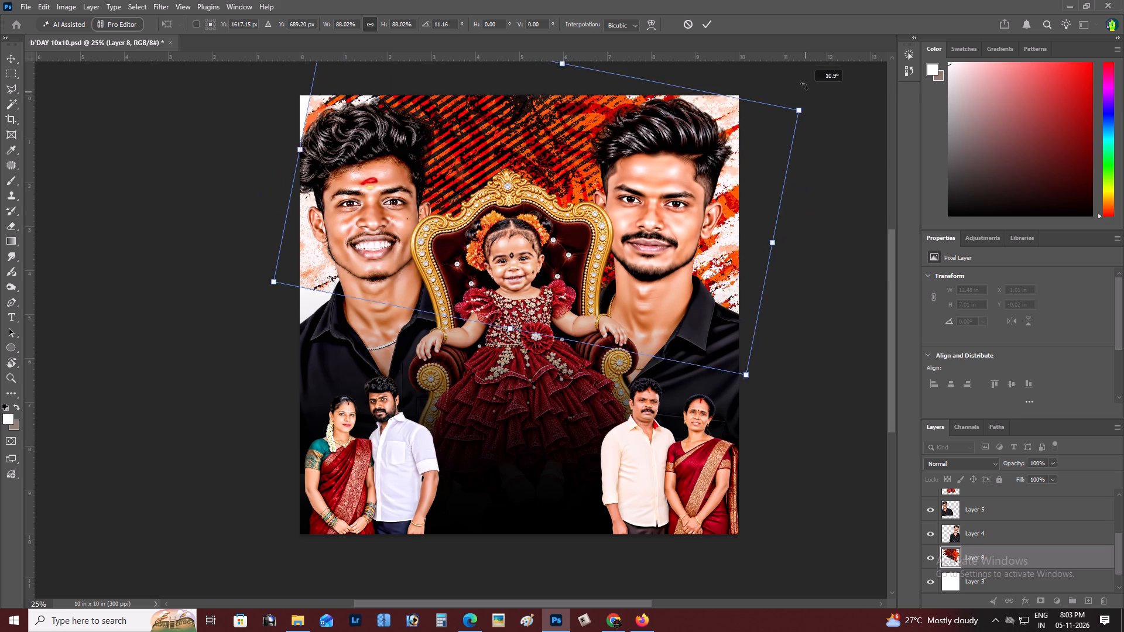
drag(804, 86, 801, 81)
drag(748, 185, 755, 207)
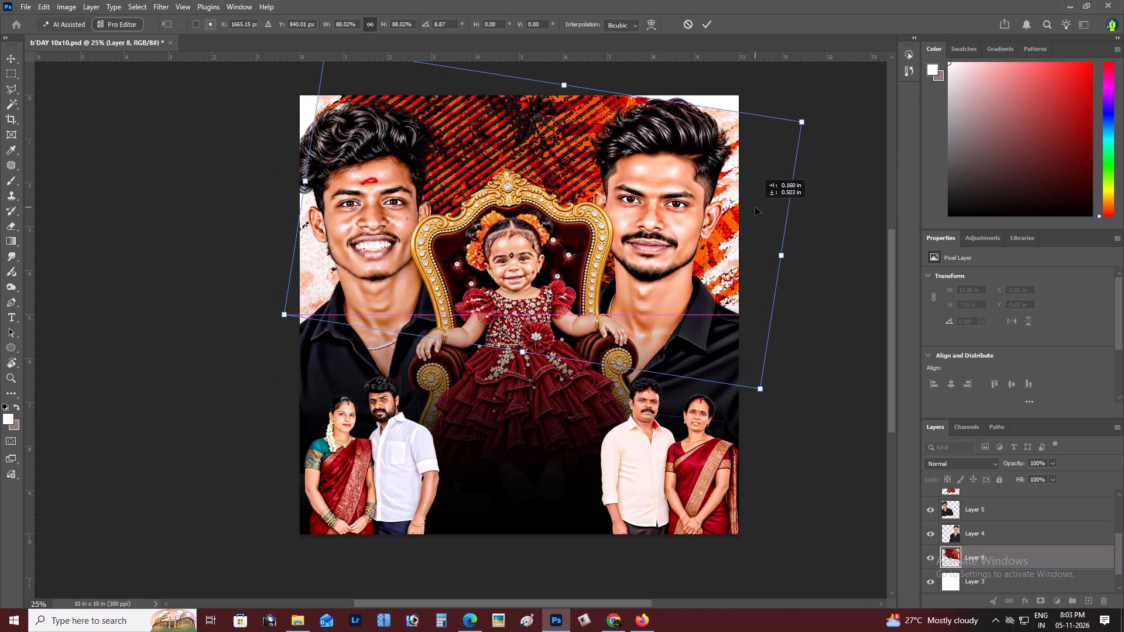
drag(755, 207, 749, 209)
drag(749, 205, 740, 178)
drag(843, 124, 839, 65)
drag(662, 168, 671, 196)
key(ctrl+Return)
Nudge the brush texture downward to a vertical position of about -0.28 in.
key(v)
key(shift+Down)
key(shift+Down)
key(shift+Down)
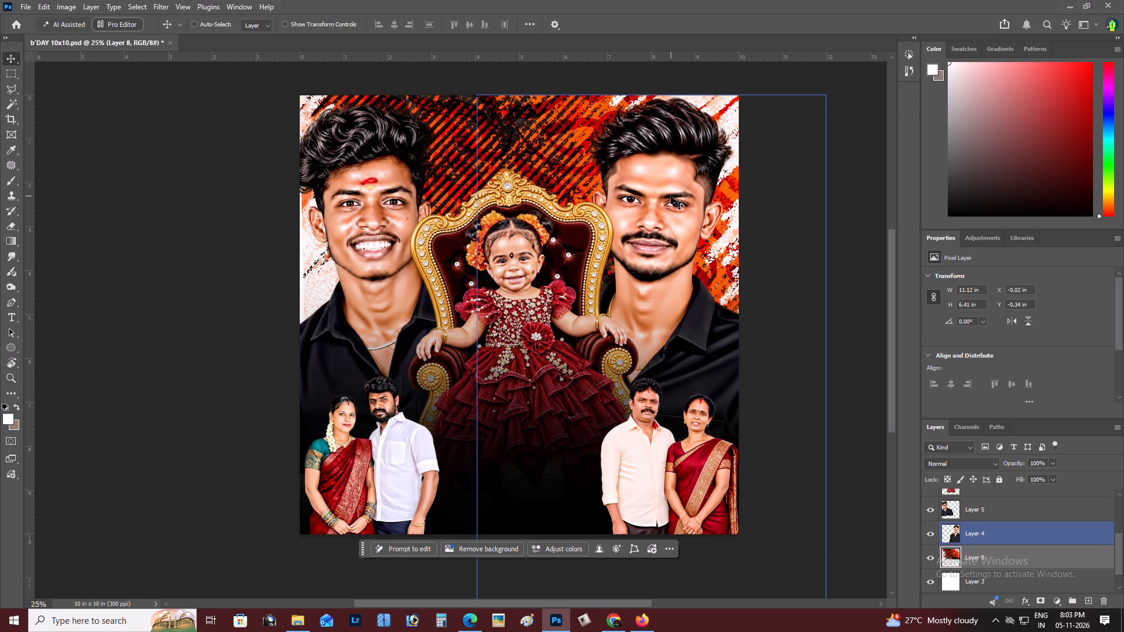
key(shift+Down)
key(shift+Down)
key(shift+Down)
key(shift+Down)
key(shift+Down)
key(shift+Down)
key(shift+Up)
key(shift+Up)
key(shift+Up)
key(shift+Up)
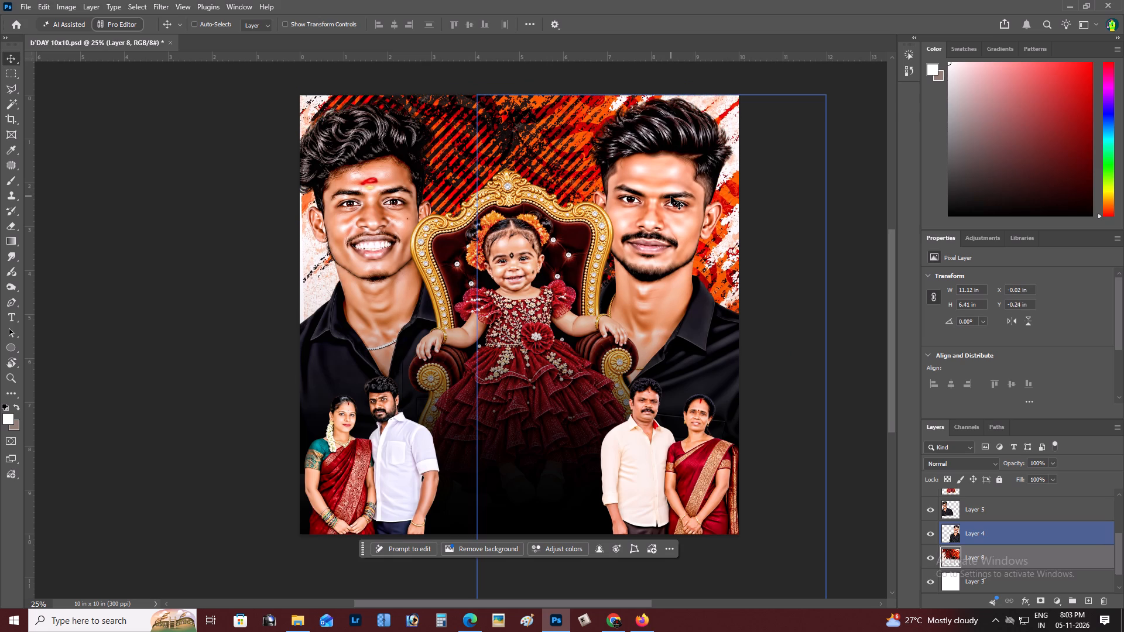
key(shift+Up)
Desaturate the brush texture to greyscale with Hue/Saturation, setting saturation to -100.
key(ctrl+u)
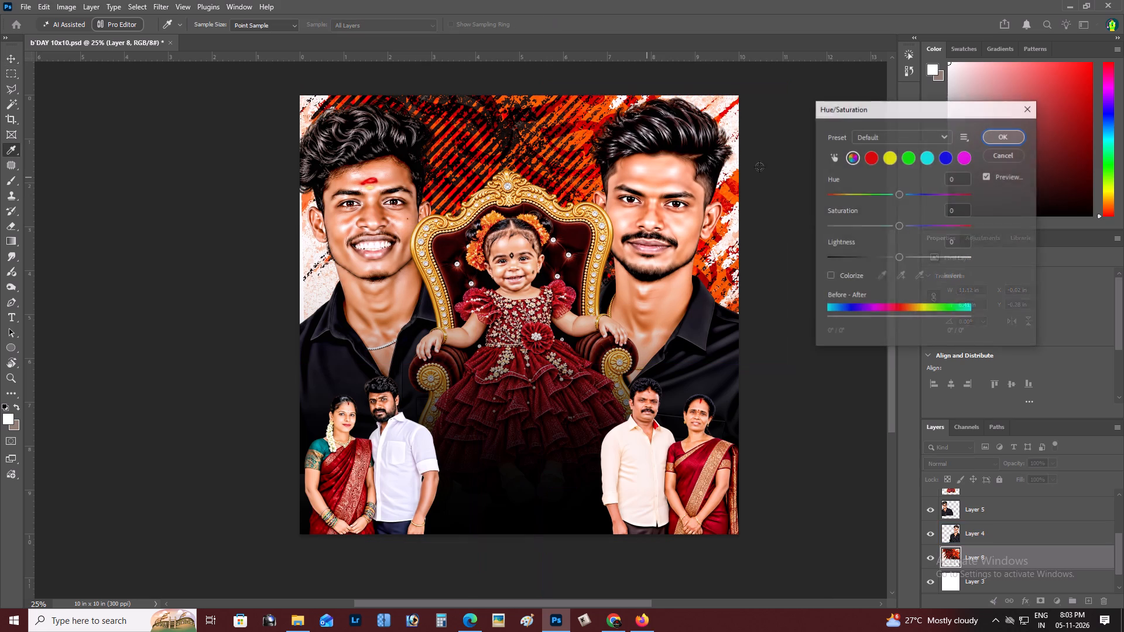
drag(886, 224, 772, 216)
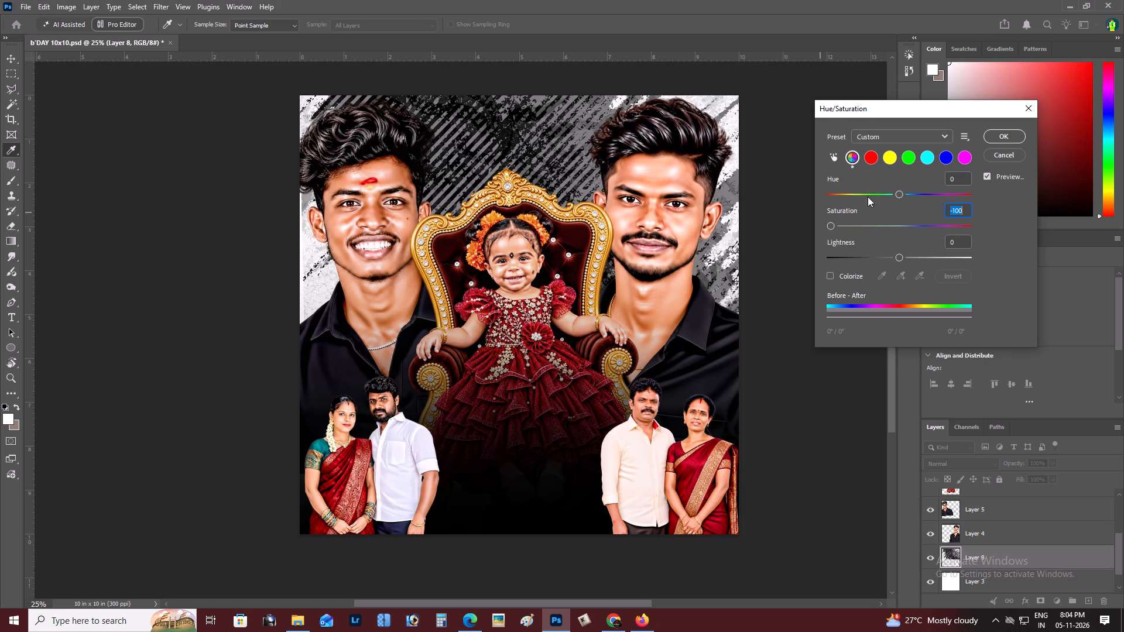
click(996, 140)
Mute the colour of the smiling man with the red forehead mark, setting his layer's Hue/Saturation saturation to about -62.
key(z)
alt+drag(531, 362, 538, 356)
right_click(569, 336)
click(593, 344)
key(space)
drag(596, 347, 661, 410)
key(z)
alt+click(547, 328)
right_click(547, 324)
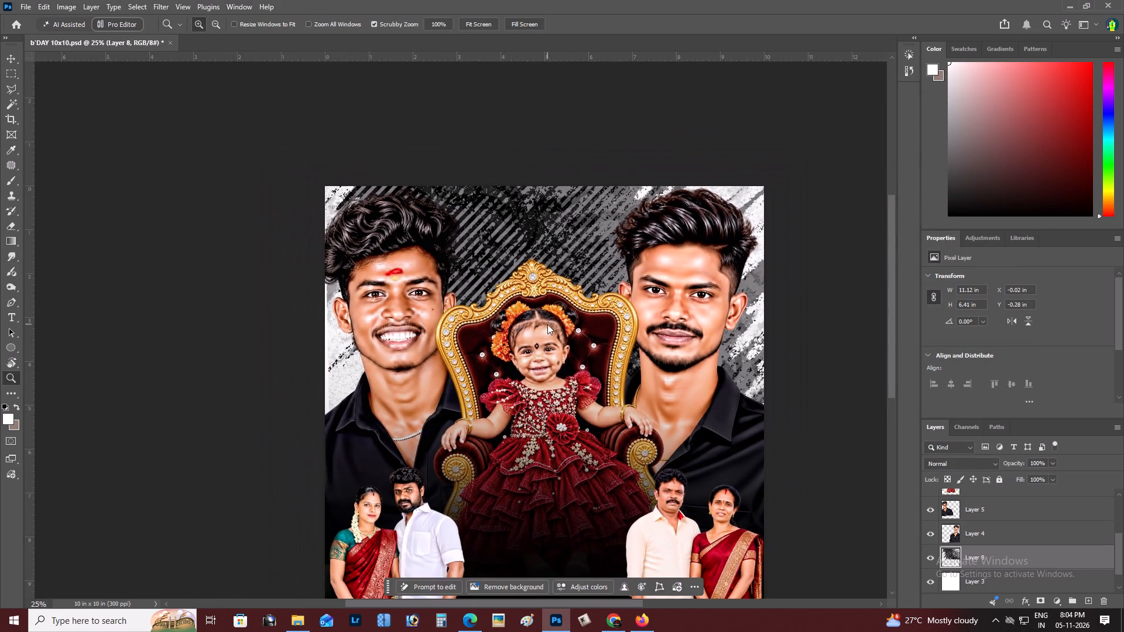
click(568, 329)
key(space)
drag(573, 334, 606, 359)
key(v)
right_click(333, 223)
click(344, 227)
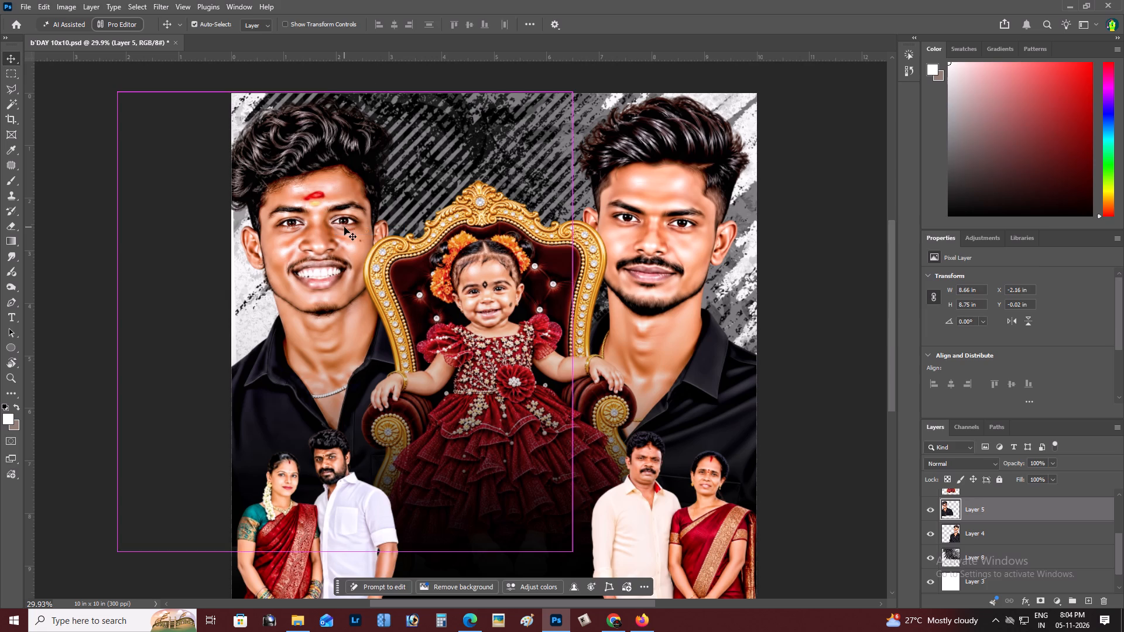
key(ctrl+u)
click(865, 224)
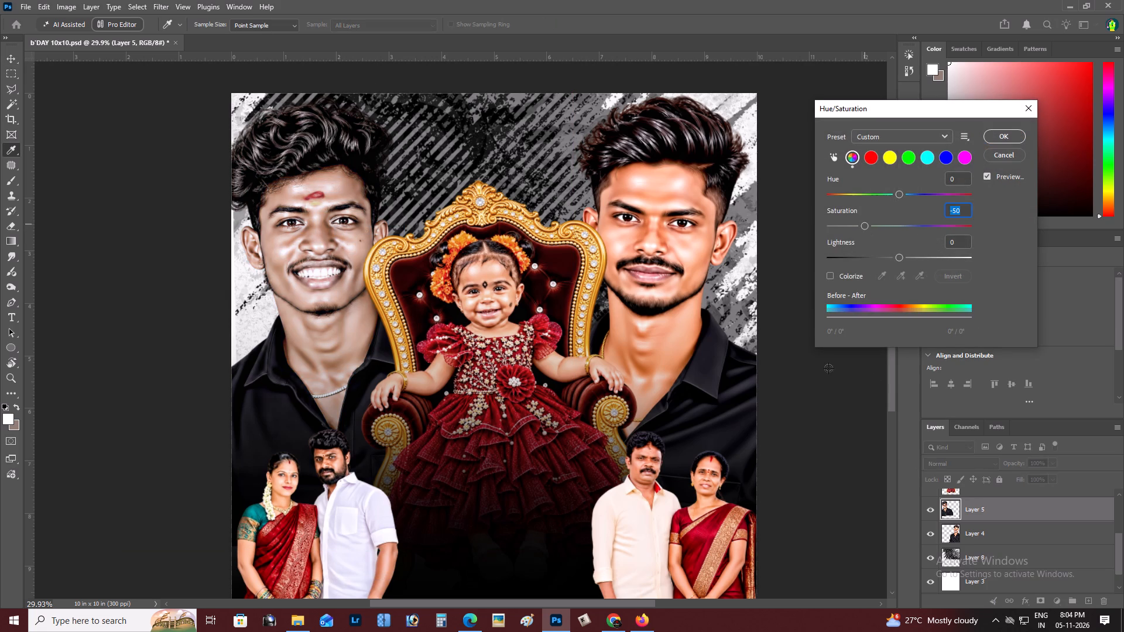
click(856, 226)
click(858, 226)
click(993, 140)
Mute the colour of the large portrait of the man with the moustache, setting his layer's saturation to about -63.
key(z)
alt+click(498, 277)
right_click(503, 274)
click(515, 276)
key(space)
drag(532, 285, 544, 293)
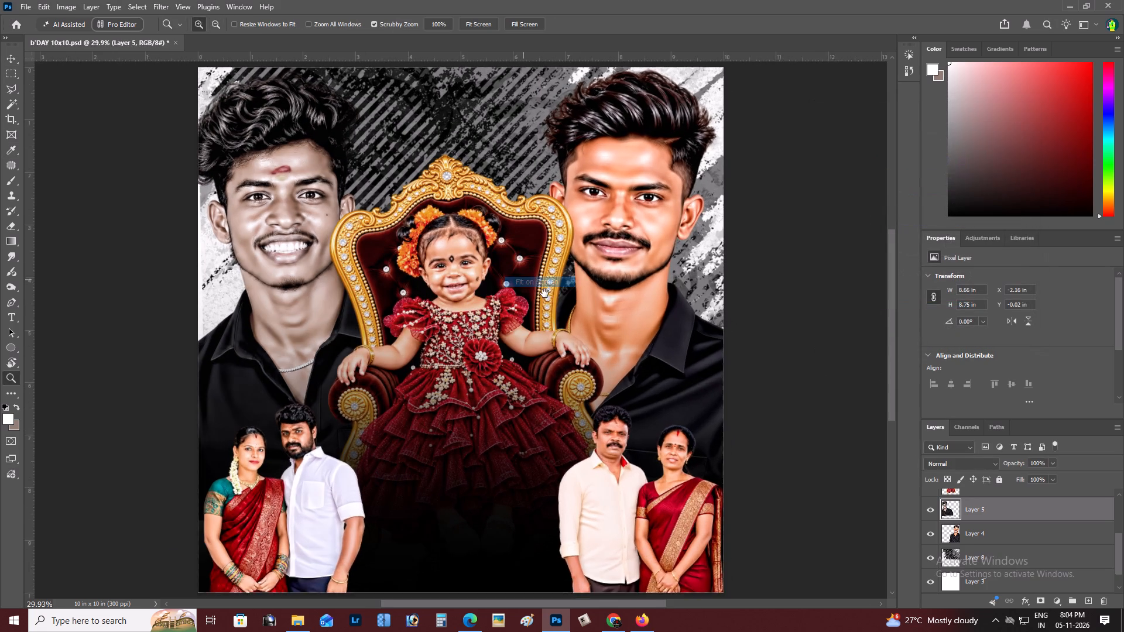
drag(544, 293, 553, 307)
key(v)
right_click(628, 171)
click(641, 174)
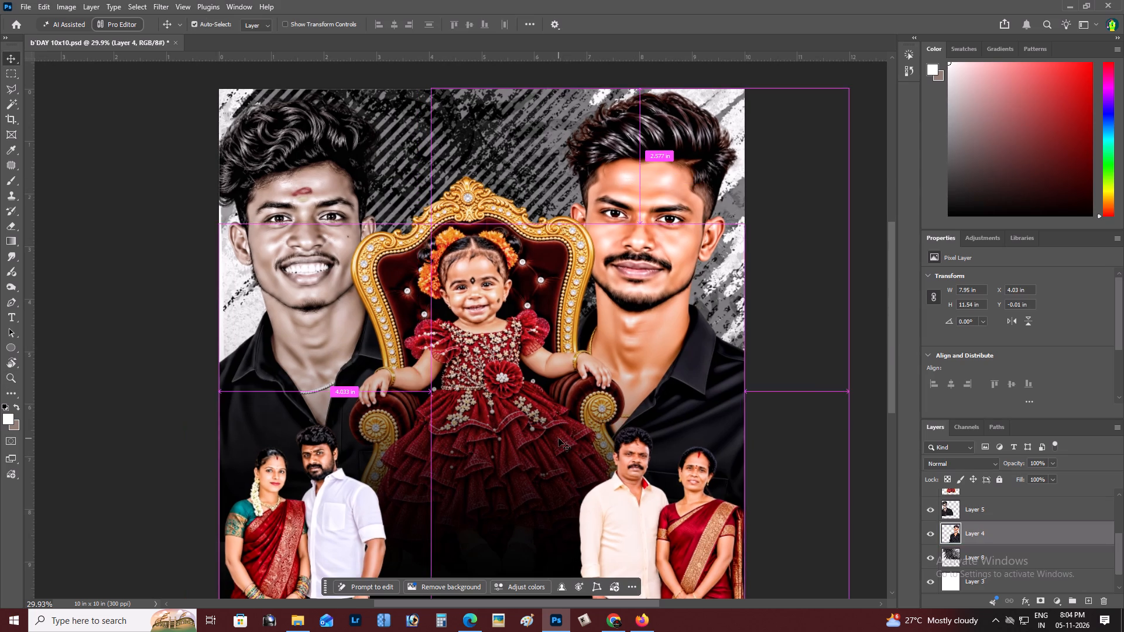
key(ctrl+u)
click(856, 224)
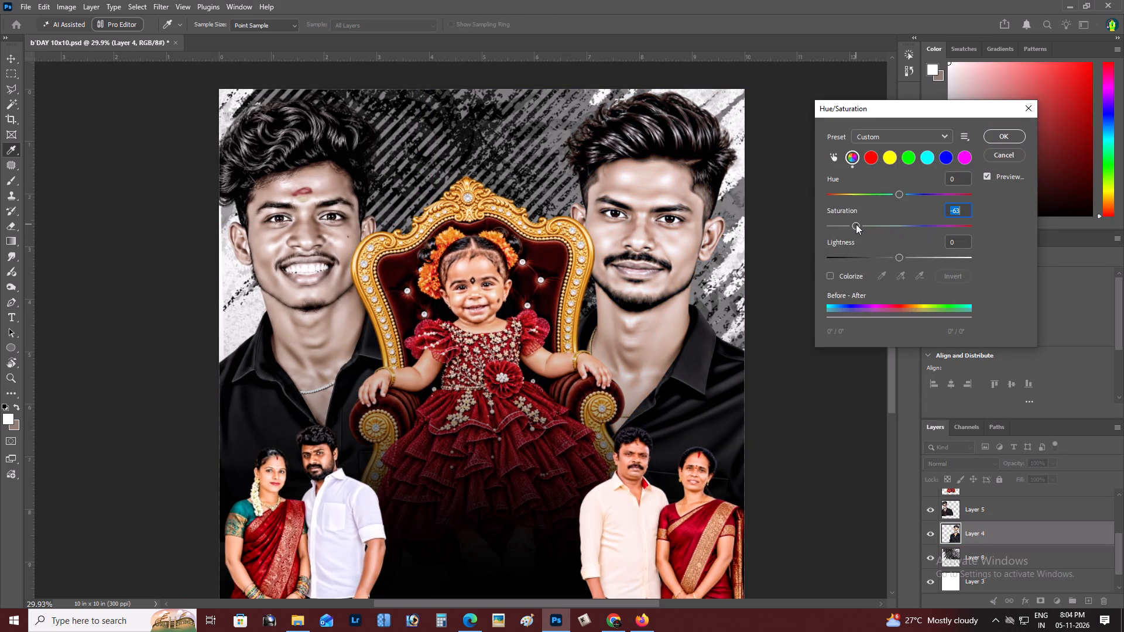
click(853, 225)
click(1005, 134)
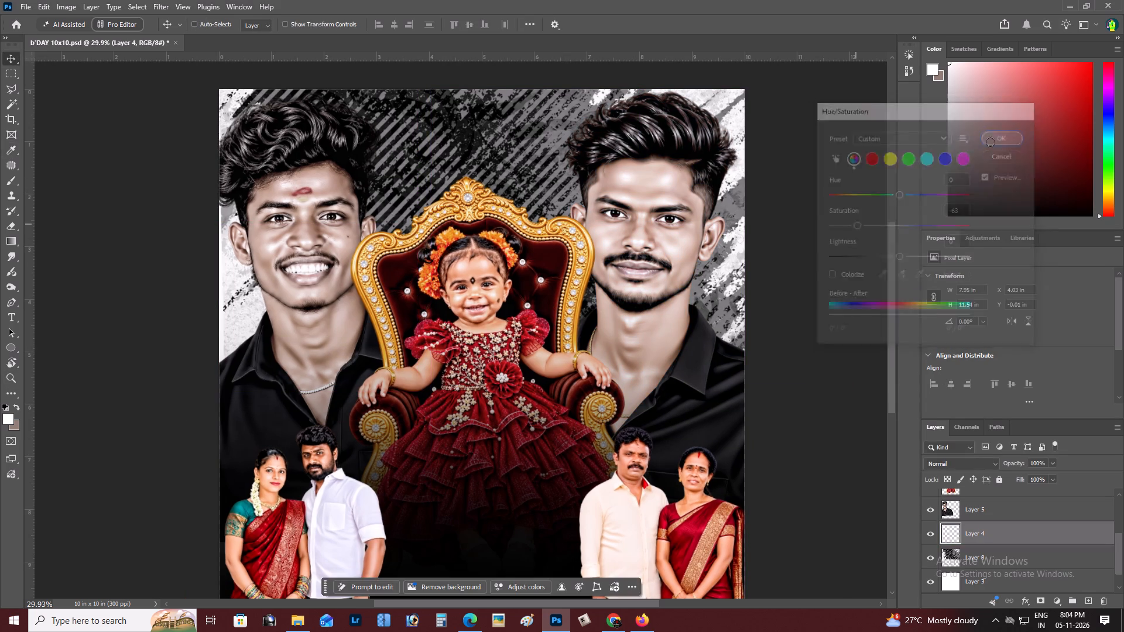
Deepen the shadows of the moustached man's portrait with Levels, setting the black input level to 19.
key(ctrl+l)
click(884, 298)
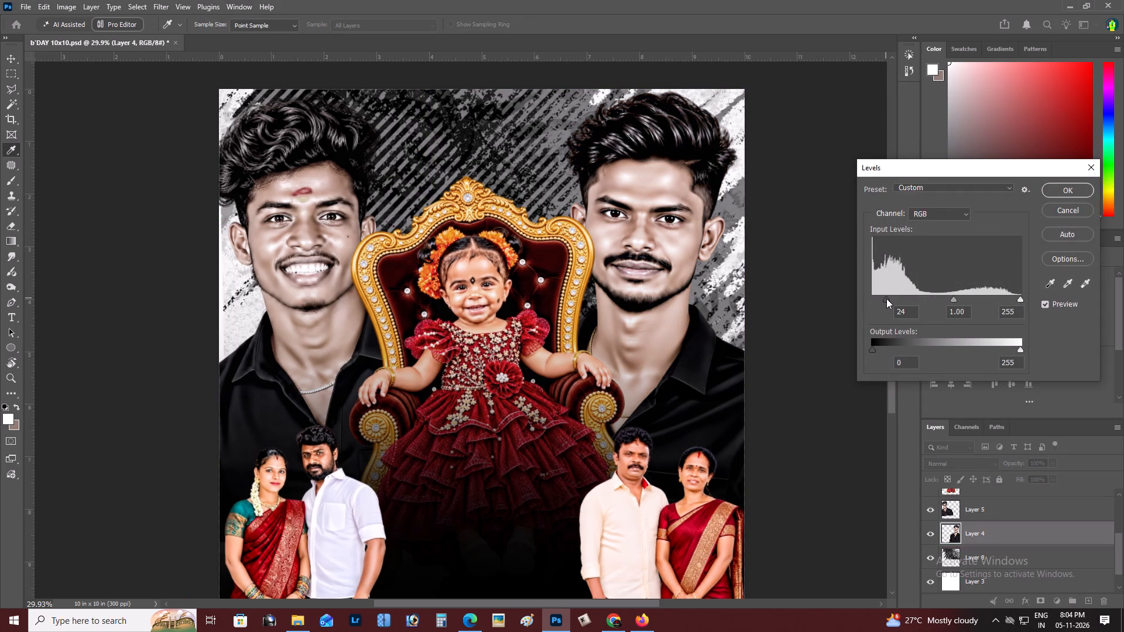
click(1075, 189)
Deepen the shadows of the smiling man's portrait with Levels, setting the black input level to 9.
key(v)
right_click(299, 195)
click(314, 201)
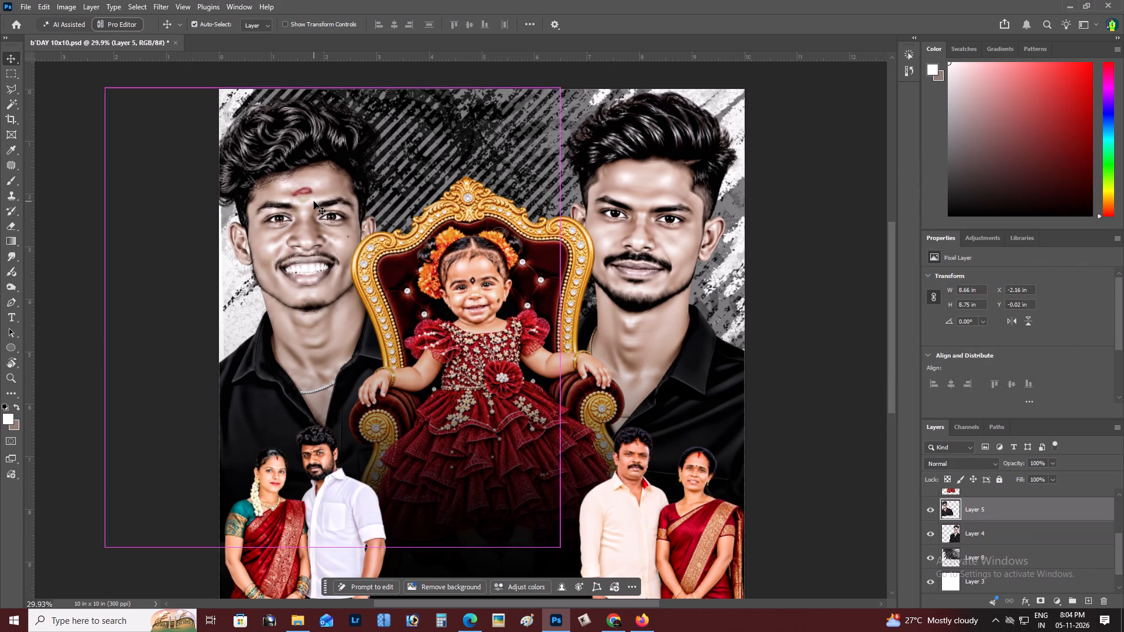
key(ctrl+l)
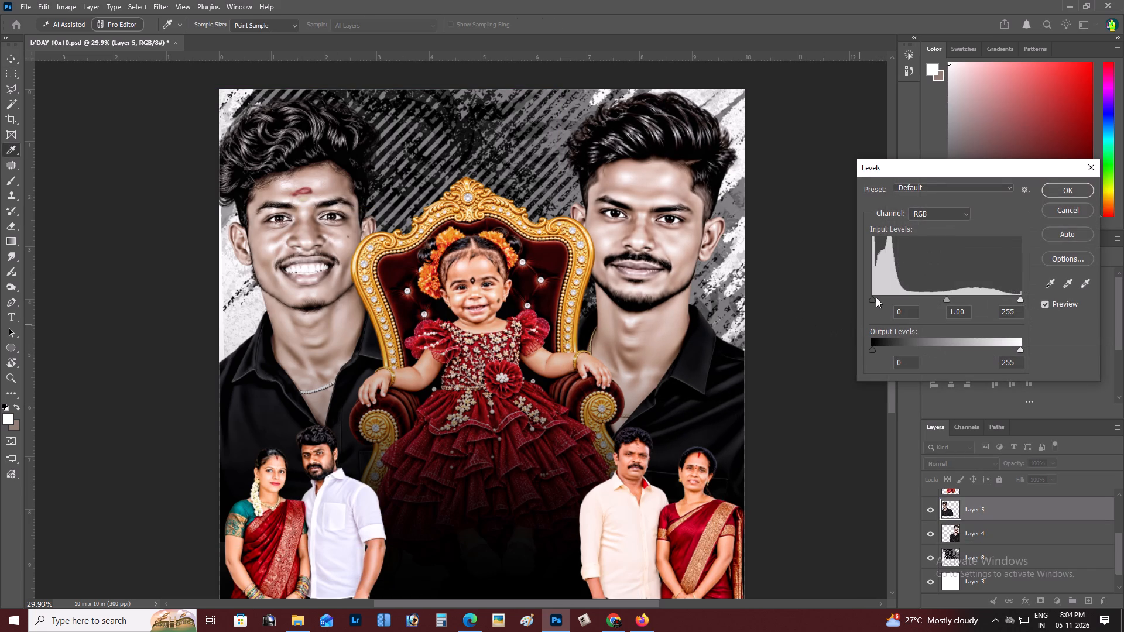
click(878, 297)
click(1070, 191)
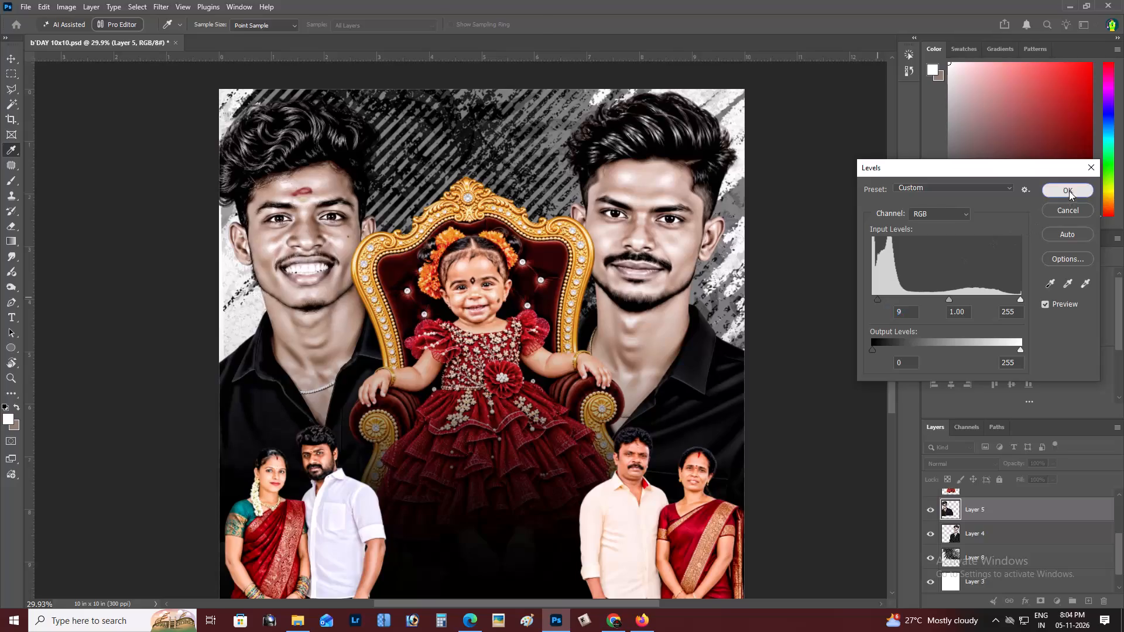
Select the baby-on-throne layer and moderately reduce its saturation with Hue/Saturation.
key(z)
alt+click(470, 351)
right_click(477, 350)
click(500, 357)
key(space)
drag(517, 363, 546, 375)
key(z)
double_click(478, 317)
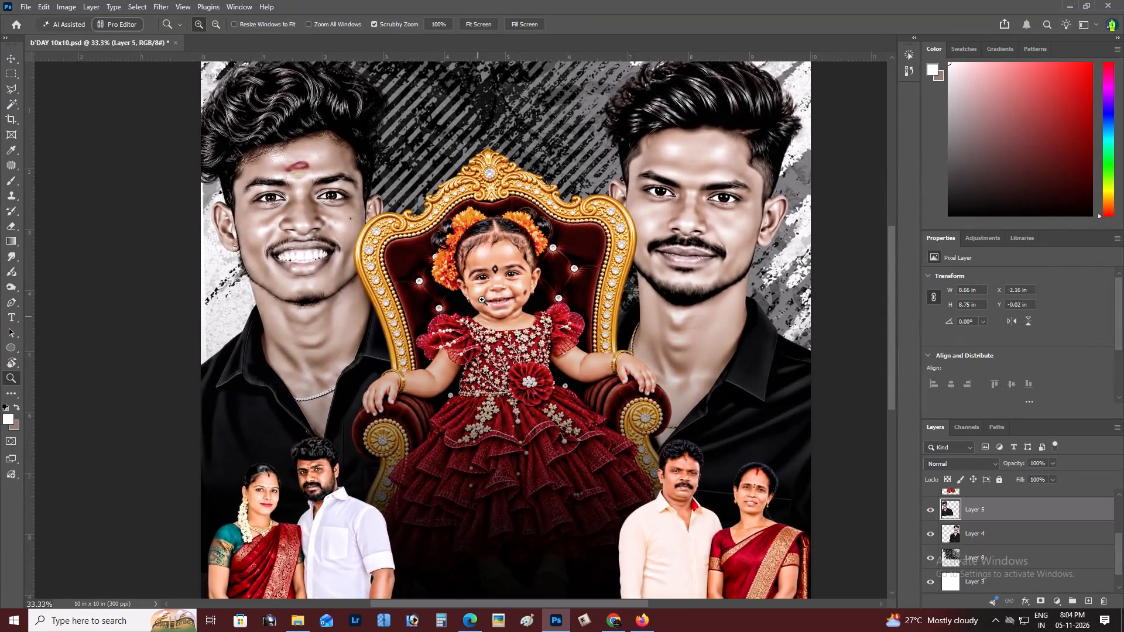
key(v)
right_click(495, 233)
click(516, 241)
key(ctrl+u)
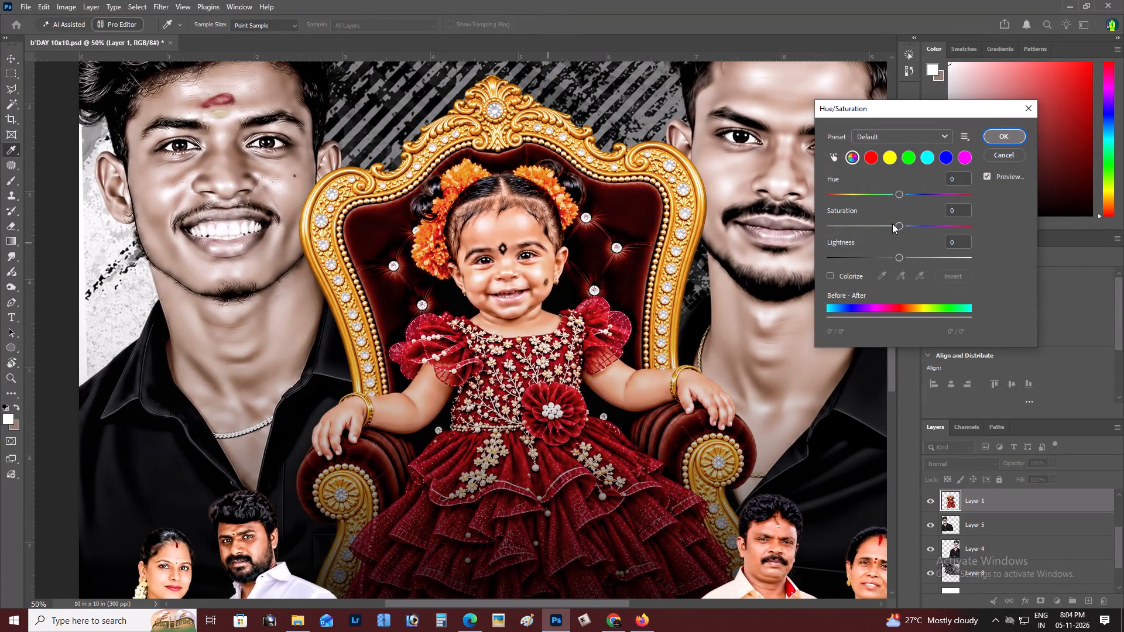
drag(892, 224, 878, 222)
click(1003, 136)
Darken the shadows of the baby-on-throne layer slightly with Levels by raising the black input level.
key(ctrl+l)
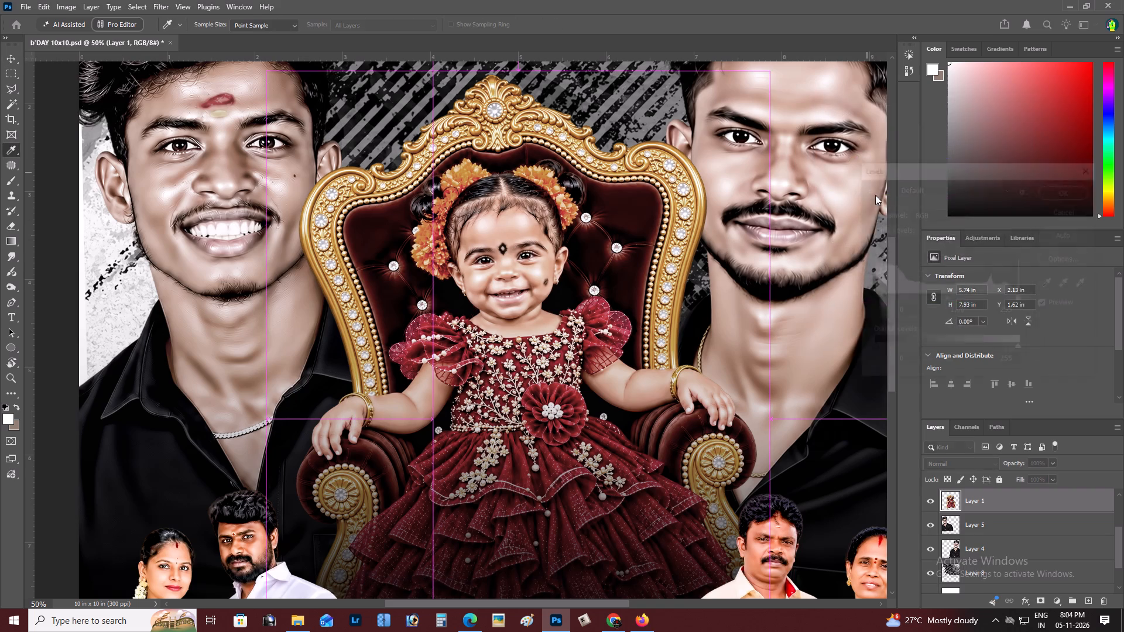
drag(878, 299, 885, 297)
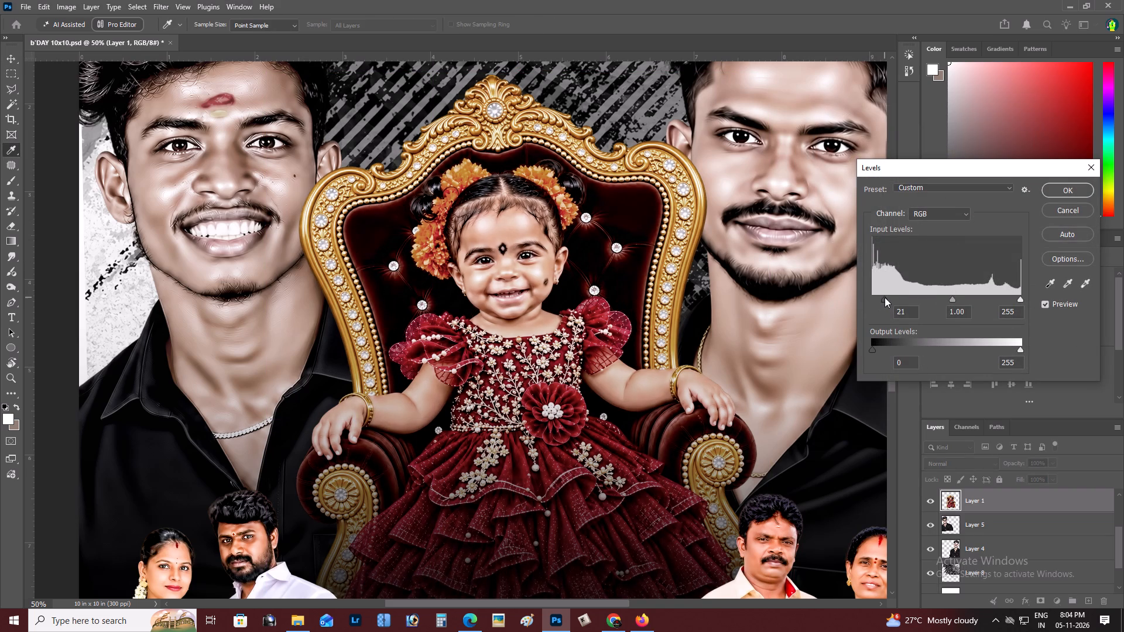
drag(885, 297, 877, 293)
click(1063, 190)
Boost the colour of the baby-on-throne layer with Hue/Saturation, setting saturation to 24.
key(z)
alt+click(594, 362)
right_click(594, 362)
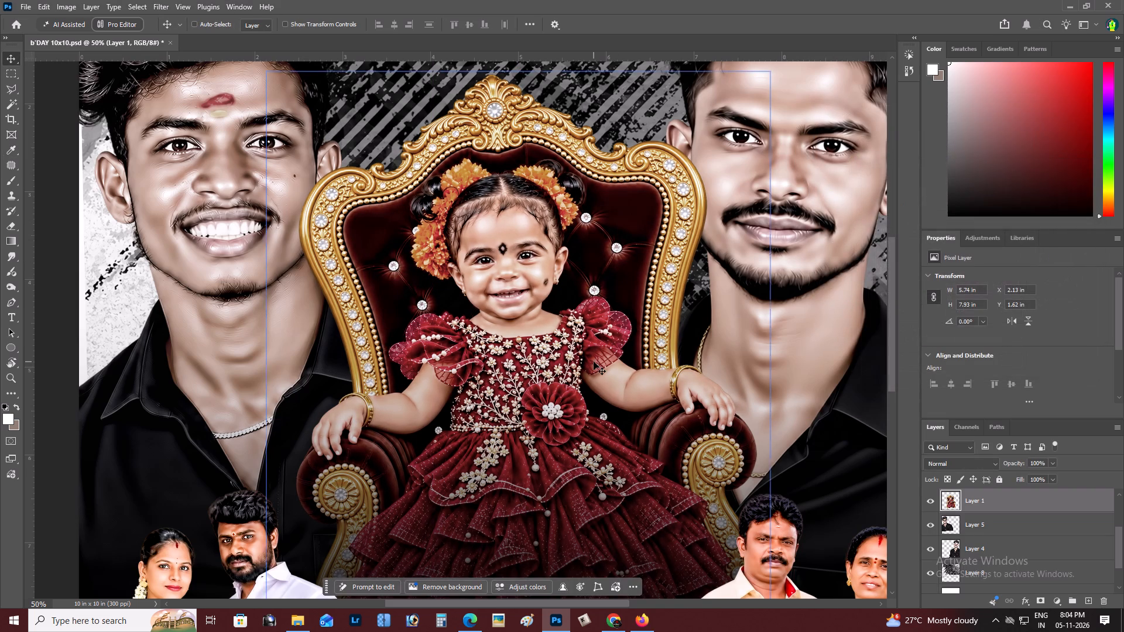
click(615, 366)
key(z)
alt+click(496, 321)
right_click(499, 317)
click(519, 324)
key(space)
drag(526, 327, 532, 330)
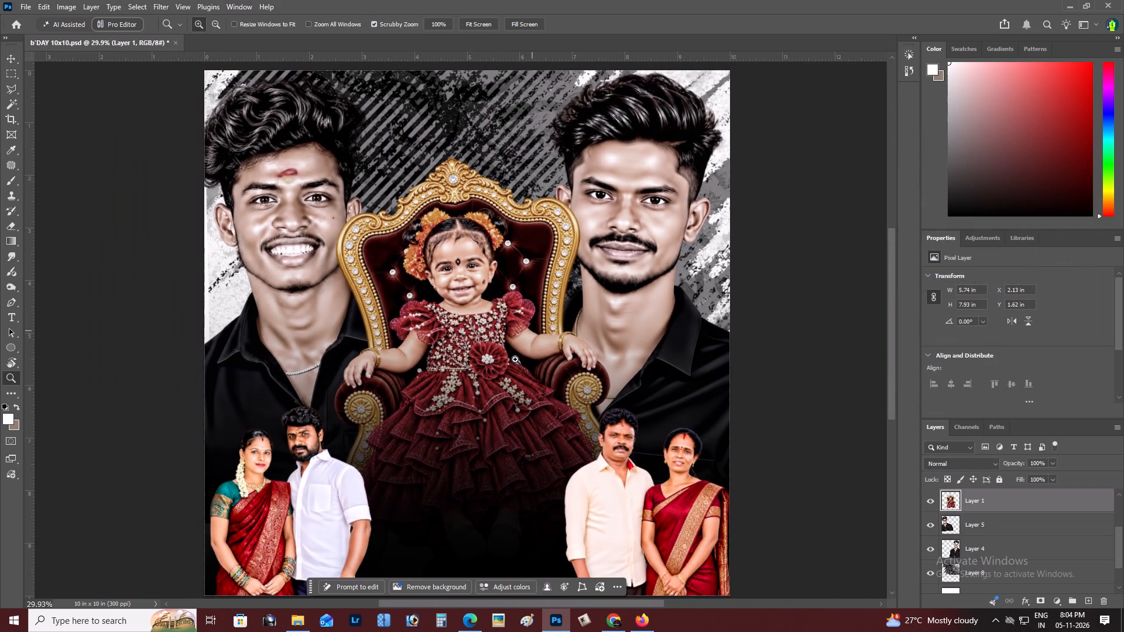
key(ctrl+u)
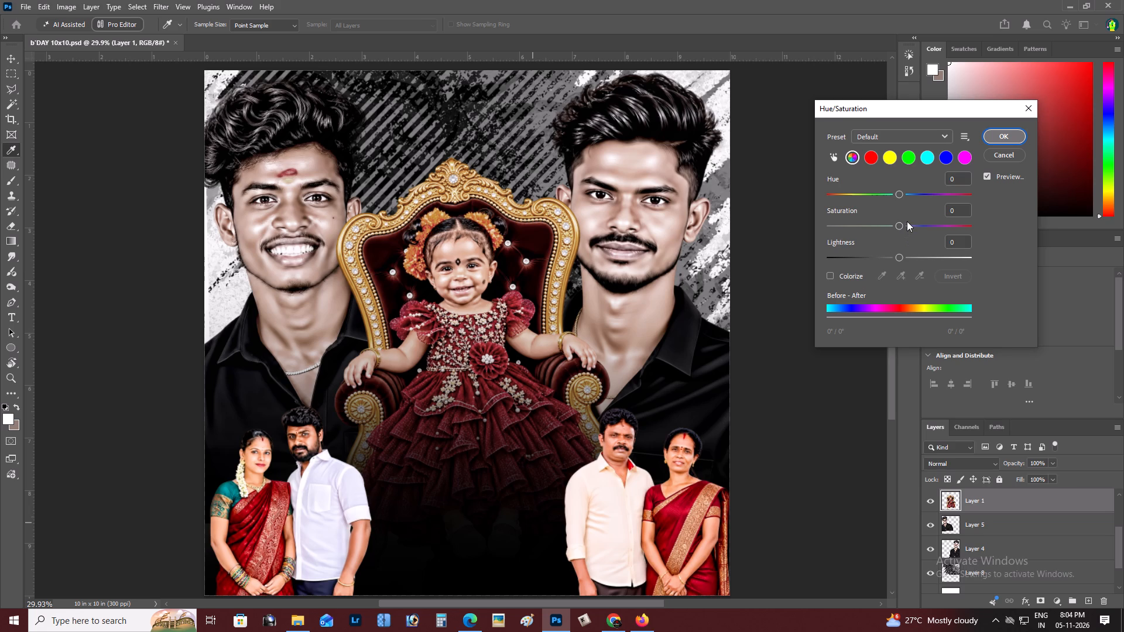
drag(900, 223, 926, 232)
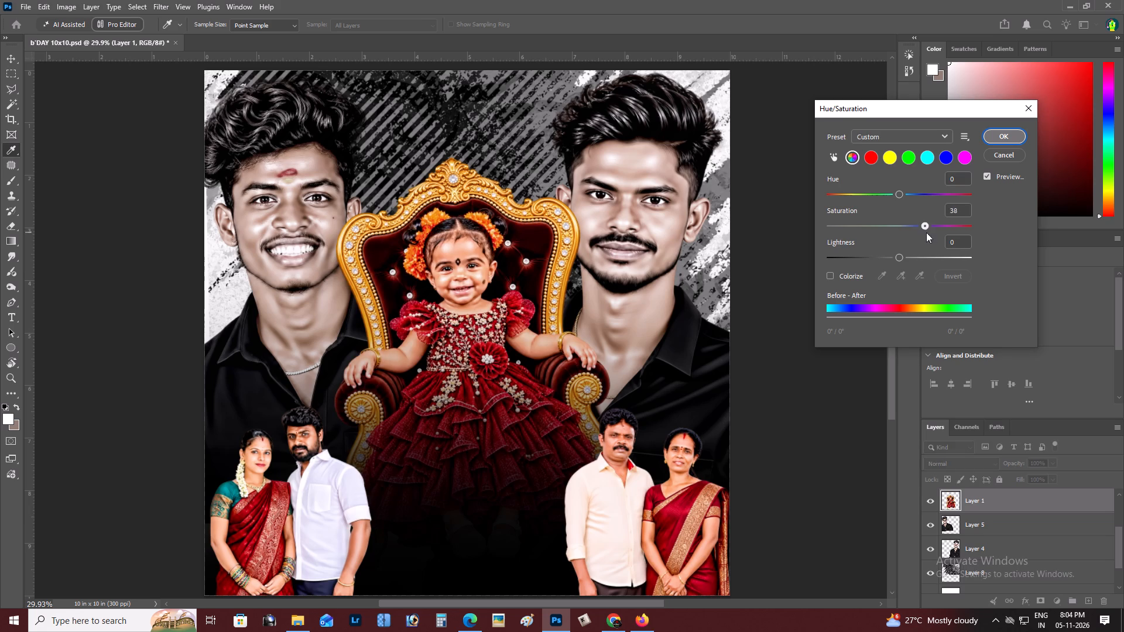
drag(926, 232, 910, 229)
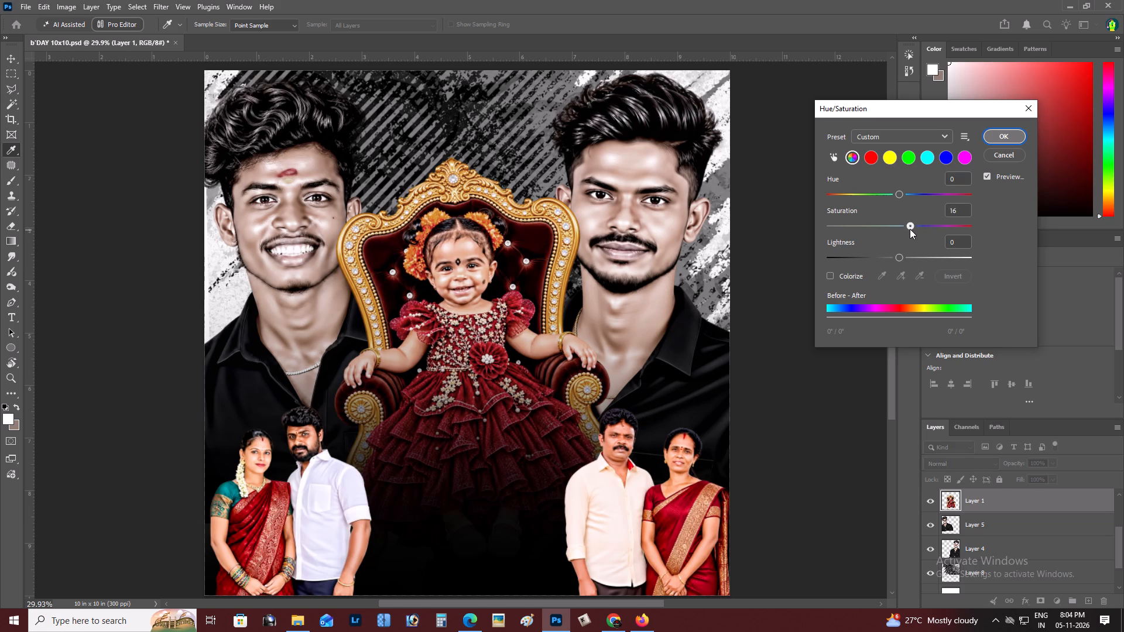
drag(910, 229, 917, 233)
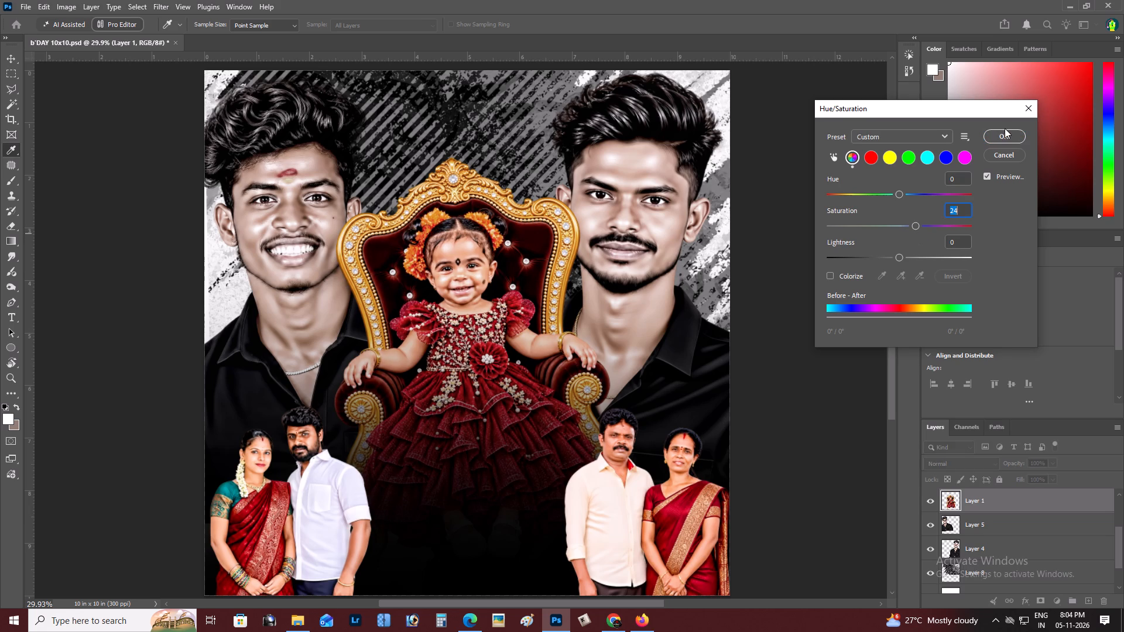
click(996, 138)
key(z)
alt+click(466, 258)
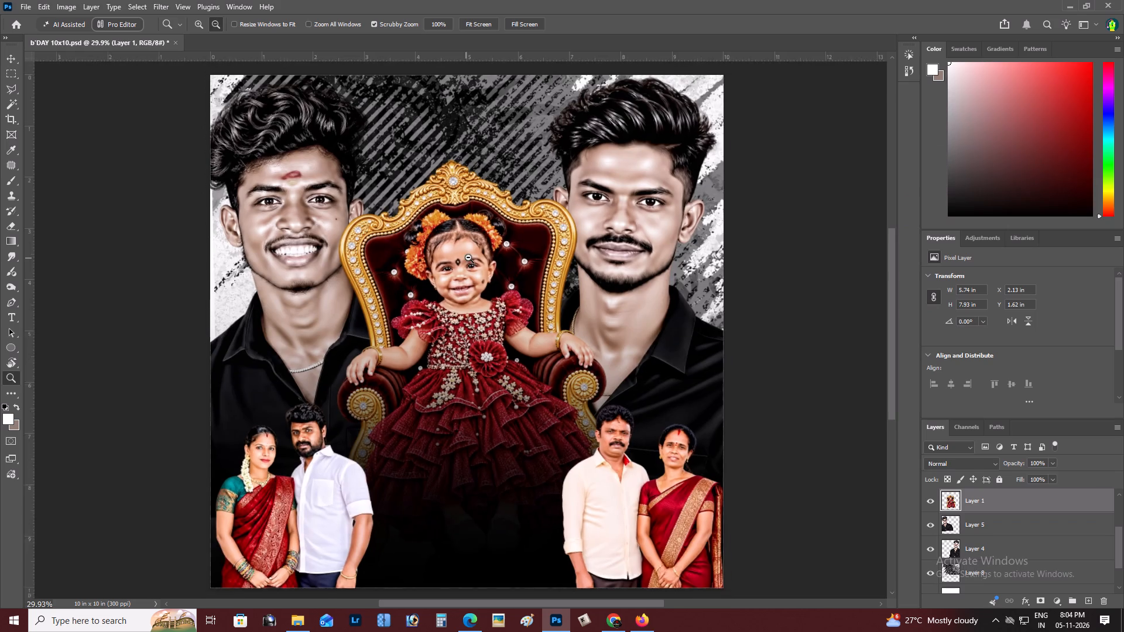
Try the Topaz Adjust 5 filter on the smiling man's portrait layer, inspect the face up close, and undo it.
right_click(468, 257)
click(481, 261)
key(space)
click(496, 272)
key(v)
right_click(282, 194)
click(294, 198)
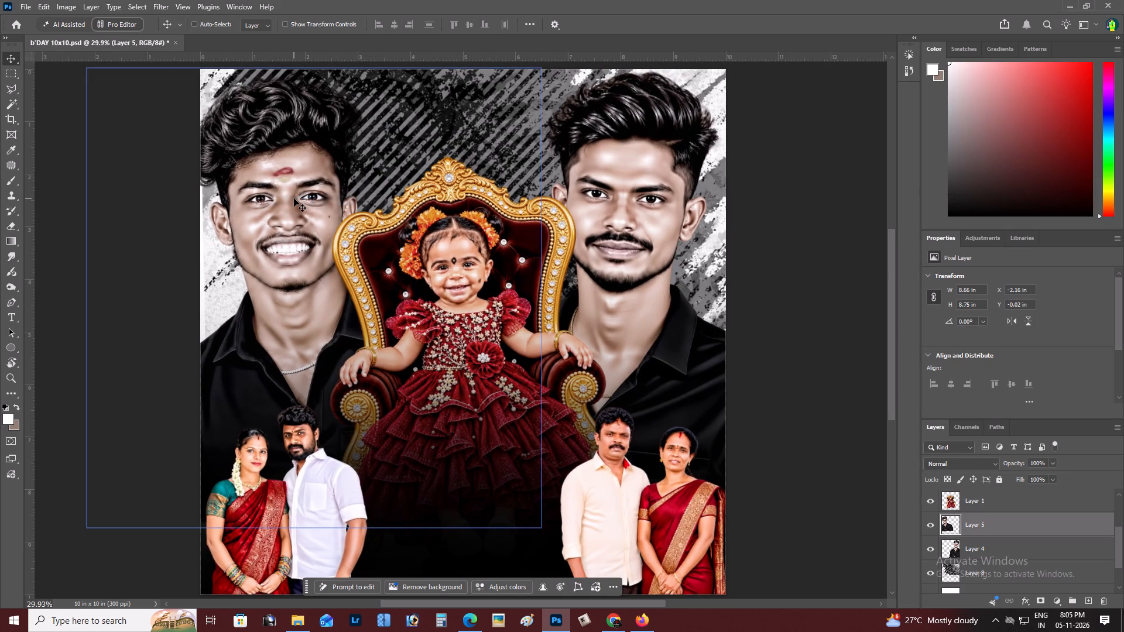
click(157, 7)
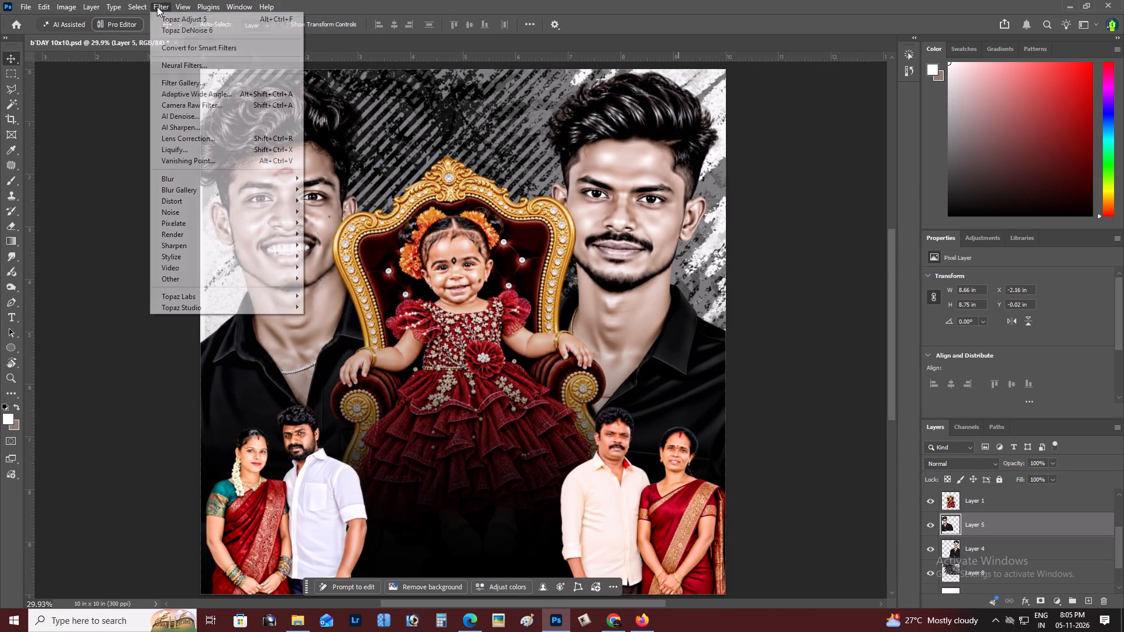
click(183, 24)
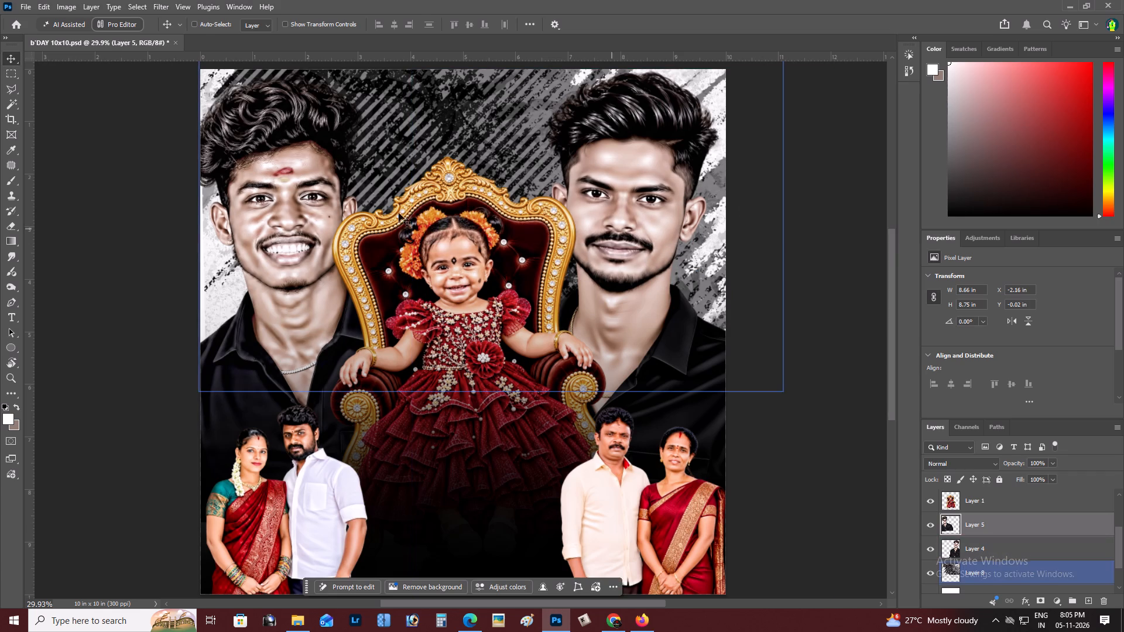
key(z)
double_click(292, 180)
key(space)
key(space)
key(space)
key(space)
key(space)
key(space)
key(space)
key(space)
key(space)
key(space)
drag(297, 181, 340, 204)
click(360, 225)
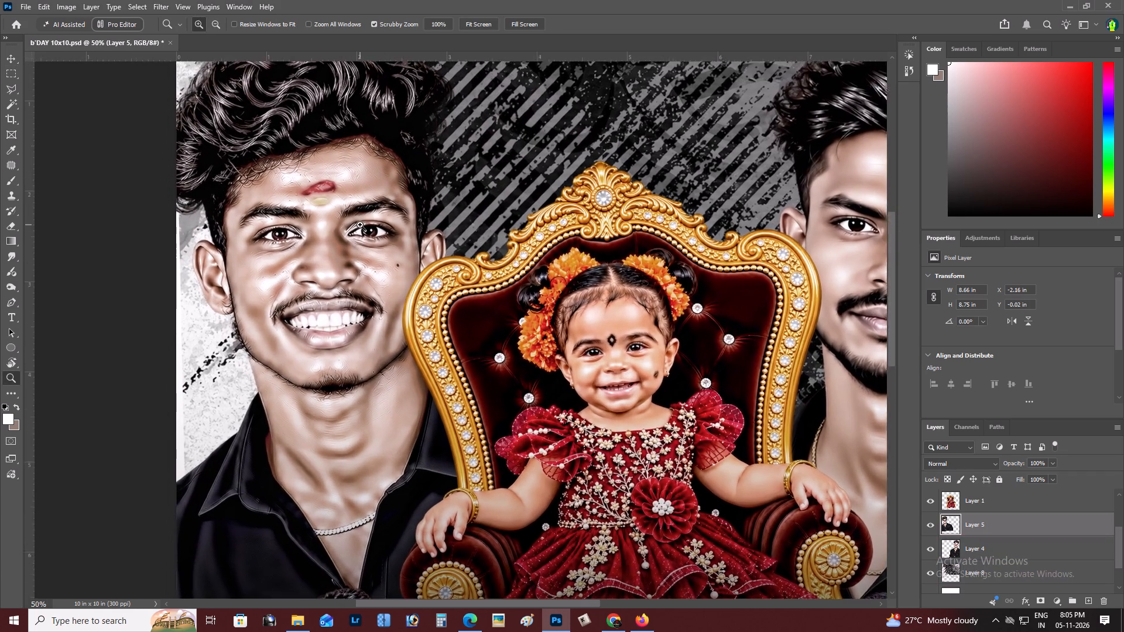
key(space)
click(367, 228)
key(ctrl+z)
Brighten the smiling man's portrait with Levels, setting the white input level to 227 and leaving black at 0.
key(z)
alt+click(314, 262)
right_click(337, 266)
click(349, 272)
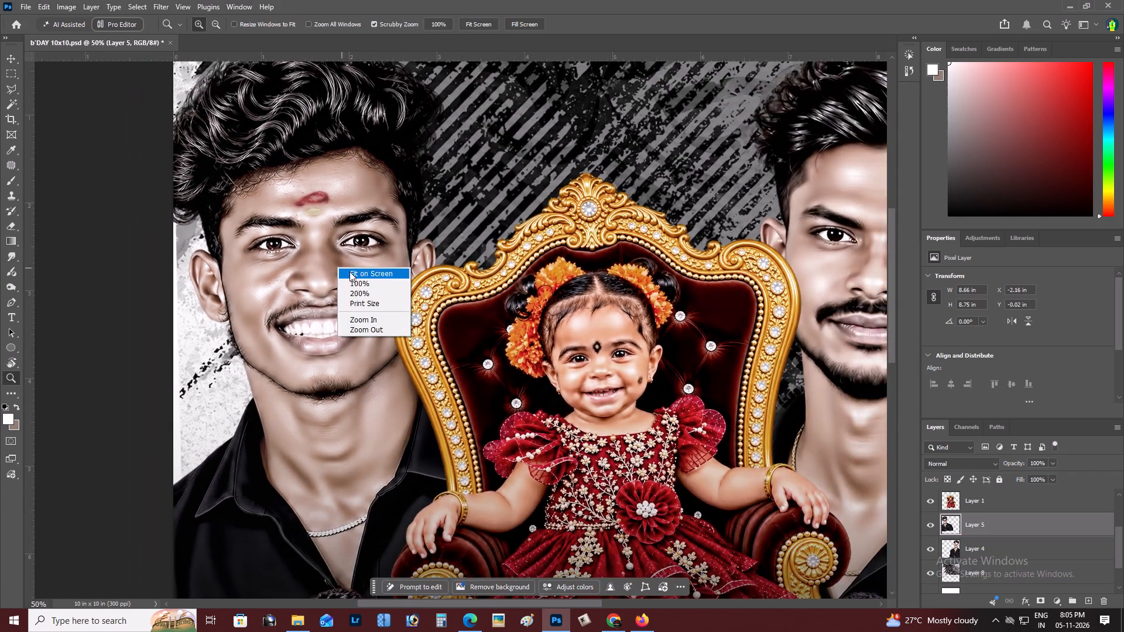
key(space)
drag(351, 272, 380, 284)
key(ctrl+l)
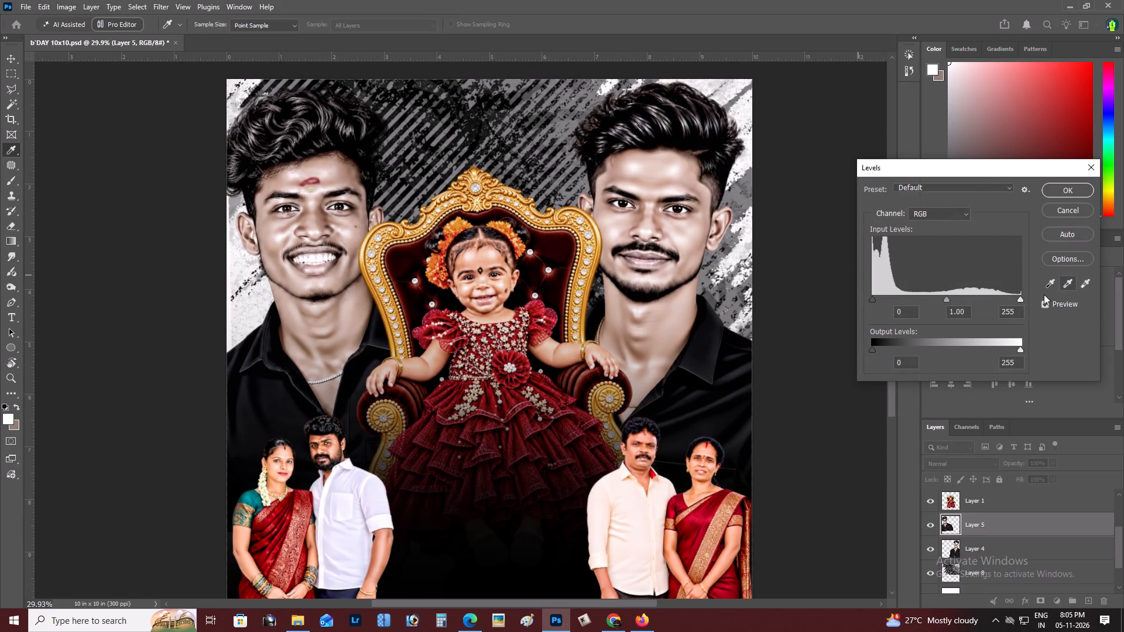
drag(1015, 300, 1004, 294)
drag(879, 297, 877, 297)
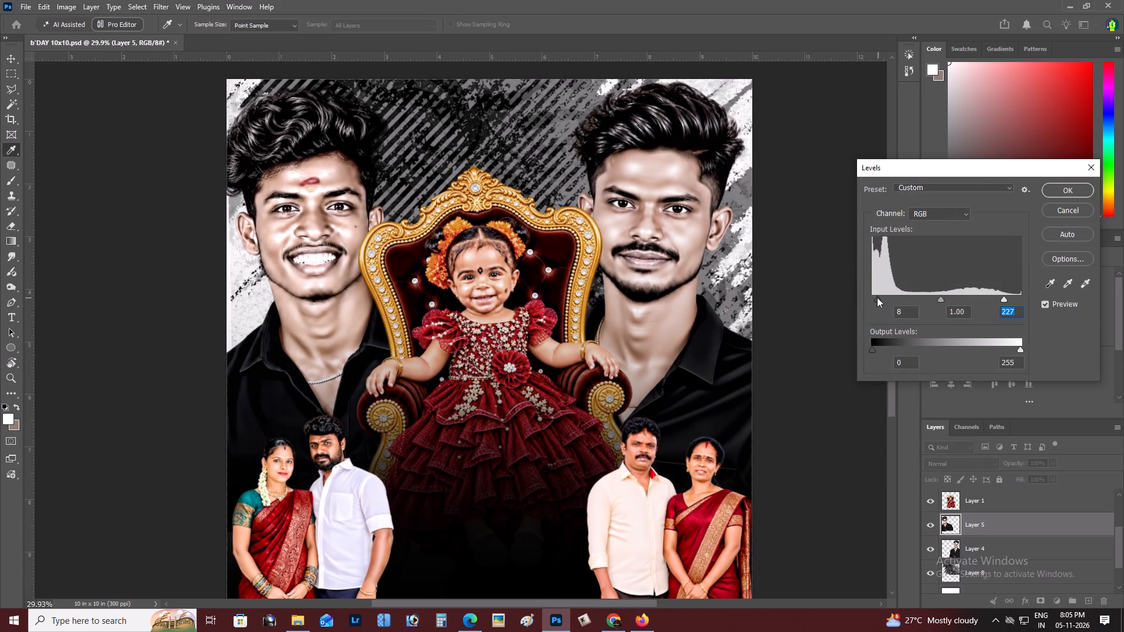
drag(877, 297, 871, 296)
click(1080, 198)
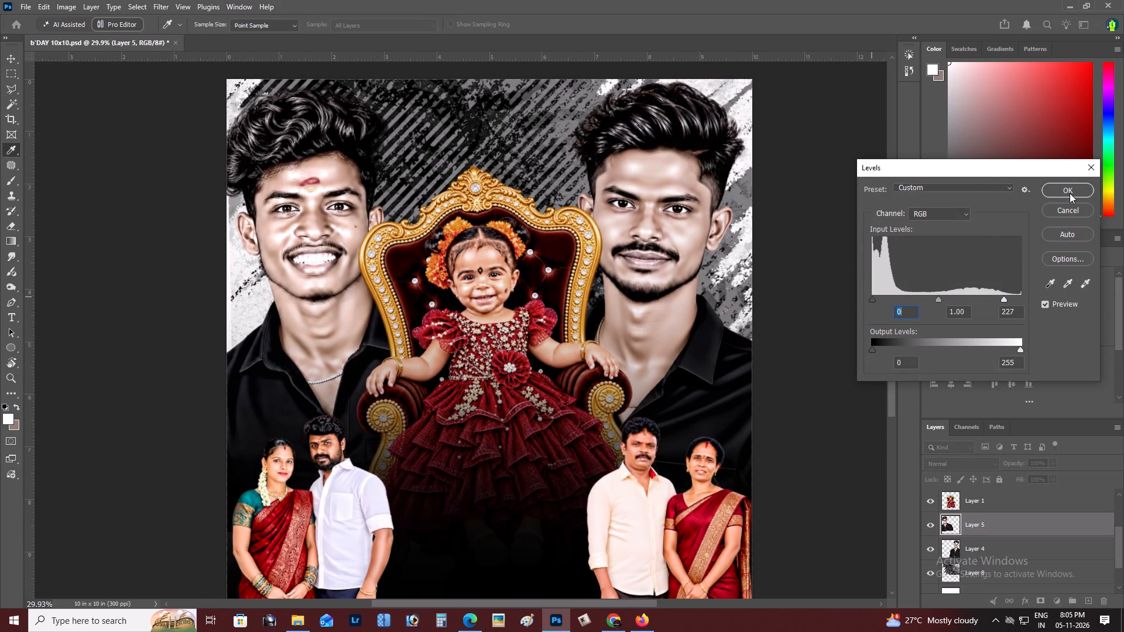
click(1070, 193)
Select the moustached man's portrait layer and brighten its highlights with Levels by lowering the white input level.
key(z)
alt+click(562, 279)
right_click(585, 276)
click(595, 281)
key(space)
key(space)
key(space)
key(space)
key(space)
key(space)
key(space)
key(space)
key(space)
key(space)
key(space)
drag(610, 308, 646, 345)
key(v)
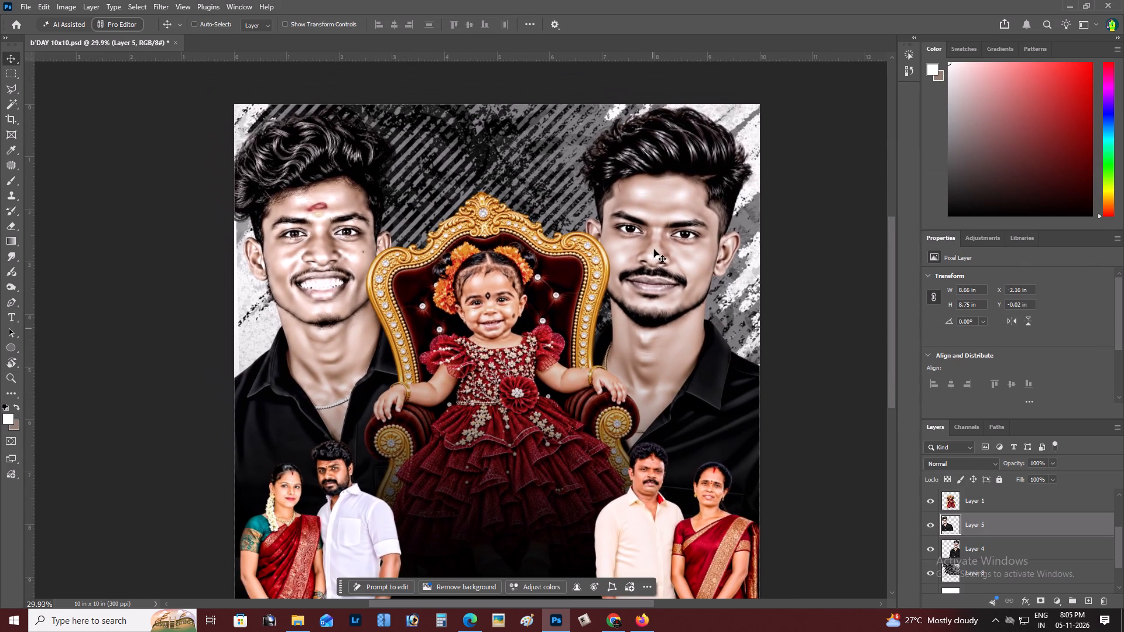
right_click(654, 226)
click(671, 231)
key(ctrl+l)
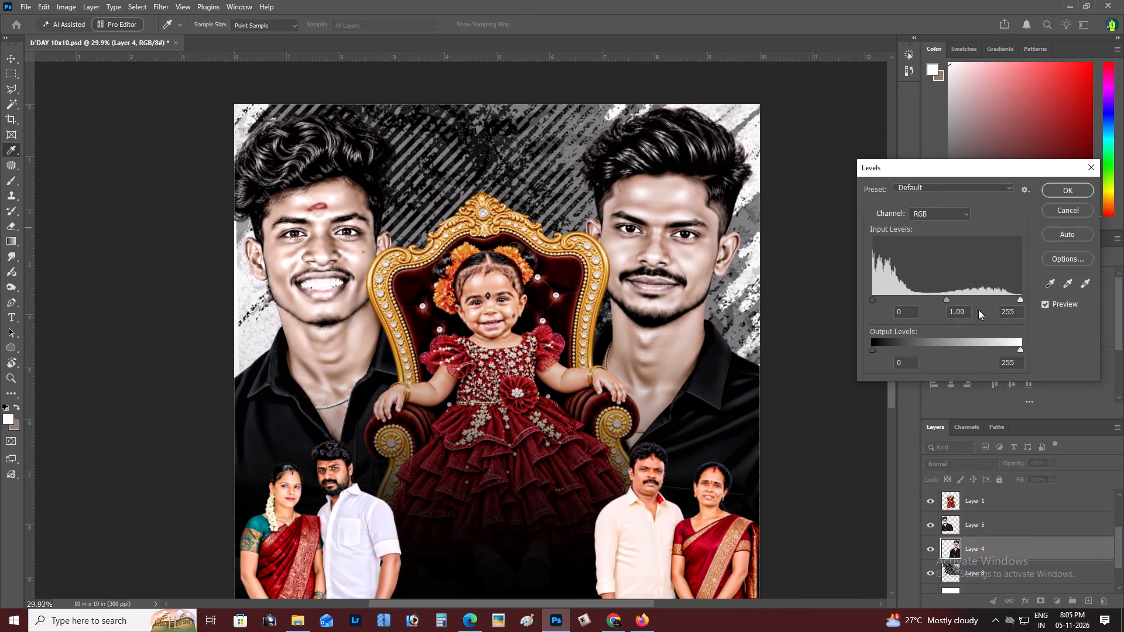
drag(1013, 298, 1007, 296)
click(1076, 189)
Select the striped background texture layer and add a new empty layer directly above it.
key(z)
alt+click(555, 351)
right_click(555, 351)
click(568, 357)
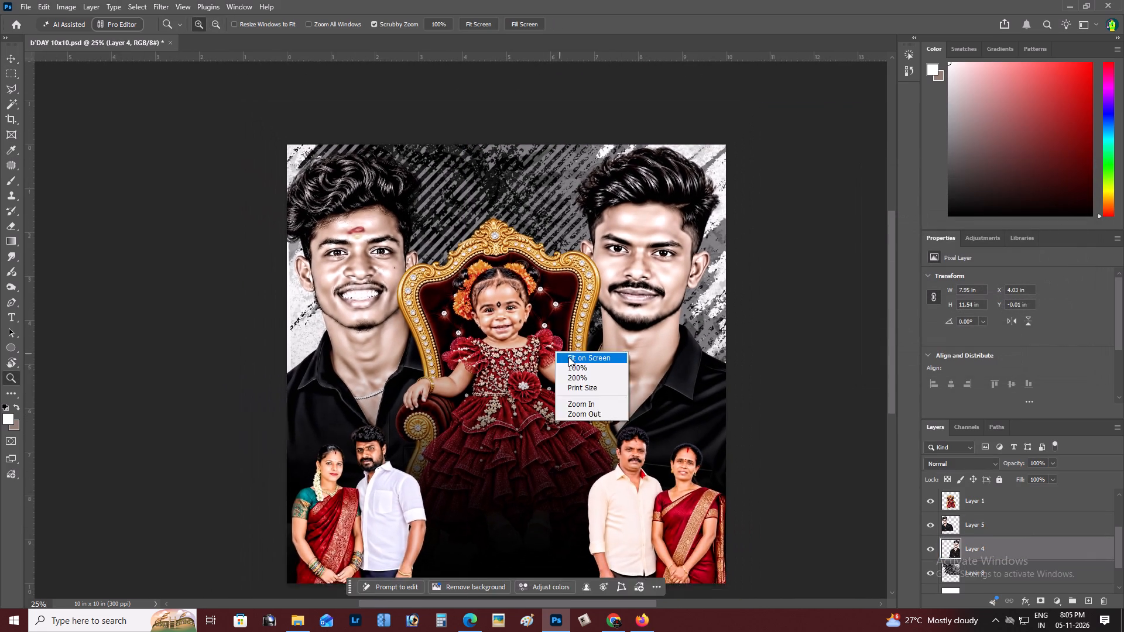
key(space)
key(space)
drag(598, 378, 649, 445)
key(v)
right_click(461, 206)
click(474, 211)
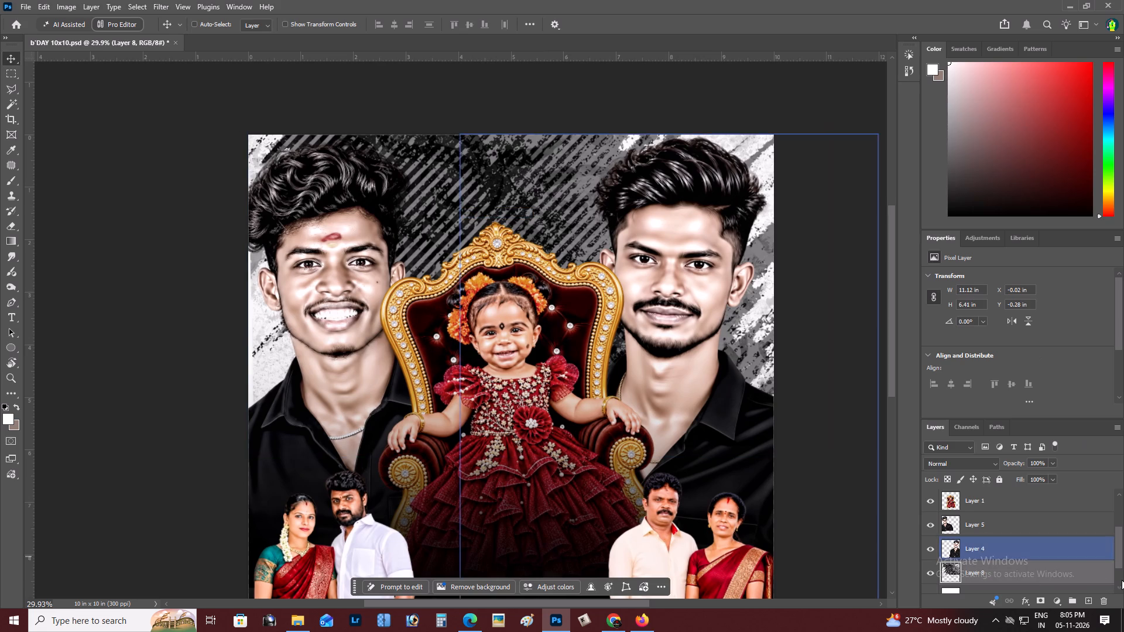
click(1087, 599)
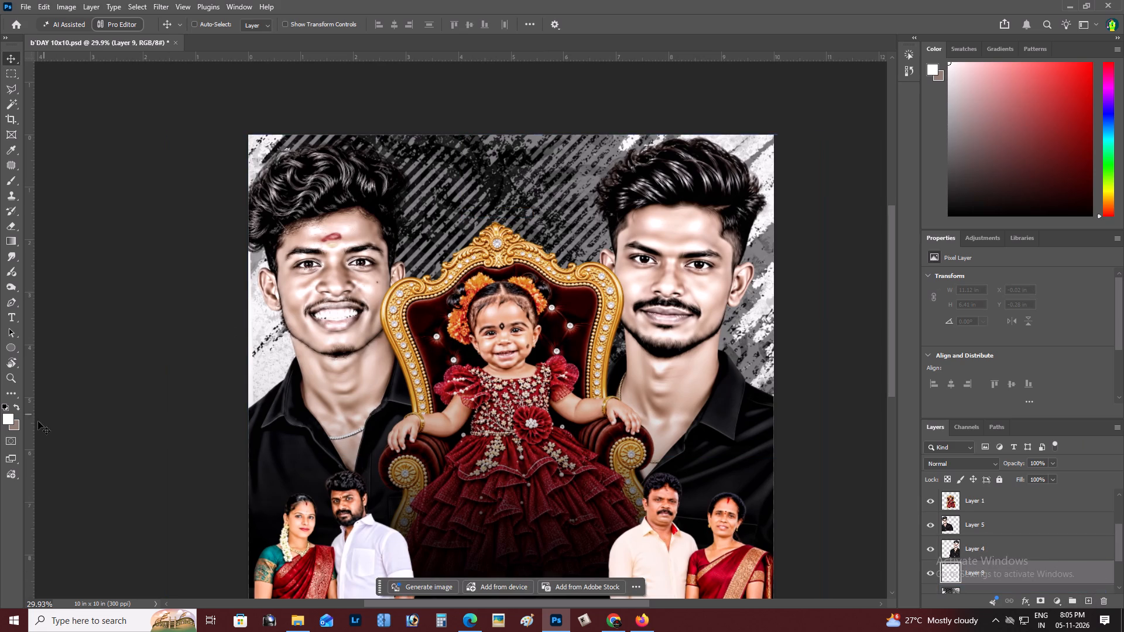
Set the foreground to a dark grey and paint one soft 2900 px brush dab behind the throne.
click(12, 414)
click(440, 238)
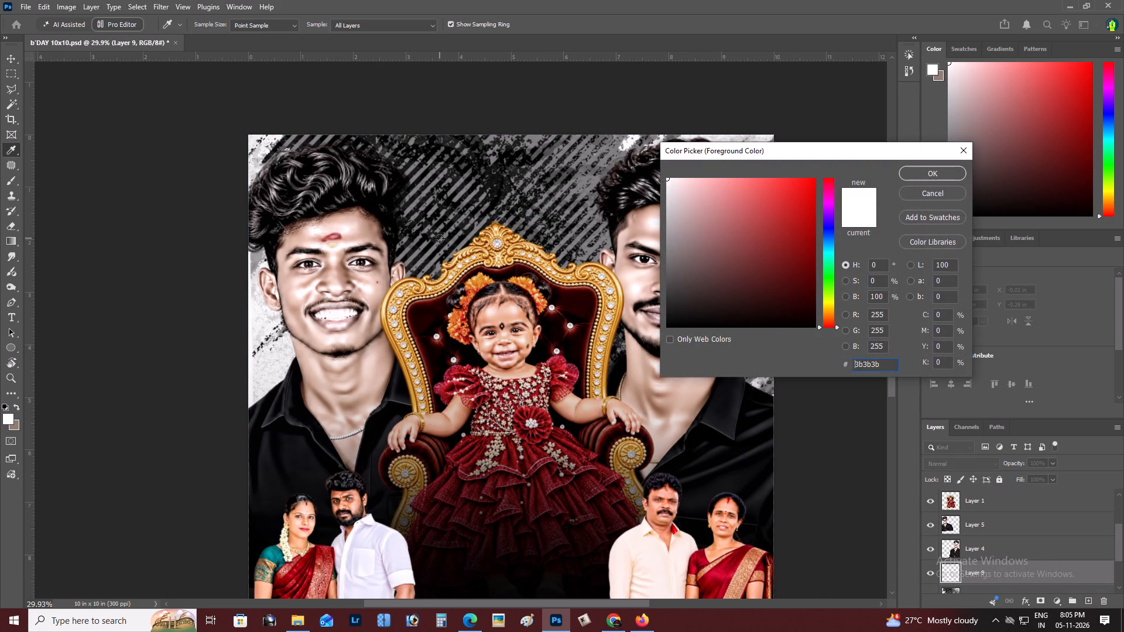
click(672, 302)
click(934, 178)
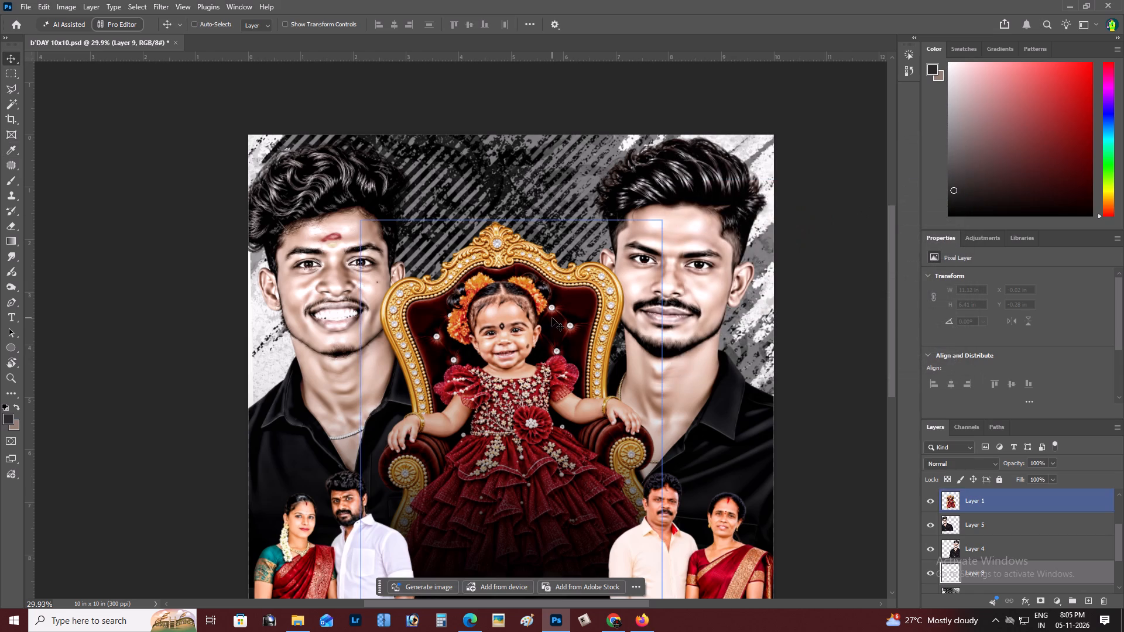
key(b)
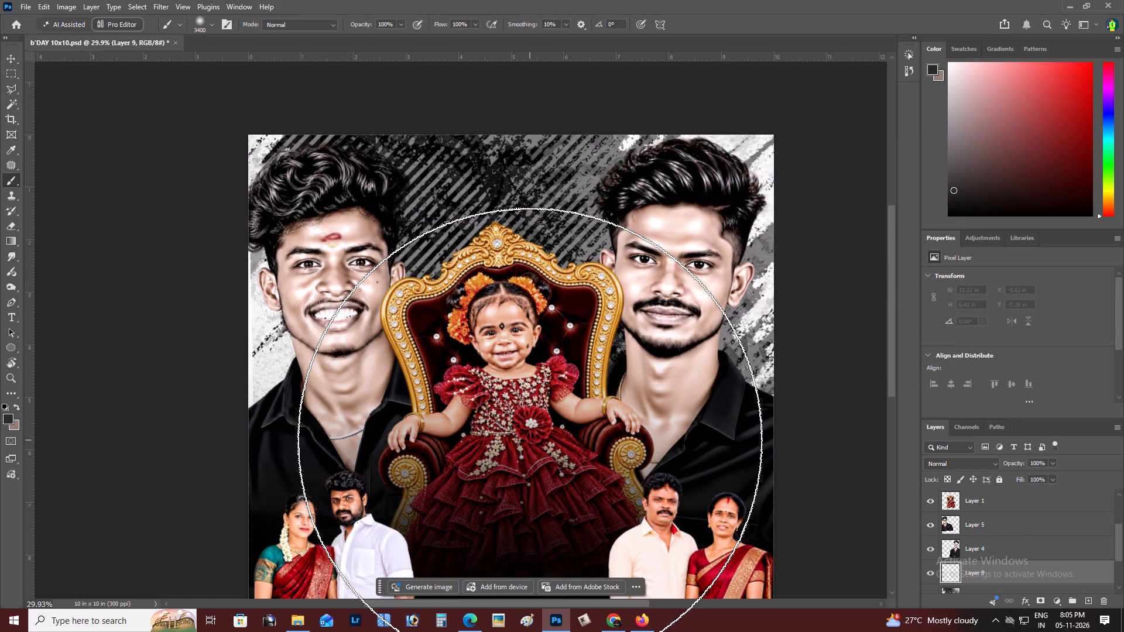
key(bracketleft)
key(bracketleft)
key(bracketleft)
text([[)
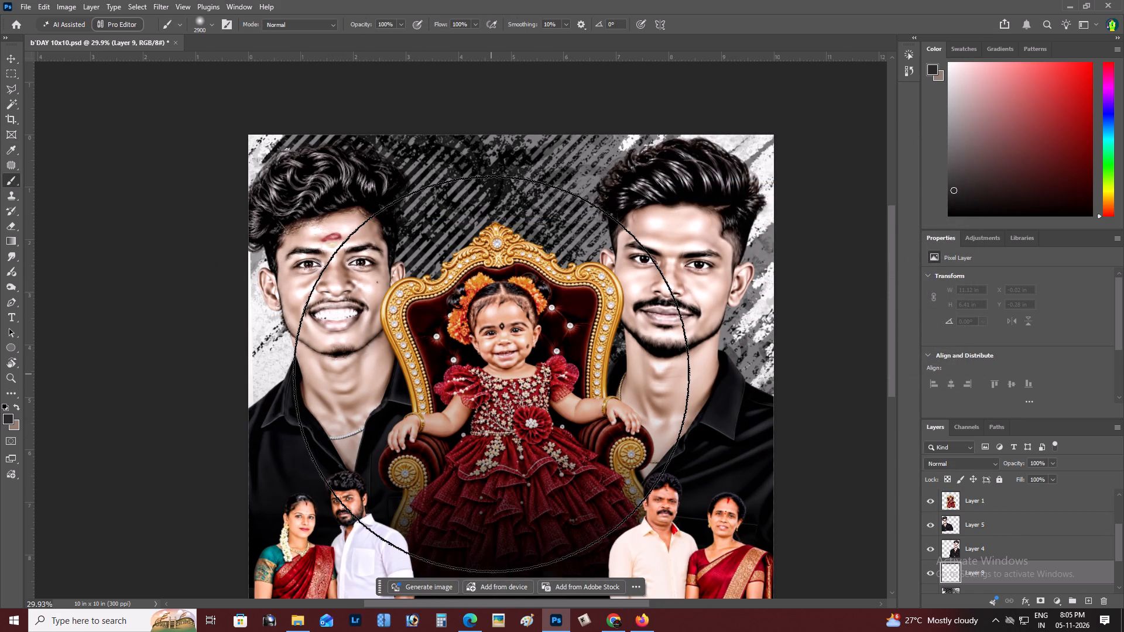
click(491, 374)
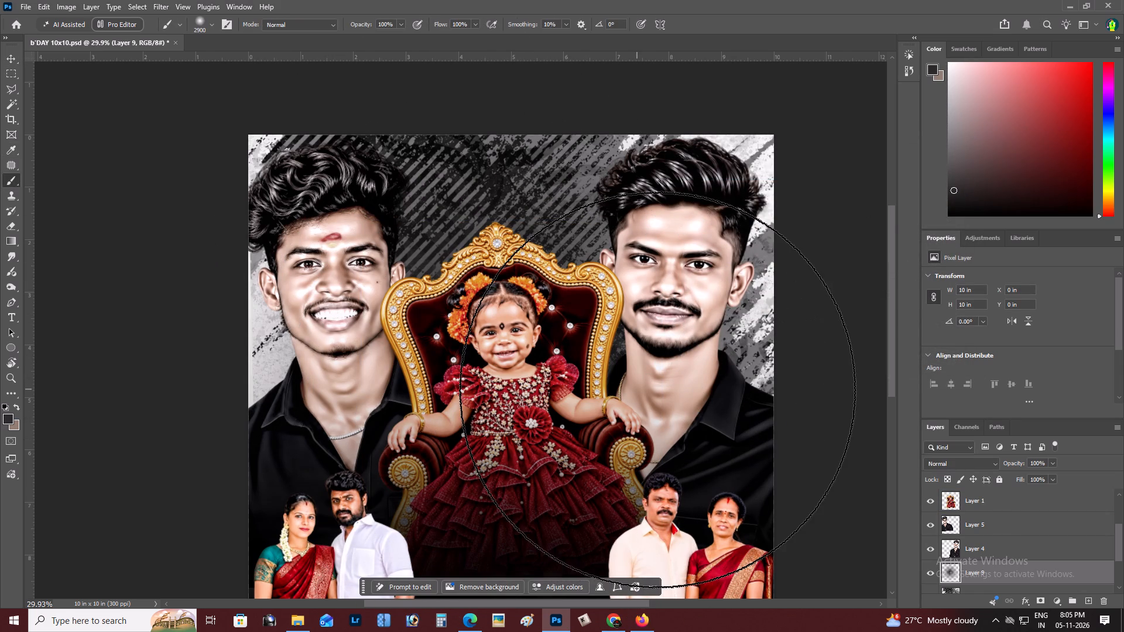
Darken the background behind both men with dark grey dabs of a soft 1900 px brush.
text([[)
key(bracketleft)
text([[)
text([[)
key(bracketleft)
key(bracketleft)
key(bracketleft)
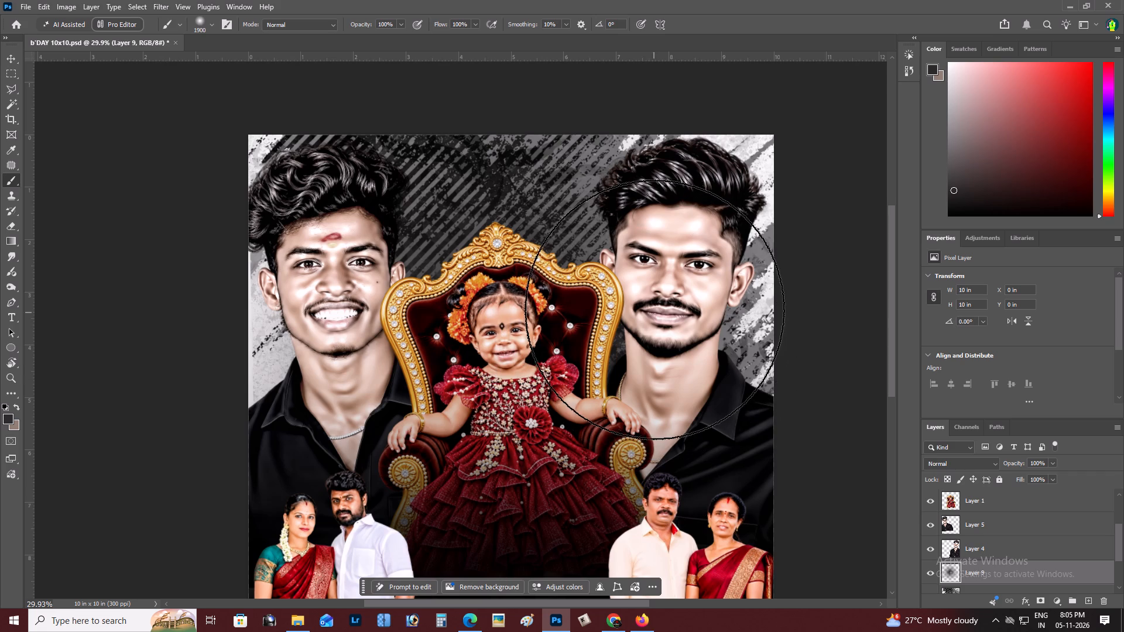
click(657, 307)
double_click(662, 329)
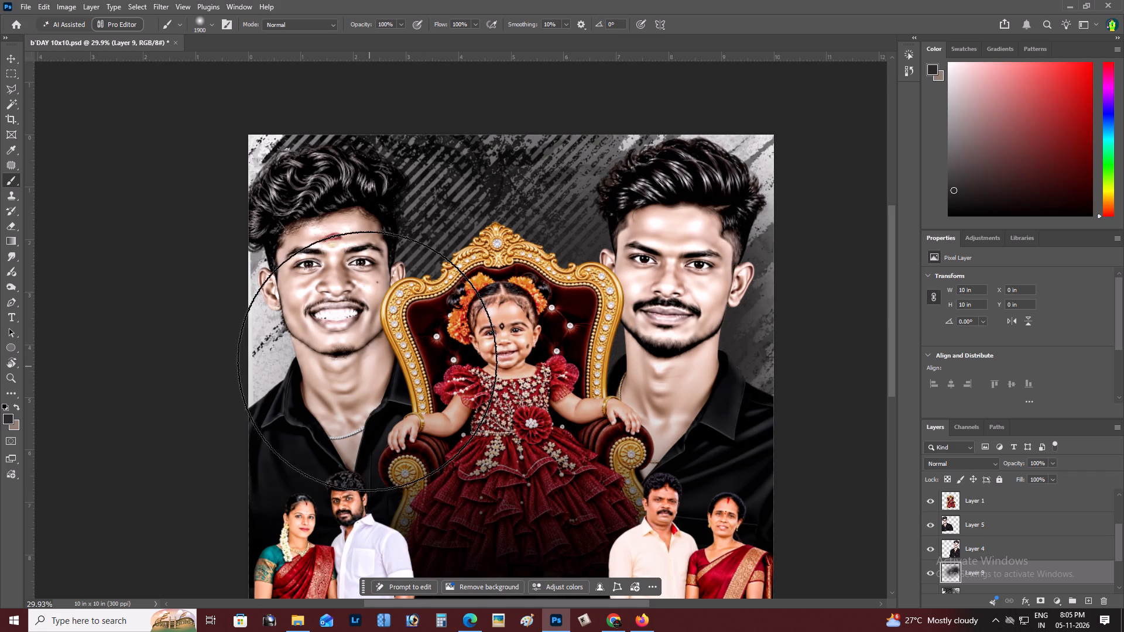
click(361, 361)
click(338, 359)
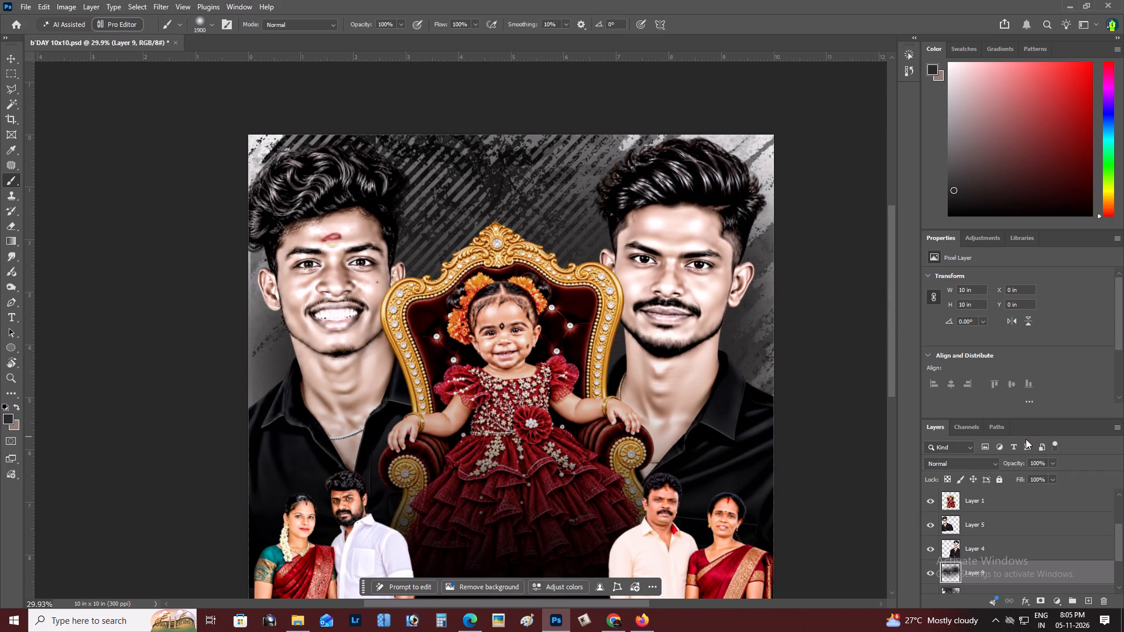
key(ctrl+z)
click(369, 359)
Check the poster's overall shading and paint another dark grey dab on the background behind the throne.
key(z)
alt+click(467, 294)
right_click(529, 276)
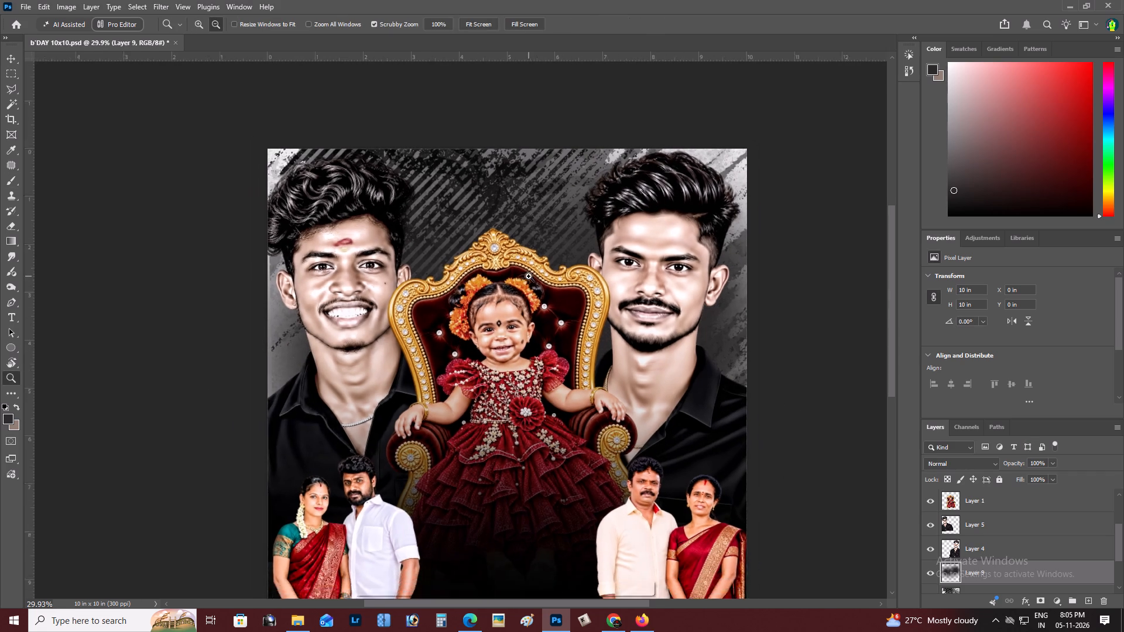
click(542, 280)
key(space)
drag(567, 298, 646, 370)
key(z)
alt+click(560, 347)
right_click(562, 346)
click(577, 351)
key(space)
key(space)
key(space)
key(space)
key(space)
key(space)
key(space)
key(space)
key(space)
key(space)
key(space)
key(space)
key(space)
key(space)
key(space)
key(space)
key(space)
key(space)
key(space)
key(space)
drag(582, 353, 675, 421)
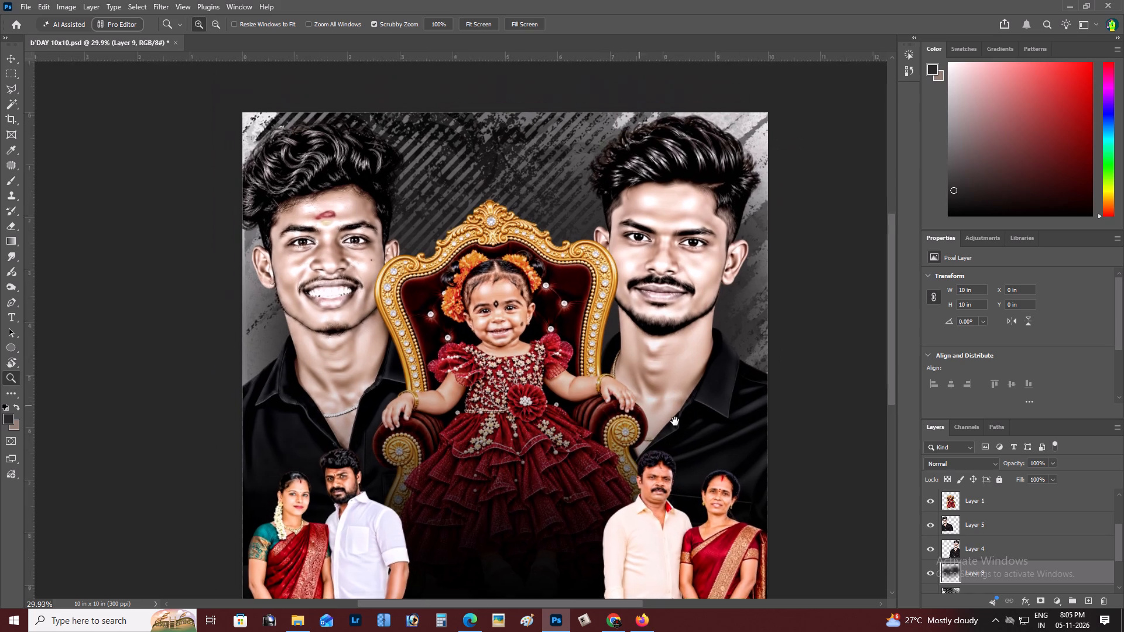
drag(675, 421, 706, 434)
drag(648, 418, 645, 430)
key(z)
click(633, 427)
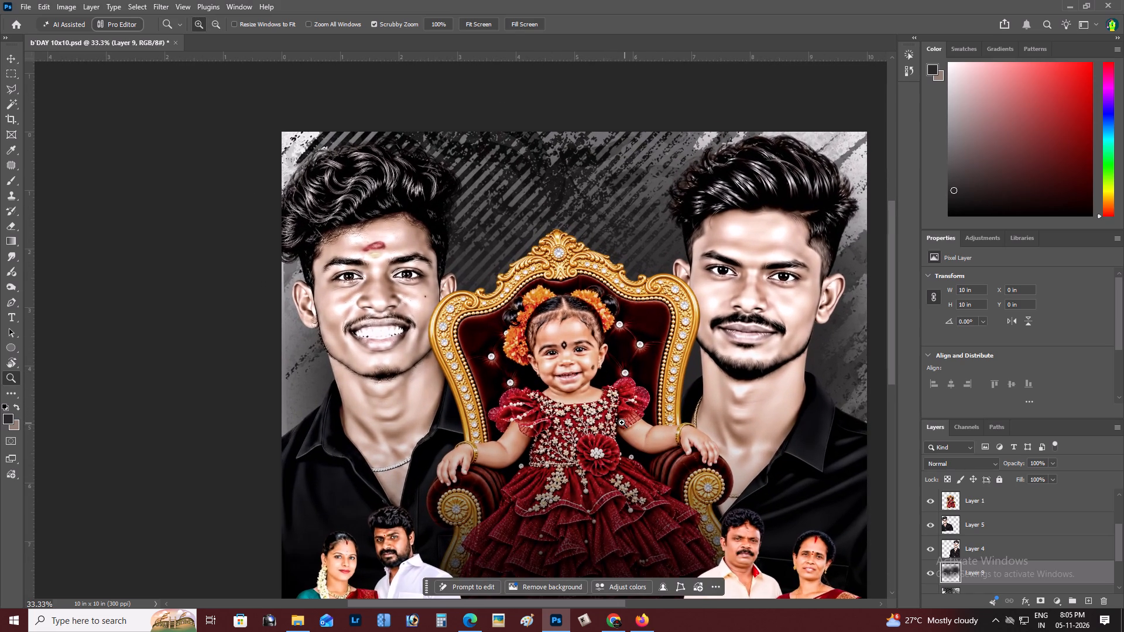
key(b)
click(561, 346)
key(z)
alt+click(546, 357)
right_click(546, 357)
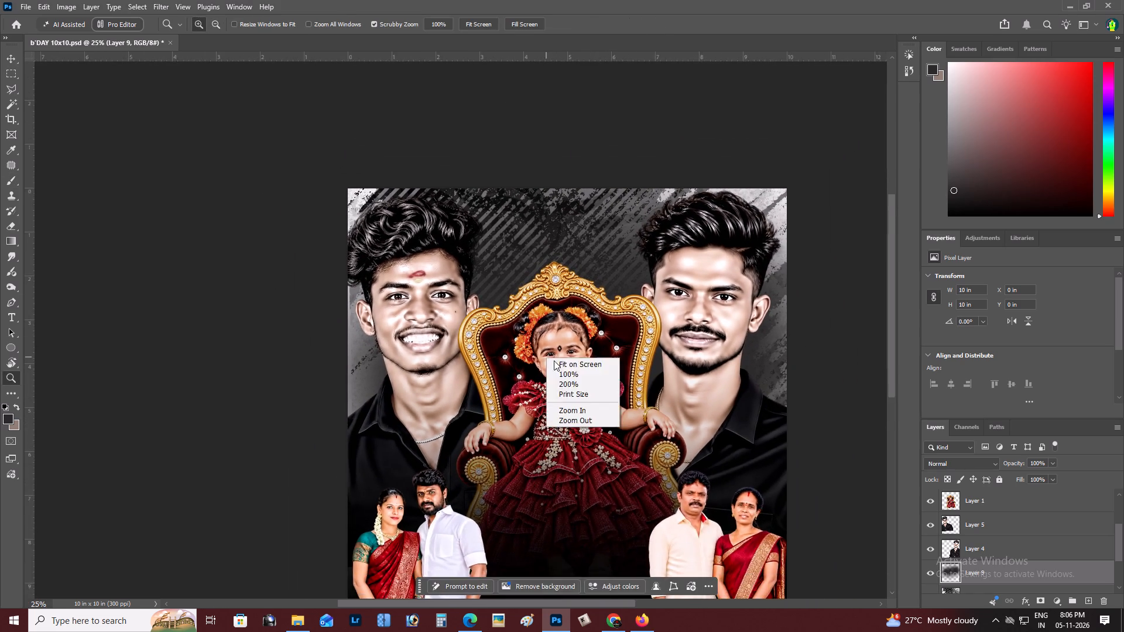
Examine the poster's overall composition and background shading, both close up and as a whole.
click(554, 360)
key(space)
key(space)
key(space)
key(space)
drag(557, 364, 594, 382)
key(z)
alt+click(516, 346)
right_click(521, 344)
click(539, 351)
key(space)
key(space)
key(space)
key(space)
key(space)
key(space)
key(space)
key(space)
key(space)
key(space)
key(space)
key(space)
key(space)
key(space)
key(space)
key(space)
key(space)
key(space)
key(space)
key(space)
drag(543, 352, 598, 373)
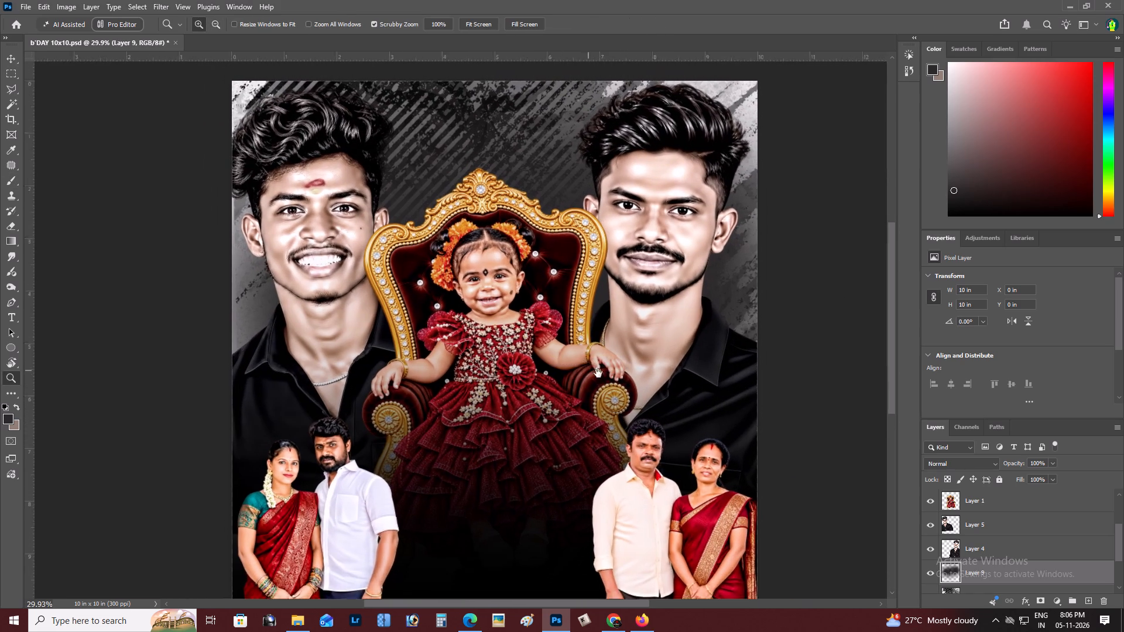
drag(598, 373, 653, 377)
key(z)
alt+click(562, 375)
right_click(589, 362)
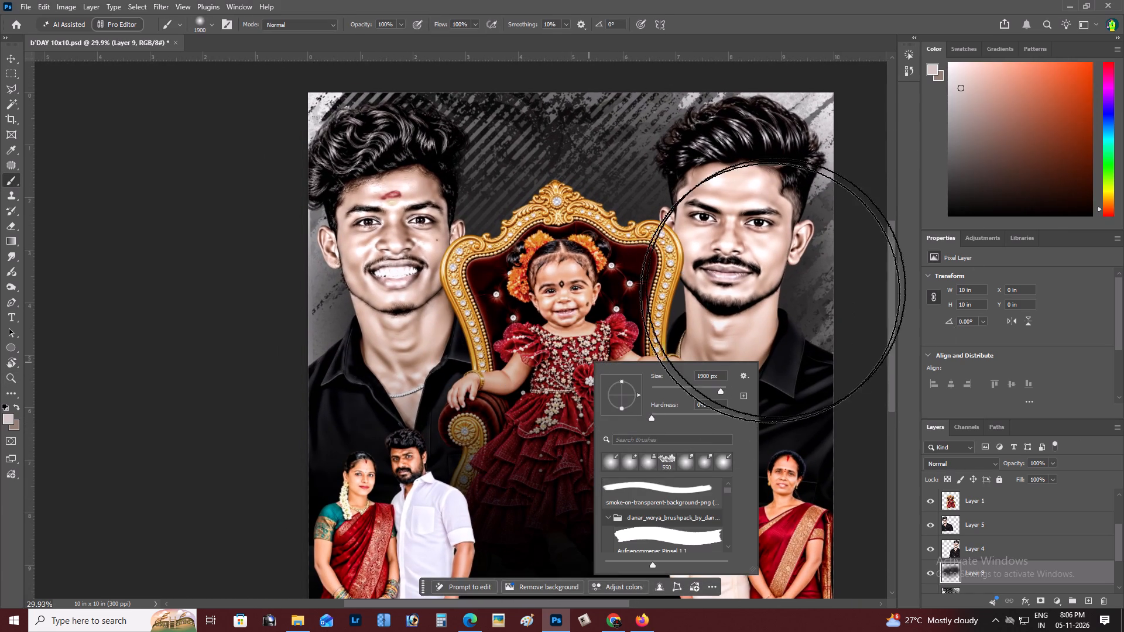
key(space)
key(space)
key(space)
key(space)
key(space)
key(space)
key(space)
key(space)
key(space)
key(space)
key(space)
key(space)
drag(785, 266, 722, 221)
key(z)
alt+click(574, 380)
right_click(573, 375)
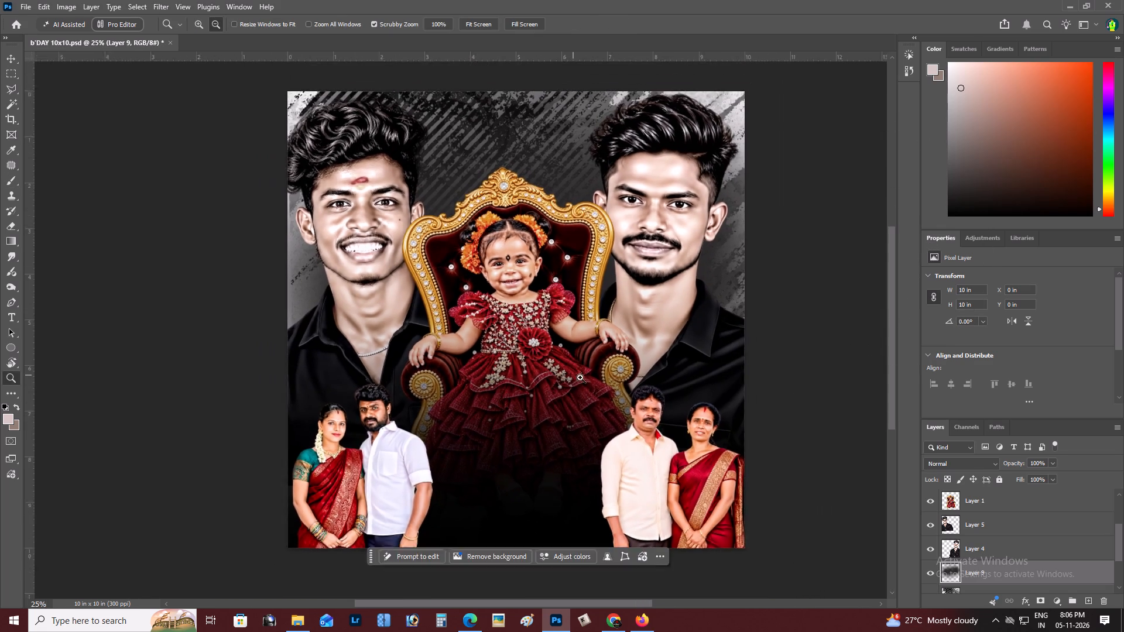
double_click(597, 384)
key(space)
key(space)
key(space)
key(space)
key(space)
key(space)
key(space)
key(space)
key(space)
key(space)
key(space)
key(space)
key(space)
key(space)
key(space)
key(space)
drag(595, 384, 689, 371)
key(z)
alt+click(599, 375)
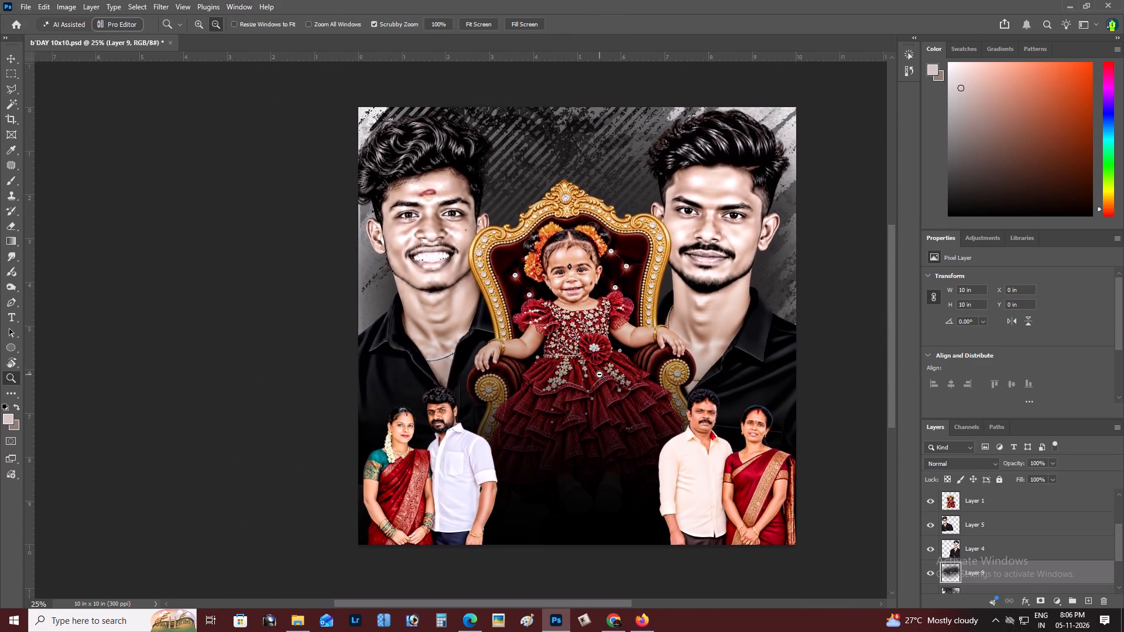
key(space)
key(space)
key(space)
key(space)
key(space)
key(space)
key(space)
key(space)
key(space)
key(space)
key(space)
key(space)
key(space)
key(space)
key(space)
key(space)
key(space)
key(space)
key(space)
key(space)
drag(576, 377, 587, 393)
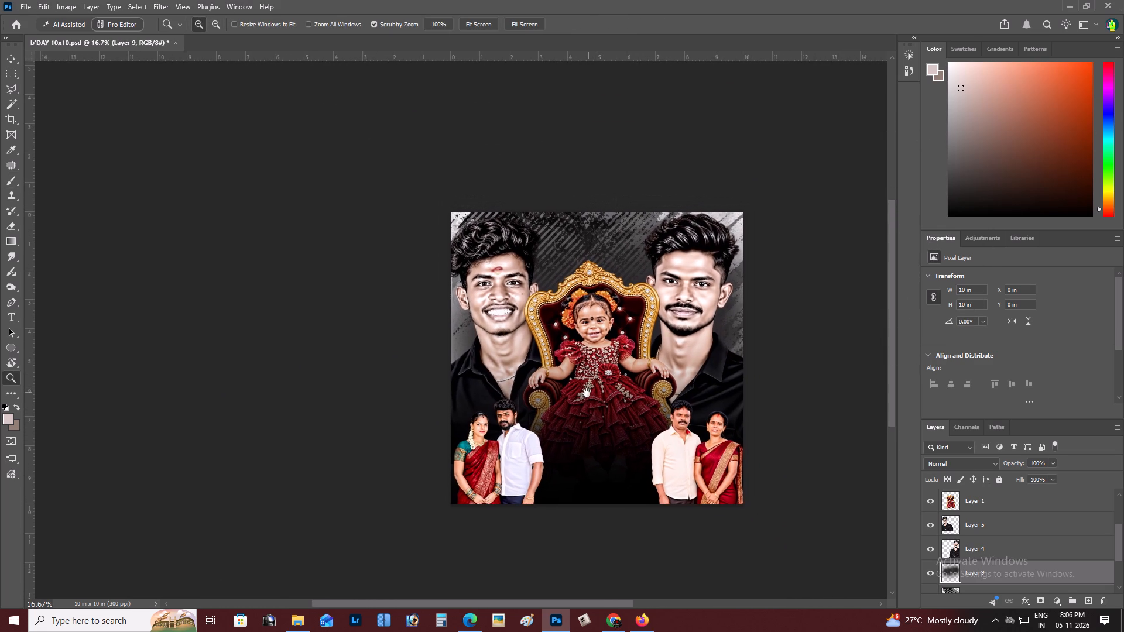
drag(587, 393, 597, 380)
key(z)
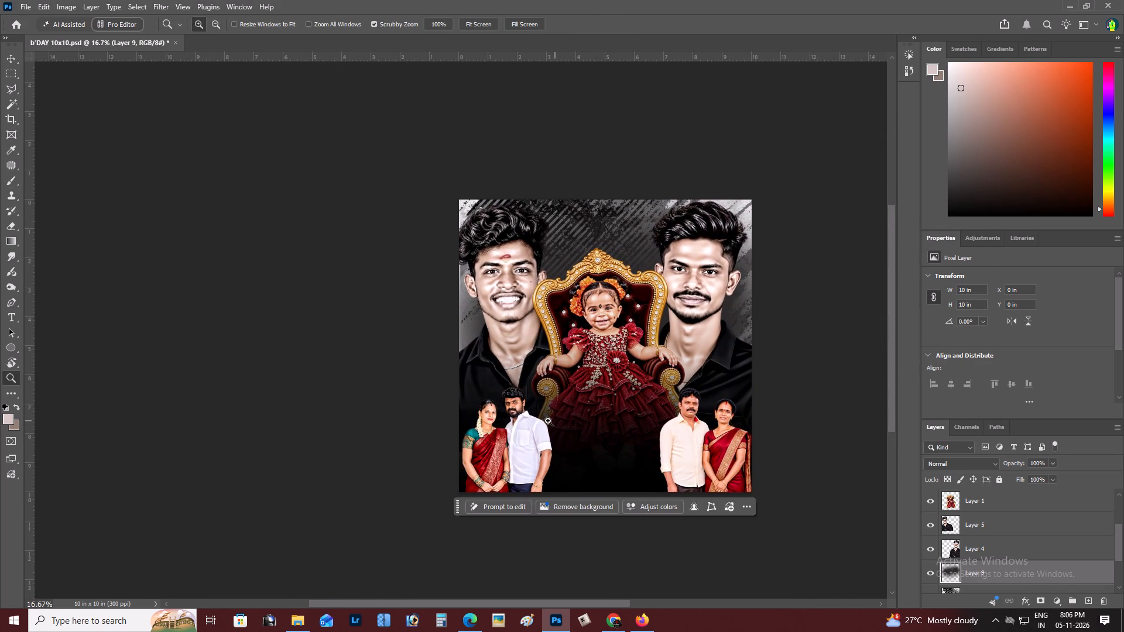
click(548, 421)
alt+click(558, 399)
right_click(613, 389)
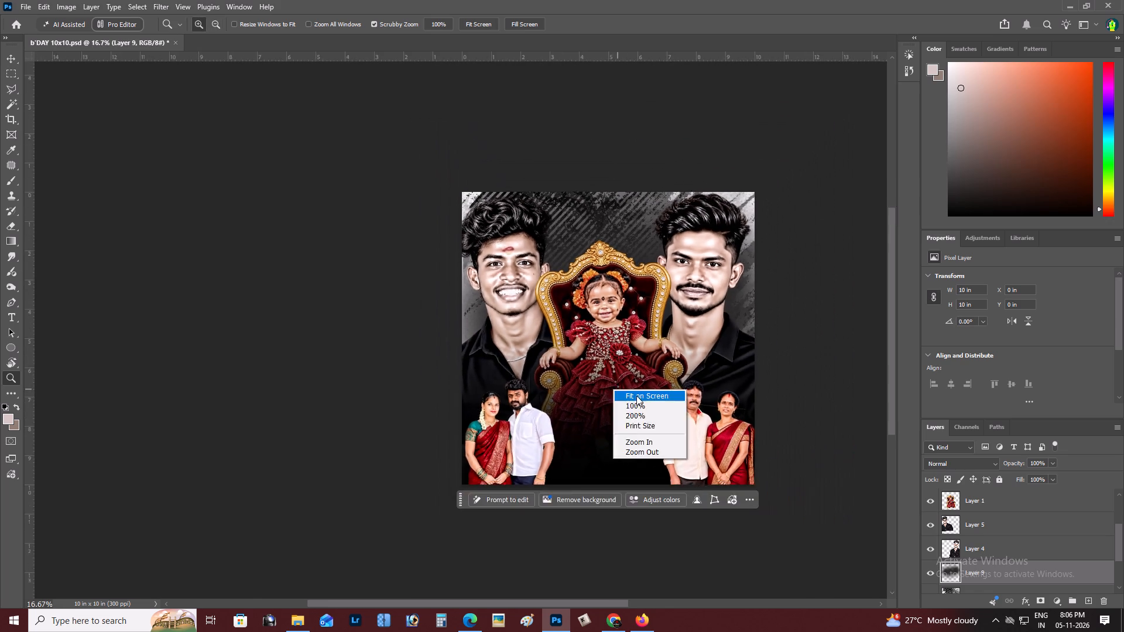
click(636, 396)
key(space)
key(space)
key(space)
key(space)
key(space)
key(space)
key(space)
key(space)
key(space)
drag(636, 396, 690, 386)
Place the cream-shirt couple beside the white-shirt couple and shift both together to the poster's bottom centre in front of the throne.
key(v)
right_click(660, 456)
click(675, 458)
drag(675, 458, 573, 420)
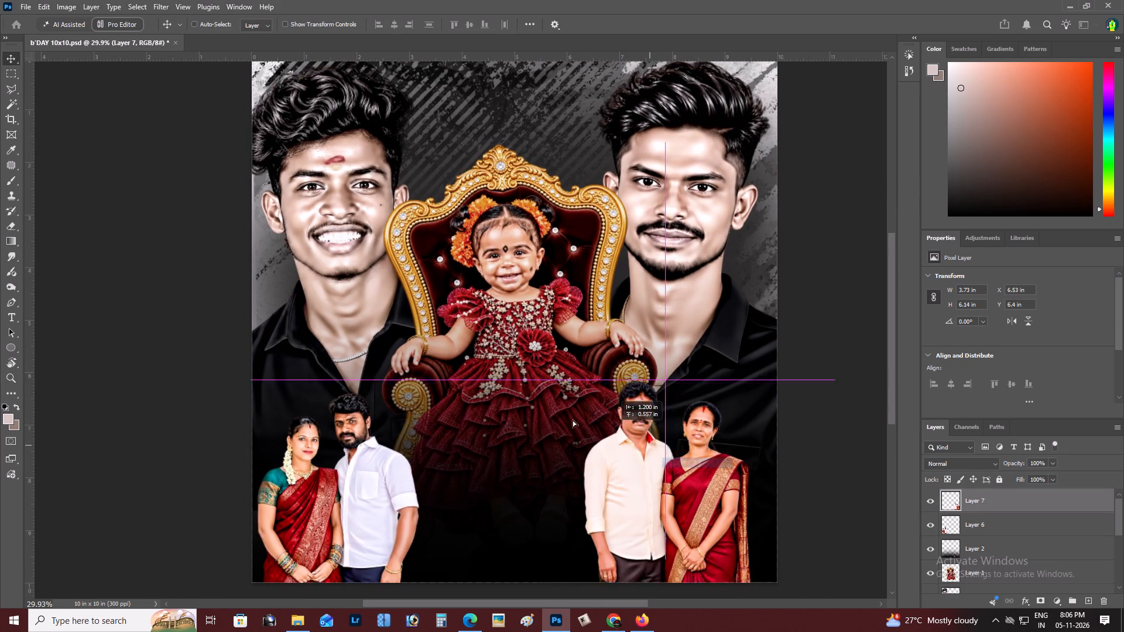
drag(573, 420, 470, 454)
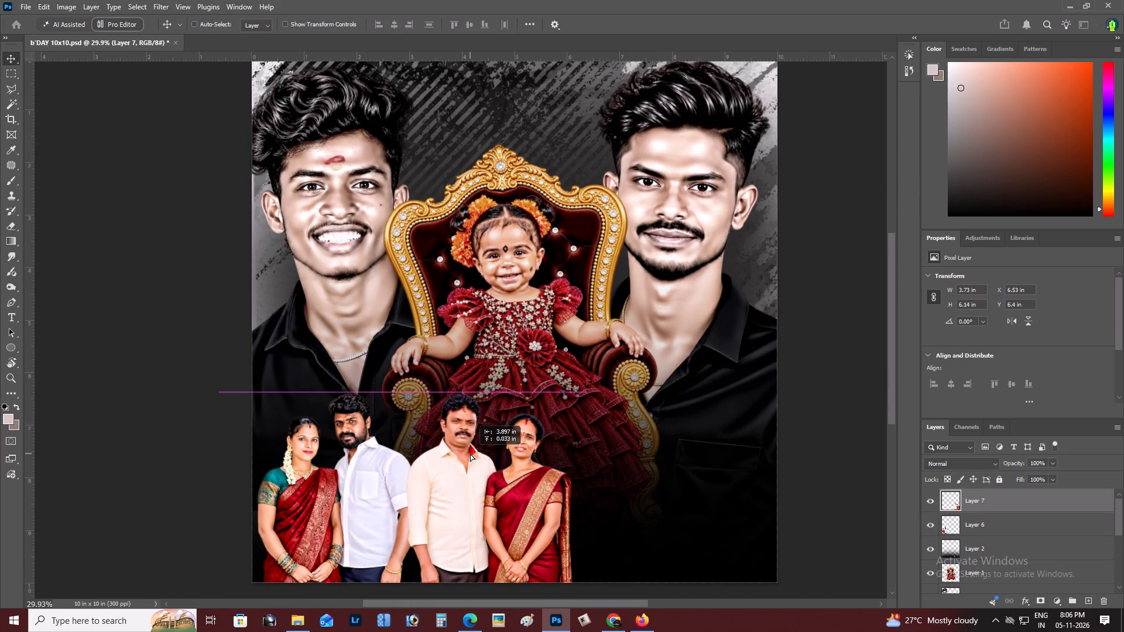
drag(470, 454, 477, 454)
shift+right_click(330, 485)
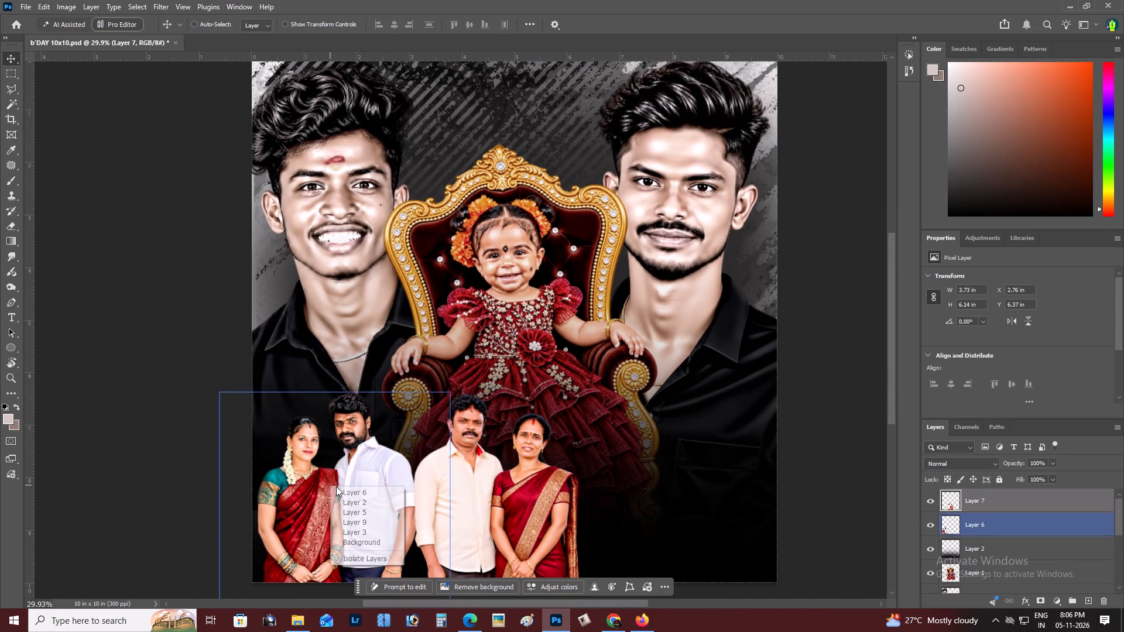
shift+click(348, 490)
drag(362, 491, 464, 487)
Scale both couples together to about 87.5% and raise them slightly in front of the baby's dress.
key(z)
alt+click(587, 453)
right_click(633, 442)
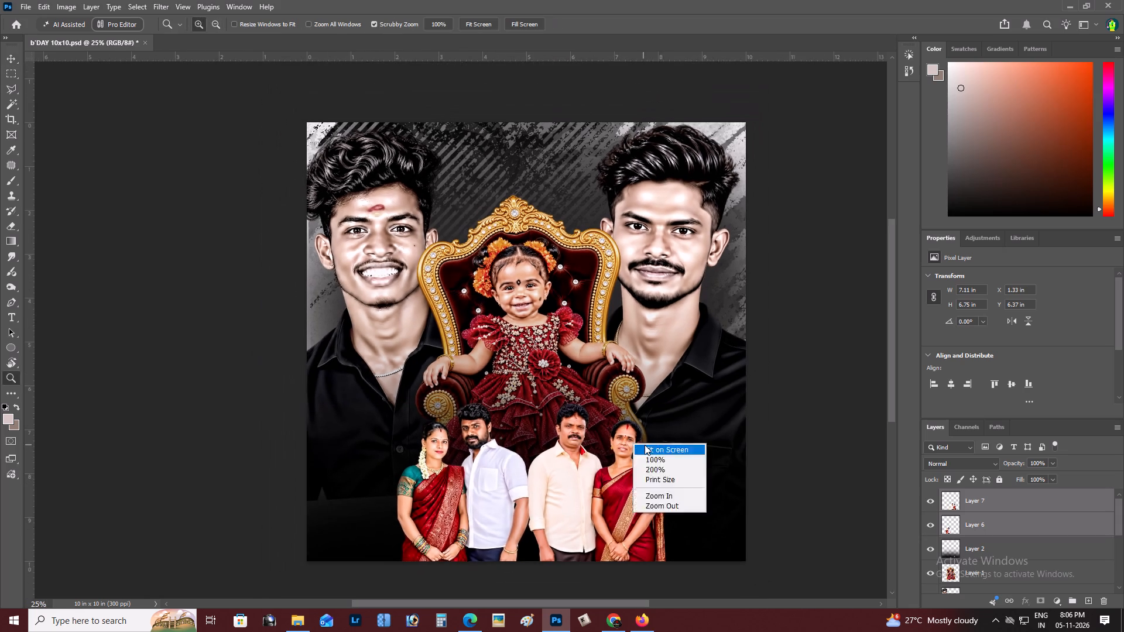
click(645, 445)
key(space)
key(space)
key(space)
key(space)
key(space)
key(space)
drag(652, 448, 700, 459)
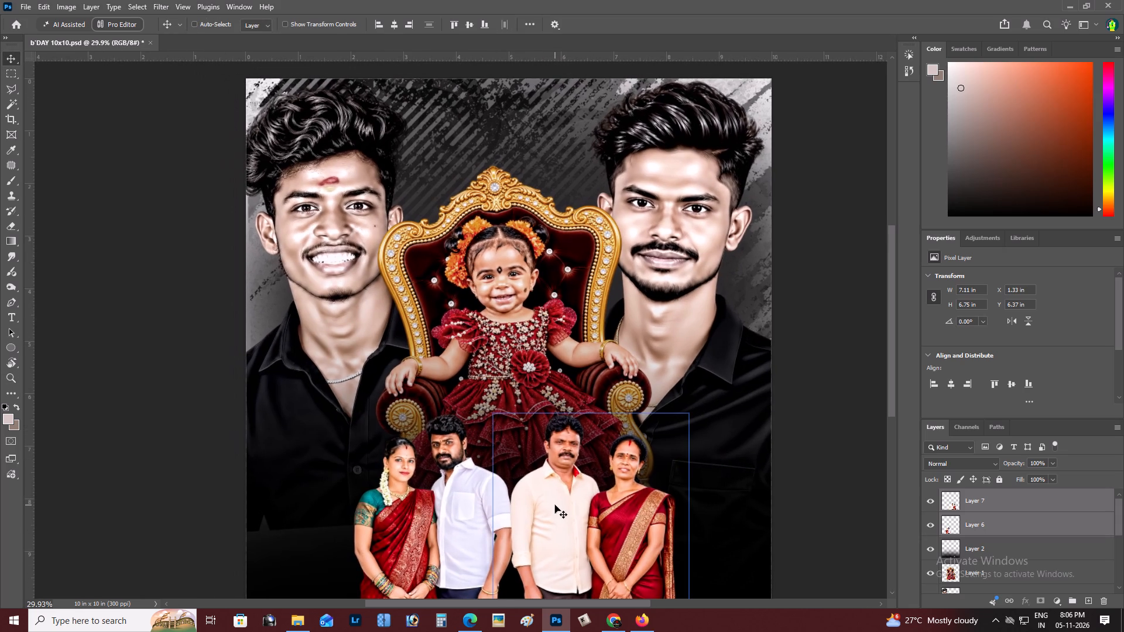
key(ctrl+t)
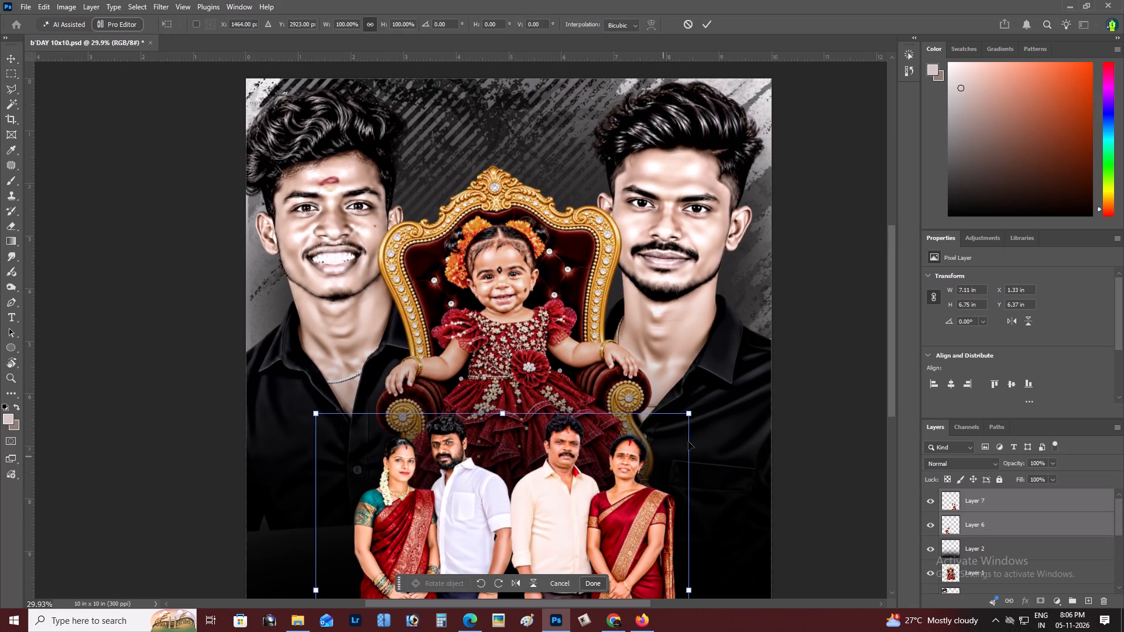
alt+drag(691, 414, 659, 427)
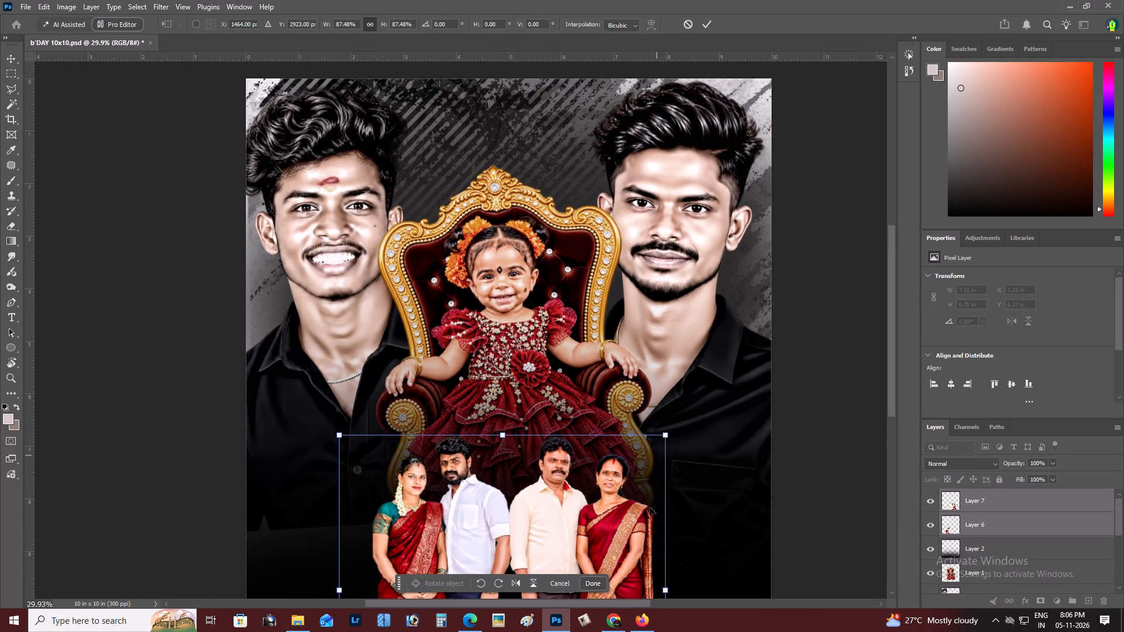
drag(646, 507, 647, 498)
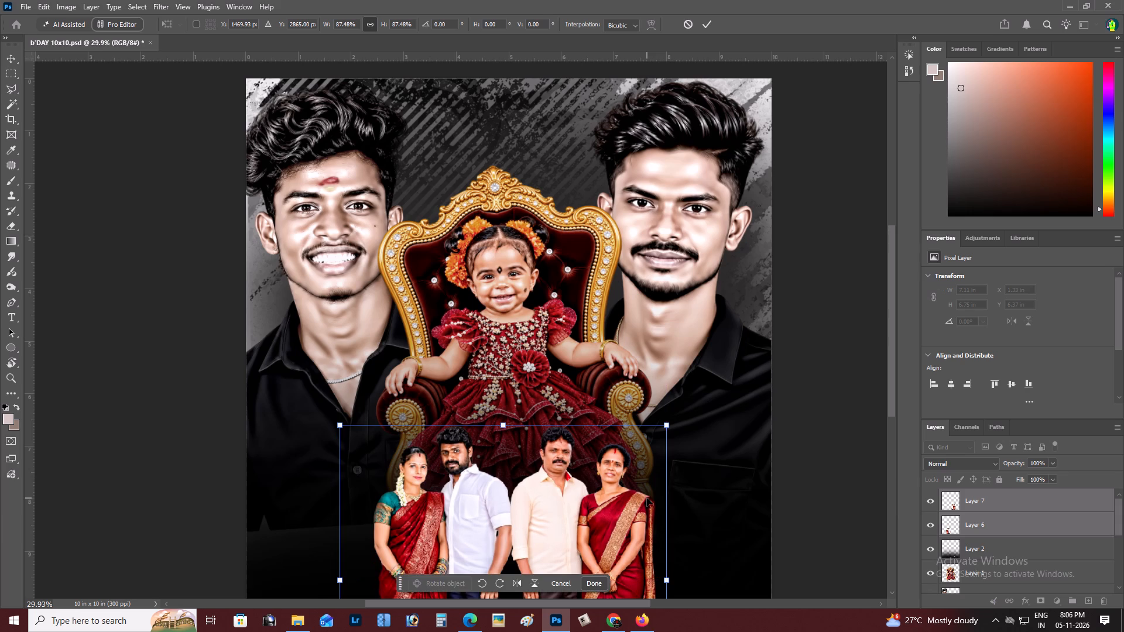
key(ctrl+Return)
Swap the two couples' places so the cream-shirt couple stands on the left and the white-shirt couple close beside it on the right.
right_click(471, 497)
click(482, 502)
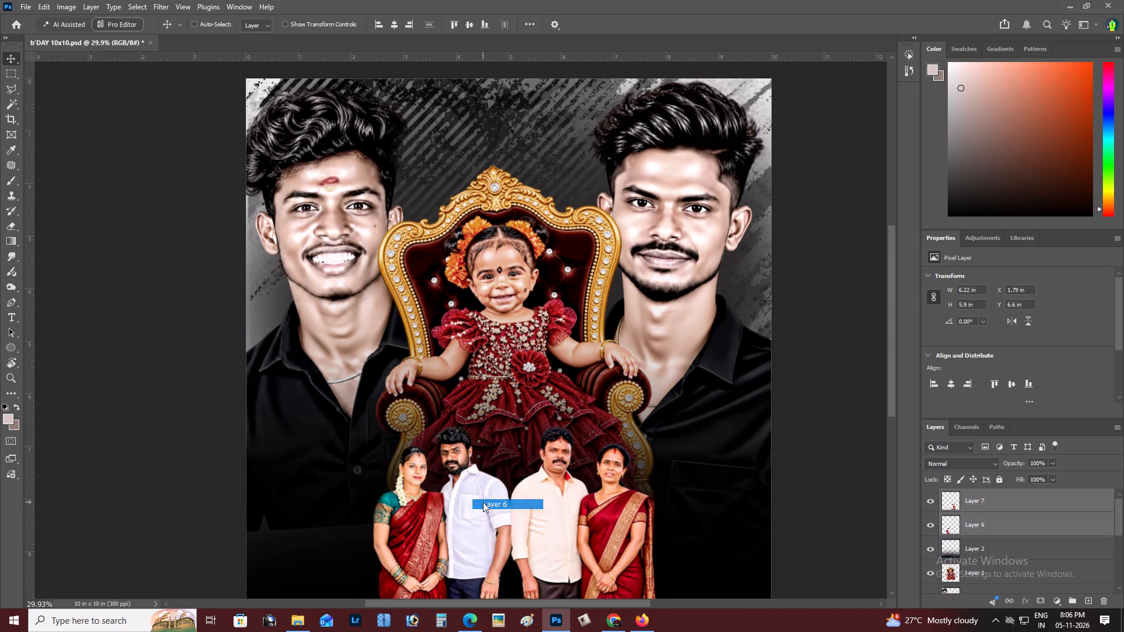
drag(485, 503, 772, 507)
right_click(578, 527)
click(599, 531)
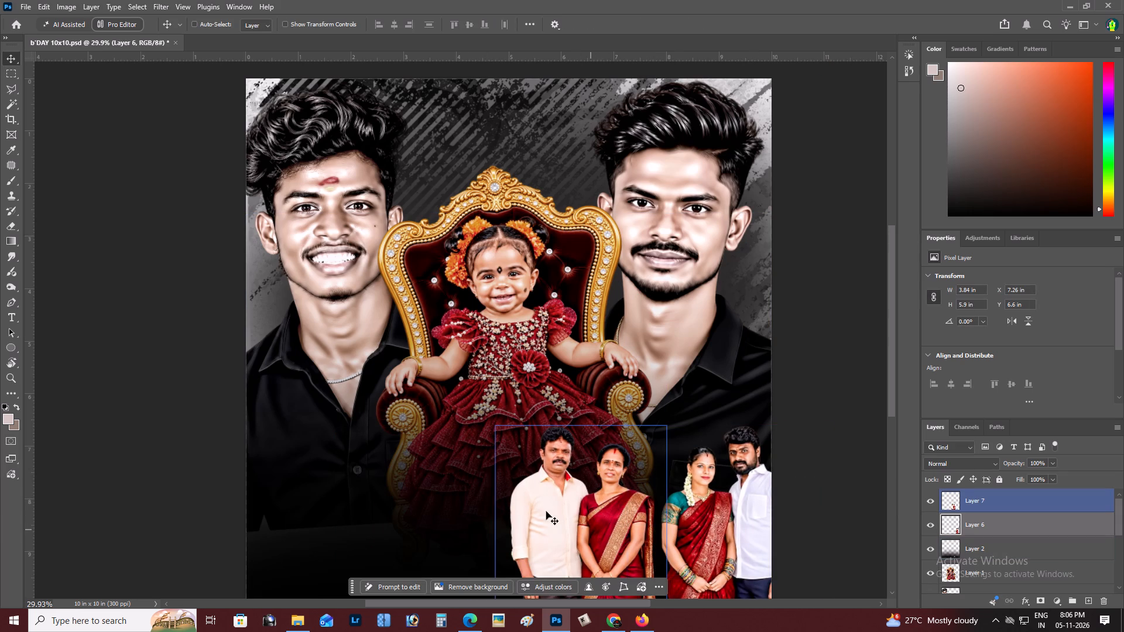
right_click(539, 502)
click(558, 508)
drag(558, 508, 405, 499)
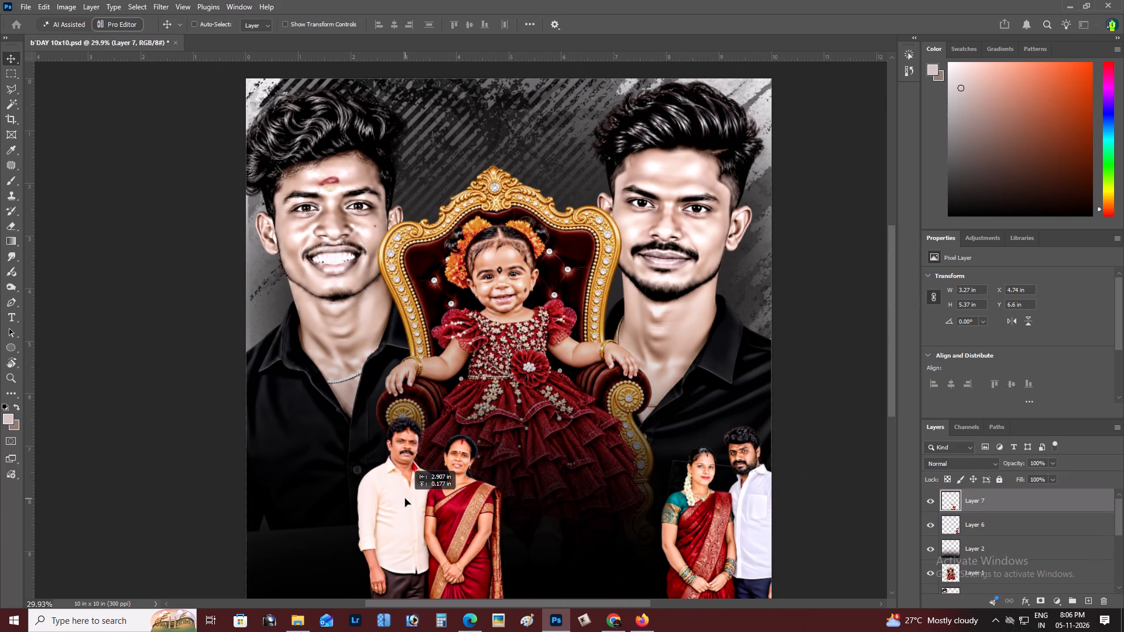
drag(405, 499, 417, 499)
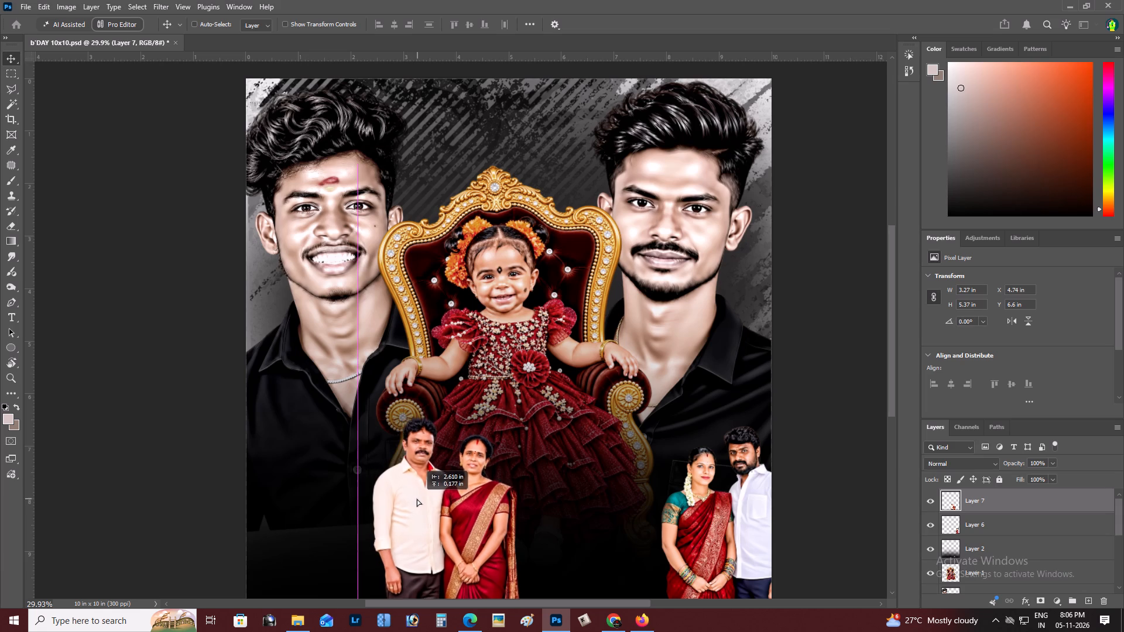
drag(417, 499, 414, 496)
right_click(705, 500)
click(721, 503)
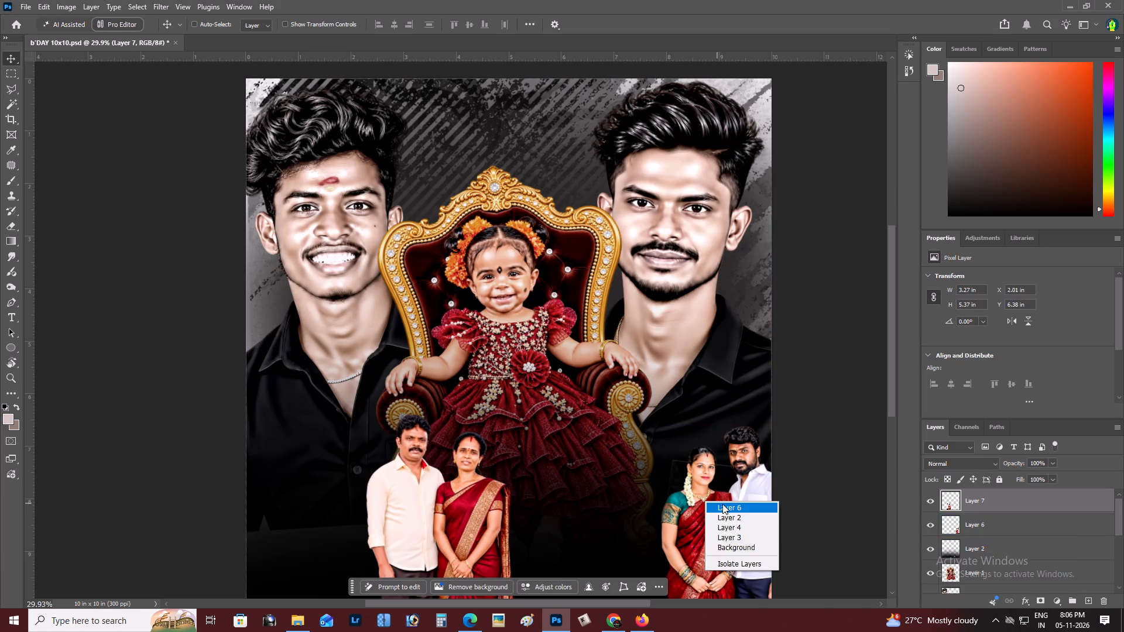
drag(719, 505, 573, 488)
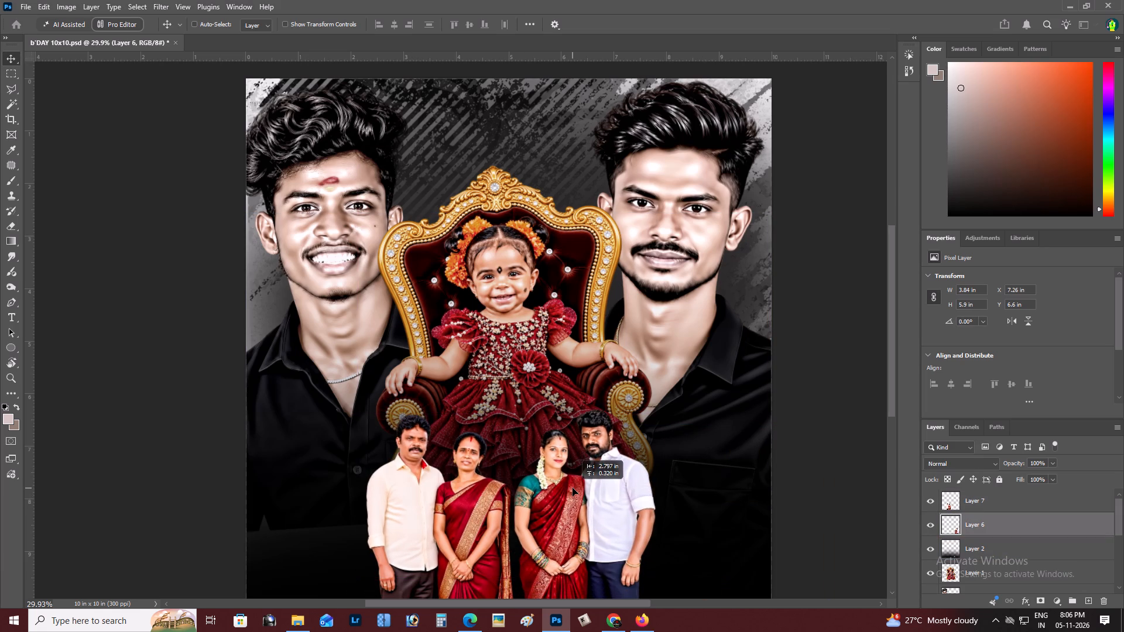
drag(573, 488, 570, 495)
Select both couples together and shift them slightly to the right, to a horizontal position of about X 2.1 in.
shift+right_click(467, 516)
shift+double_click(485, 523)
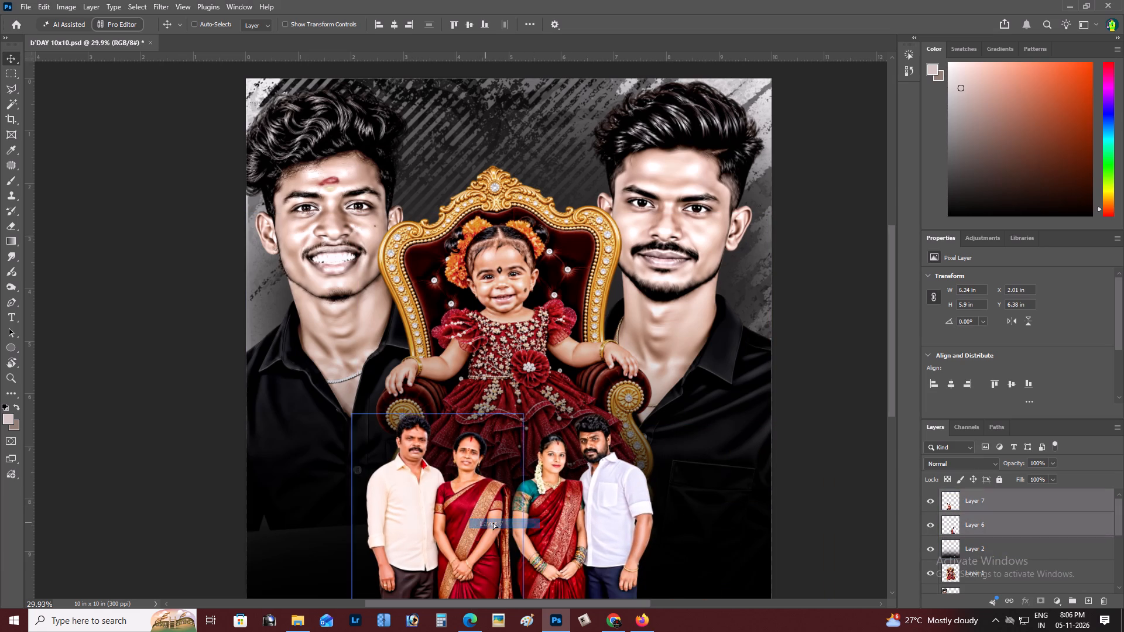
key(z)
triple_click(526, 473)
key(space)
key(space)
key(space)
key(space)
key(space)
key(space)
key(space)
key(space)
key(space)
key(space)
key(space)
key(space)
key(space)
key(space)
key(space)
key(space)
key(space)
key(space)
key(space)
key(space)
drag(526, 472, 567, 449)
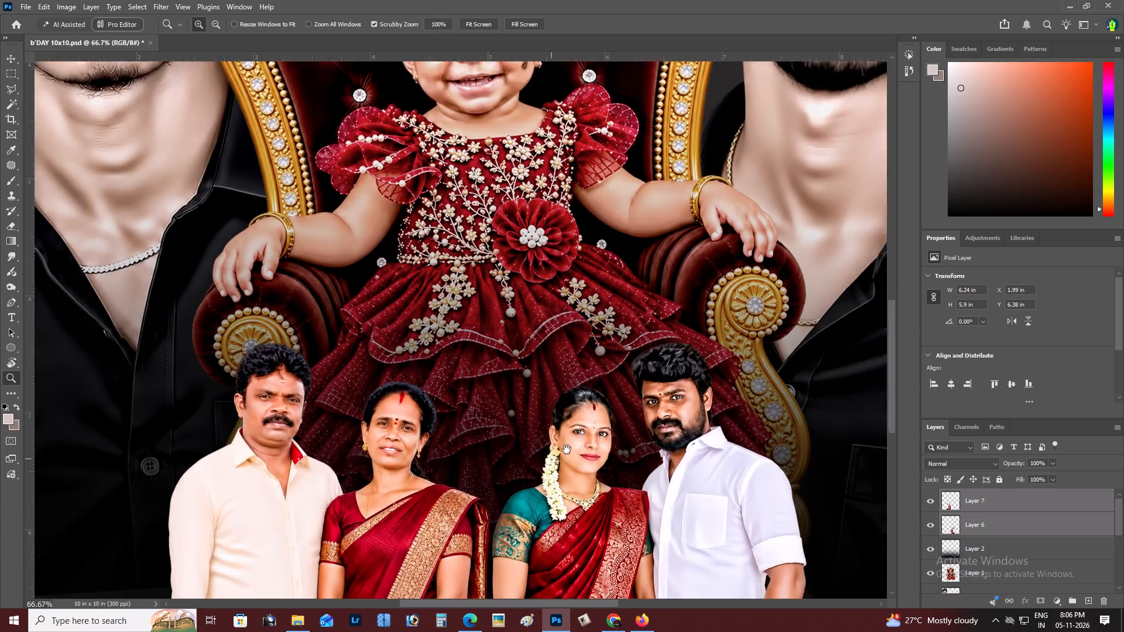
drag(567, 449, 501, 315)
key(v)
drag(609, 359, 623, 362)
key(z)
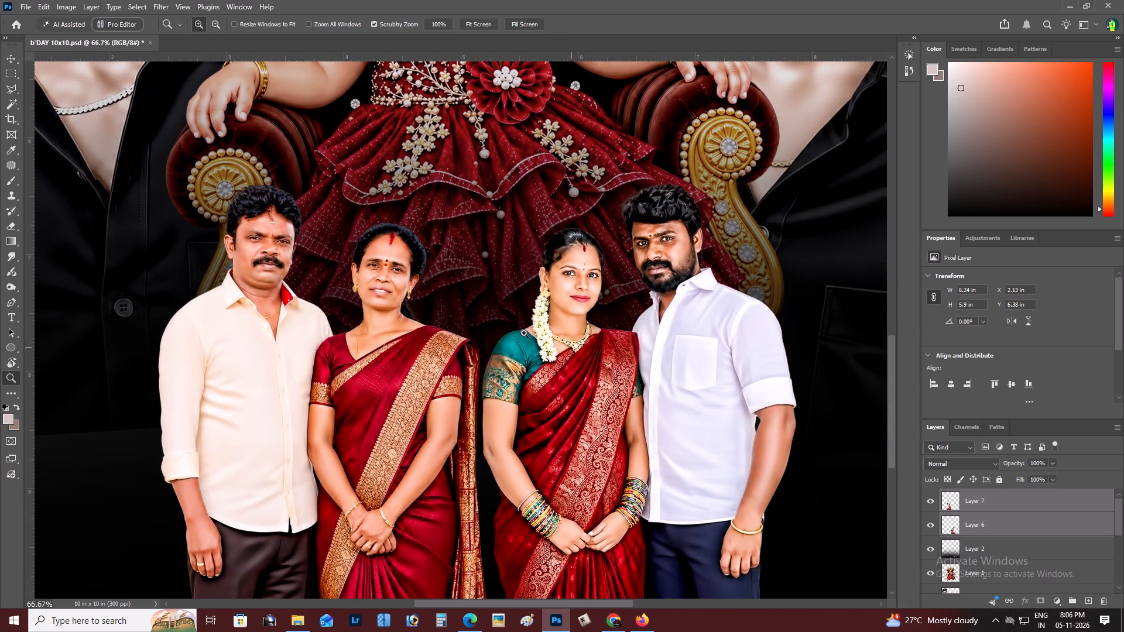
alt+click(518, 331)
right_click(518, 331)
double_click(532, 336)
key(space)
drag(528, 351, 534, 352)
key(z)
alt+click(465, 367)
right_click(464, 367)
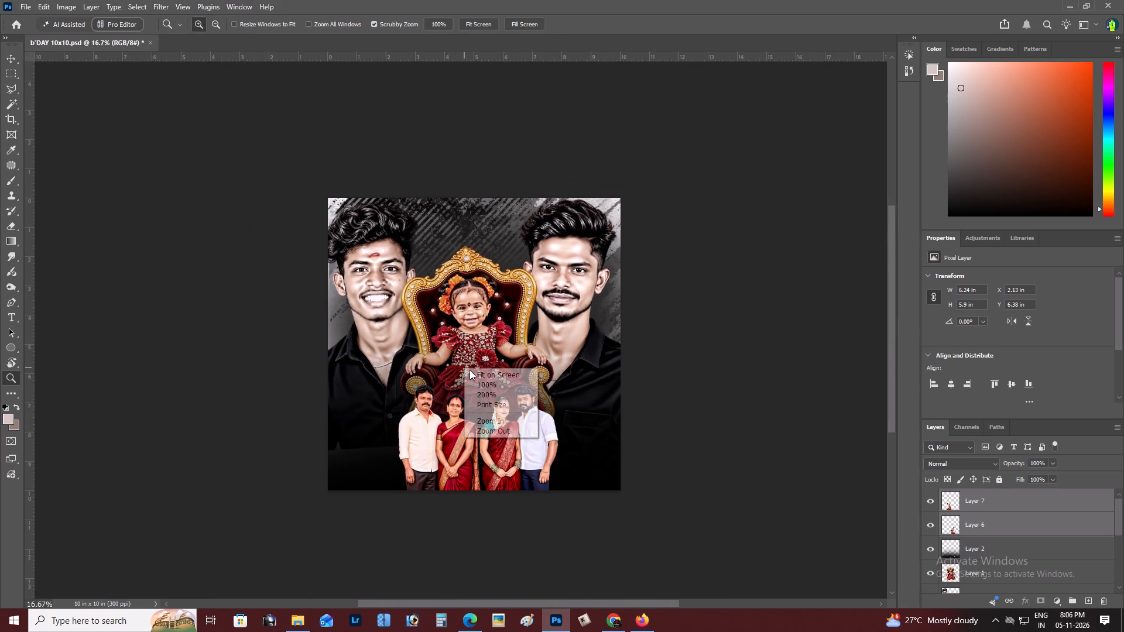
click(475, 372)
key(space)
drag(486, 377, 522, 379)
key(v)
key(shift+Left)
key(shift+Left)
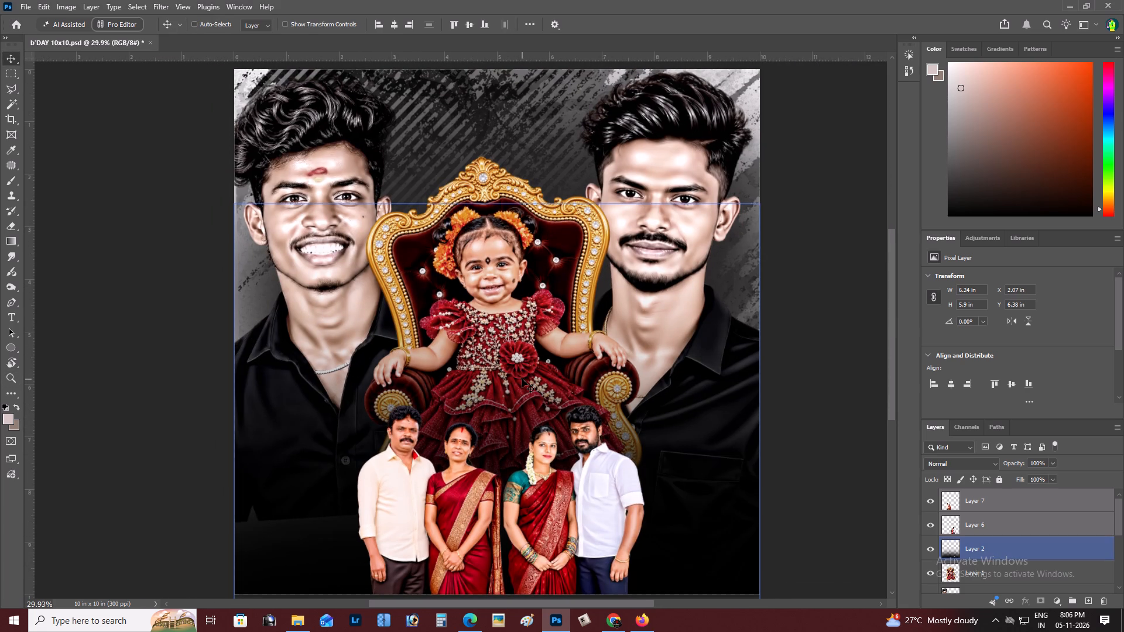
key(shift+Right)
Examine the whole poster to check the balance of the couples against the throne and the two portraits.
key(z)
alt+drag(382, 230, 392, 231)
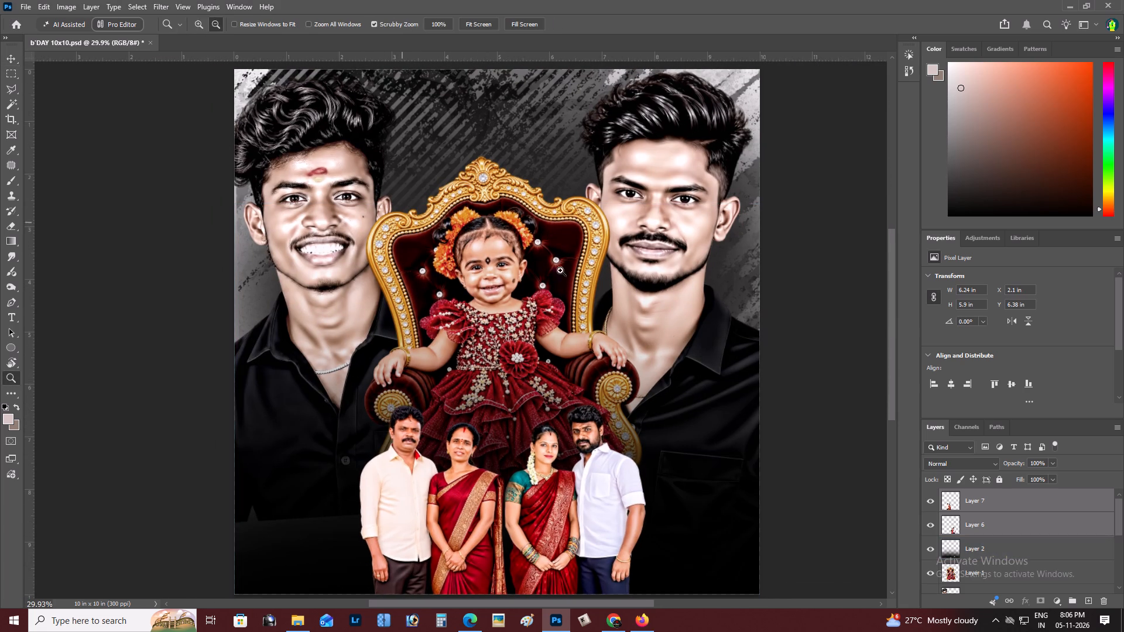
key(z)
alt+click(447, 351)
right_click(460, 340)
double_click(474, 342)
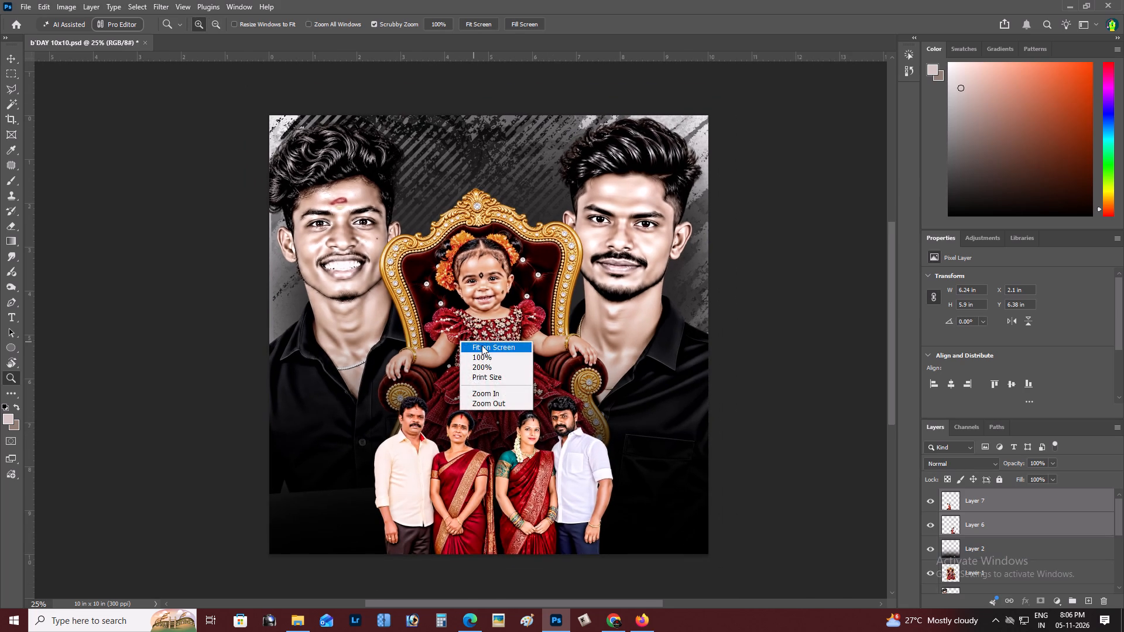
double_click(482, 345)
key(space)
drag(492, 360, 521, 366)
Save the poster as a separate Photoshop file named b1'DAY 10x10 in the 05 folder.
key(ctrl+o)
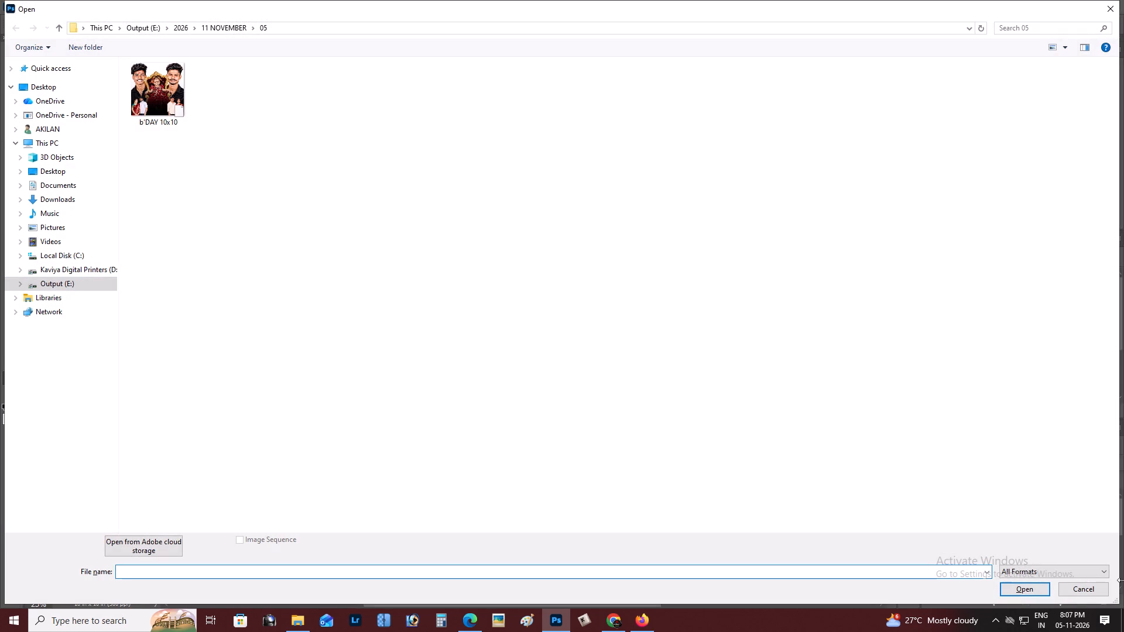
click(1078, 587)
key(ctrl+shift+s)
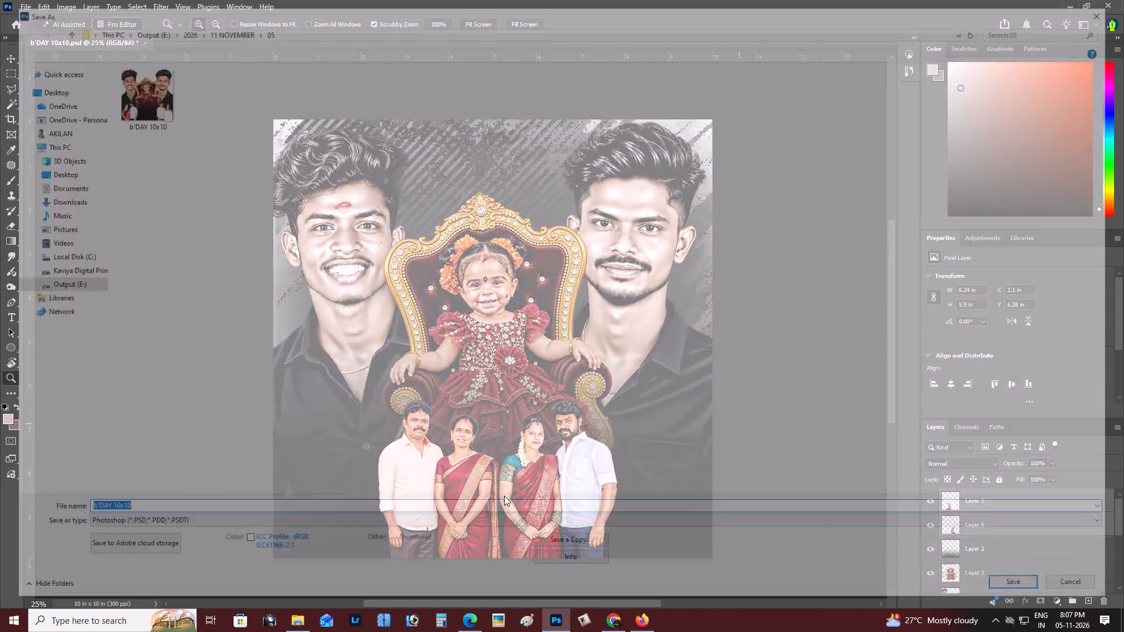
click(100, 511)
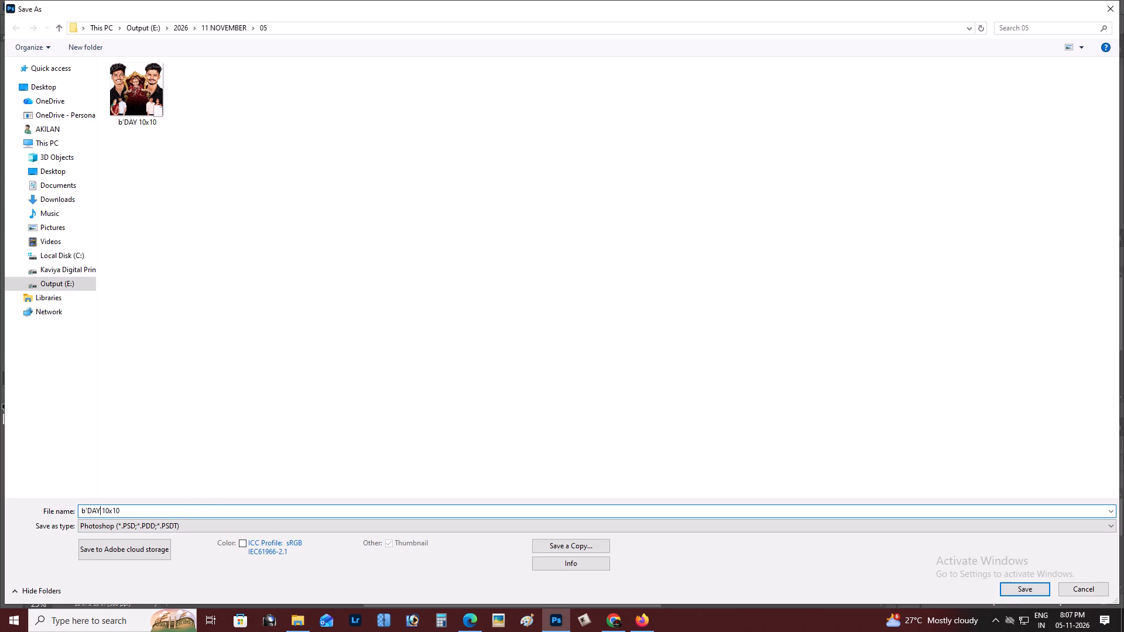
click(84, 506)
double_click(87, 513)
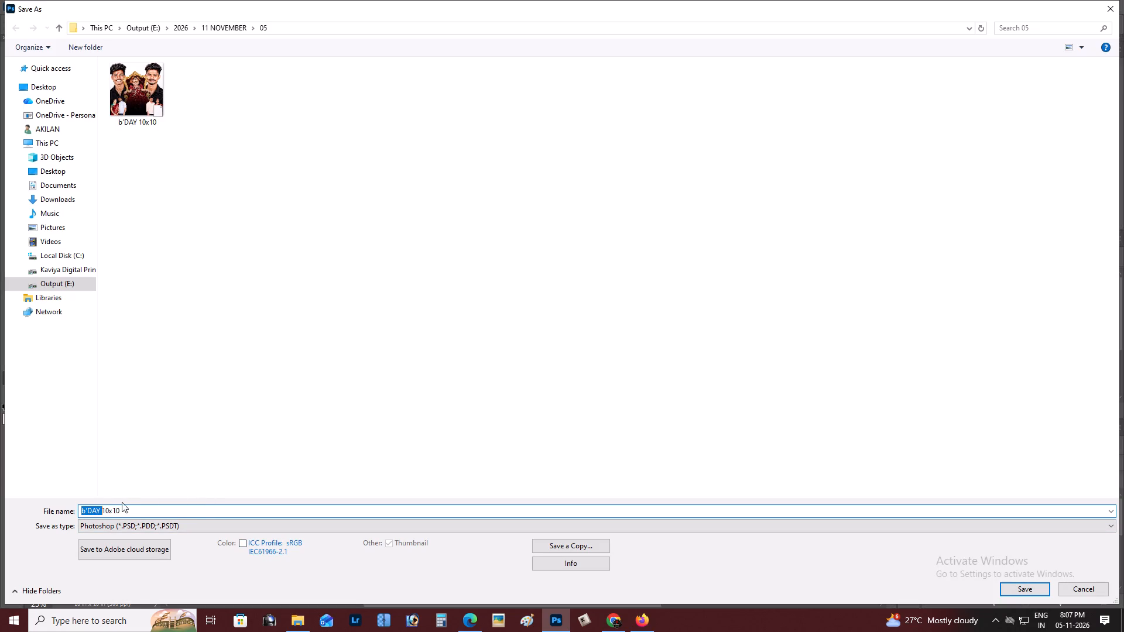
click(117, 510)
drag(83, 510, 89, 510)
key(Right)
key(Left)
key(1)
key(Return)
key(Return)
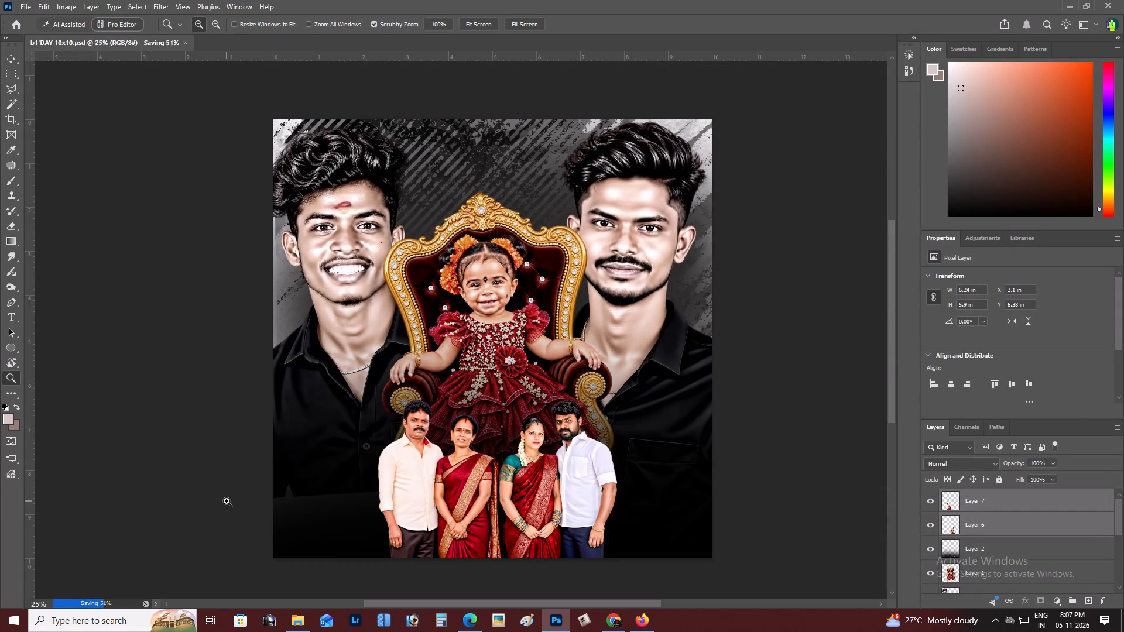
Browse the November, September and June job folders of 2026 on the Output drive for an earlier design to reuse.
key(alt+Tab)
key(alt+Tab)
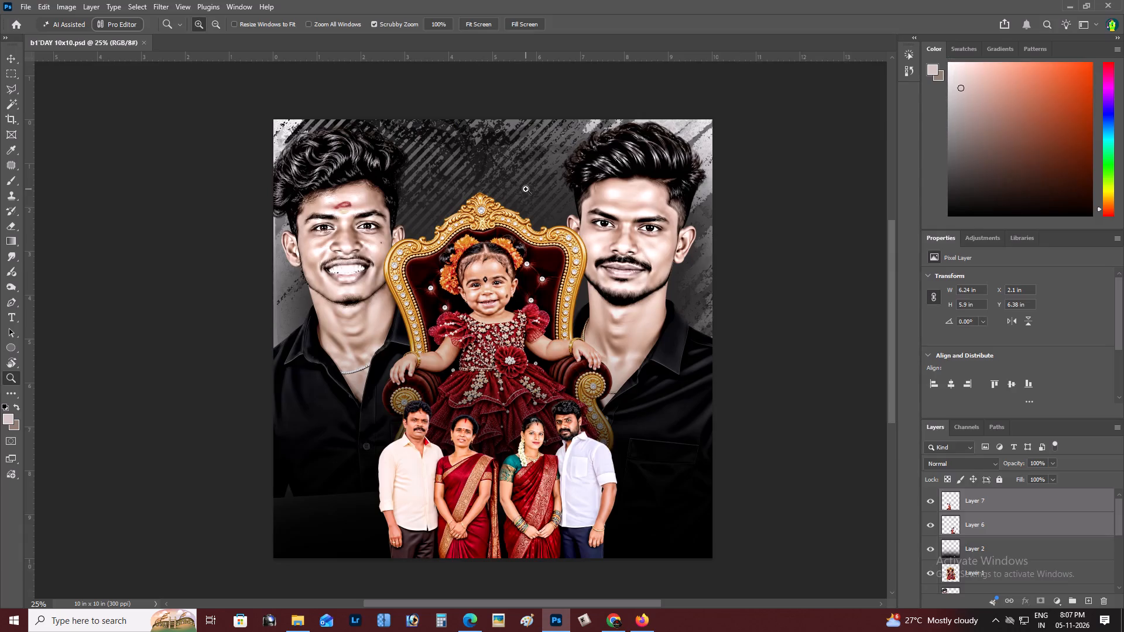
key(ctrl+o)
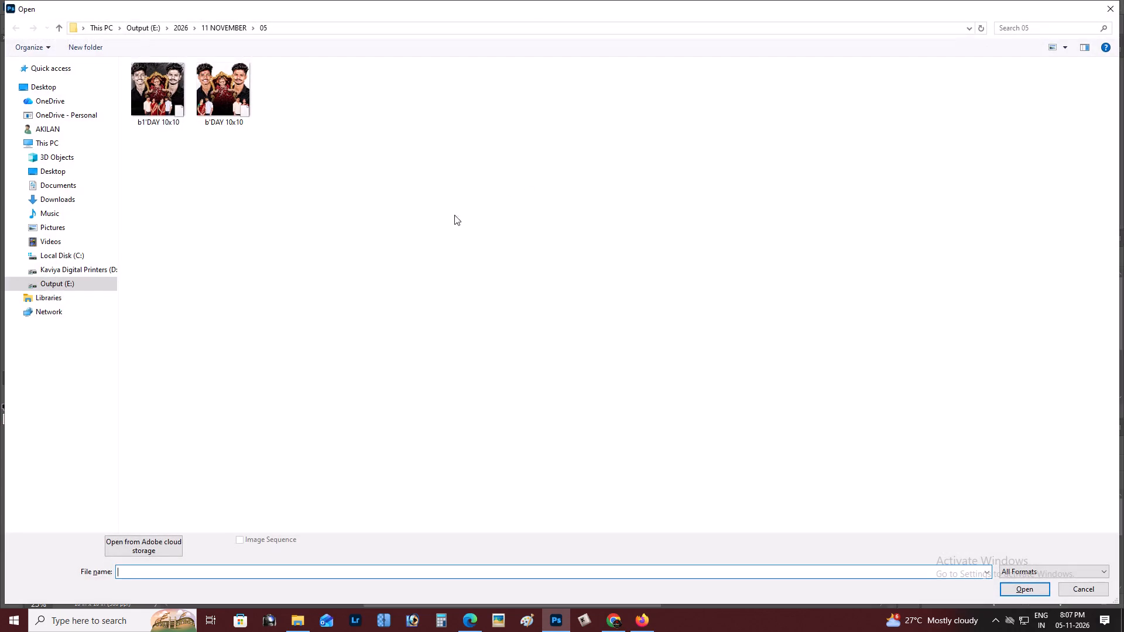
click(70, 280)
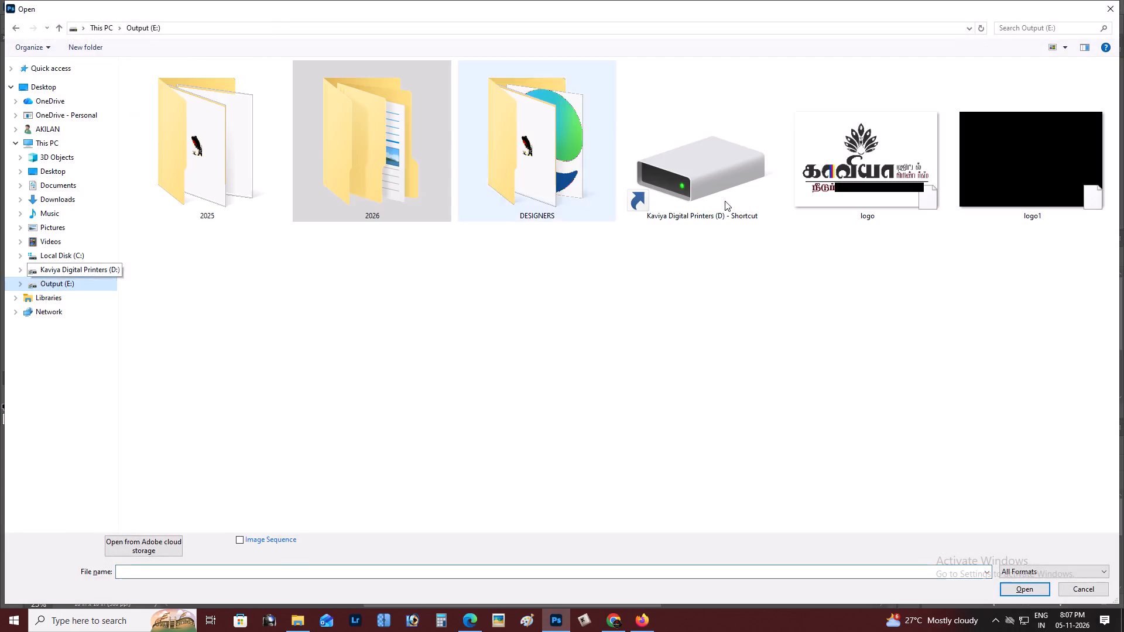
double_click(321, 166)
click(650, 104)
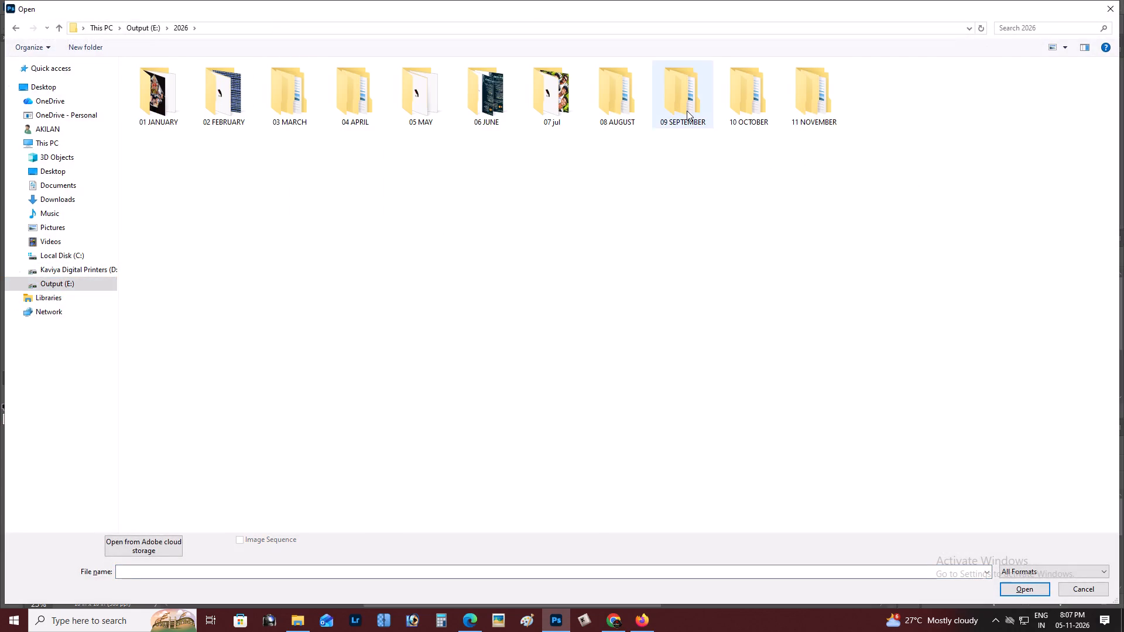
double_click(832, 111)
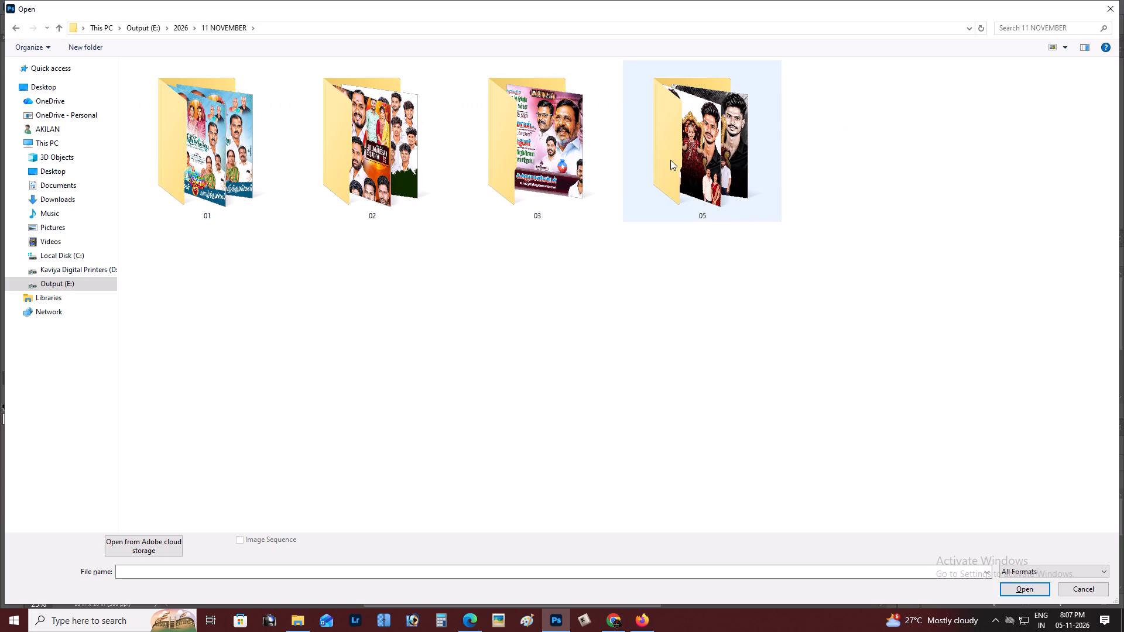
key(BackSpace)
click(578, 111)
double_click(701, 116)
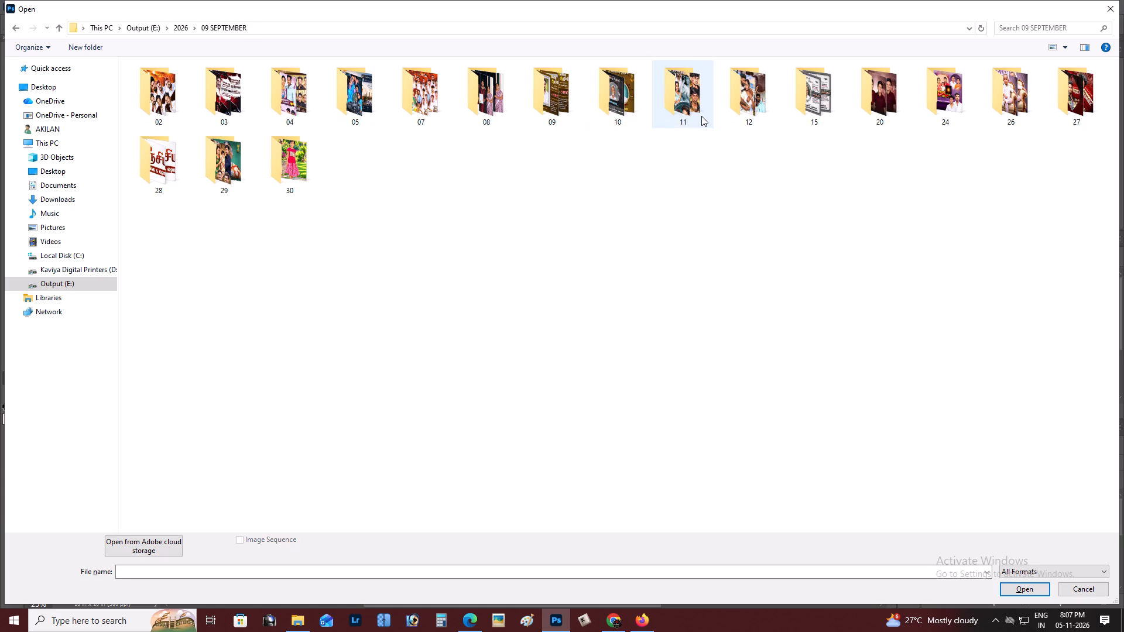
key(BackSpace)
click(550, 103)
double_click(493, 107)
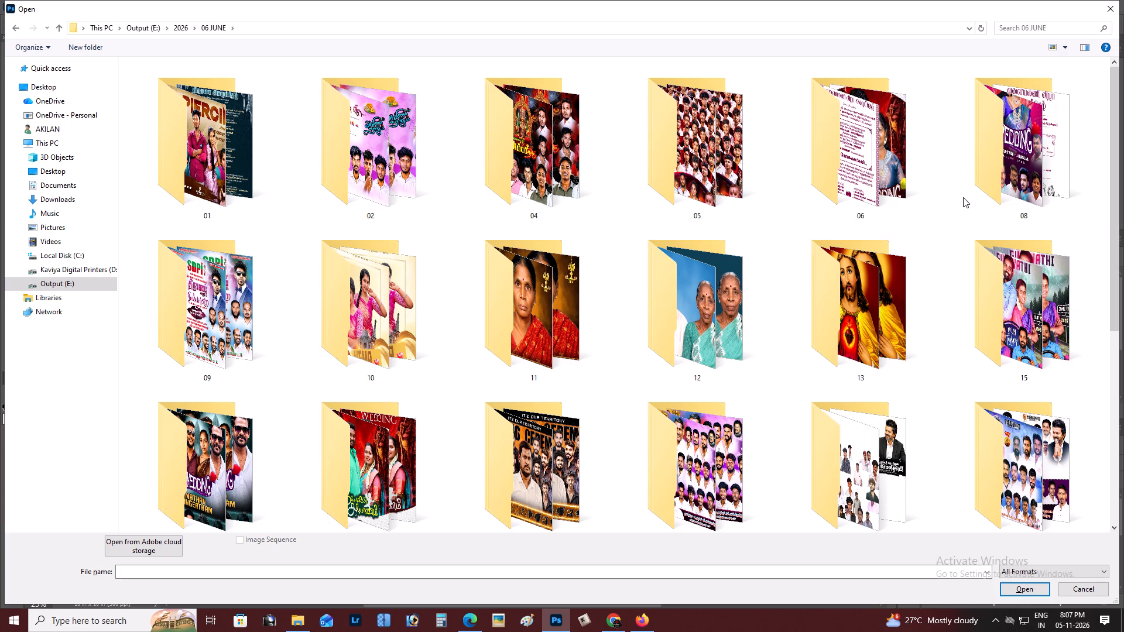
scroll(553, 447, down, 1)
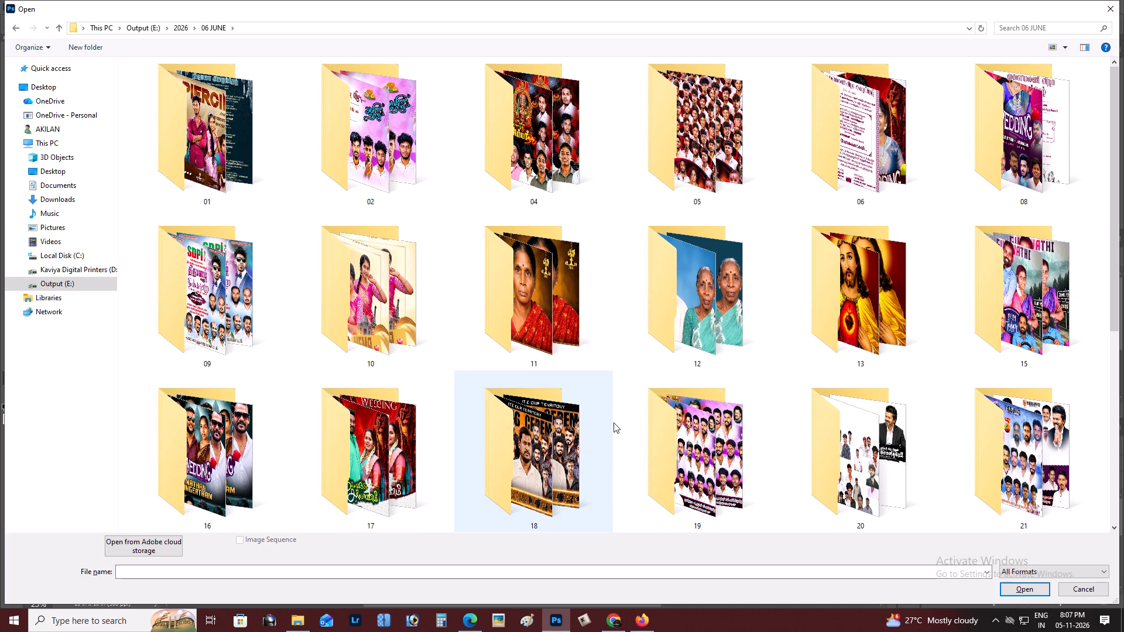
double_click(719, 479)
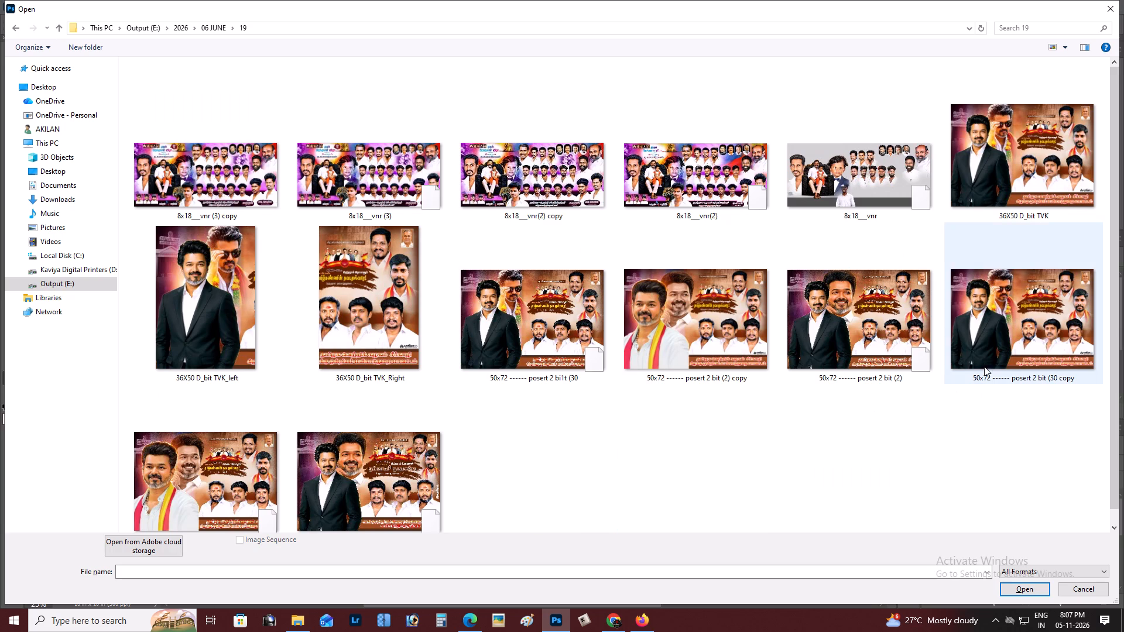
scroll(984, 366, down, 2)
key(BackSpace)
Open the cm1 10X20 design from folder 20 of 06 JUNE without updating its text layers.
double_click(899, 446)
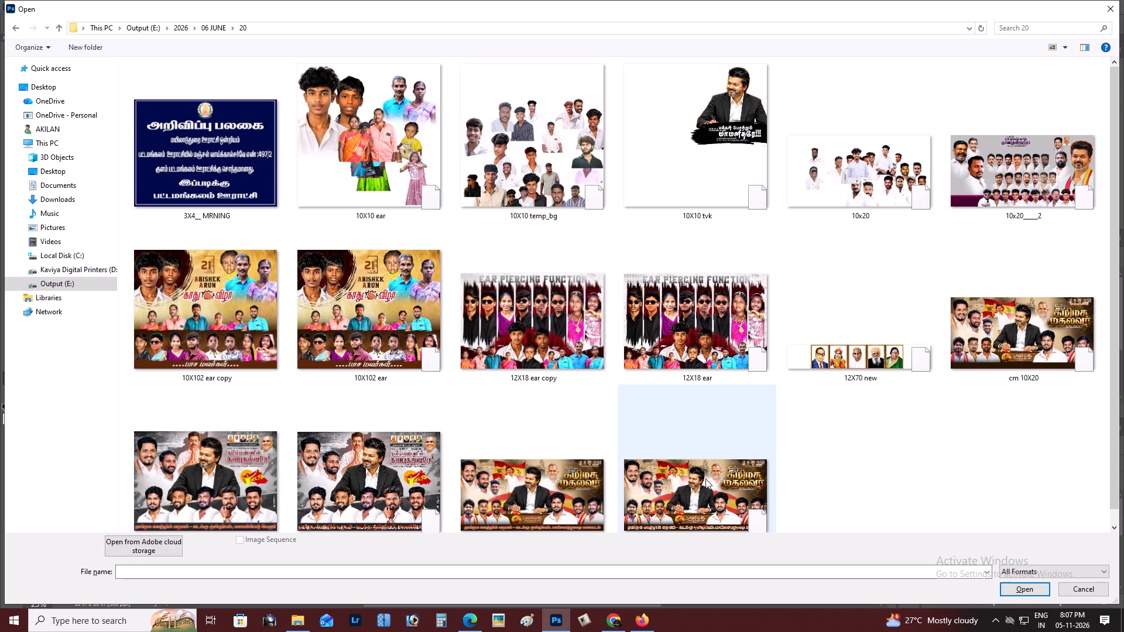
scroll(765, 493, down, 2)
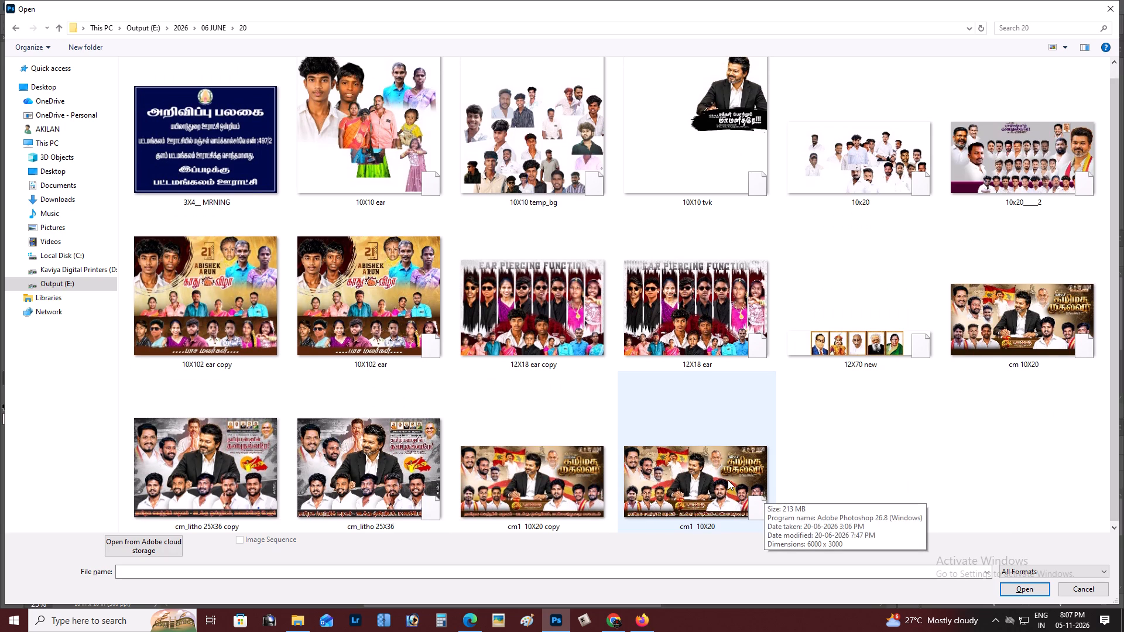
double_click(728, 480)
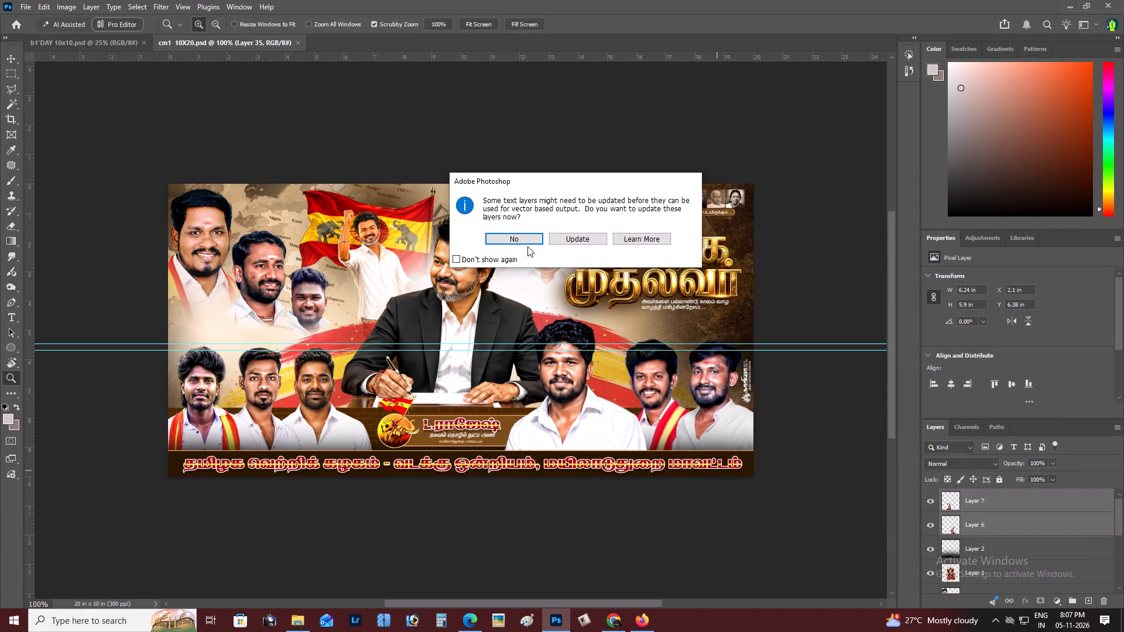
click(504, 235)
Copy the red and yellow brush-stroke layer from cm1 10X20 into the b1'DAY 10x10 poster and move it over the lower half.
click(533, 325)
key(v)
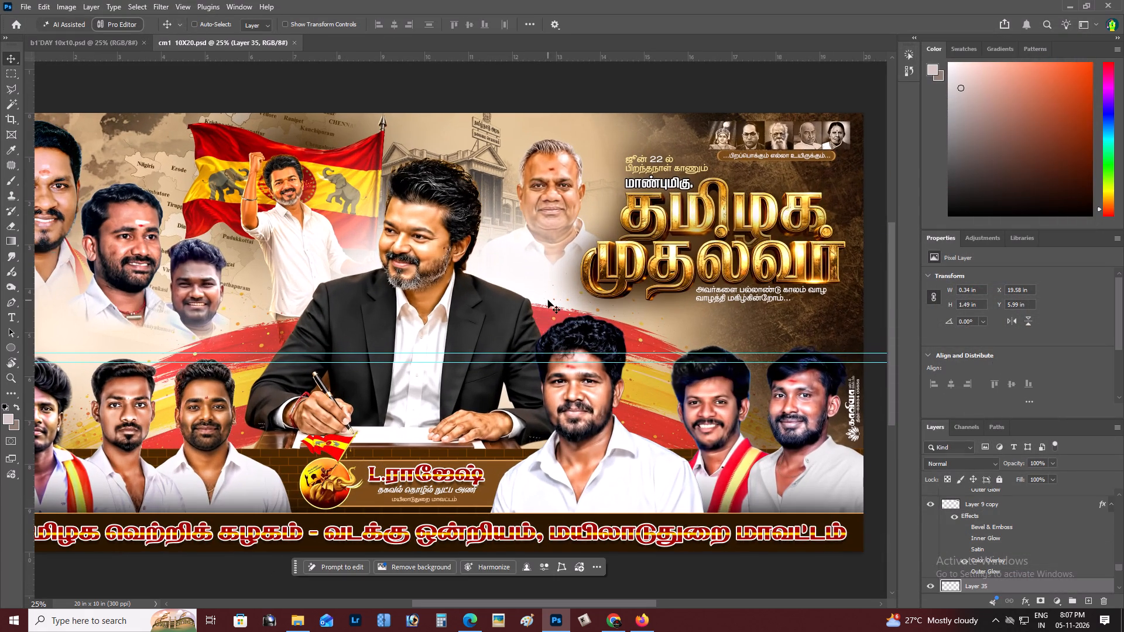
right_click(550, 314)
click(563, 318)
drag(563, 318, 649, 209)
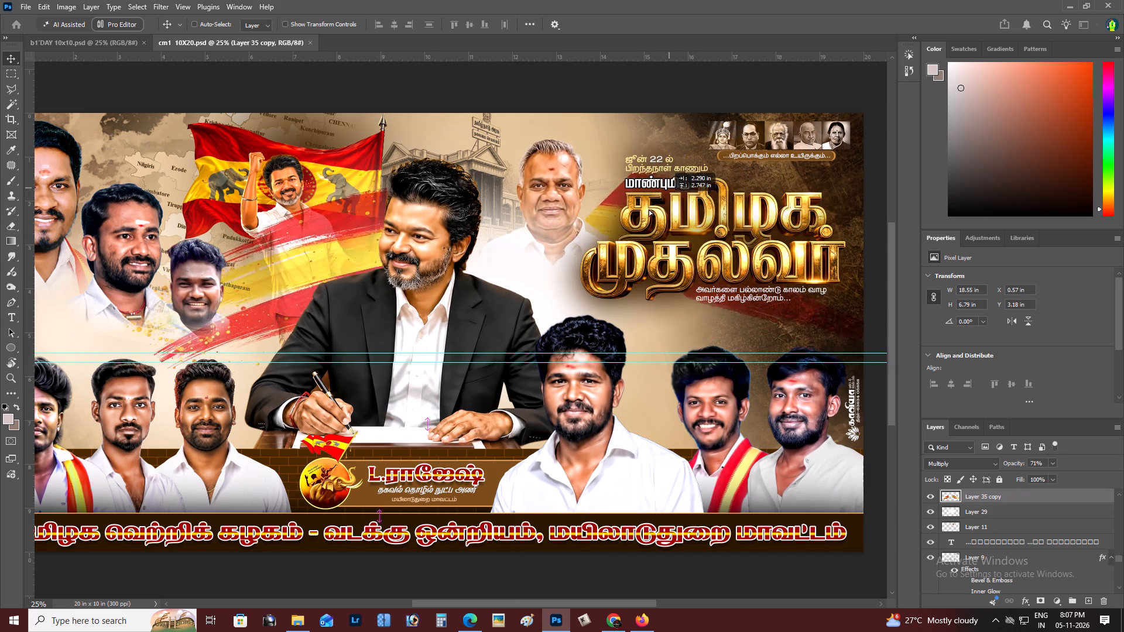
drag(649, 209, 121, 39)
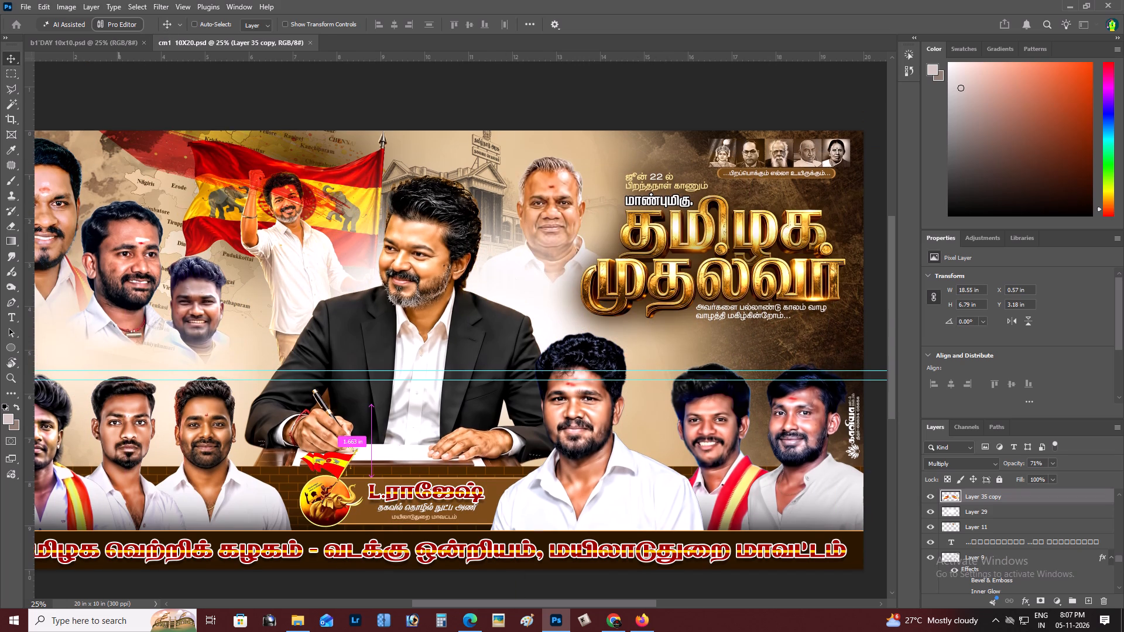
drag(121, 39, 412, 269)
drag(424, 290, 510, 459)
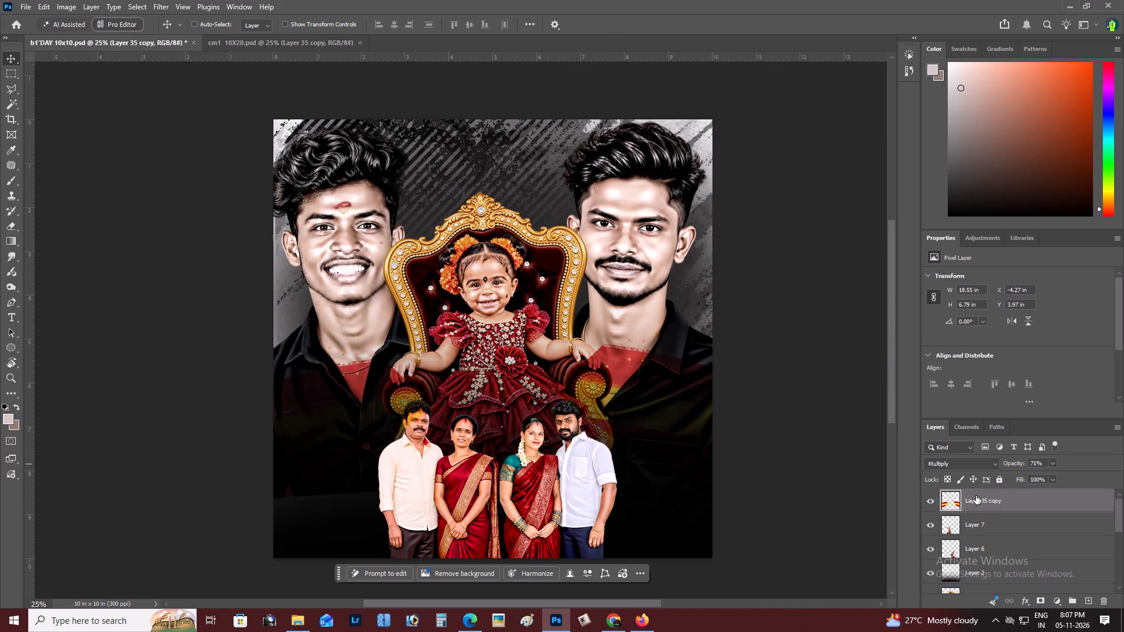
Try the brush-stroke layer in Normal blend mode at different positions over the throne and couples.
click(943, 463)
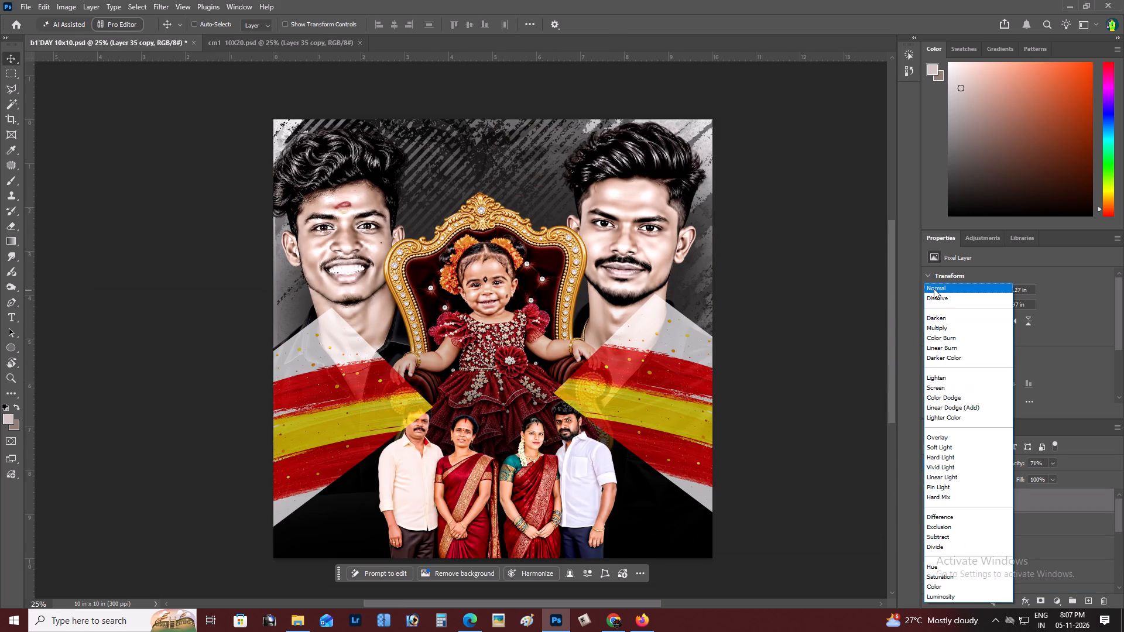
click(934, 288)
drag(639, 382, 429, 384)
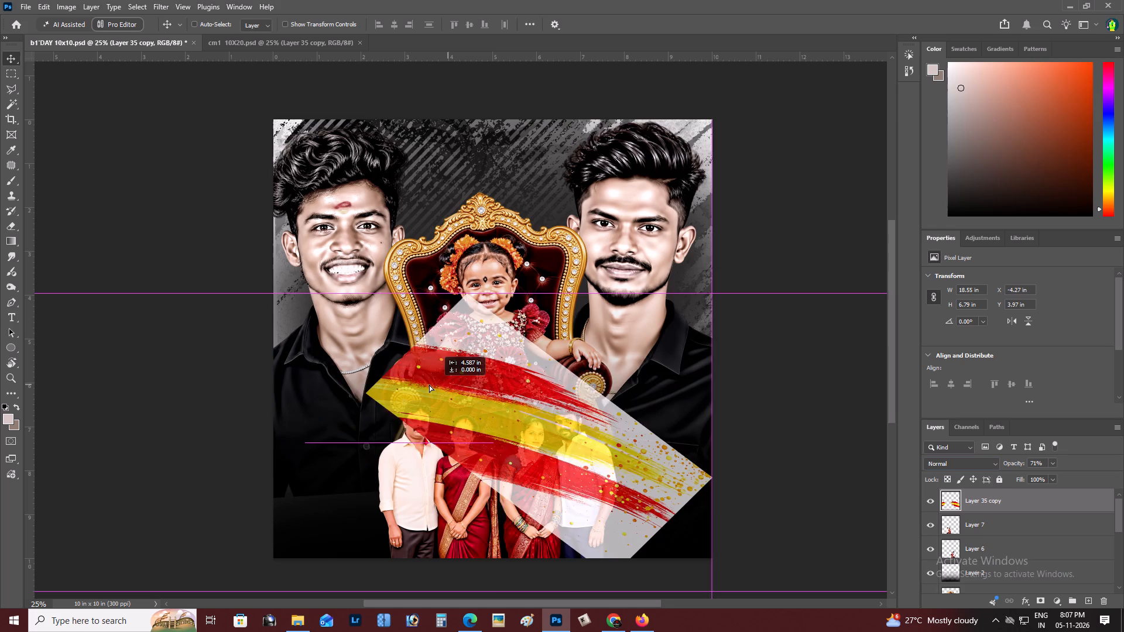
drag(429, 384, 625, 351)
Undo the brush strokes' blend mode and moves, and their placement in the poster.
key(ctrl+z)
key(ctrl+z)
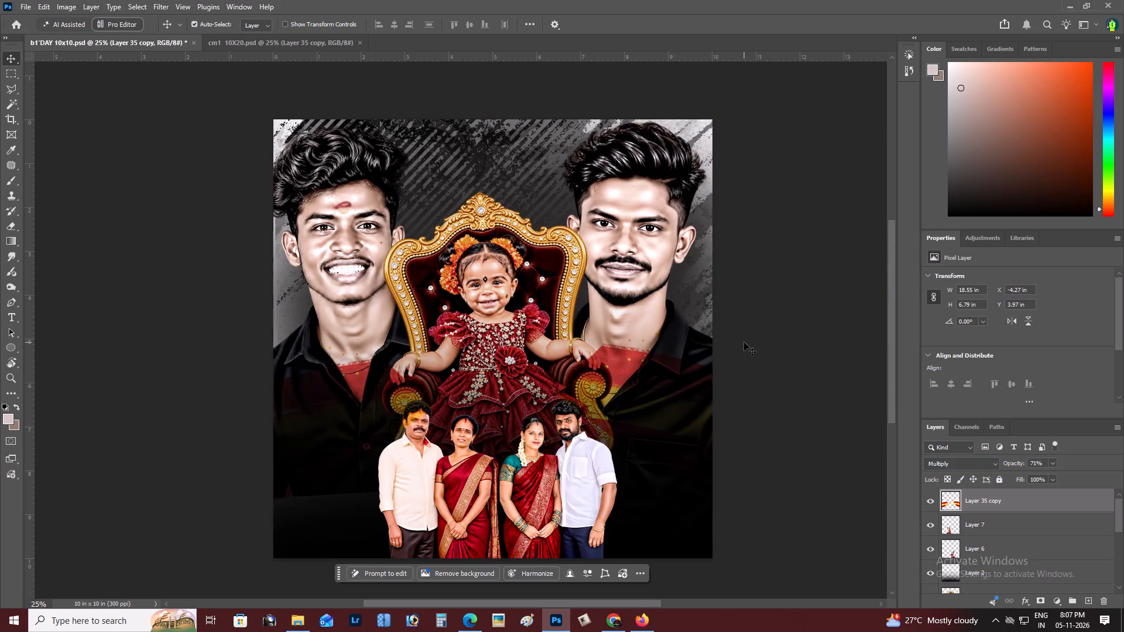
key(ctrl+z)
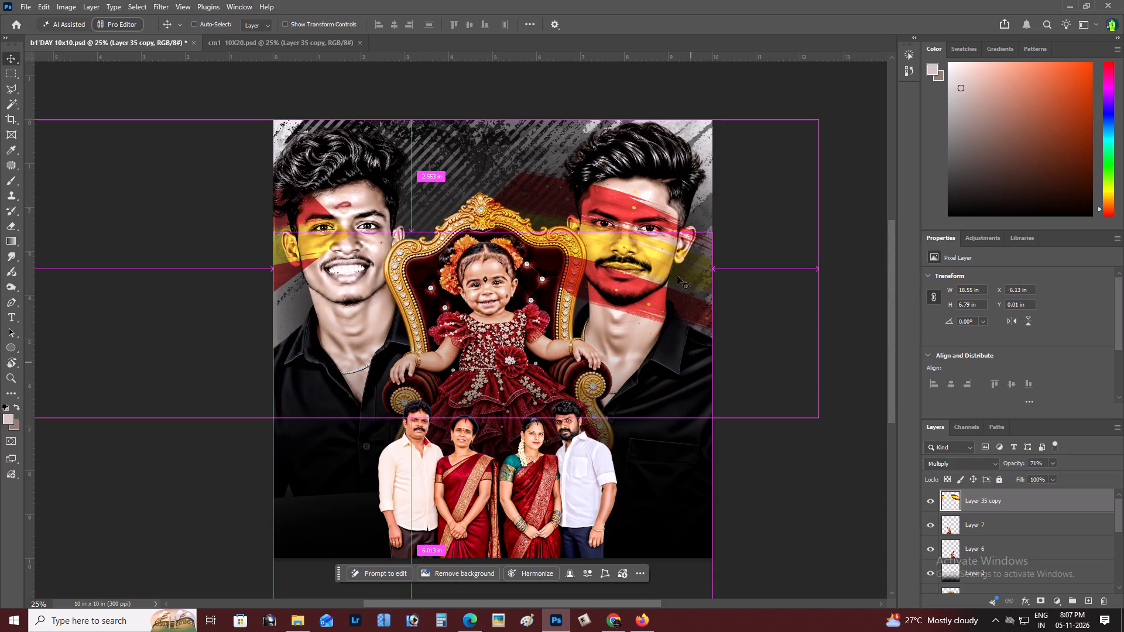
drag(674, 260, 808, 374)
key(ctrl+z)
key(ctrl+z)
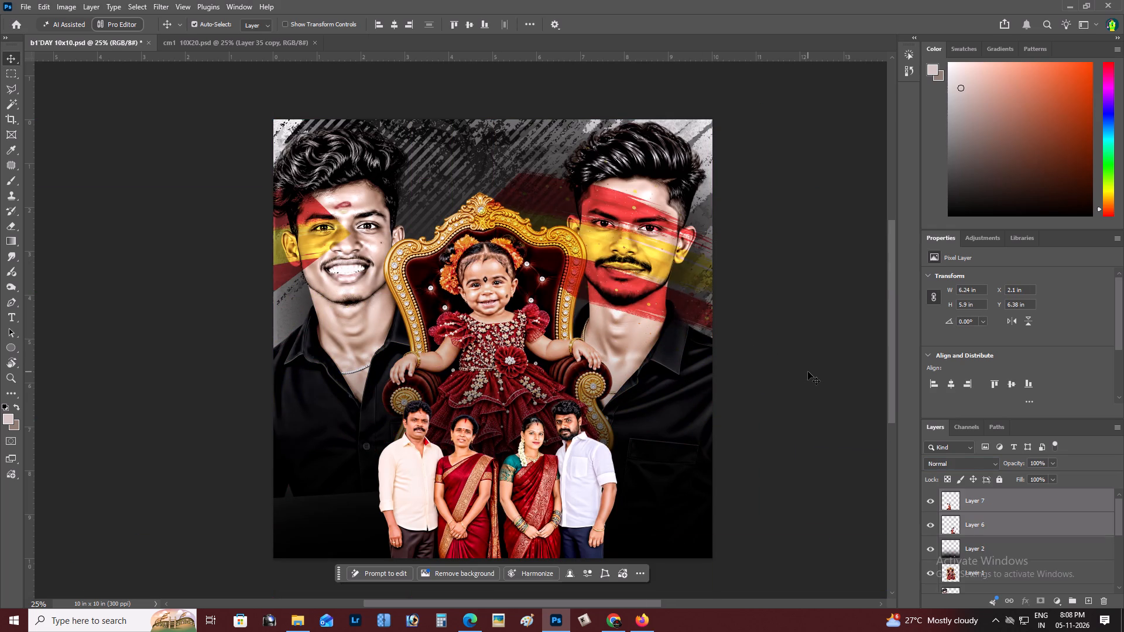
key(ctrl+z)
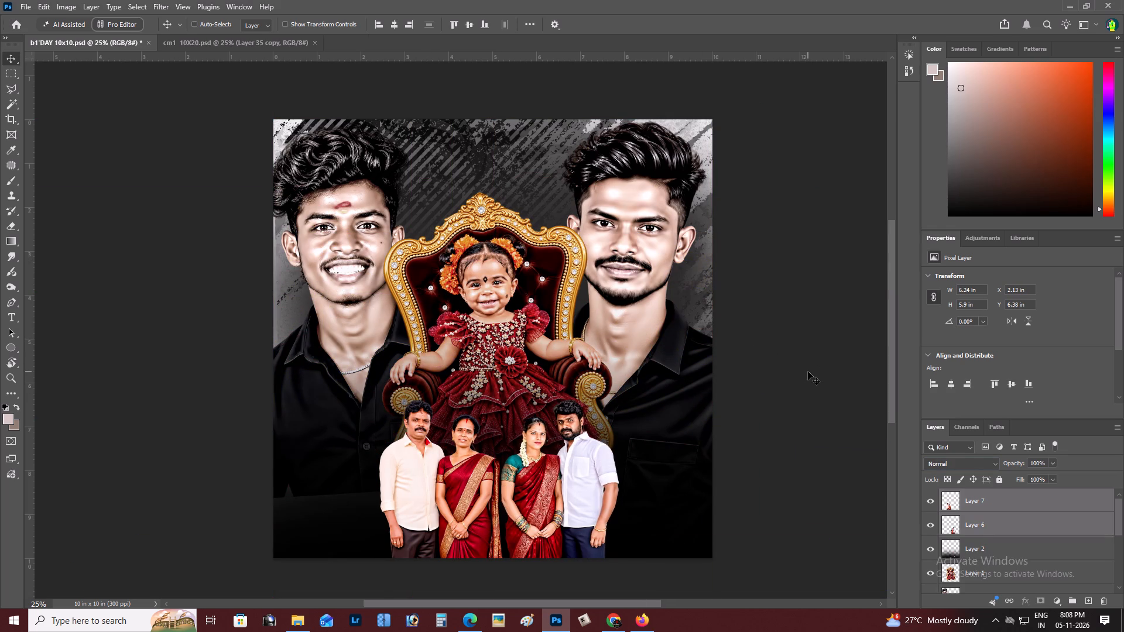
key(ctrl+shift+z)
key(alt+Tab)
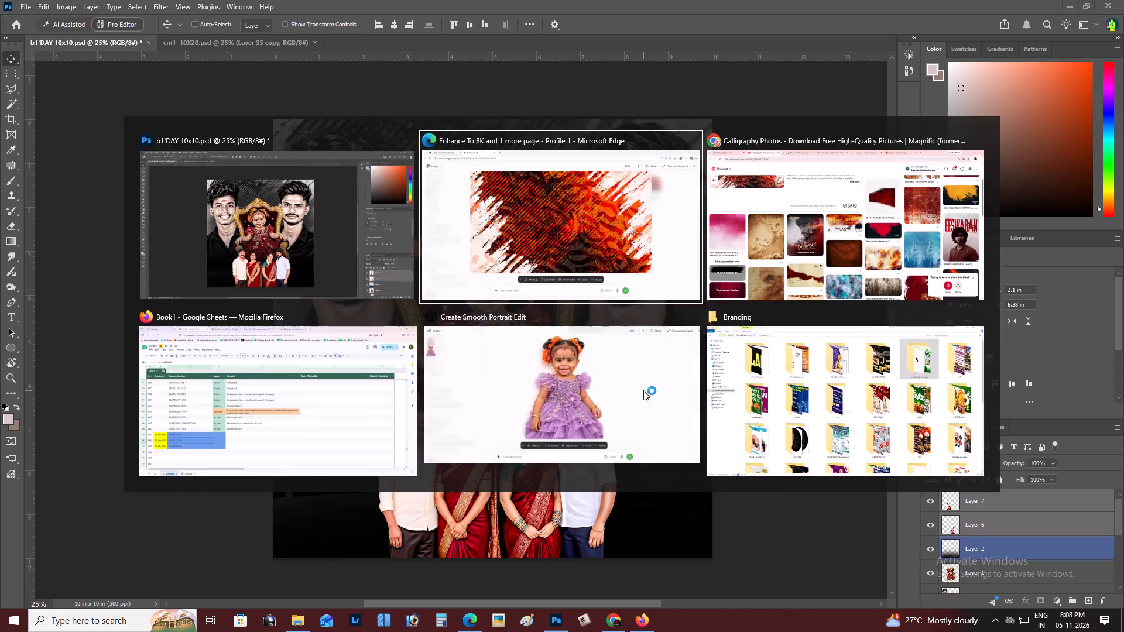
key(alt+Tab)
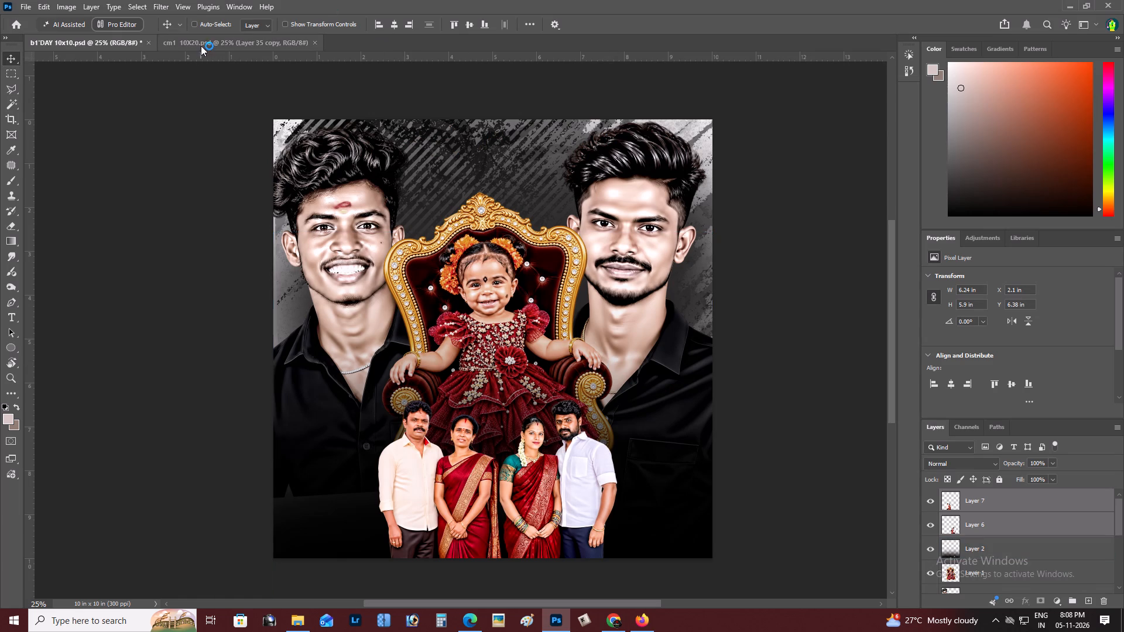
In cm1 10X20, move the red and yellow brush-stroke layer upward and cut its artwork across the whole canvas.
click(201, 46)
key(v)
drag(676, 355, 715, 243)
key(ctrl+a)
key(ctrl+x)
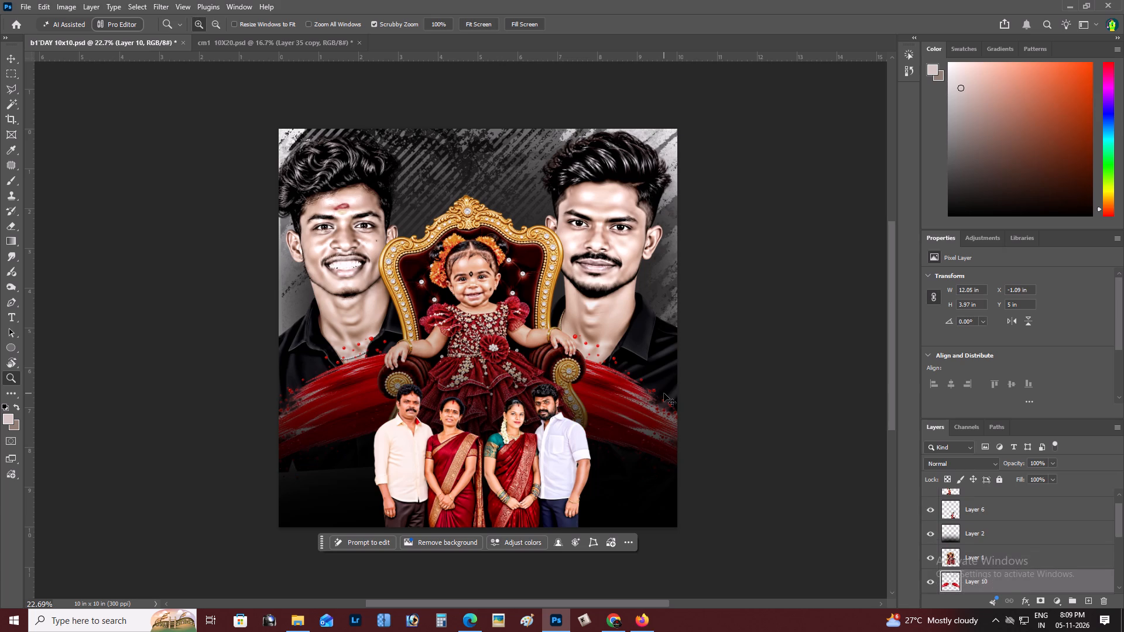
Enlarge the red brush strokes to about 17.37 in wide, centre them horizontally and nudge them to about Y 5.42 in.
key(ctrl+t)
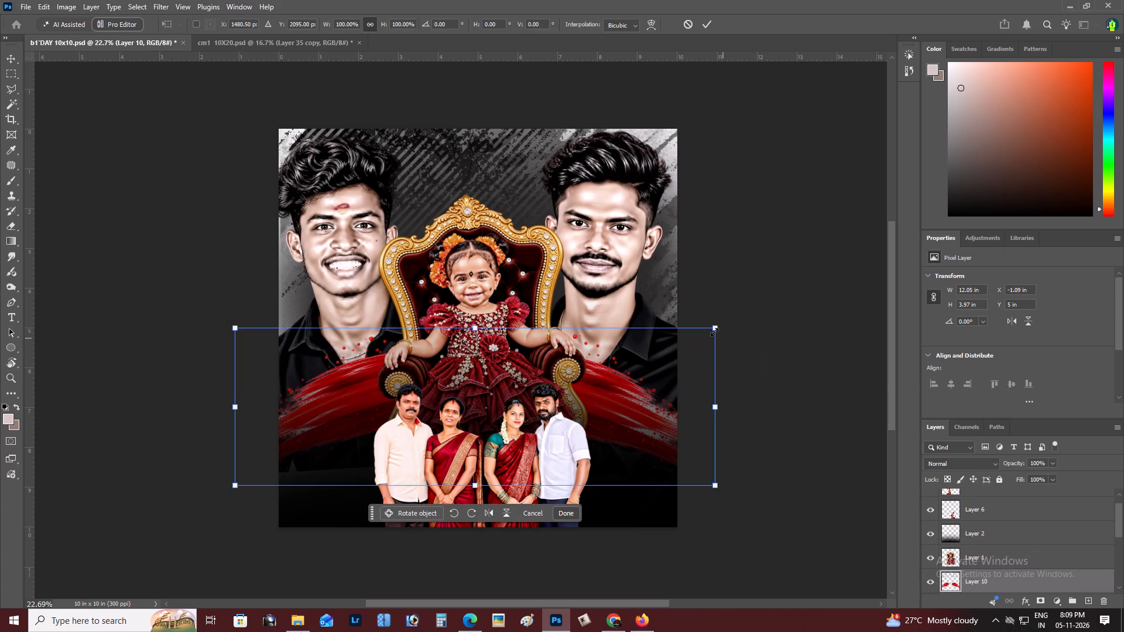
alt+drag(714, 331, 828, 320)
drag(730, 370, 730, 426)
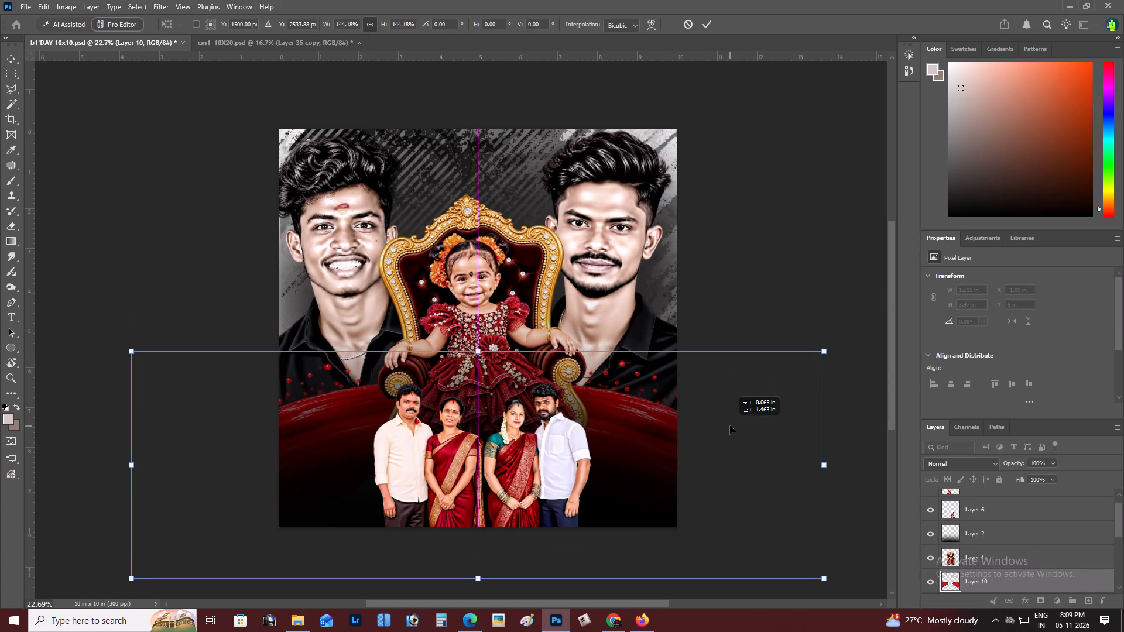
drag(730, 426, 730, 424)
key(ctrl+Return)
key(v)
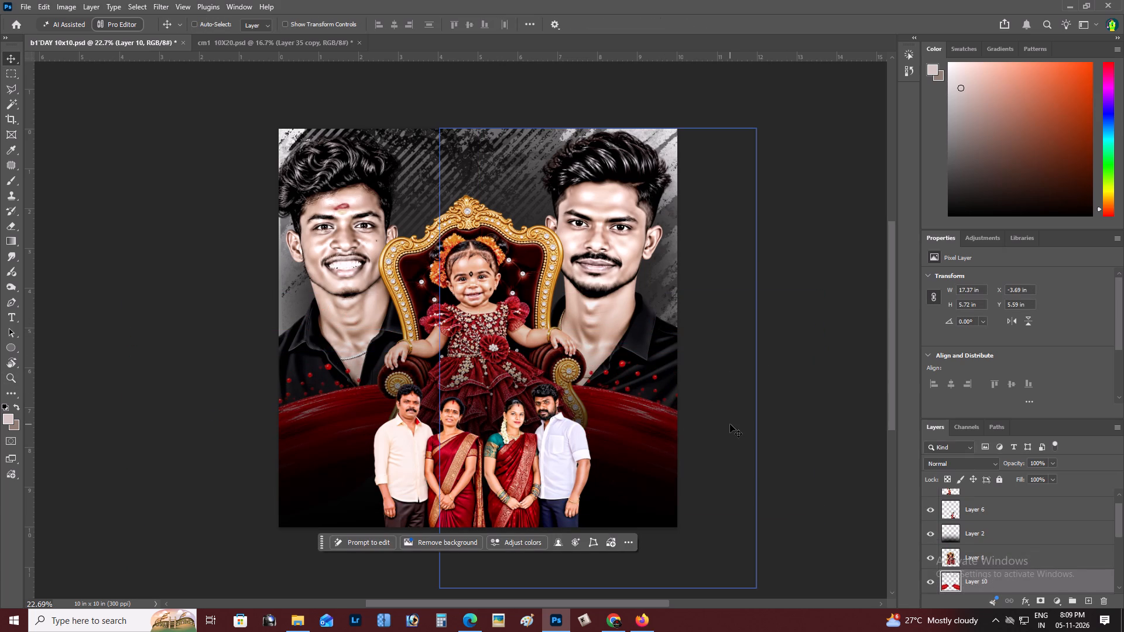
key(shift+Up)
key(shift+Up)
key(shift+Up)
key(shift+Up)
key(shift+Up)
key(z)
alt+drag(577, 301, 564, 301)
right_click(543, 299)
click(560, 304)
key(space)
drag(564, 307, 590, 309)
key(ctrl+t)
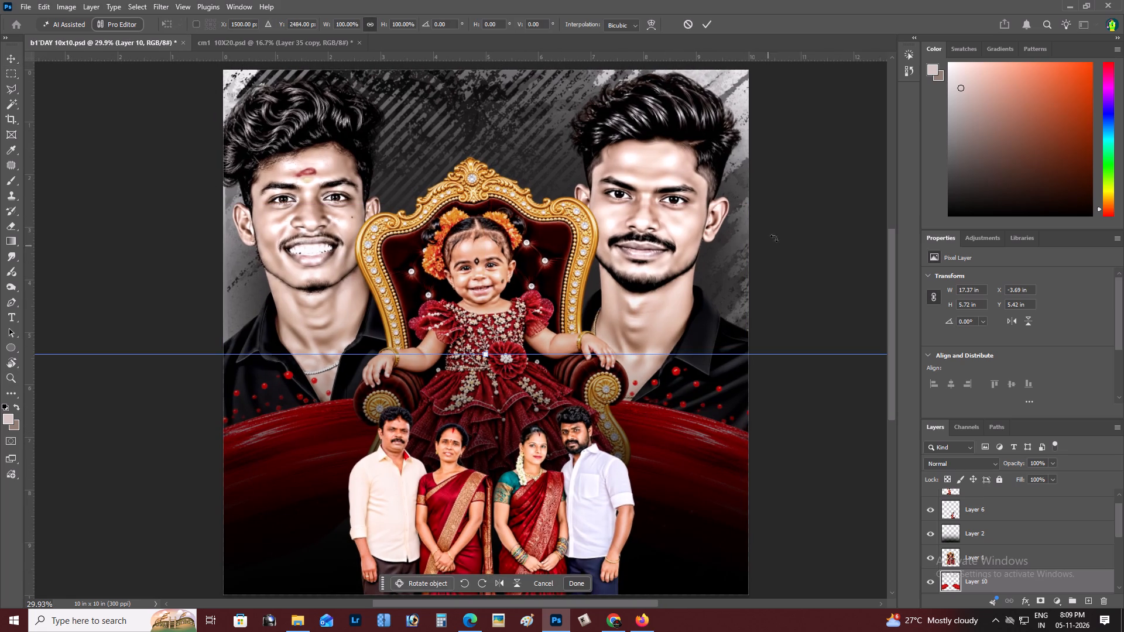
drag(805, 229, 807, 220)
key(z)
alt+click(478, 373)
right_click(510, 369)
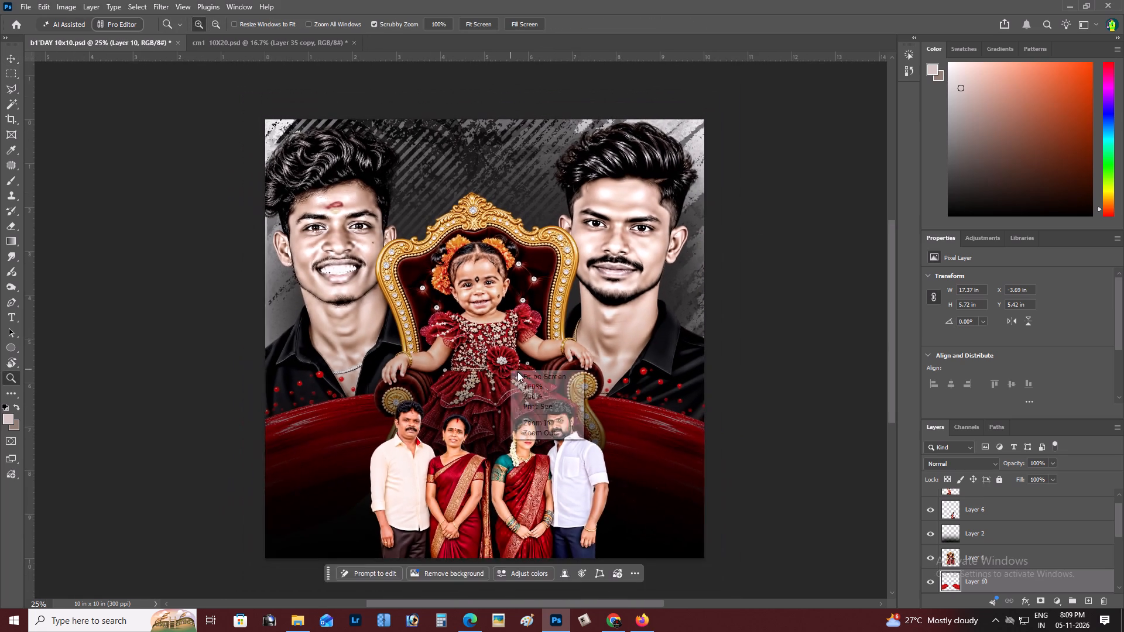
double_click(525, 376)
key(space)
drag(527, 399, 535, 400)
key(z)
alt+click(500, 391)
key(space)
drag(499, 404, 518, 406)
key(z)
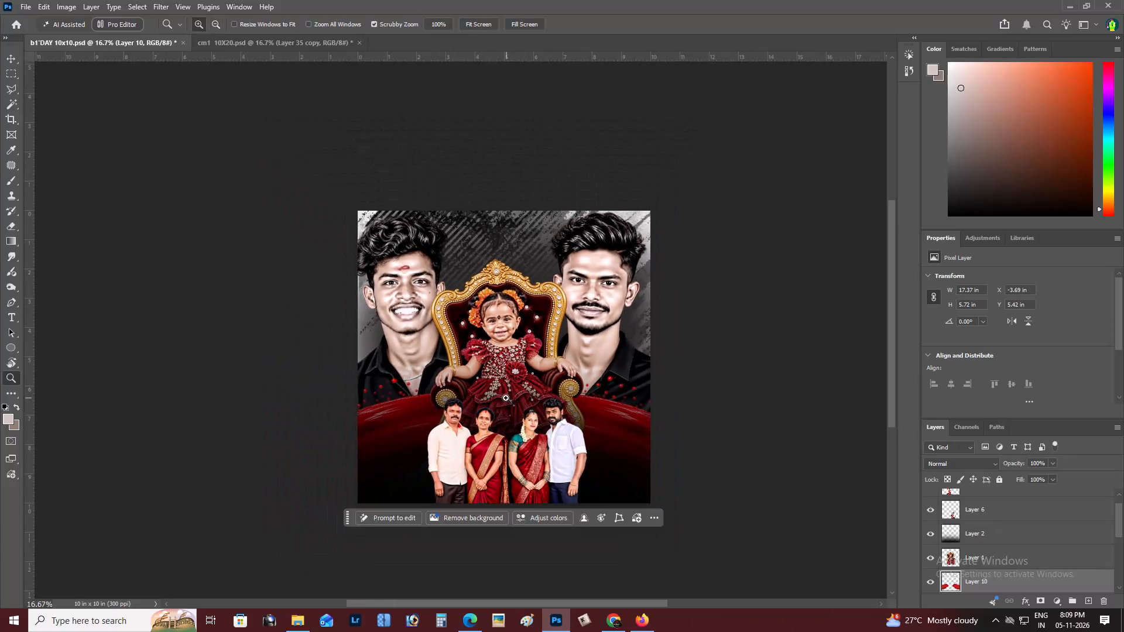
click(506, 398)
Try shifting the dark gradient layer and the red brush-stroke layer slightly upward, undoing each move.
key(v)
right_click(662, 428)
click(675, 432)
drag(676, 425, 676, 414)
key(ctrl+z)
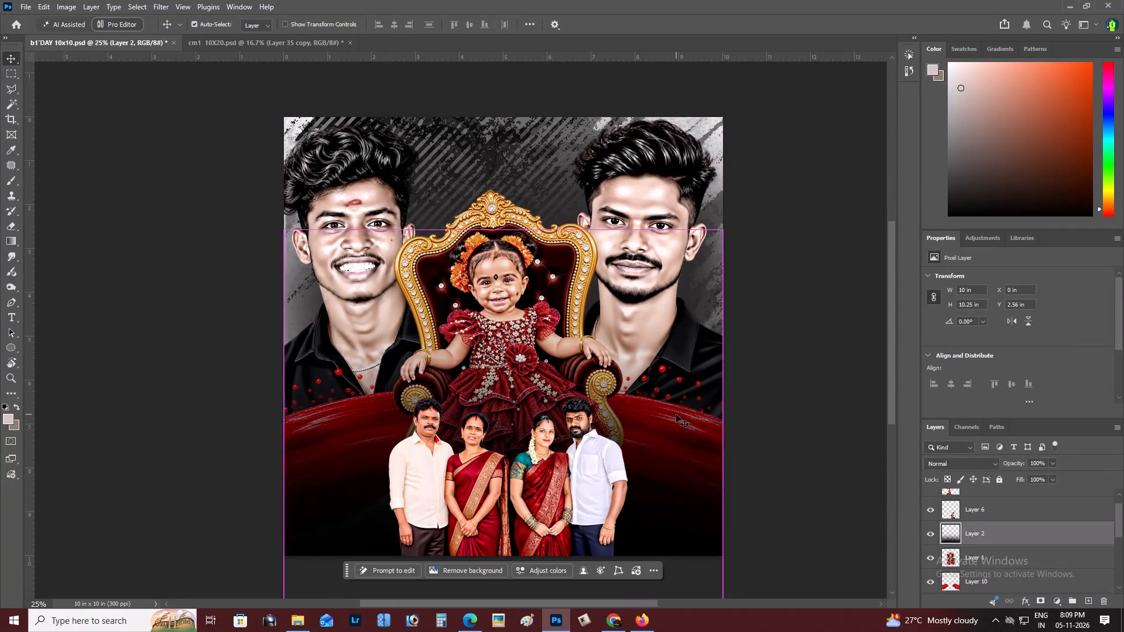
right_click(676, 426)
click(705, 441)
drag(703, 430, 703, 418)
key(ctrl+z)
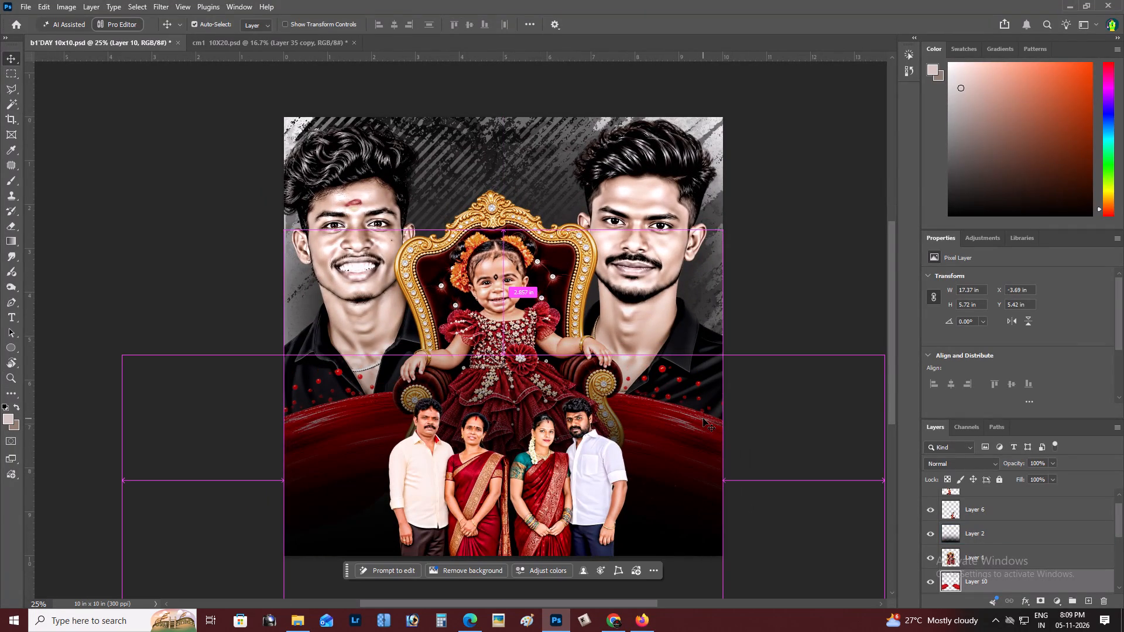
Rotate the red brush-stroke layer very slightly, bringing its bounds to about 17.44 by 5.91 in.
key(ctrl+t)
drag(786, 260, 788, 253)
key(ctrl+Return)
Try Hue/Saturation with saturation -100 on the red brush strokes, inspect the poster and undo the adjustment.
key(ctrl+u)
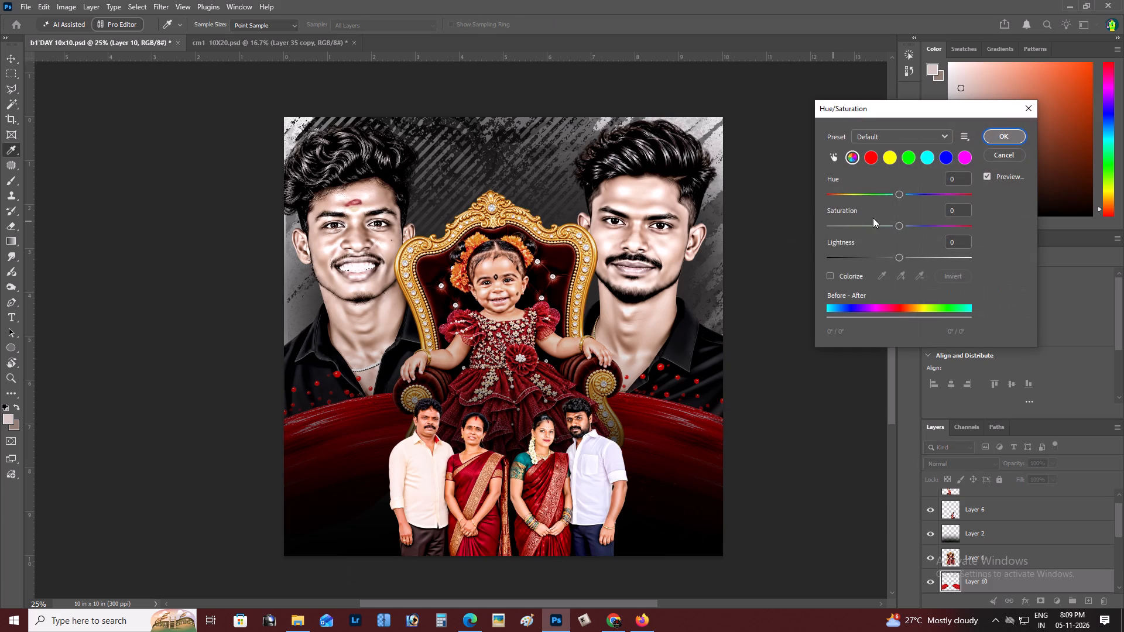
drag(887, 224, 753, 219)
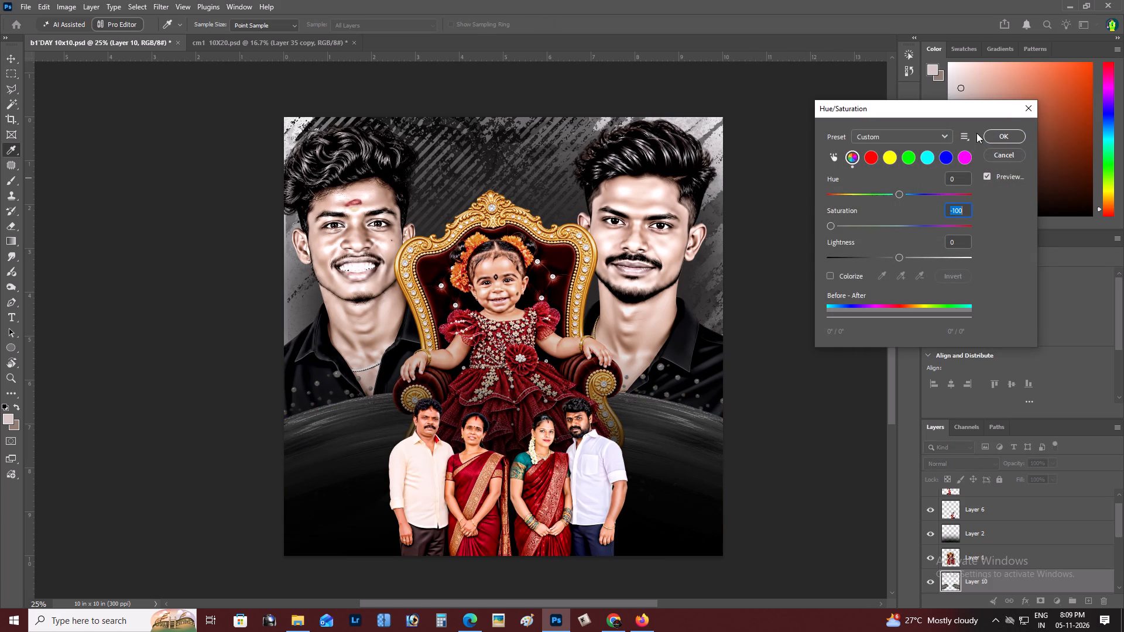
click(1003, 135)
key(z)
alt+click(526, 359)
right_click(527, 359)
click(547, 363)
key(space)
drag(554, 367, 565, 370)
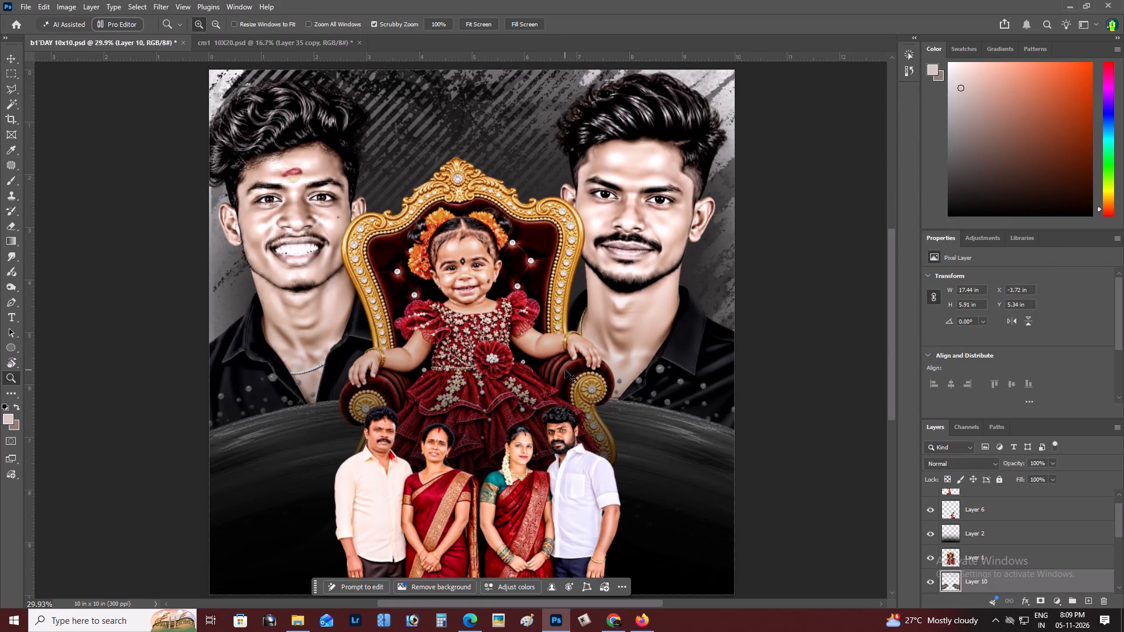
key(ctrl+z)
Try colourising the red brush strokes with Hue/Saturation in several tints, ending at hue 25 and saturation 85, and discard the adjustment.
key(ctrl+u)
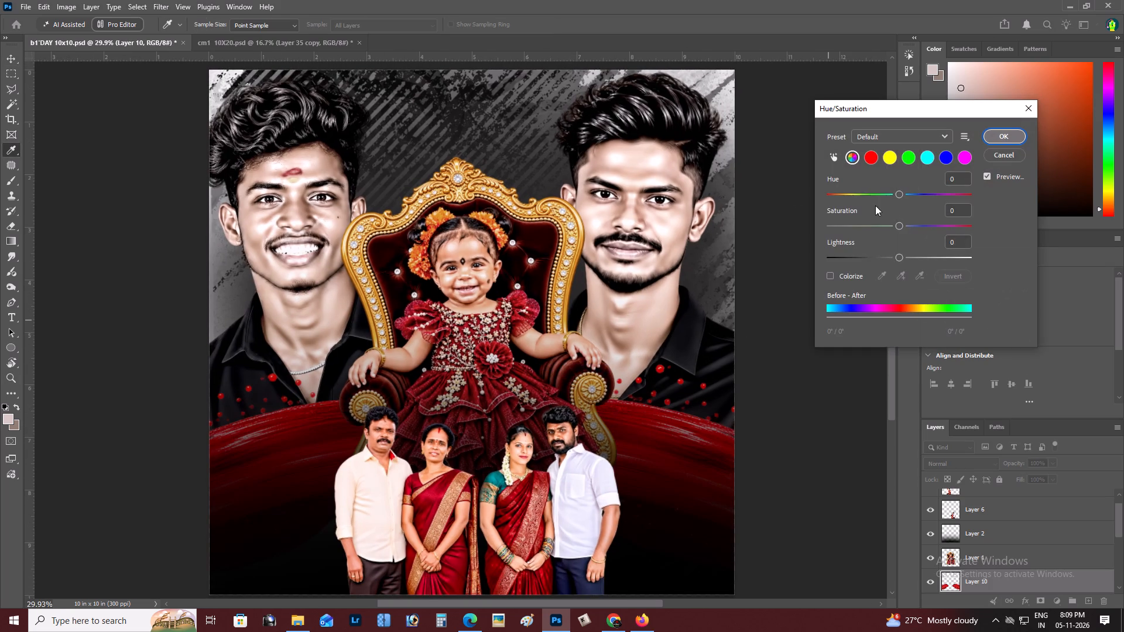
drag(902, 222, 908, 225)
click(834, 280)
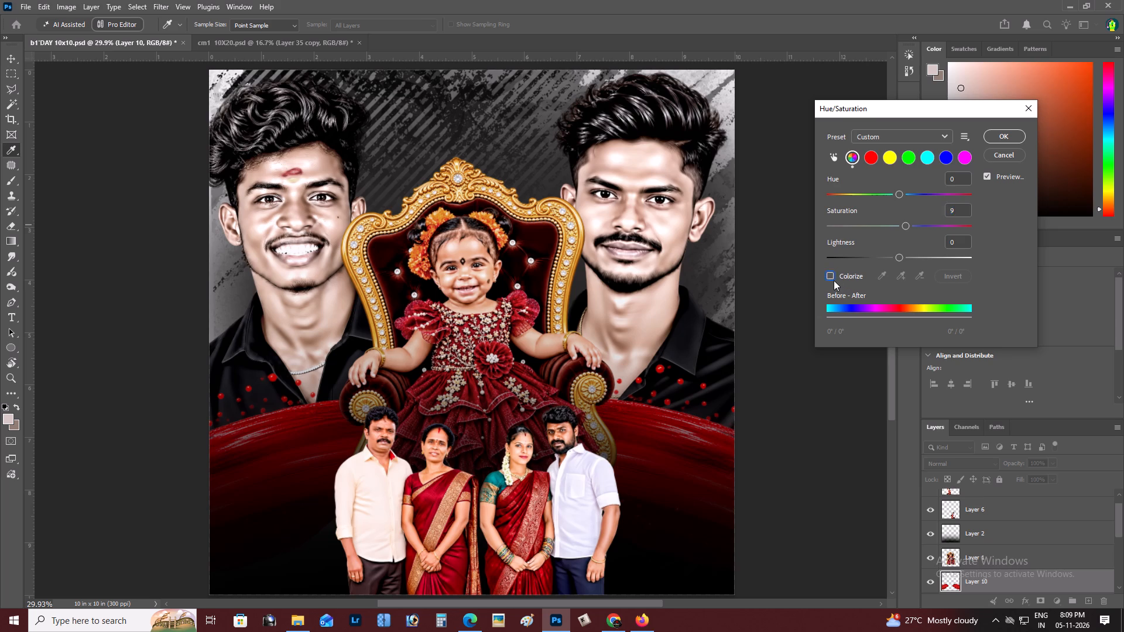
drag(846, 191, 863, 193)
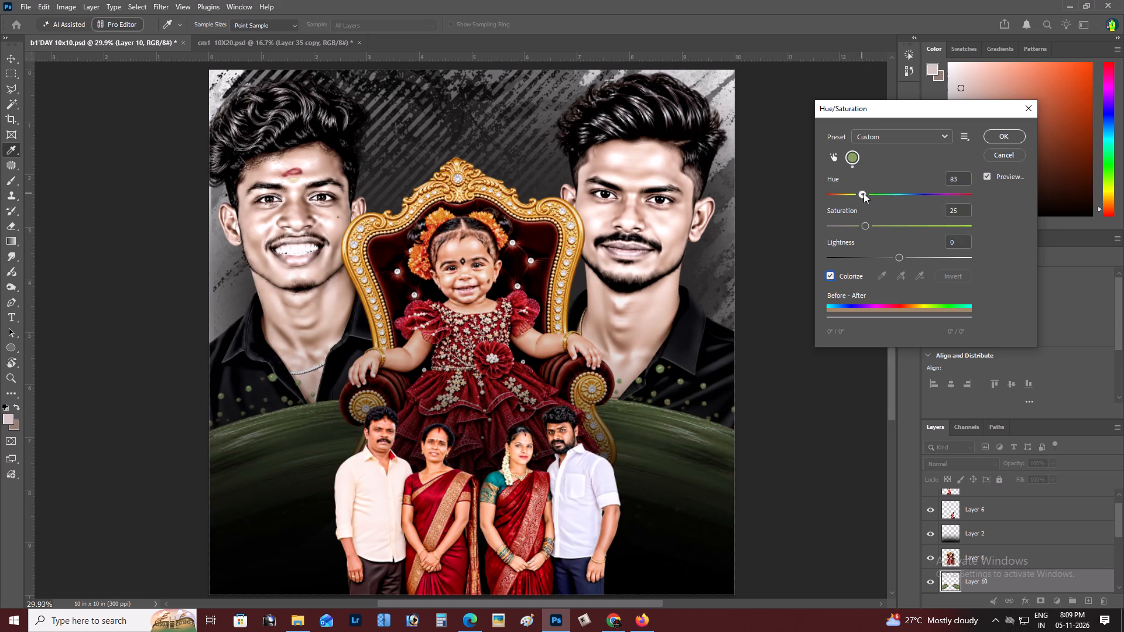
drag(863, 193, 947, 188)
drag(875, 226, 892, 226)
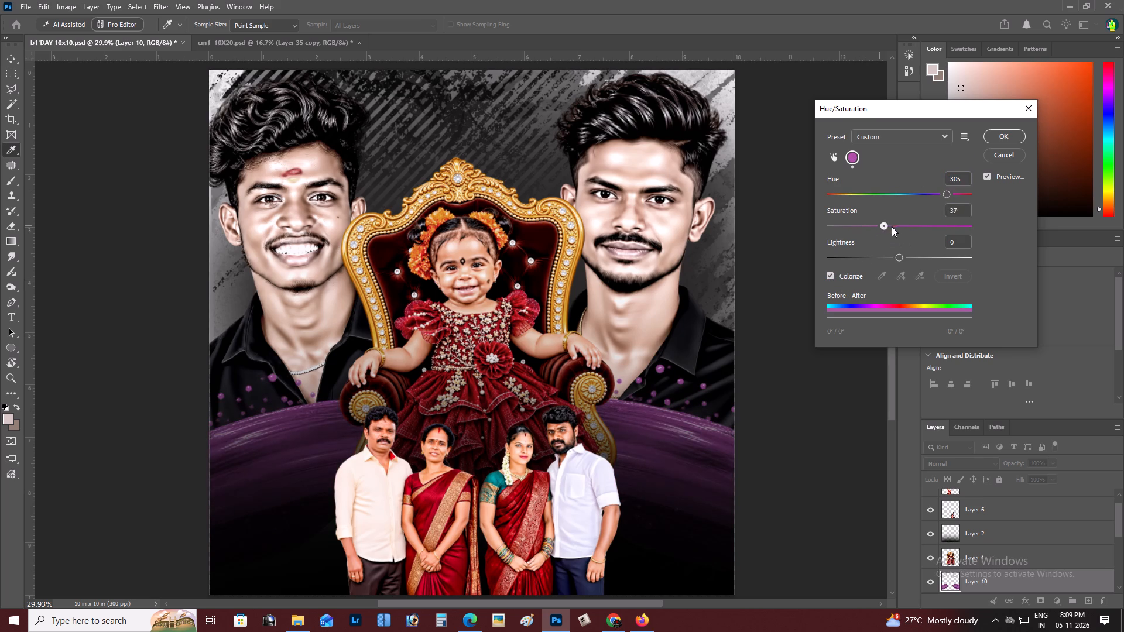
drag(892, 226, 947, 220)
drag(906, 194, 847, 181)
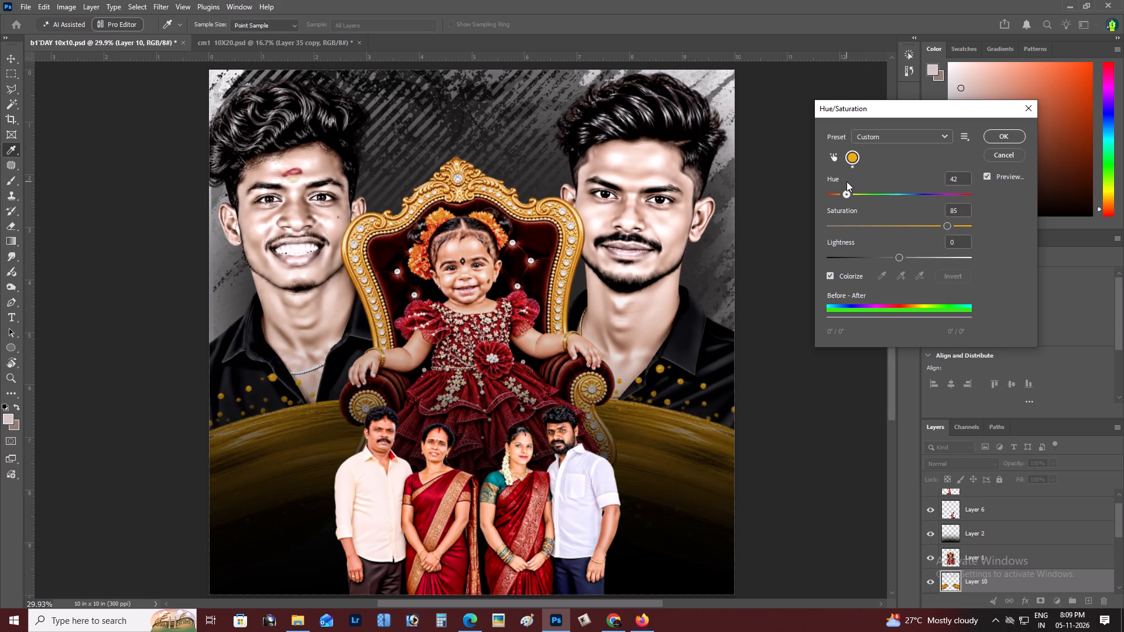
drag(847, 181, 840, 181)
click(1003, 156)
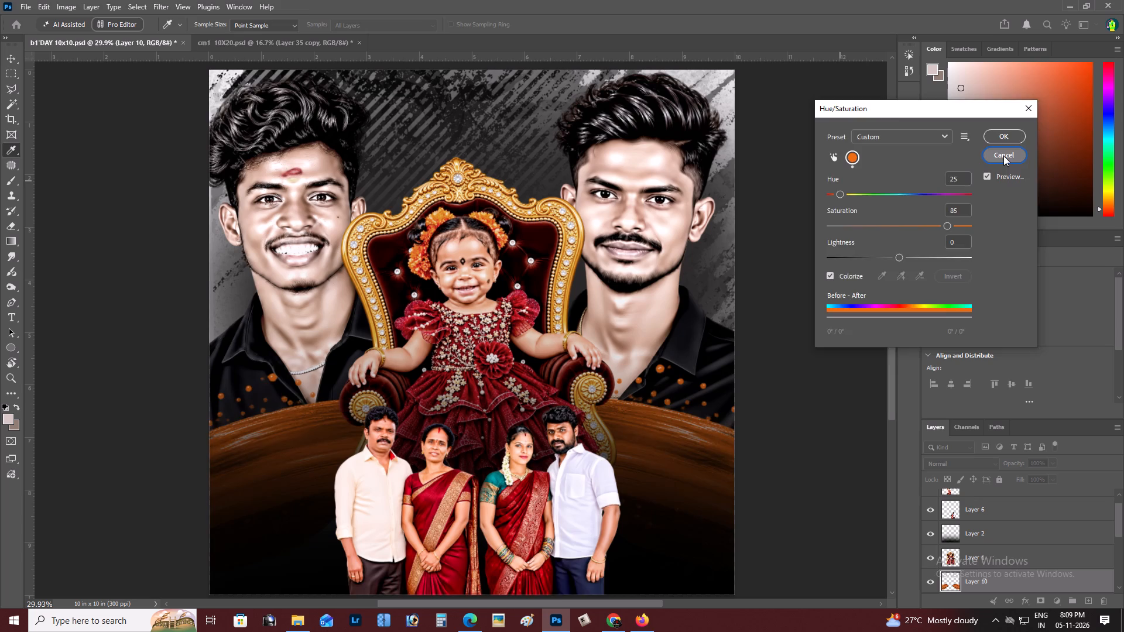
Mute the red brush strokes with Hue/Saturation at saturation -54.
key(z)
alt+double_click(546, 307)
key(space)
key(space)
key(space)
key(space)
key(space)
key(space)
key(space)
key(space)
key(space)
key(space)
key(space)
key(space)
key(space)
key(space)
key(space)
key(space)
key(space)
key(space)
key(space)
key(space)
drag(536, 372, 570, 384)
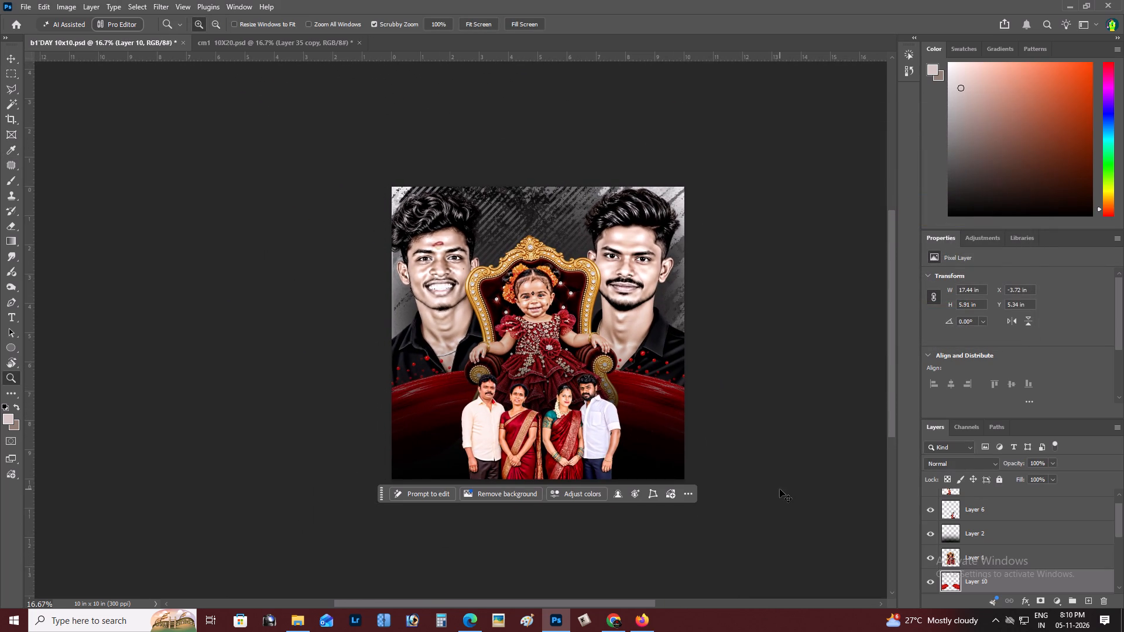
key(ctrl+u)
click(862, 224)
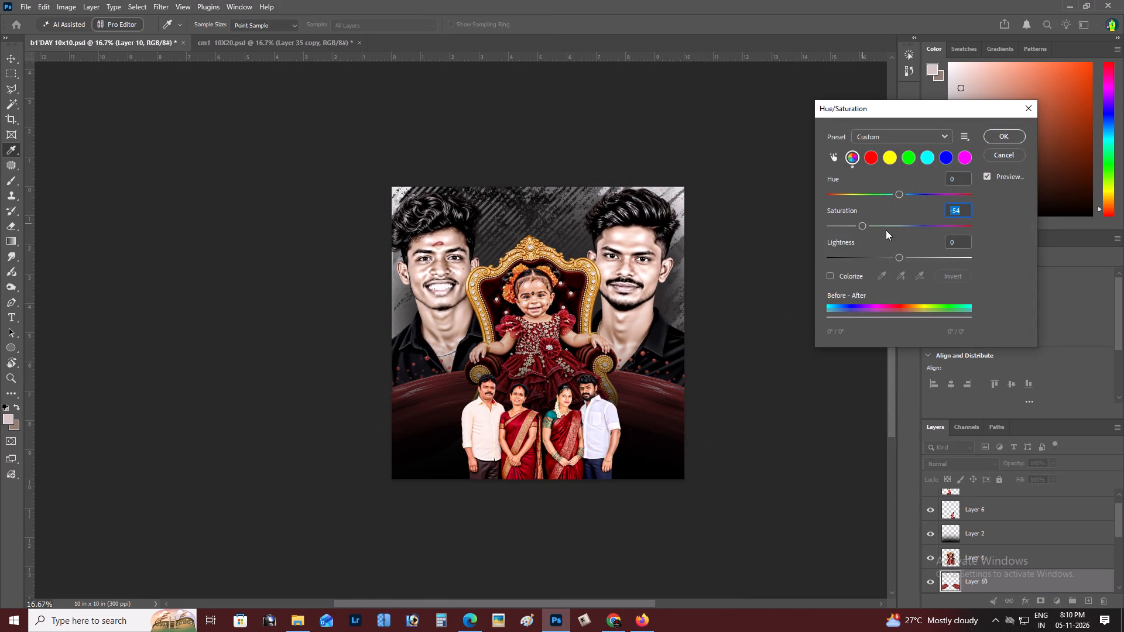
click(1007, 135)
Adjust the shadow input level of the muted brush strokes slightly with Levels.
key(space)
drag(664, 301, 710, 287)
key(z)
click(621, 332)
key(space)
drag(615, 344, 605, 345)
key(ctrl+l)
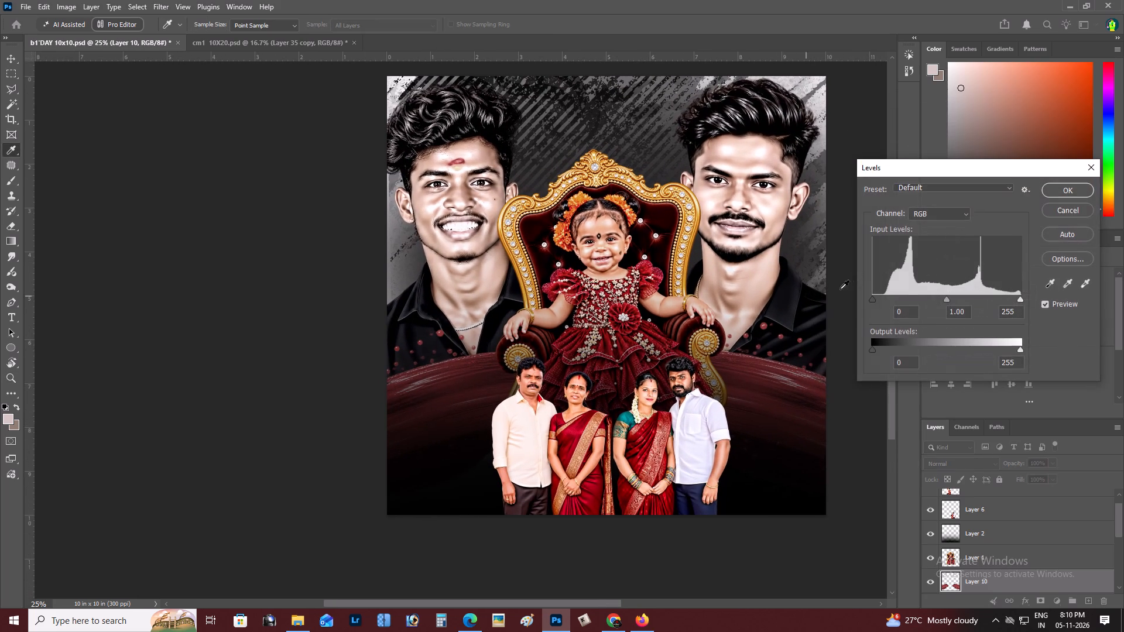
drag(885, 298, 879, 297)
click(1062, 193)
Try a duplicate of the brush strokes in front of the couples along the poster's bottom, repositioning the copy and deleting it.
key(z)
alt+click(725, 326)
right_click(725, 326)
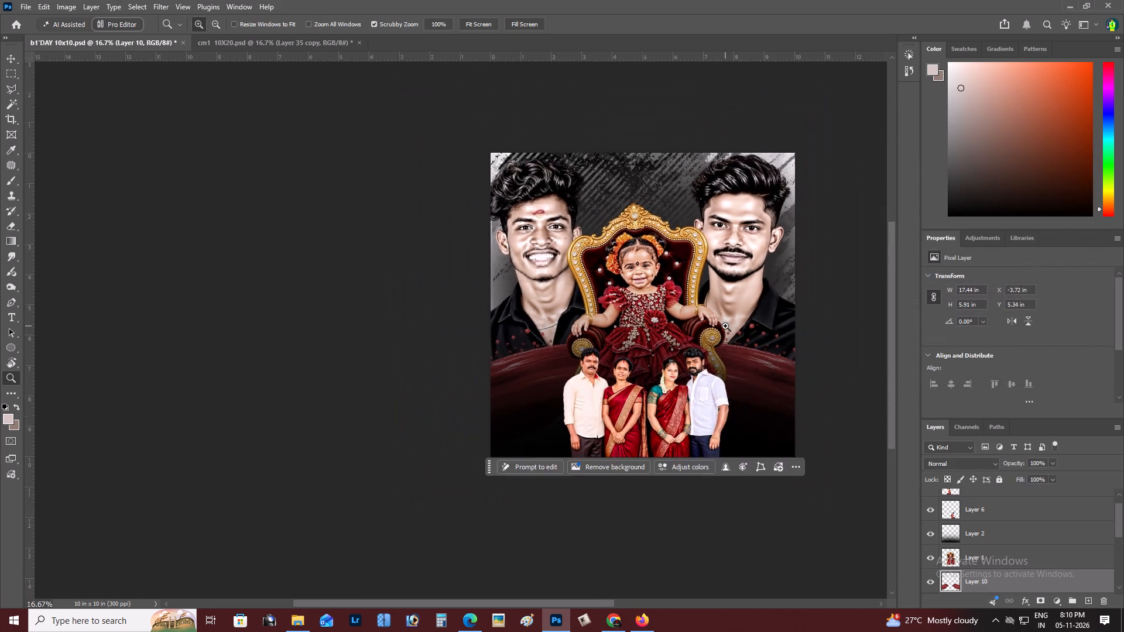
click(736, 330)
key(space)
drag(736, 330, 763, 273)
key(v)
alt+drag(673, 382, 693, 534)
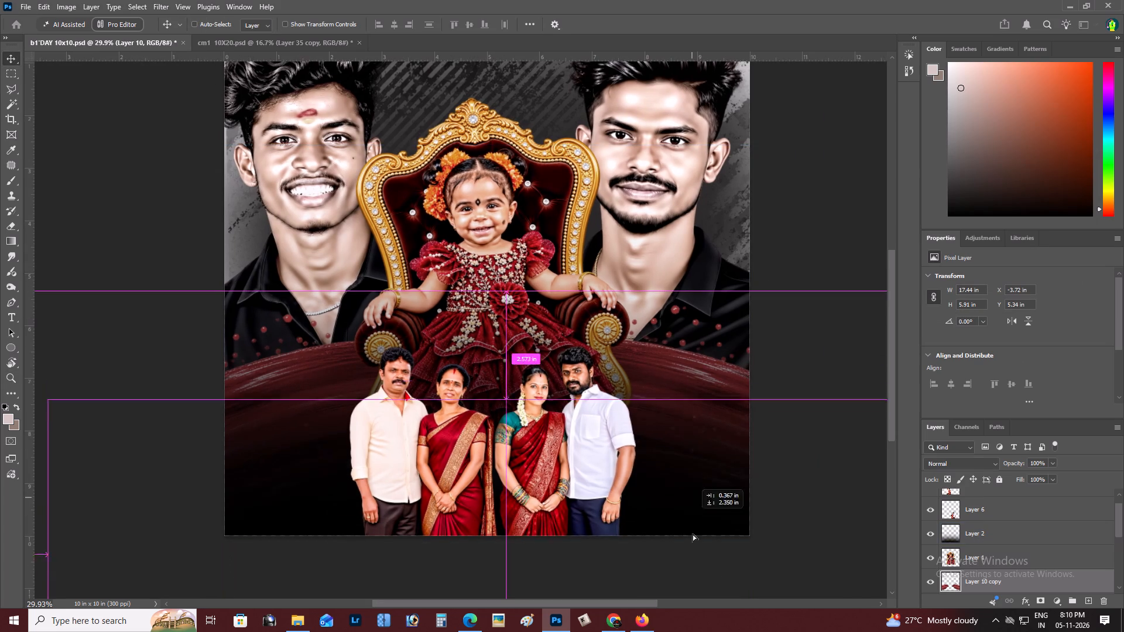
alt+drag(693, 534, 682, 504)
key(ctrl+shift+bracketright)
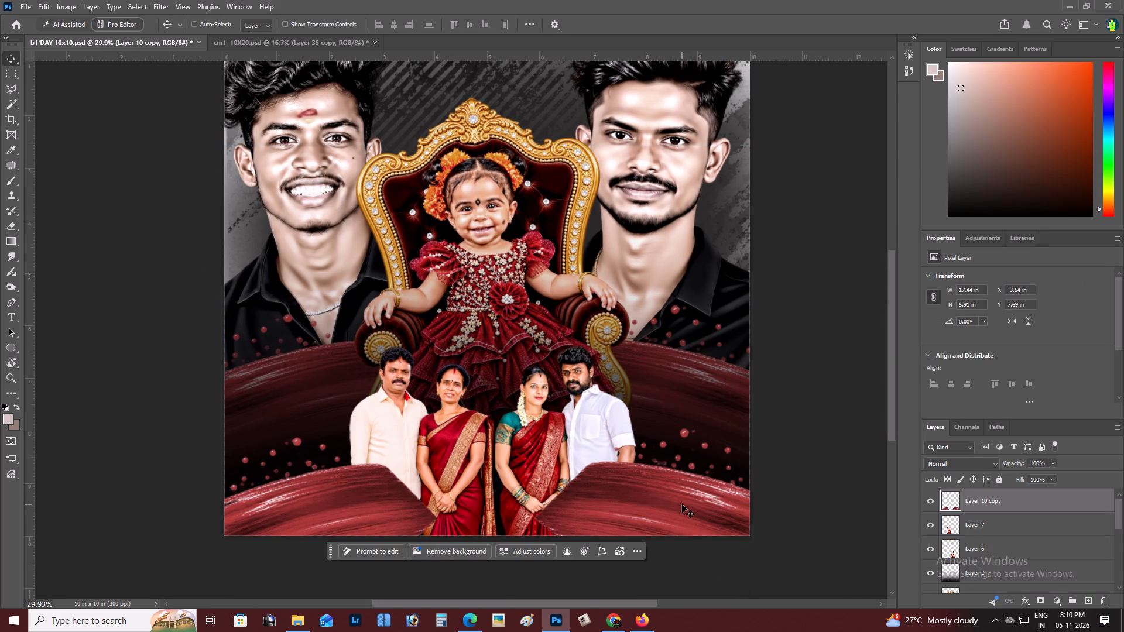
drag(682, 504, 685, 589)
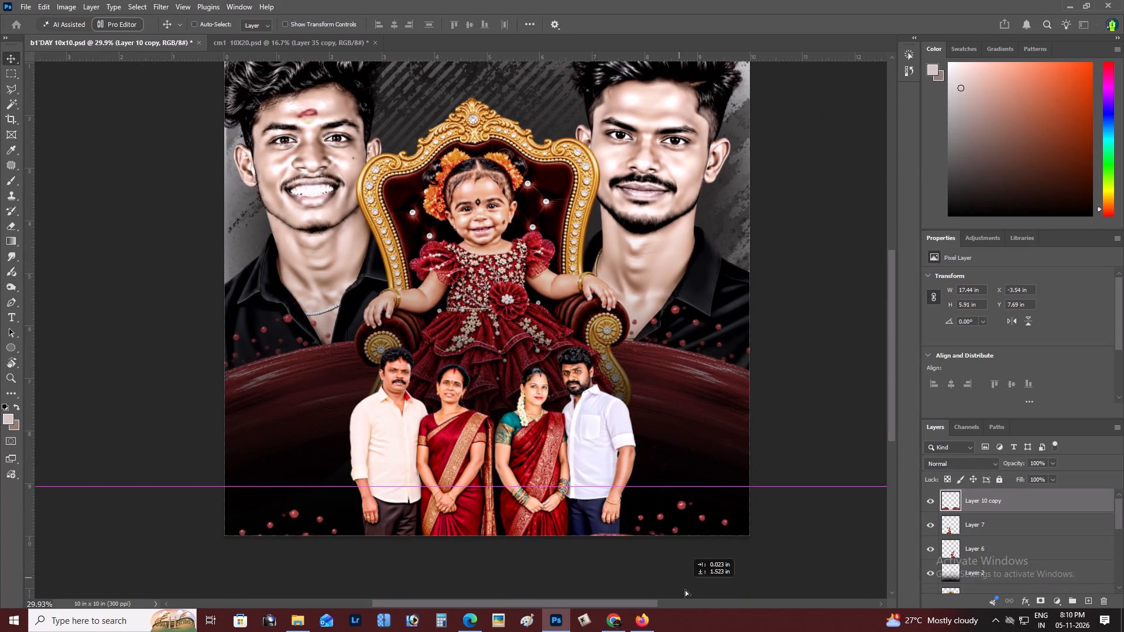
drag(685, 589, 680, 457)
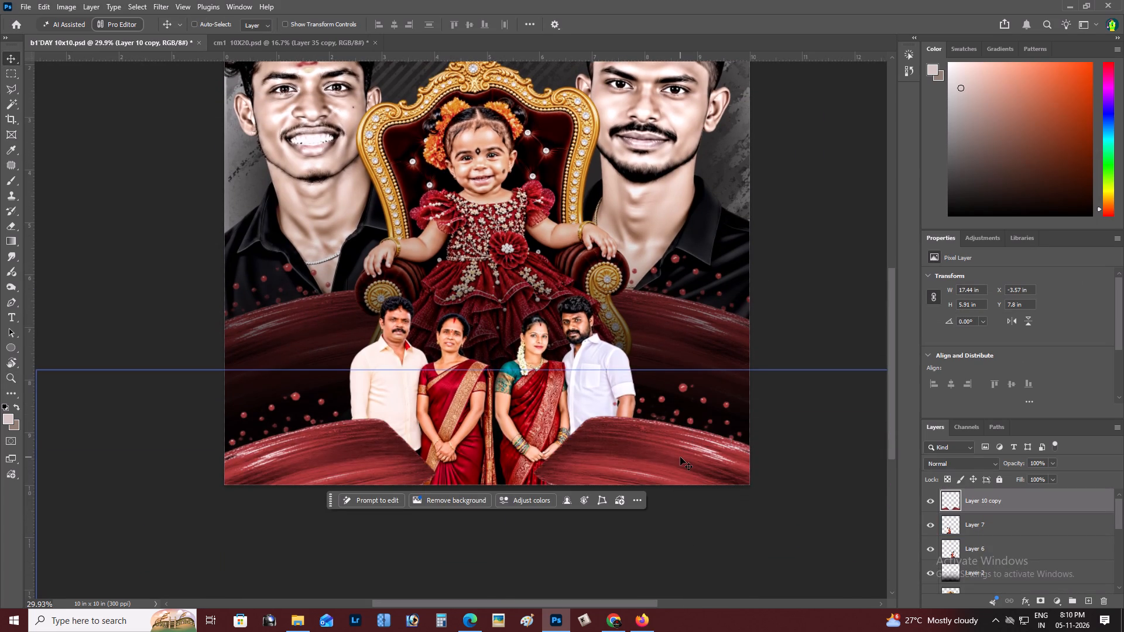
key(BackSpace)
Select the dark gradient layer, try shifting it upward and undo that, and bring the gradient in front of the couples.
key(z)
alt+click(531, 371)
right_click(531, 371)
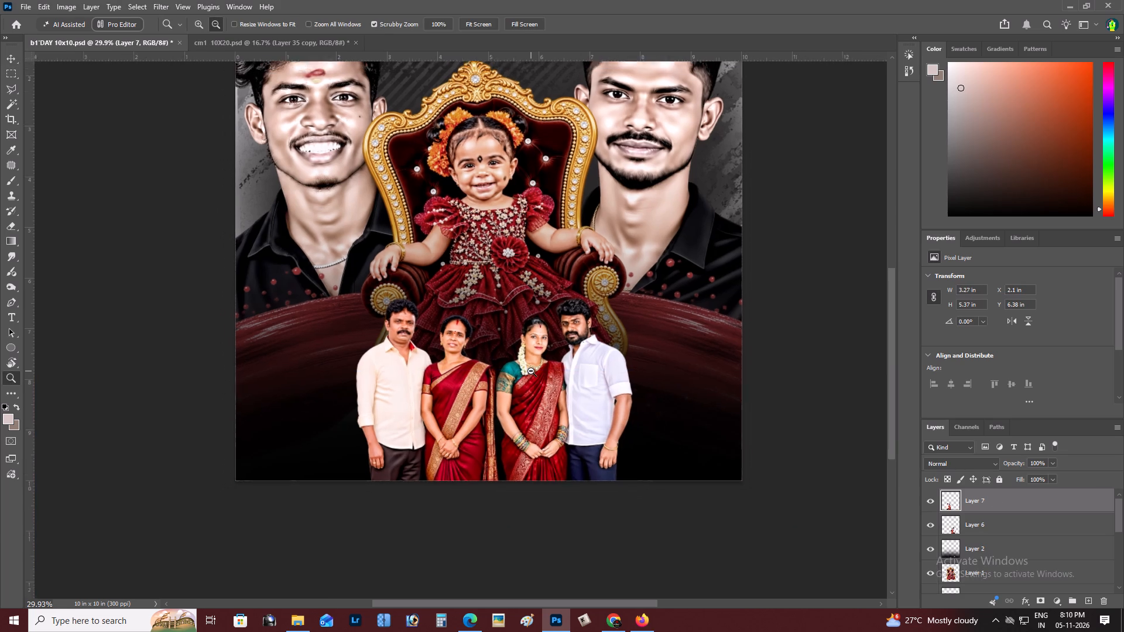
double_click(562, 370)
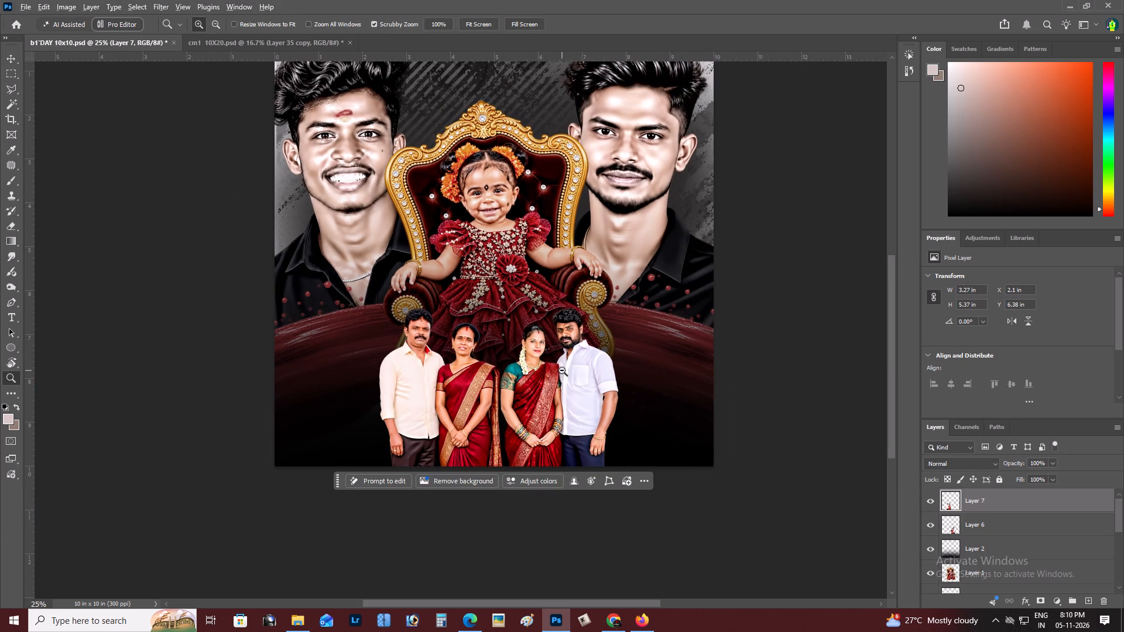
right_click(556, 416)
double_click(577, 420)
key(space)
drag(577, 422, 617, 385)
key(v)
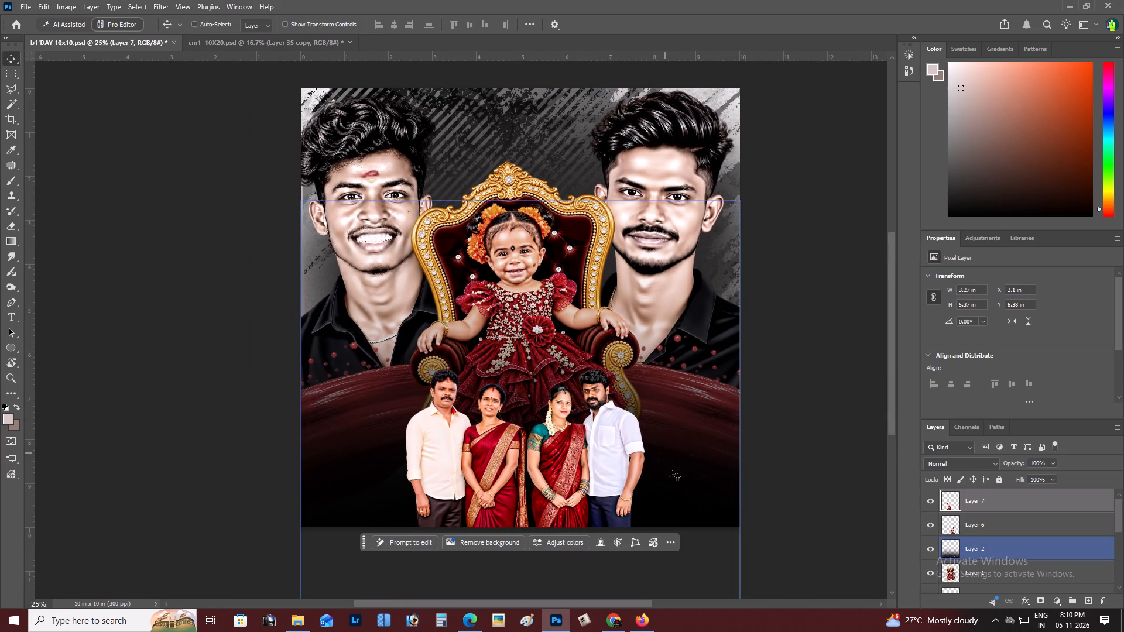
right_click(669, 468)
click(678, 470)
drag(678, 469, 678, 398)
click(688, 470)
drag(688, 470, 691, 409)
key(ctrl+z)
key(ctrl+shift+bracketright)
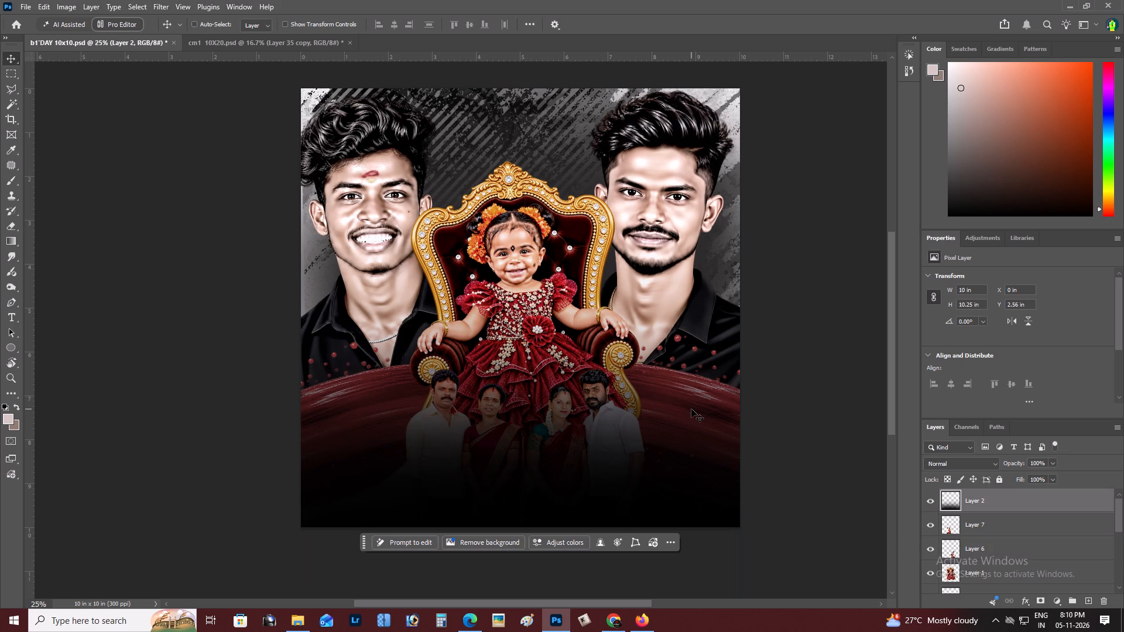
Squash the dark gradient downward to 67.02% height, about 6.87 in tall, with its top at about Y 5.94 in.
key(z)
alt+click(595, 379)
key(space)
drag(595, 379, 598, 365)
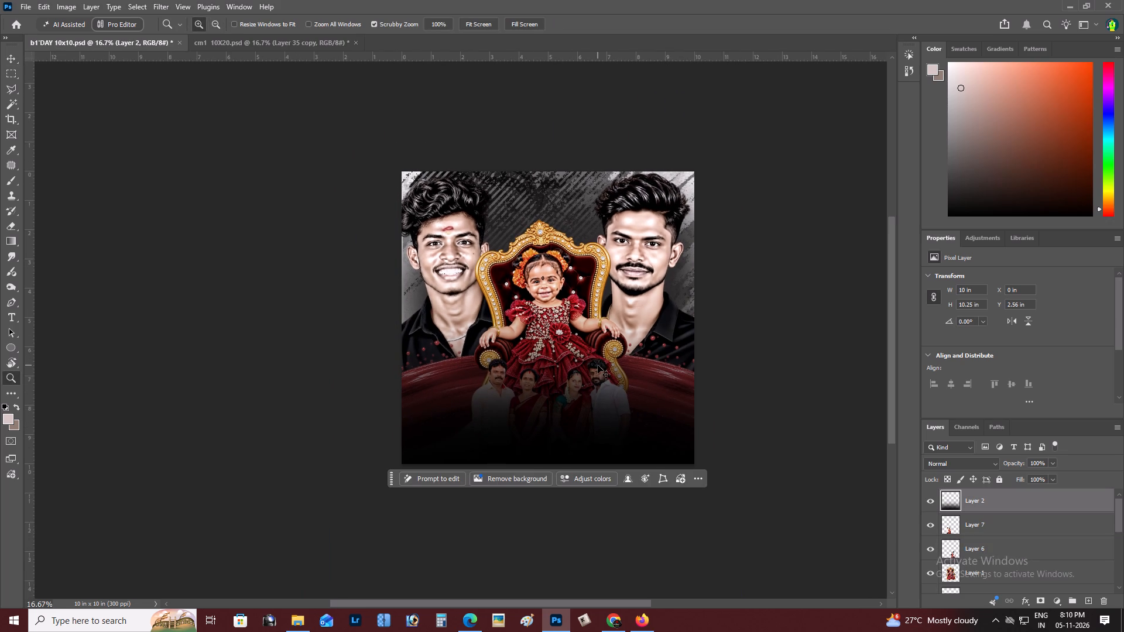
key(ctrl+t)
shift+drag(550, 248, 555, 347)
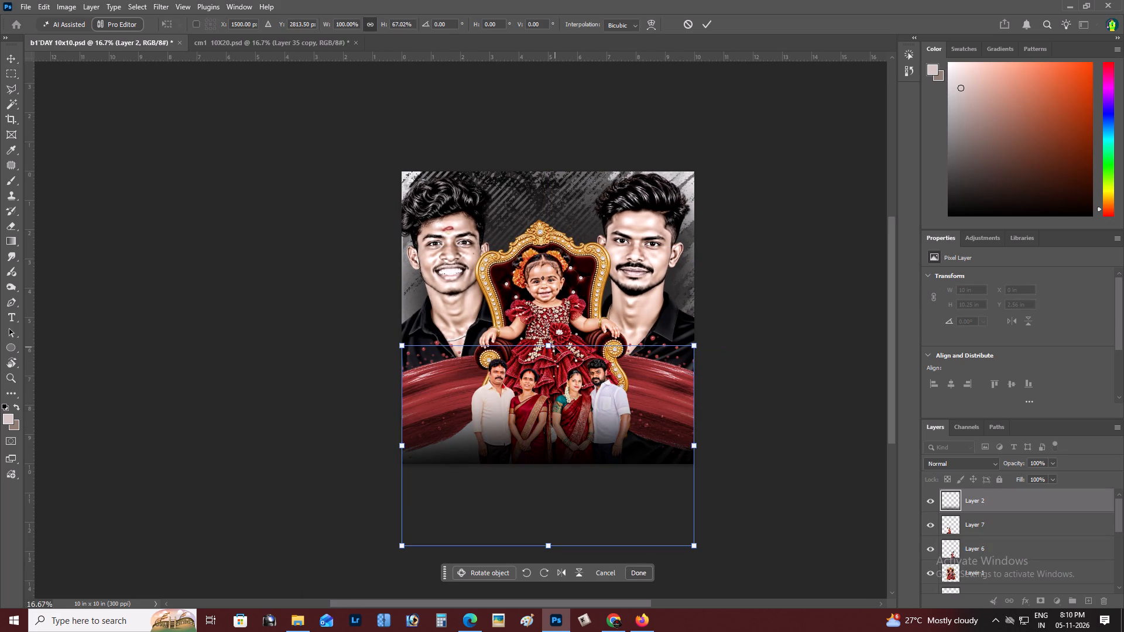
key(ctrl+Return)
Duplicate the dark gradient and try moving the copy upward over the couples, undoing the move.
key(ctrl+j)
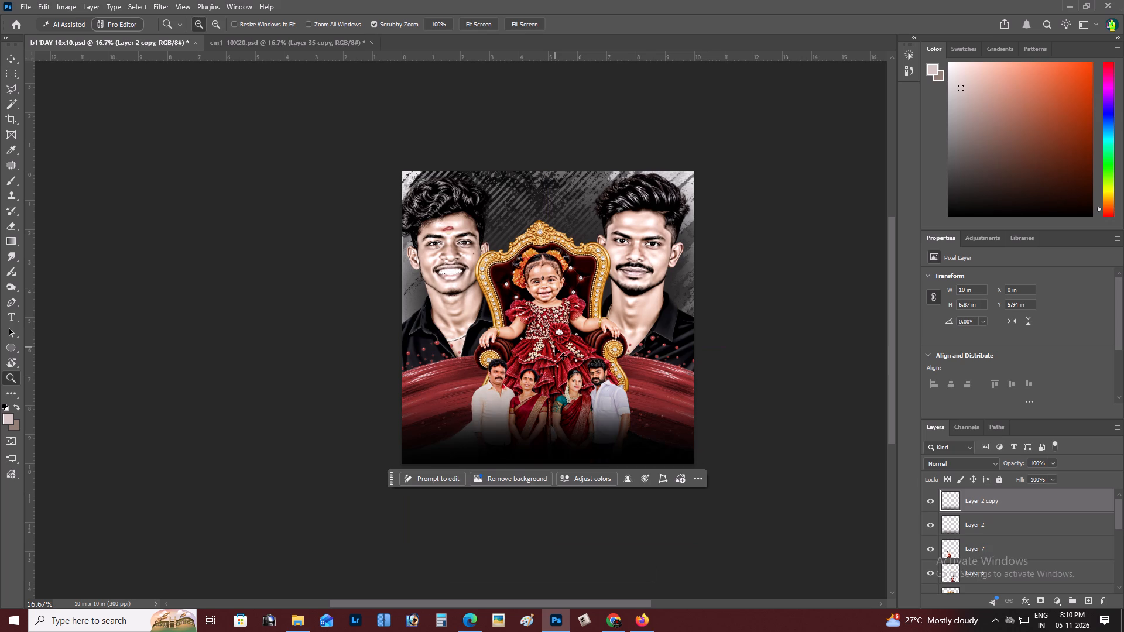
key(z)
triple_click(544, 441)
key(space)
key(space)
key(space)
key(space)
key(space)
key(space)
drag(544, 441, 550, 441)
key(z)
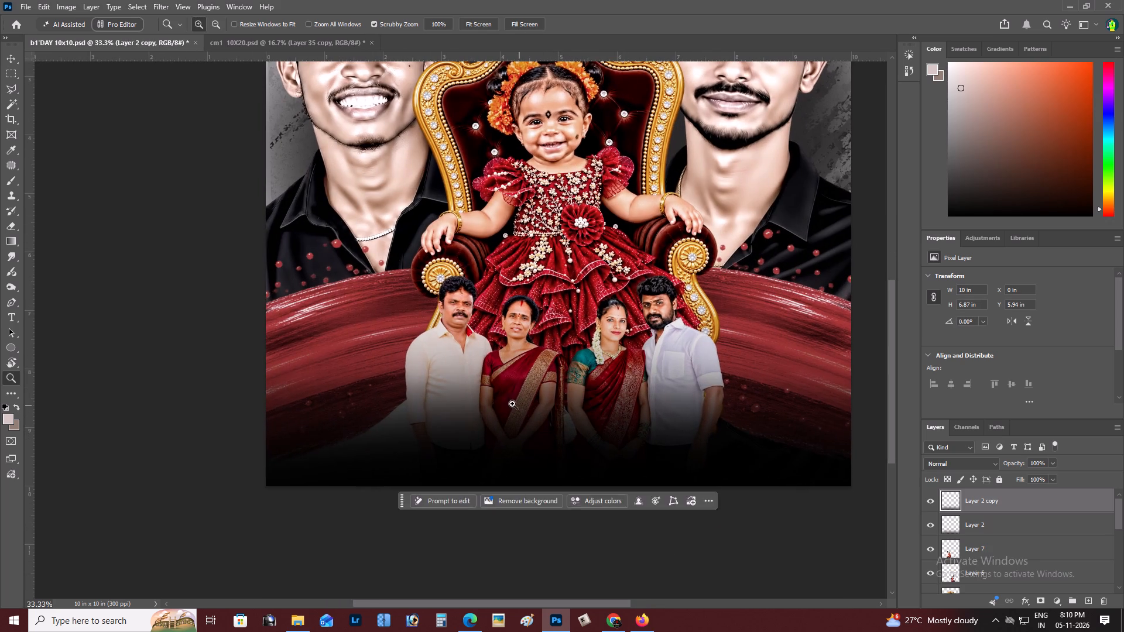
click(512, 404)
key(v)
right_click(485, 480)
click(502, 482)
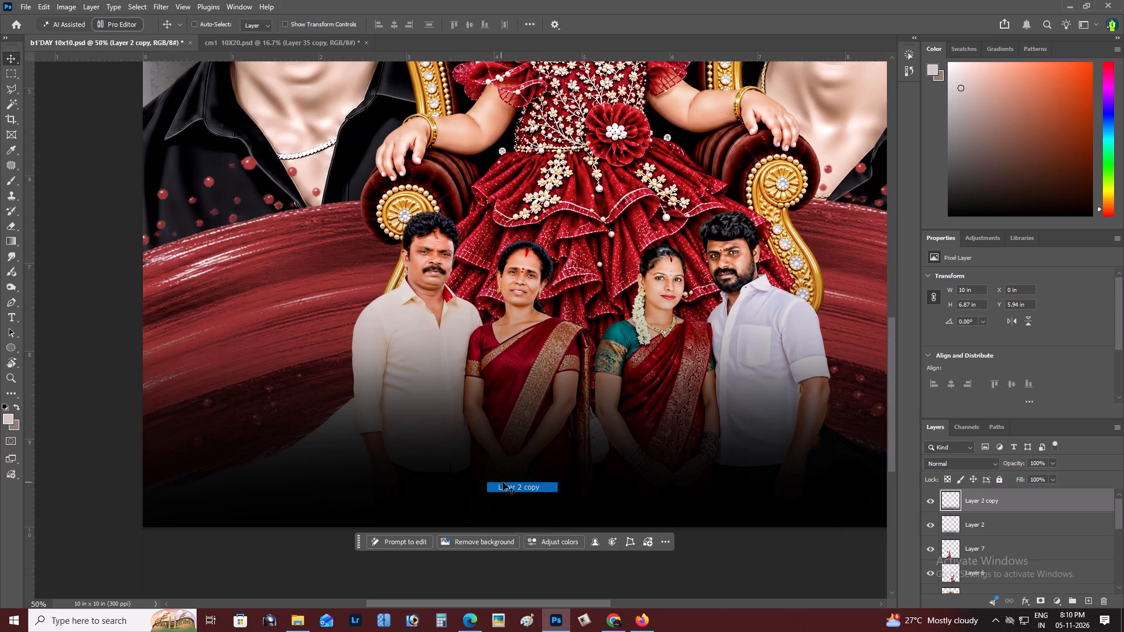
drag(503, 479, 511, 408)
key(ctrl+z)
Duplicate the gradient copy again, send it to the bottom of the layer stack and raise it to about Y 3.89 in.
key(ctrl+j)
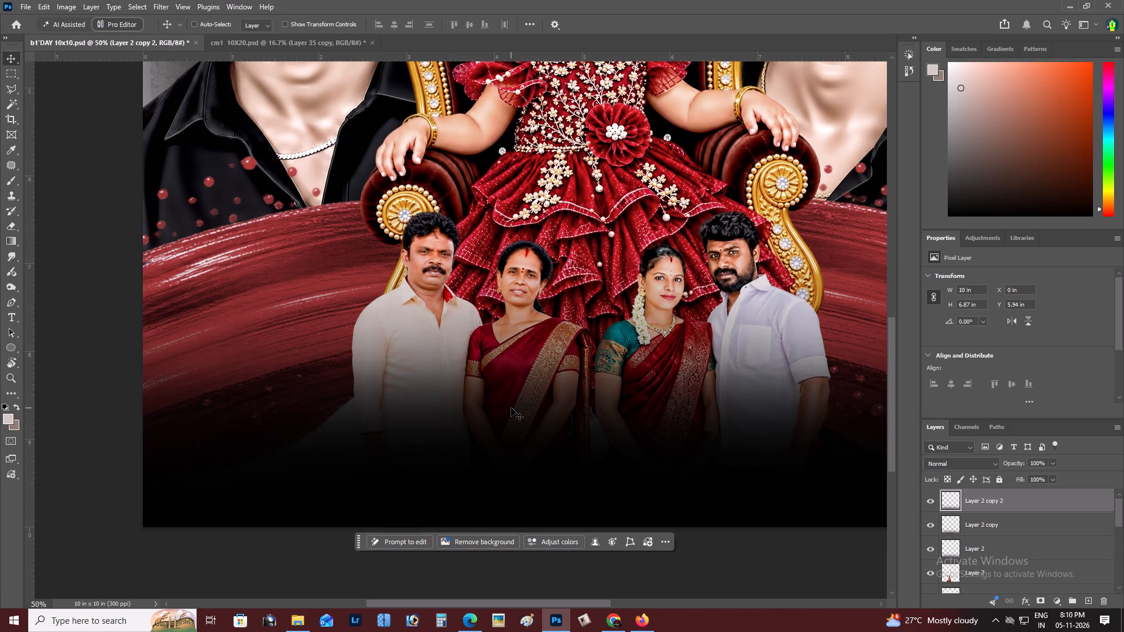
key(ctrl+shift+bracketleft)
key(z)
alt+click(511, 408)
right_click(512, 407)
click(527, 413)
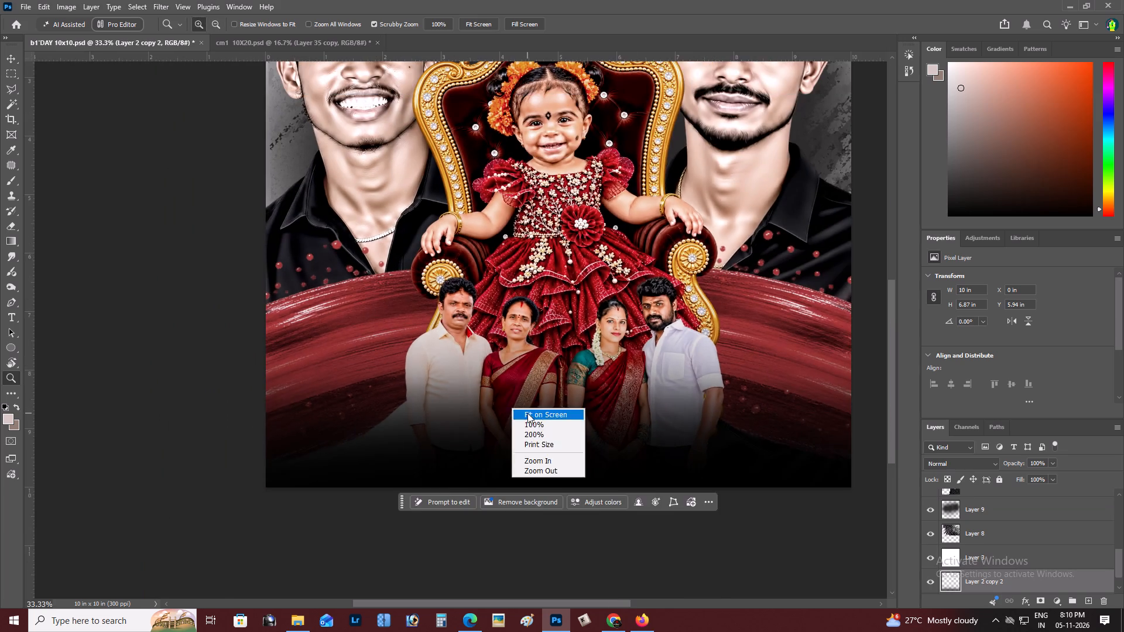
key(v)
drag(509, 470, 501, 417)
drag(313, 528, 328, 472)
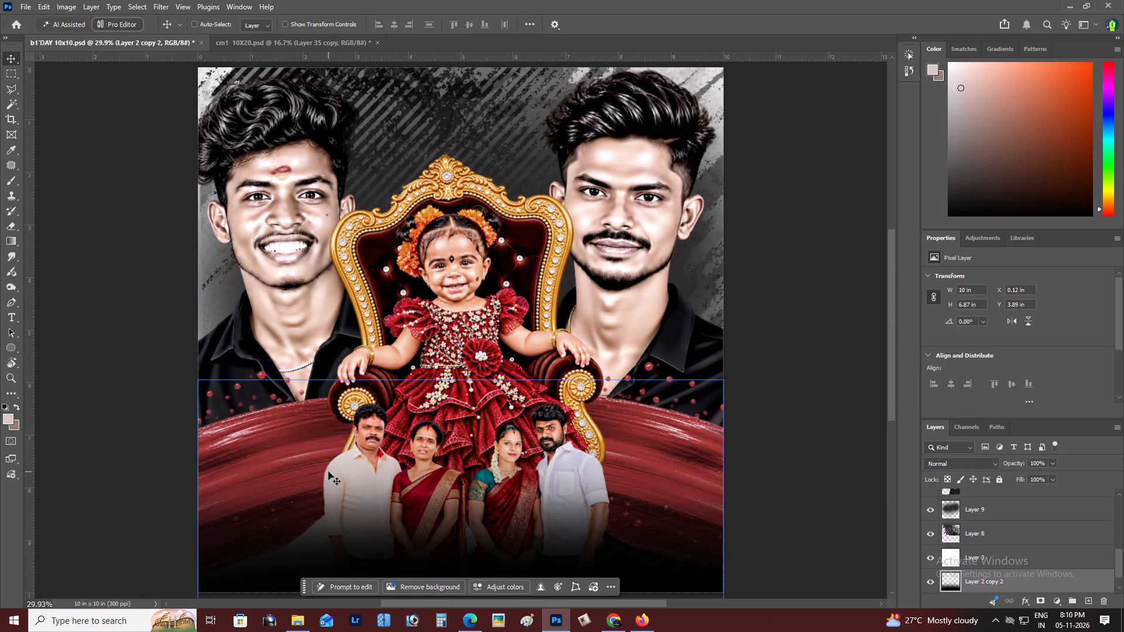
Raise the rearmost gradient copy to about X 0.26, Y 2.7 in and toggle its visibility to check its effect.
key(z)
click(431, 416)
right_click(433, 411)
double_click(454, 418)
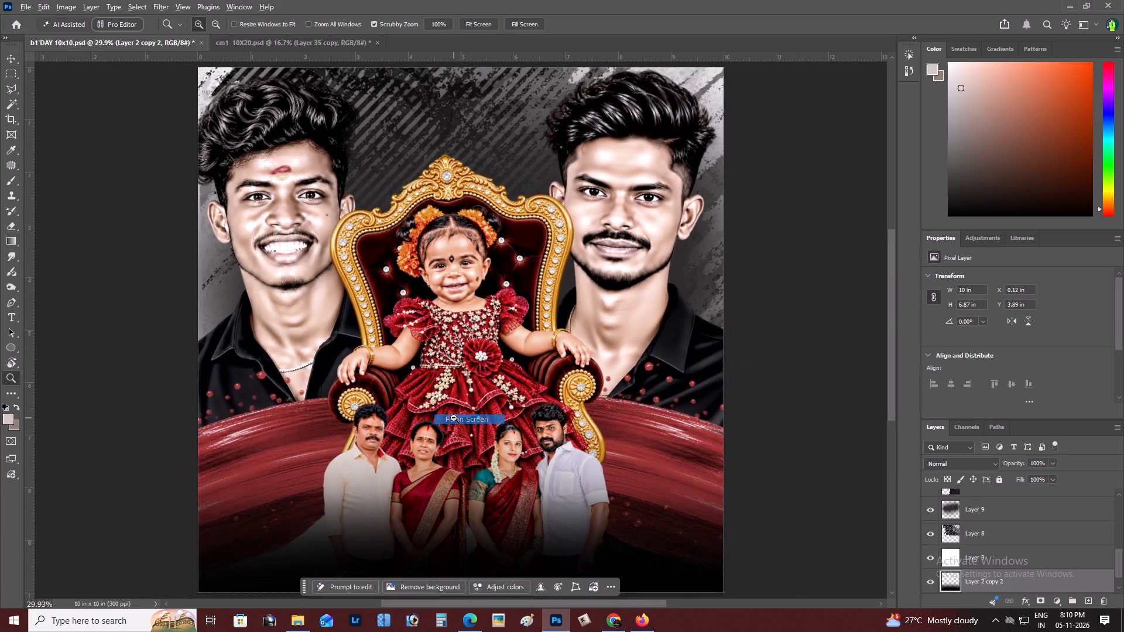
key(space)
drag(456, 438, 486, 369)
key(v)
drag(386, 407, 392, 358)
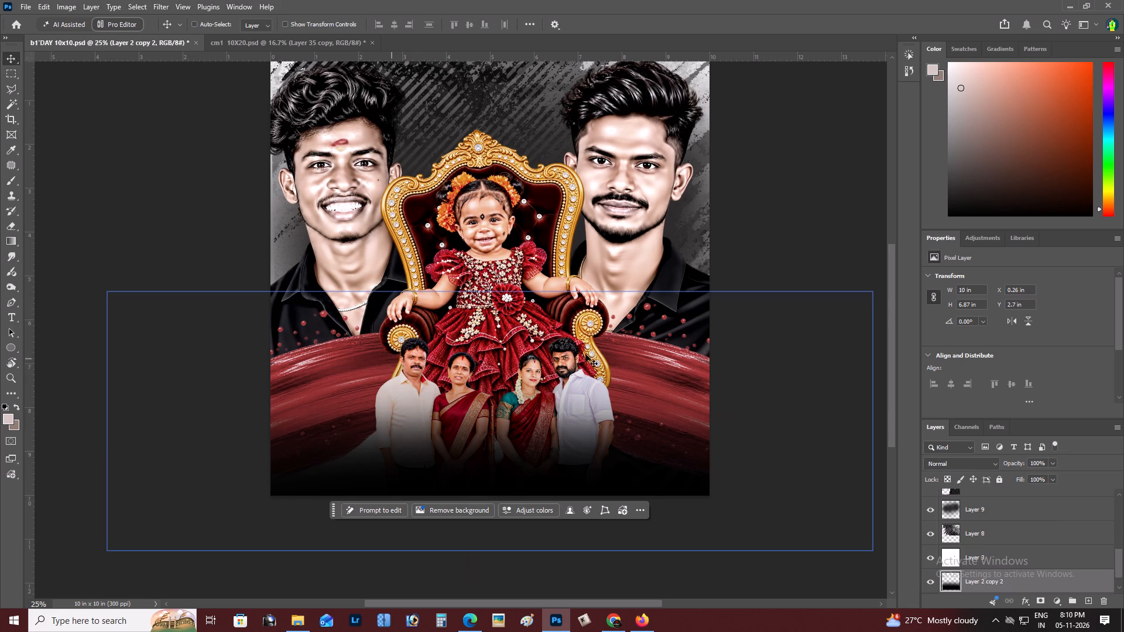
key(shift+z)
key(v)
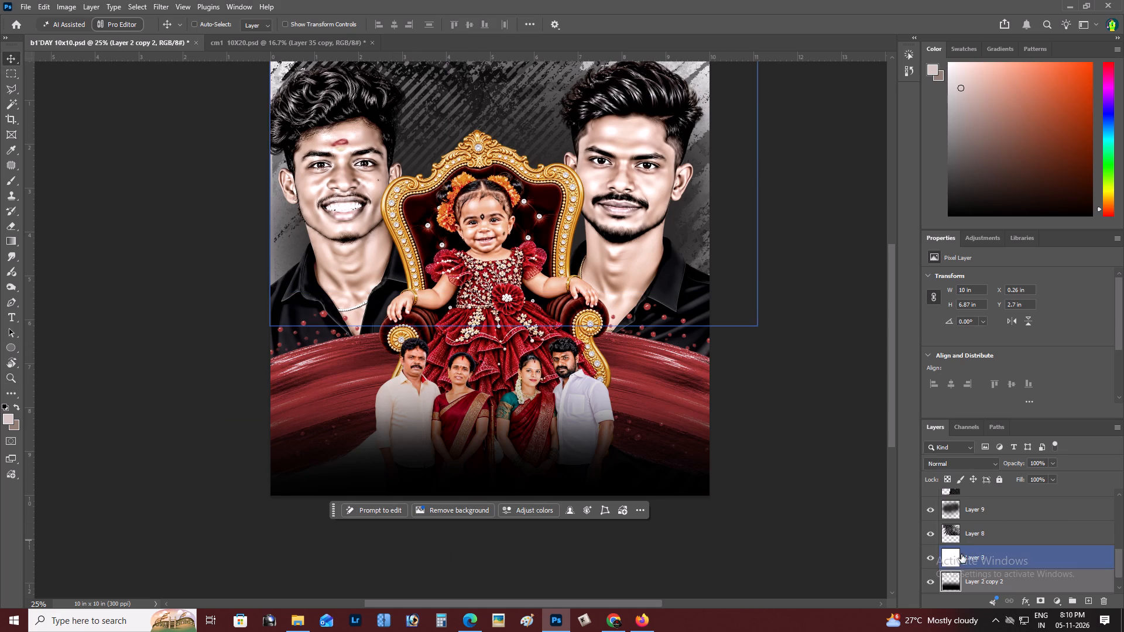
click(933, 579)
click(933, 579)
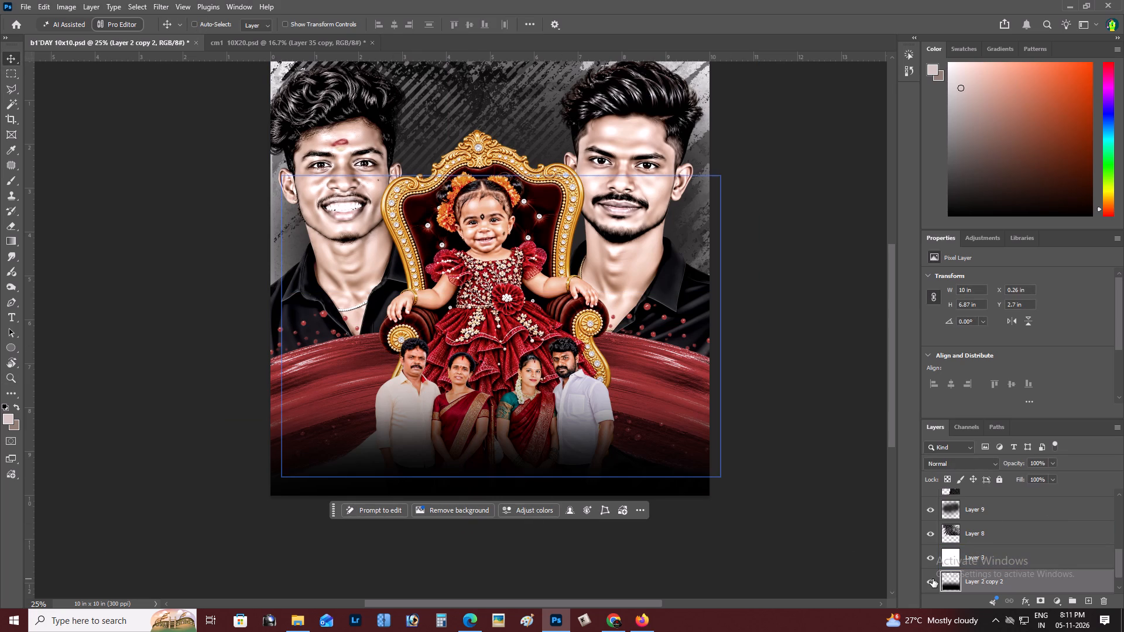
Raise the front gradient copy to about Y 4.86 in, try sending it to the back and undo that reordering.
key(v)
right_click(640, 481)
click(660, 486)
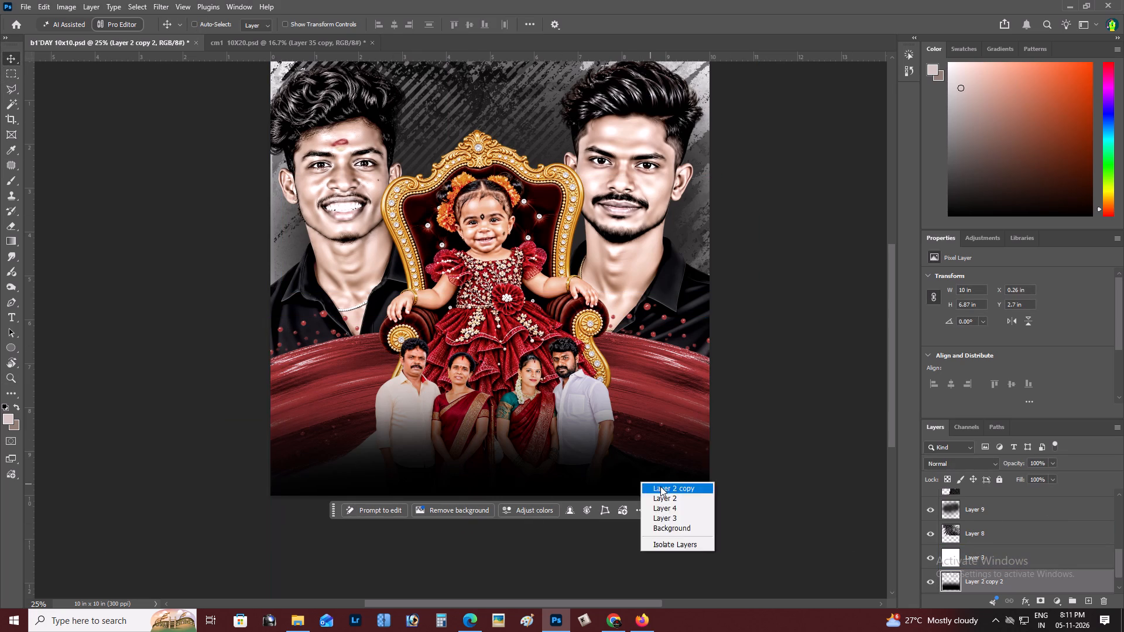
drag(661, 488, 653, 434)
key(ctrl+z)
drag(635, 454, 652, 401)
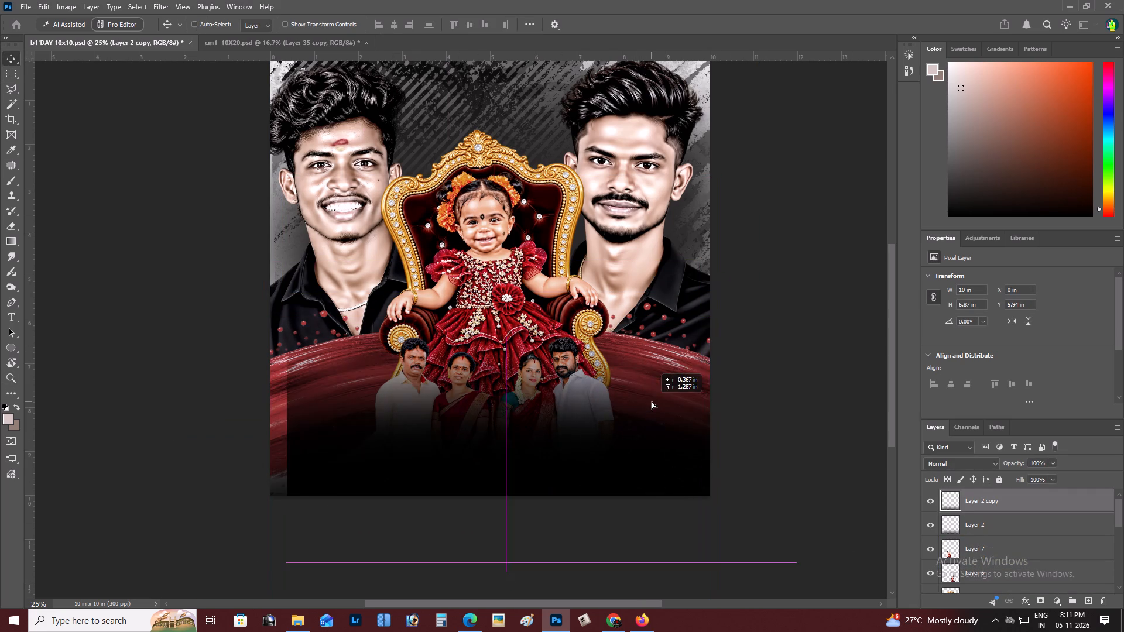
drag(652, 401, 633, 405)
key(ctrl+shift+bracketleft)
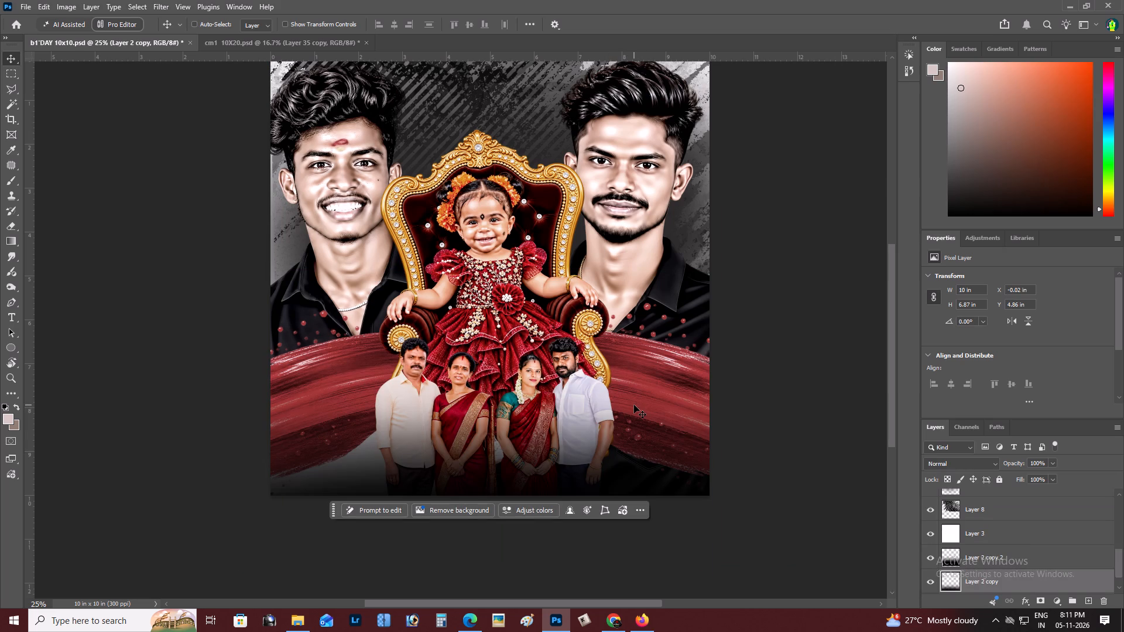
key(ctrl+z)
Raise the front gradient copy further over the couples, to about X 0.14, Y 3.89 in.
drag(551, 443, 602, 397)
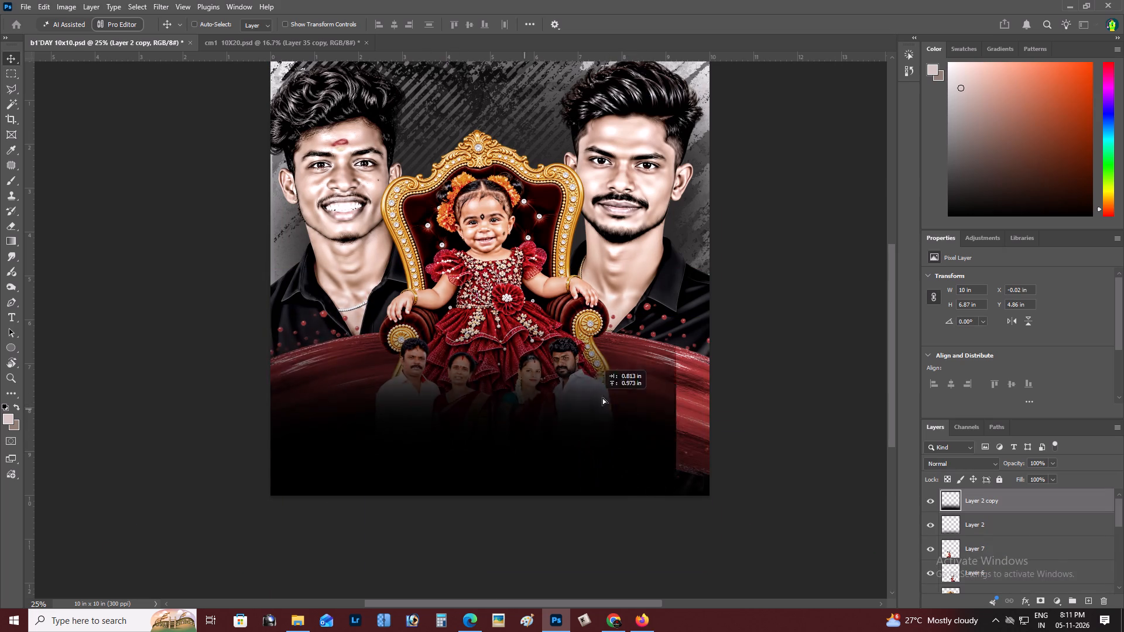
drag(602, 397, 558, 397)
key(z)
alt+click(462, 375)
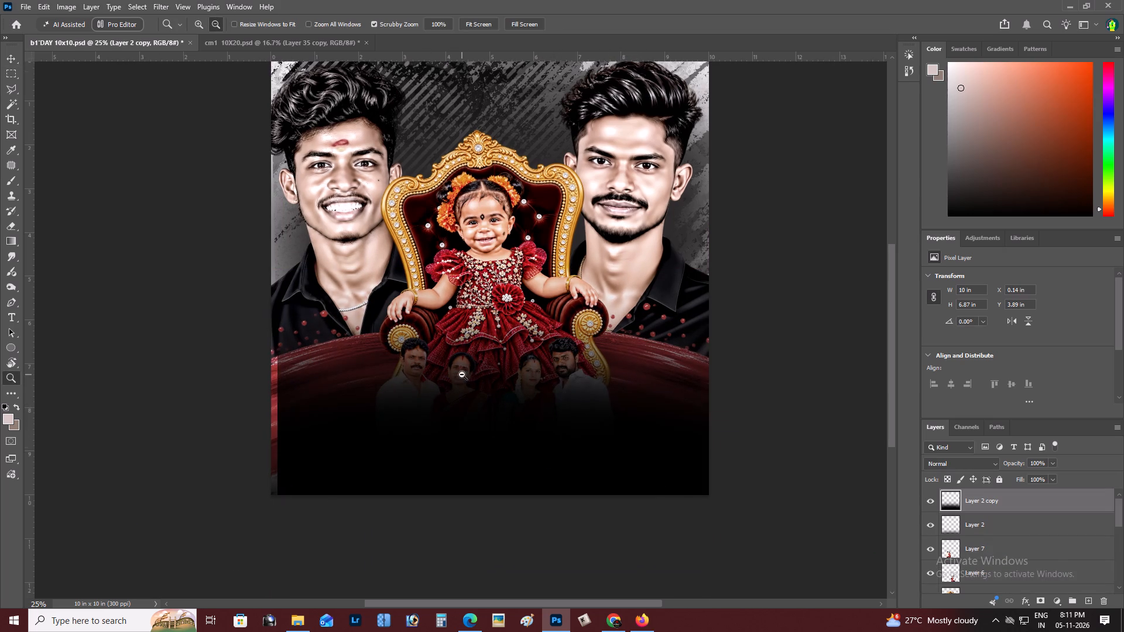
Scale the front gradient copy to about 108.42%, making it 10.84 by 7.45 in.
key(space)
drag(460, 376, 481, 377)
key(ctrl+t)
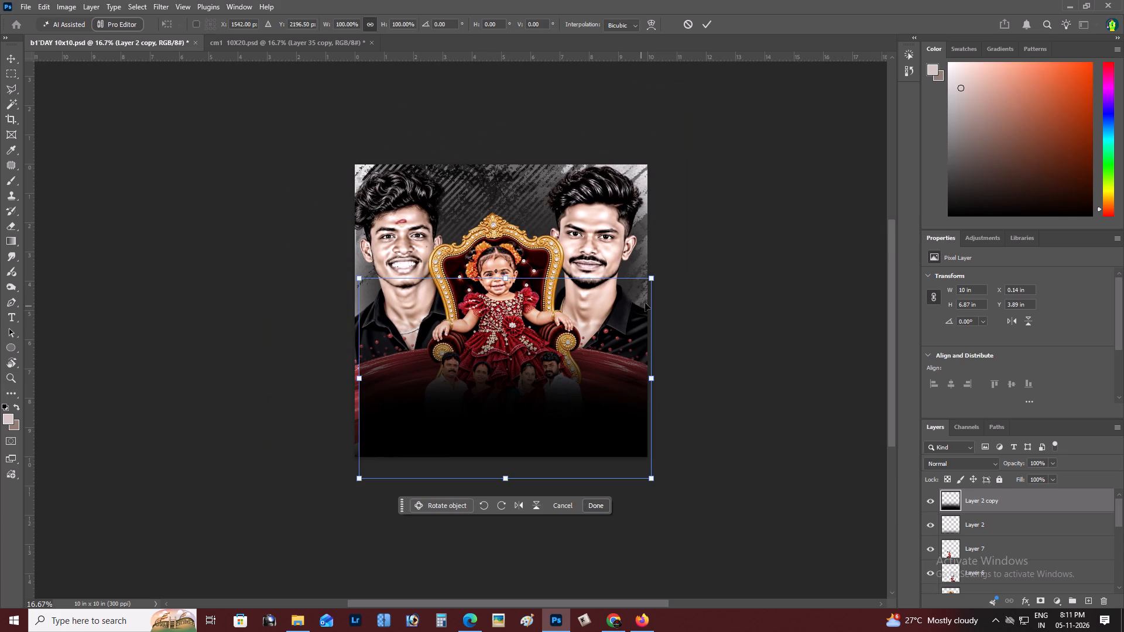
alt+drag(650, 278, 669, 278)
key(ctrl+Return)
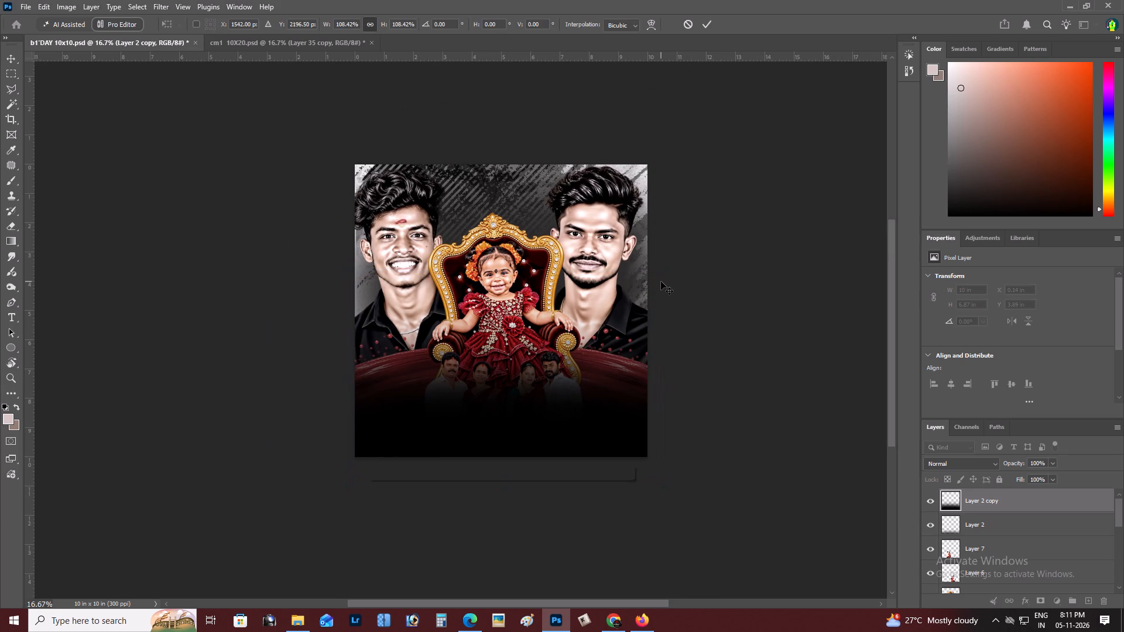
Move the enlarged gradient copy backward in the layer stack so it sits directly beneath the enthroned baby layer.
key(ctrl+bracketleft)
key(ctrl+bracketleft)
key(ctrl+bracketleft)
key(ctrl+bracketleft)
key(ctrl+bracketleft)
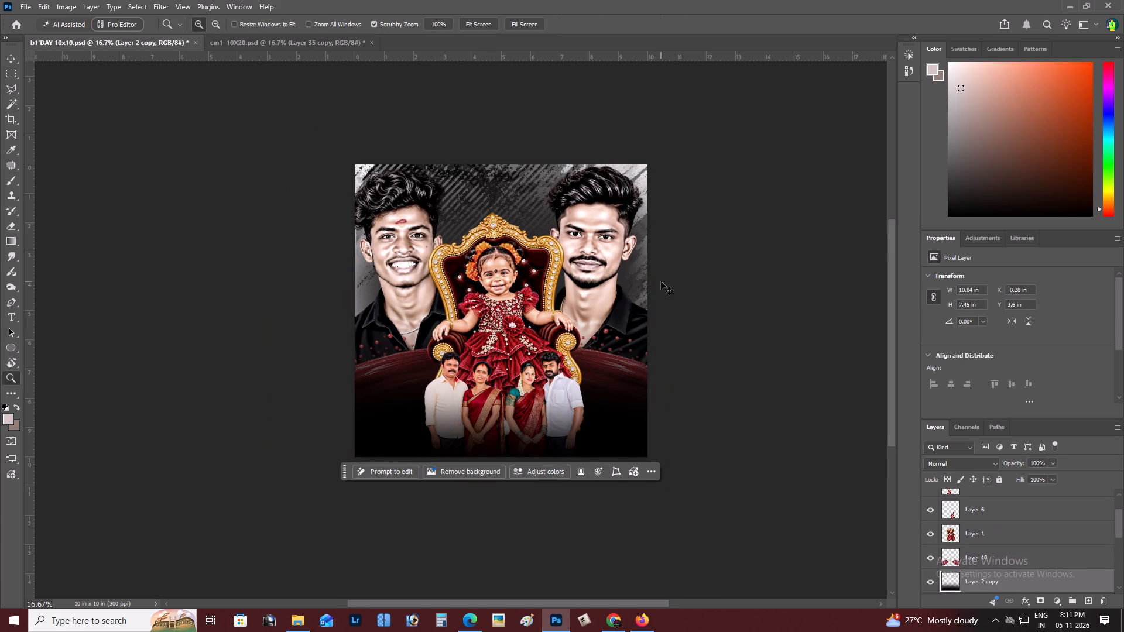
key(ctrl+bracketright)
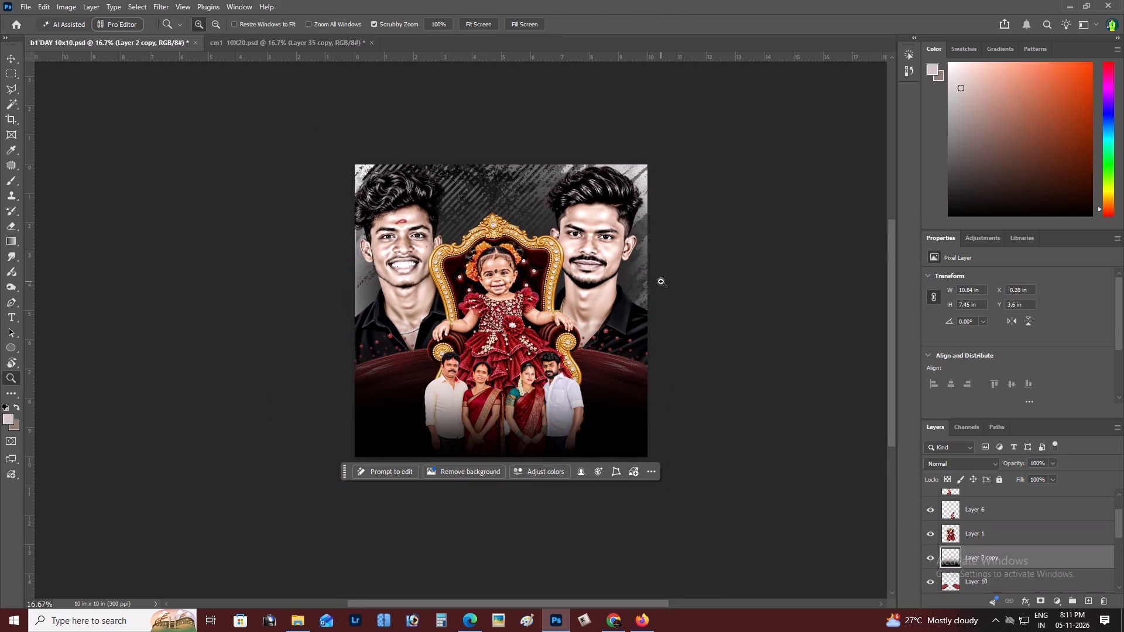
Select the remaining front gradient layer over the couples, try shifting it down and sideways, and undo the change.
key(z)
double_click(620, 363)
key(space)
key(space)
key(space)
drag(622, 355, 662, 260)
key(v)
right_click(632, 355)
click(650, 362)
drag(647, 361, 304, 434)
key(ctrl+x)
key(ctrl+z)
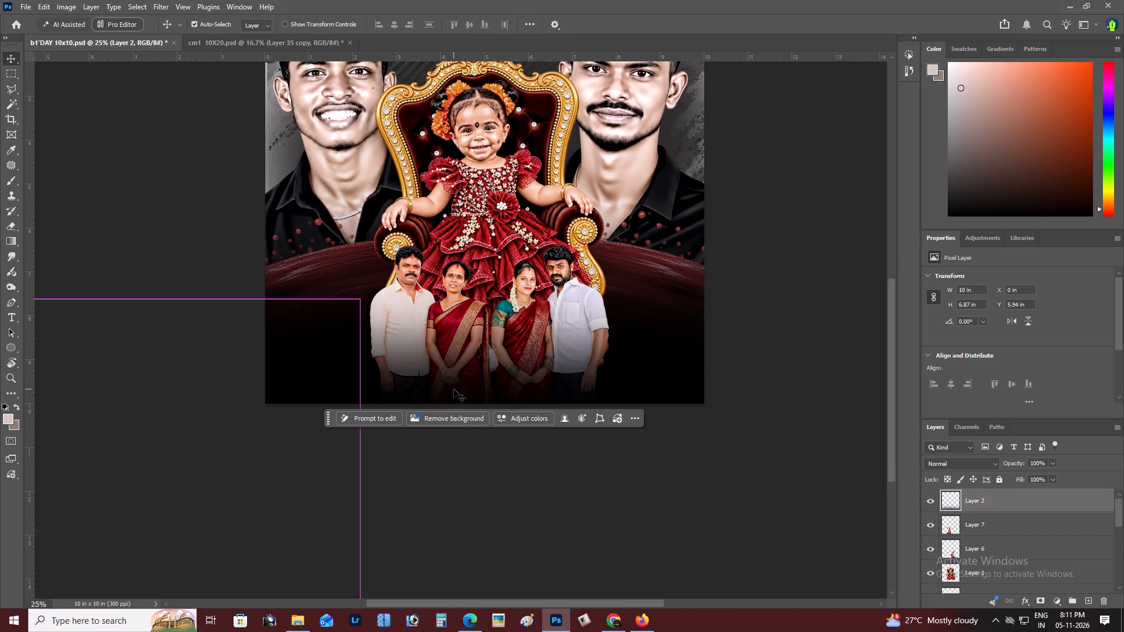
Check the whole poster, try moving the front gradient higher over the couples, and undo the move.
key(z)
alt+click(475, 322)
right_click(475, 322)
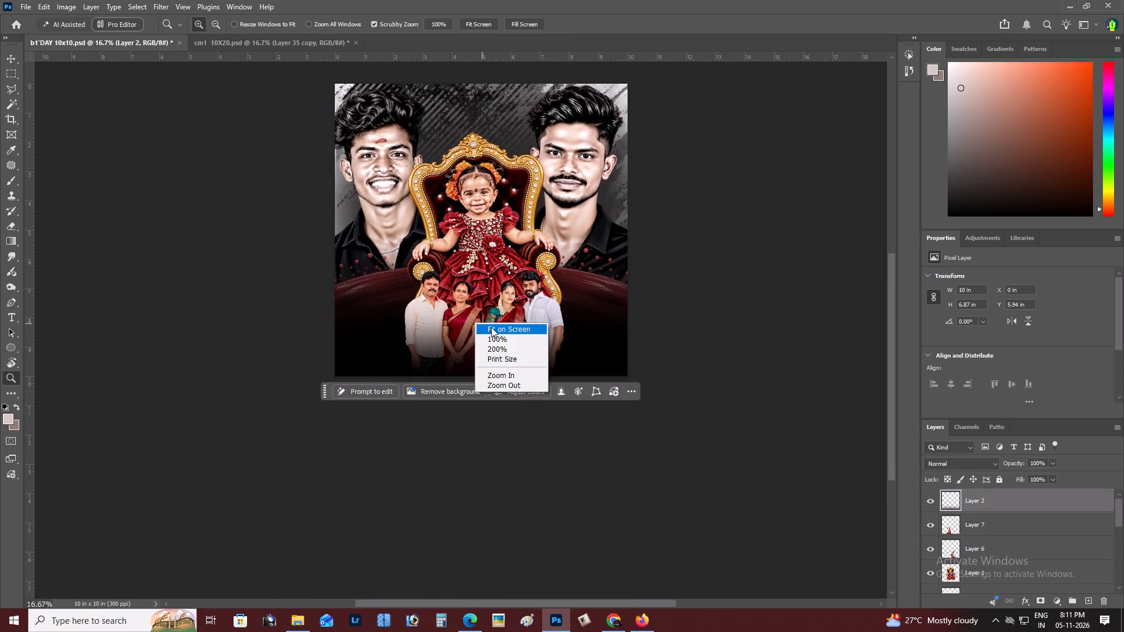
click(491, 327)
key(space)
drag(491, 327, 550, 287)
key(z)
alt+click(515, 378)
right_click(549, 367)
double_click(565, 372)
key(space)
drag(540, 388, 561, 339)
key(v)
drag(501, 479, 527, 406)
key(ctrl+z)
Nudge the front gradient up over the couples to about Y 5.81 in.
key(z)
alt+click(515, 405)
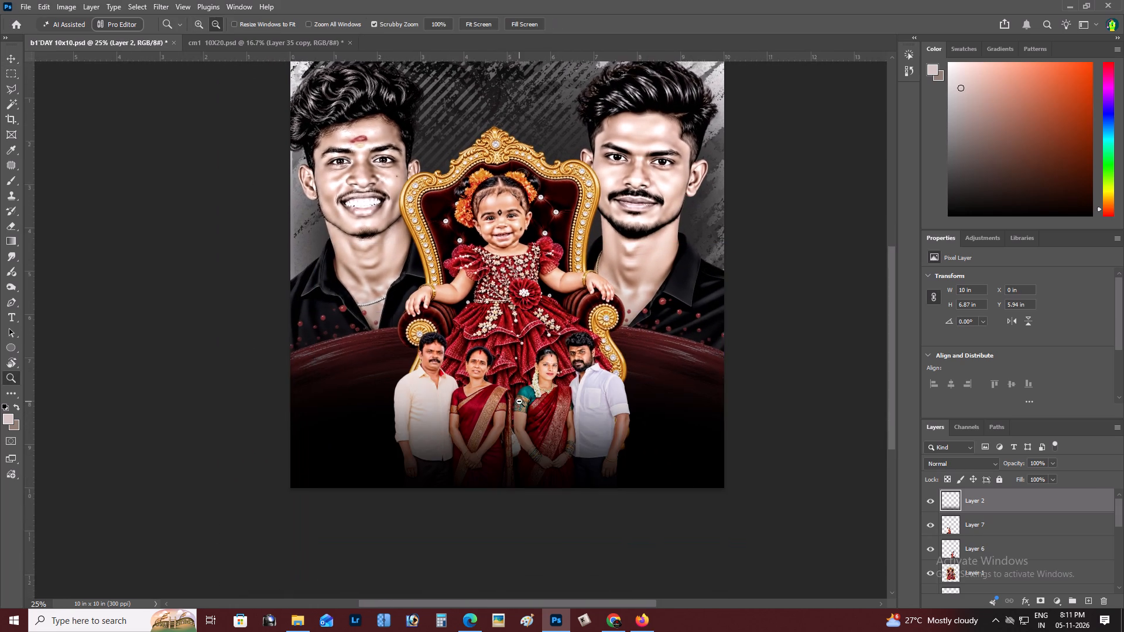
right_click(519, 401)
double_click(535, 408)
key(space)
drag(535, 408, 553, 403)
key(v)
key(shift+Up)
key(shift+Up)
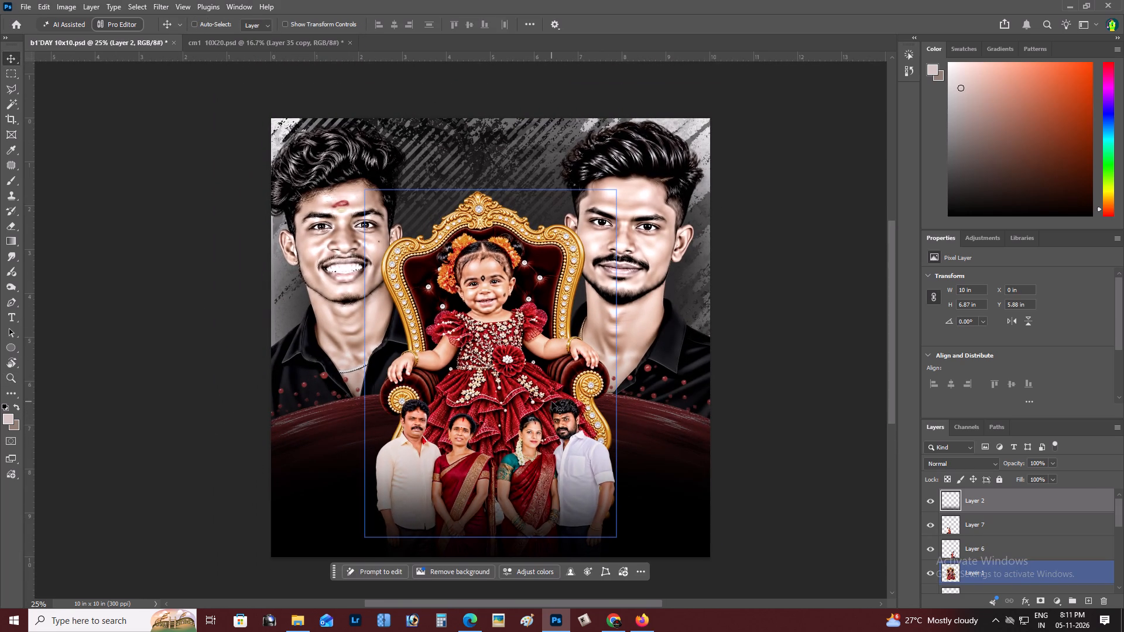
key(shift+Up)
key(shift+Up)
Examine how the raised front gradient blends over the couples and the poster's bottom edge.
key(z)
alt+click(551, 401)
right_click(551, 401)
double_click(565, 406)
key(space)
key(space)
key(space)
key(space)
drag(553, 439, 570, 431)
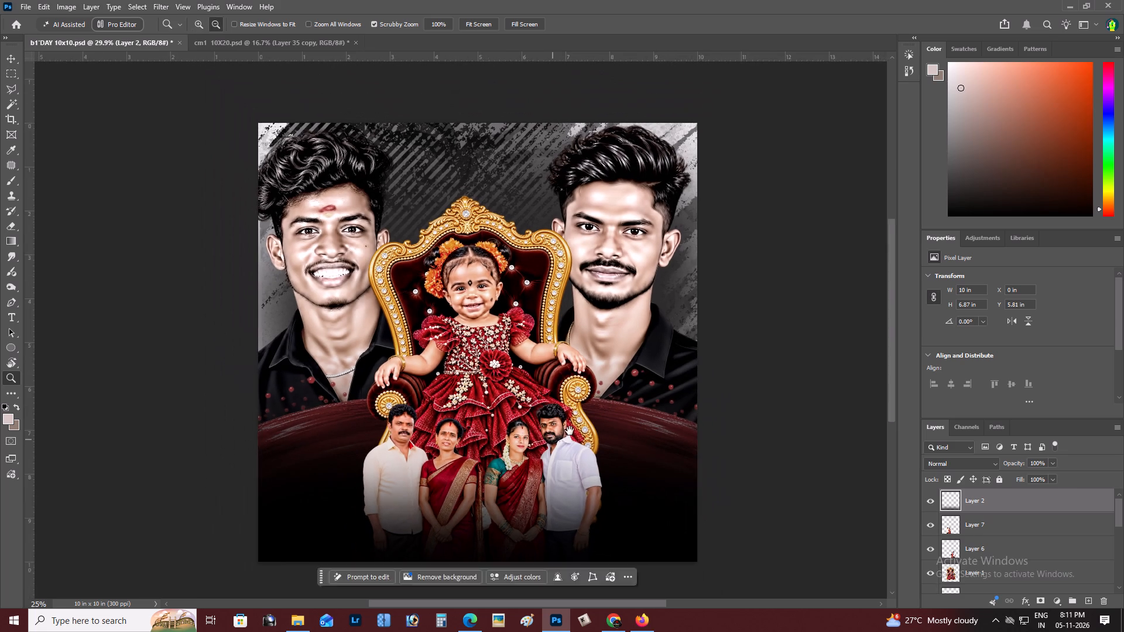
drag(570, 431, 572, 429)
key(z)
click(524, 386)
right_click(524, 386)
double_click(544, 393)
key(space)
drag(522, 435, 561, 413)
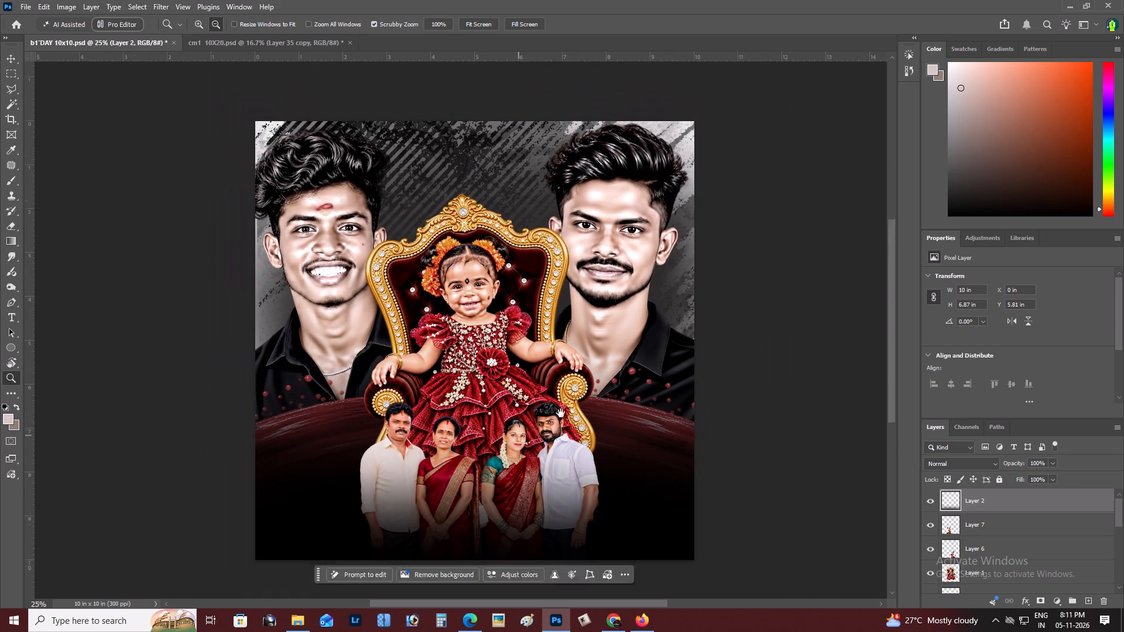
drag(561, 413, 561, 413)
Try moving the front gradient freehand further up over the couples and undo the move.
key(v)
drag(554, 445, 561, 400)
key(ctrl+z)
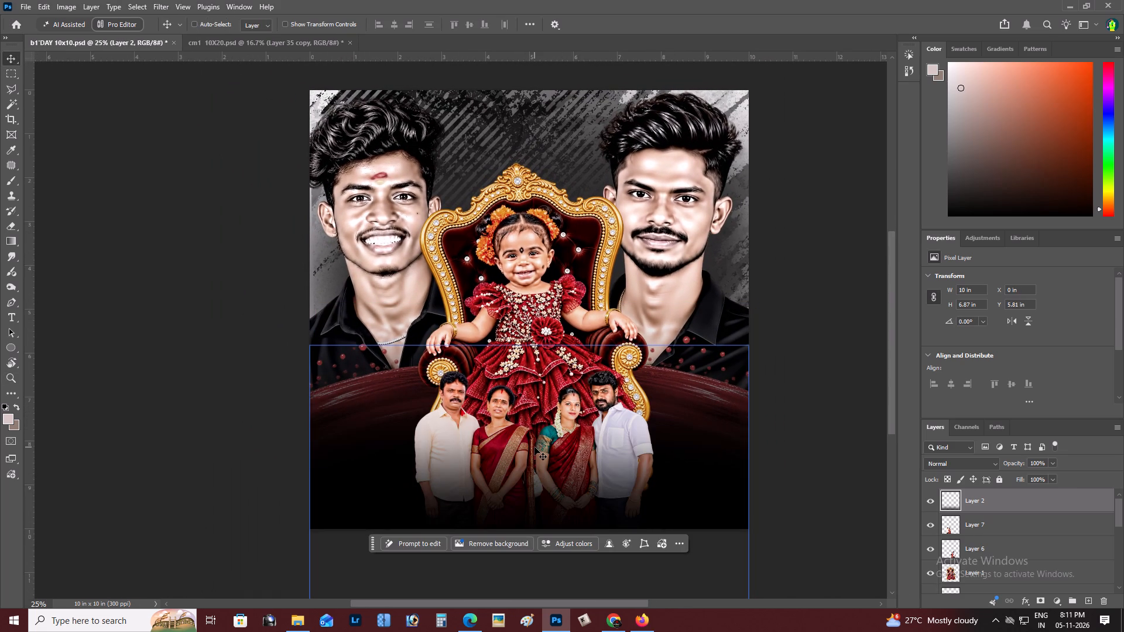
Nudge the front gradient further up over the couples to about Y 5.64 in.
key(v)
key(shift+Up)
key(shift+Up)
key(shift+Up)
key(shift+Up)
key(shift+Up)
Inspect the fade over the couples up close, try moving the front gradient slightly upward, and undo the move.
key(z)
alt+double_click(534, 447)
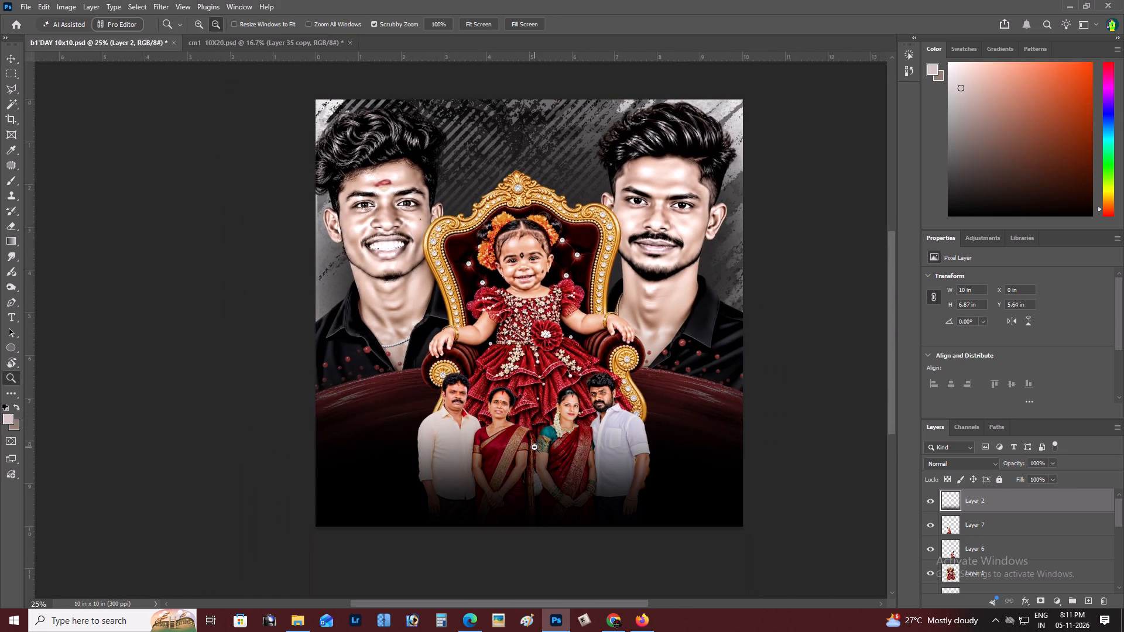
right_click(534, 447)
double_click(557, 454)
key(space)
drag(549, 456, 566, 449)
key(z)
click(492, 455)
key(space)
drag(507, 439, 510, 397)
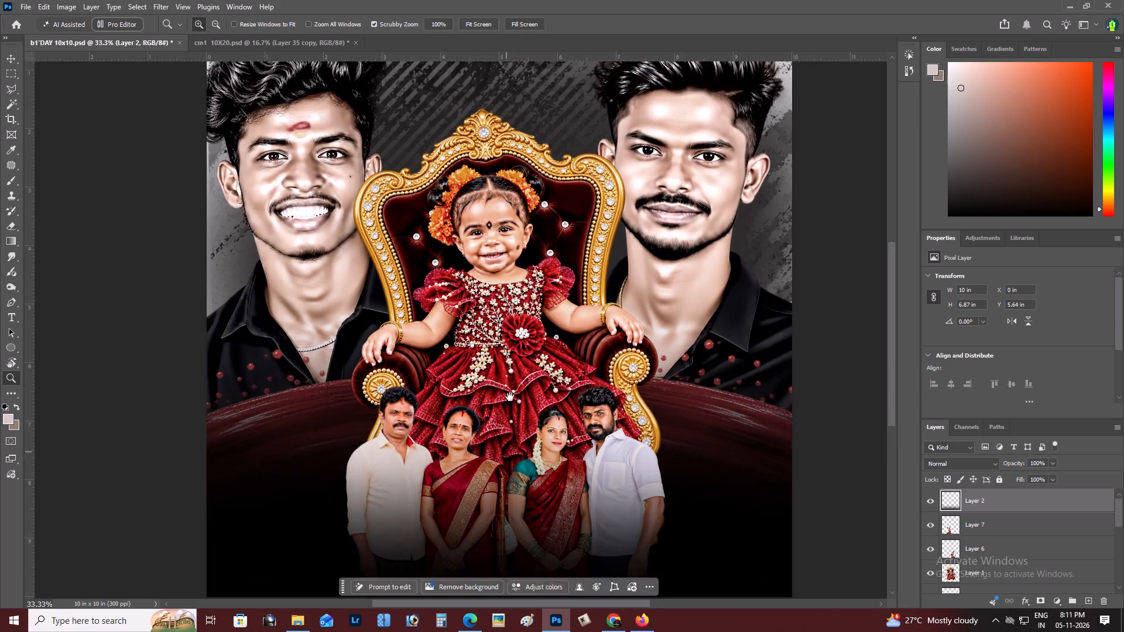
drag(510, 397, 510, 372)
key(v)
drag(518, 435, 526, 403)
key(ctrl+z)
Stretch the front gradient upward to about 102.33% height, making it 7.03 in tall.
key(ctrl+t)
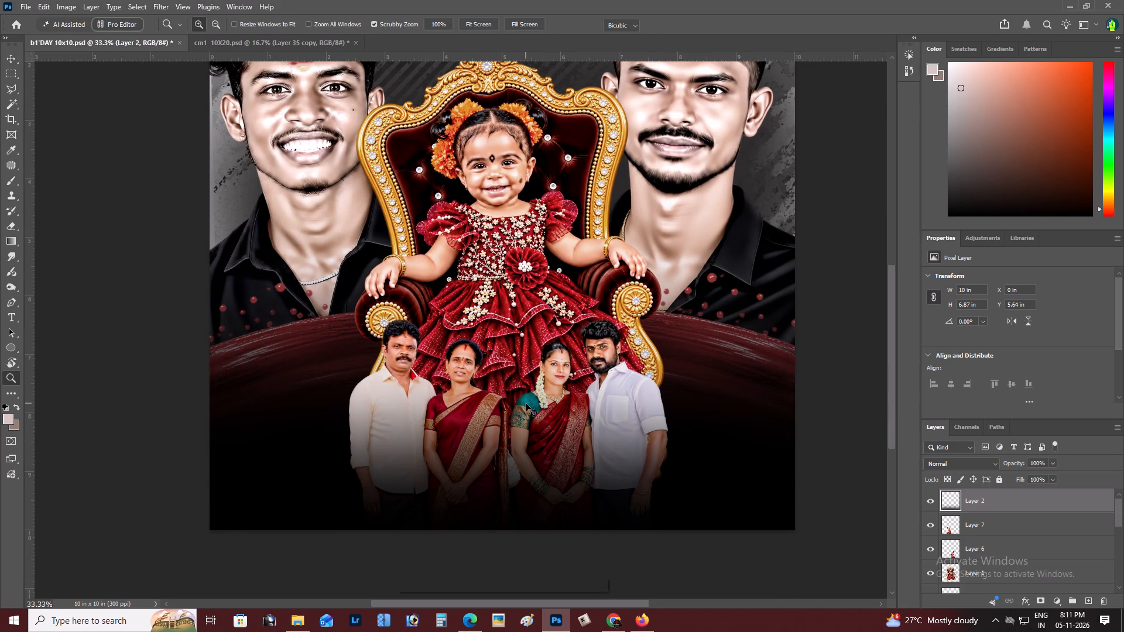
shift+drag(511, 274, 512, 265)
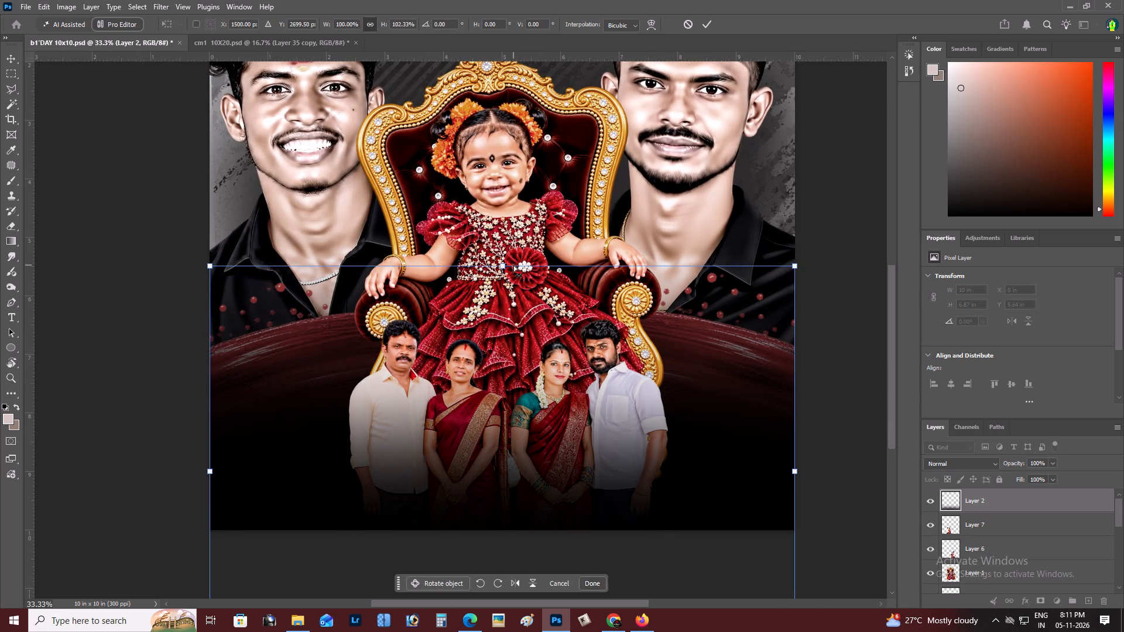
key(ctrl+Return)
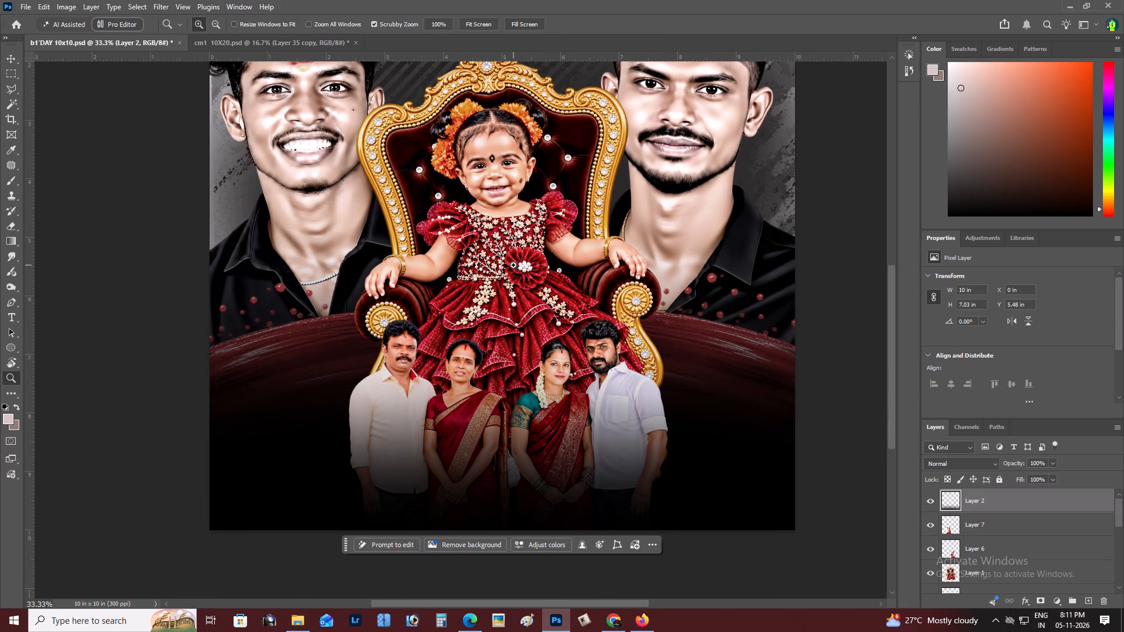
Review the full composition and the baby, portraits and couples to judge the overall blending and colours.
key(z)
alt+click(491, 222)
right_click(491, 222)
double_click(506, 221)
key(space)
drag(506, 221, 510, 243)
key(z)
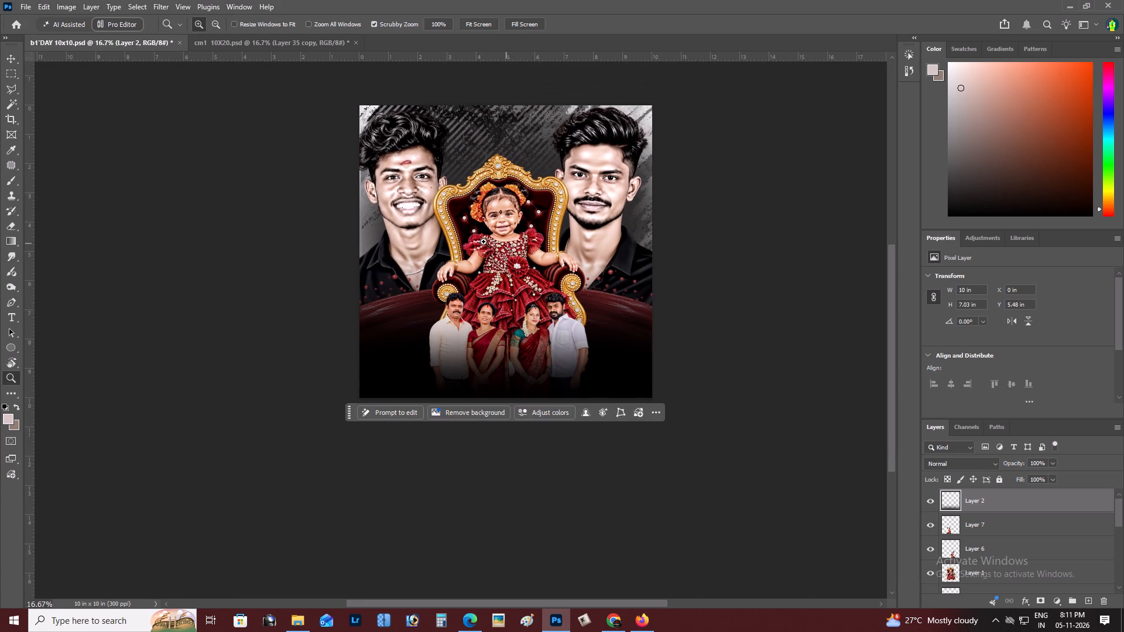
click(483, 242)
key(space)
key(space)
key(space)
key(space)
key(space)
key(space)
key(space)
key(space)
key(space)
key(space)
key(space)
key(space)
key(space)
key(space)
key(space)
key(space)
key(space)
key(space)
key(space)
key(space)
drag(485, 252, 438, 306)
key(z)
alt+click(466, 246)
right_click(466, 246)
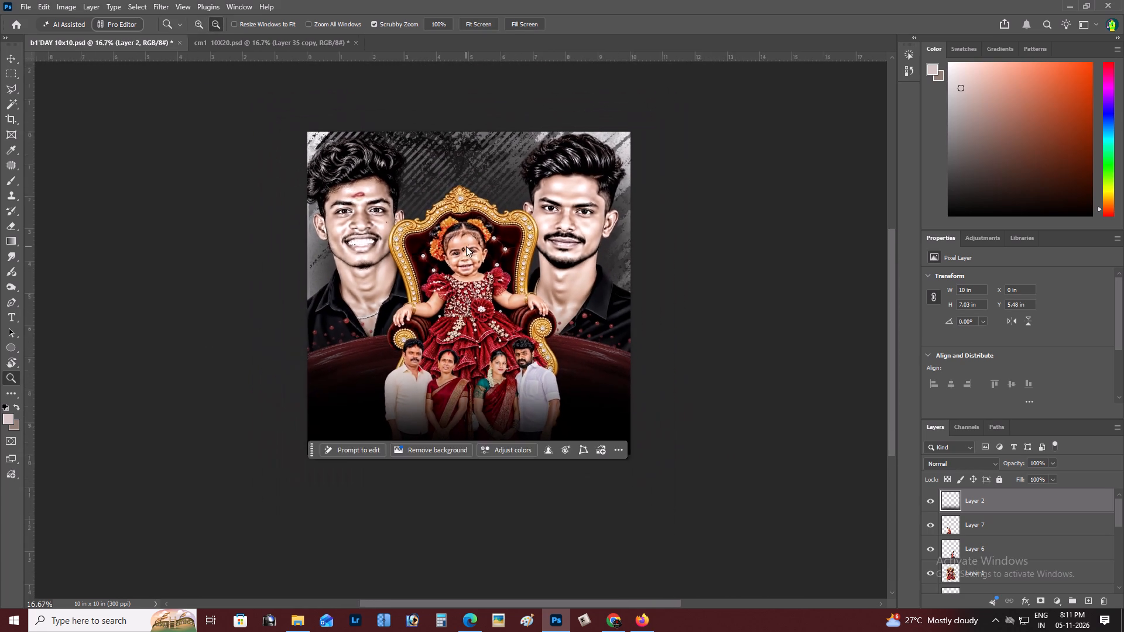
click(477, 249)
key(space)
key(space)
key(space)
key(space)
drag(477, 268, 472, 284)
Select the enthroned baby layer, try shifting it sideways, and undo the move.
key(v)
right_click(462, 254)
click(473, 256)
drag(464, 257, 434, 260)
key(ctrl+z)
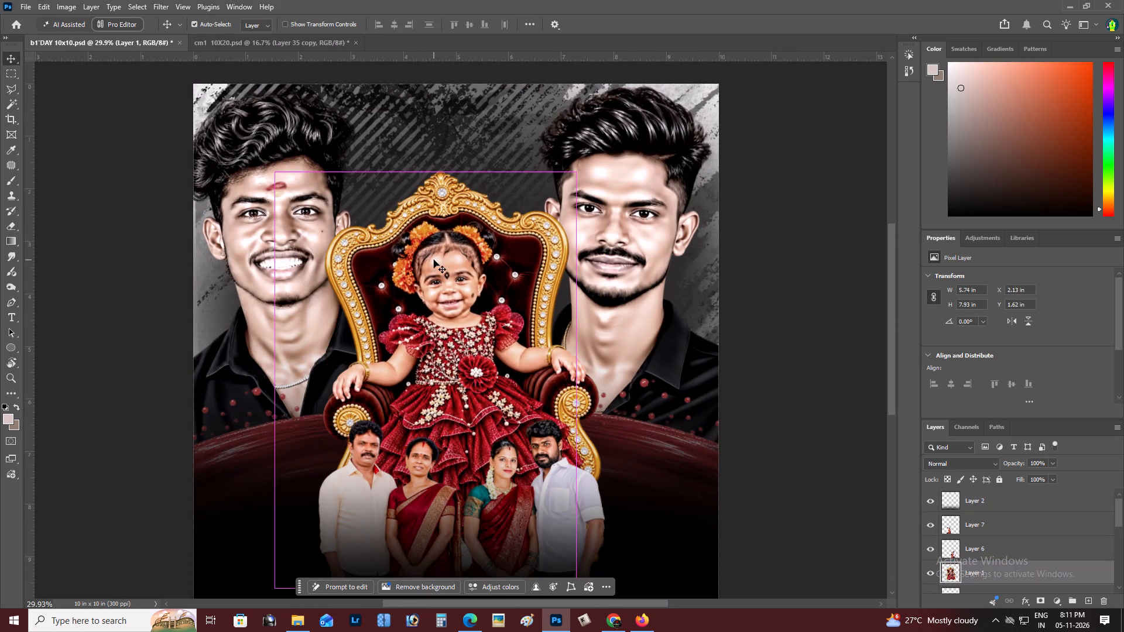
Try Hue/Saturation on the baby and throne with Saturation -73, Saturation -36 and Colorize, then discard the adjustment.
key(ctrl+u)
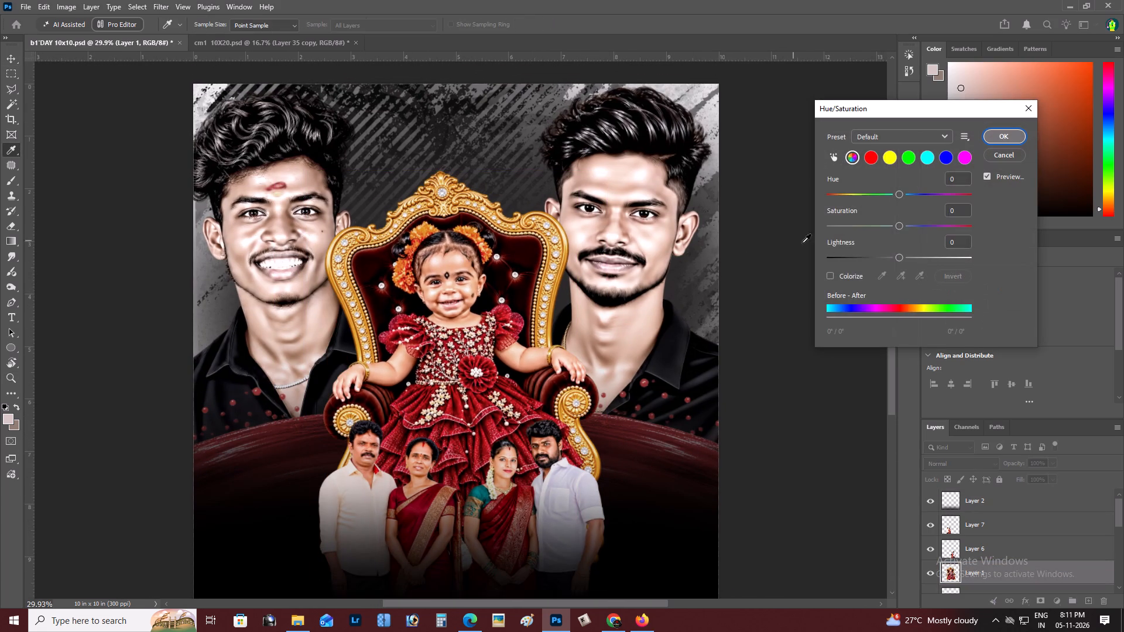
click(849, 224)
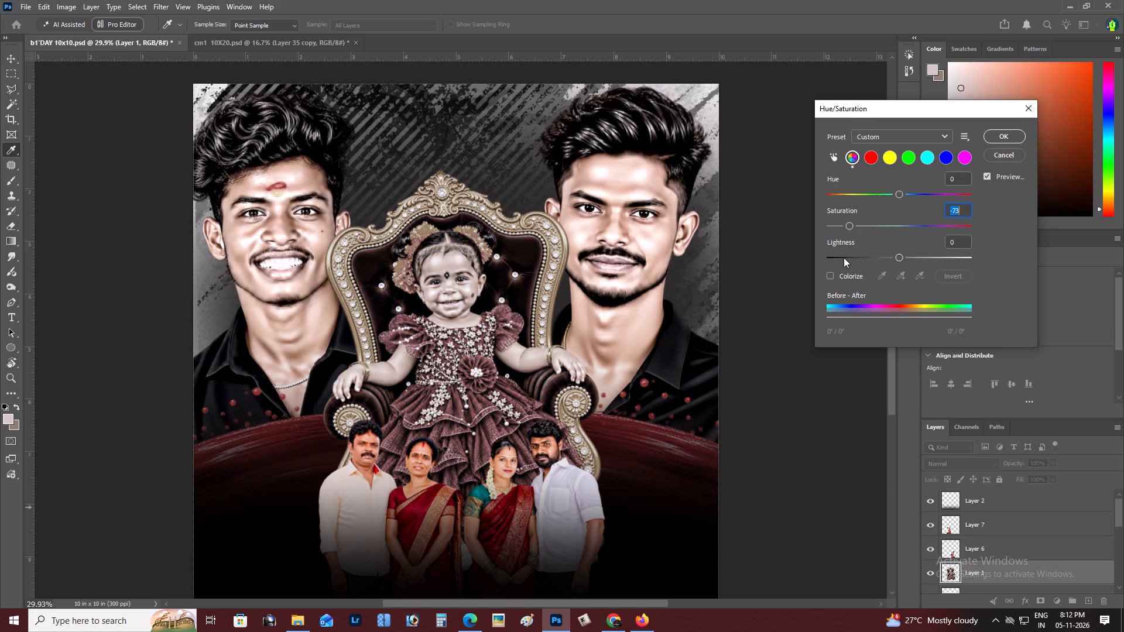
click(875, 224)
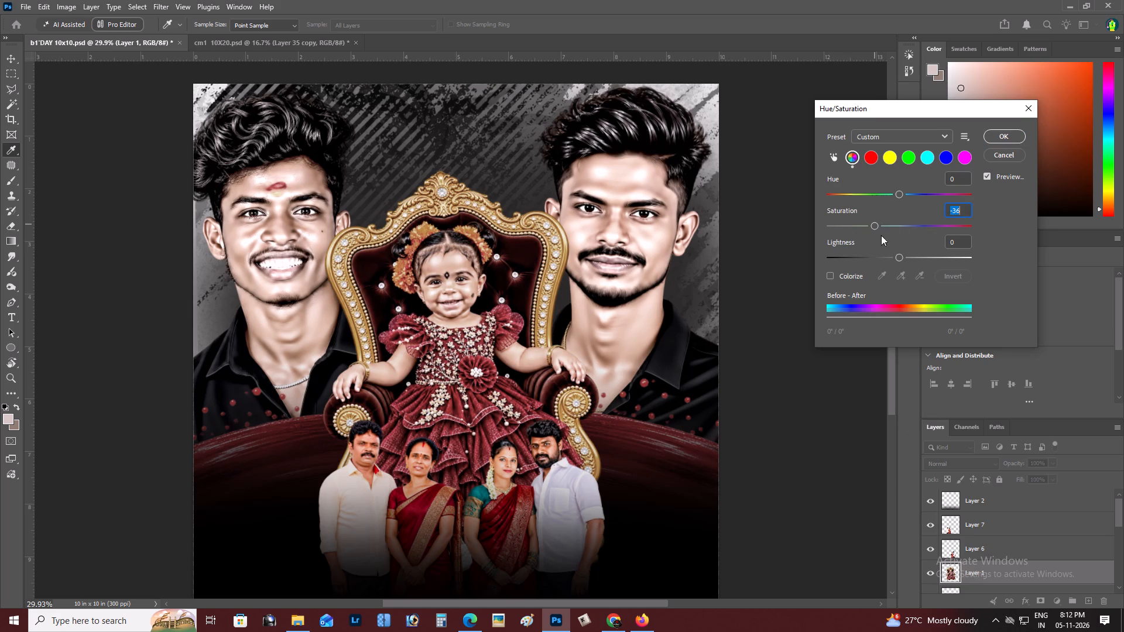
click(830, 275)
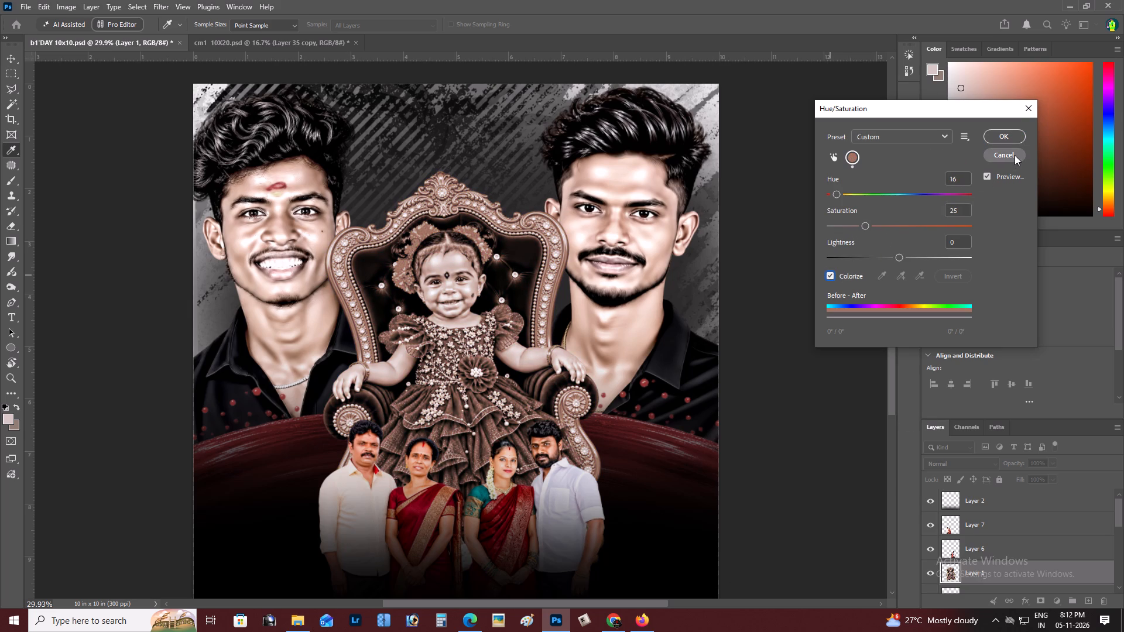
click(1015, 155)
Examine the full-colour baby and throne against the muted portraits and the overall poster layout.
key(z)
alt+drag(539, 234, 544, 231)
right_click(605, 220)
drag(424, 225, 531, 225)
key(BackSpace)
key(z)
alt+click(420, 285)
right_click(438, 276)
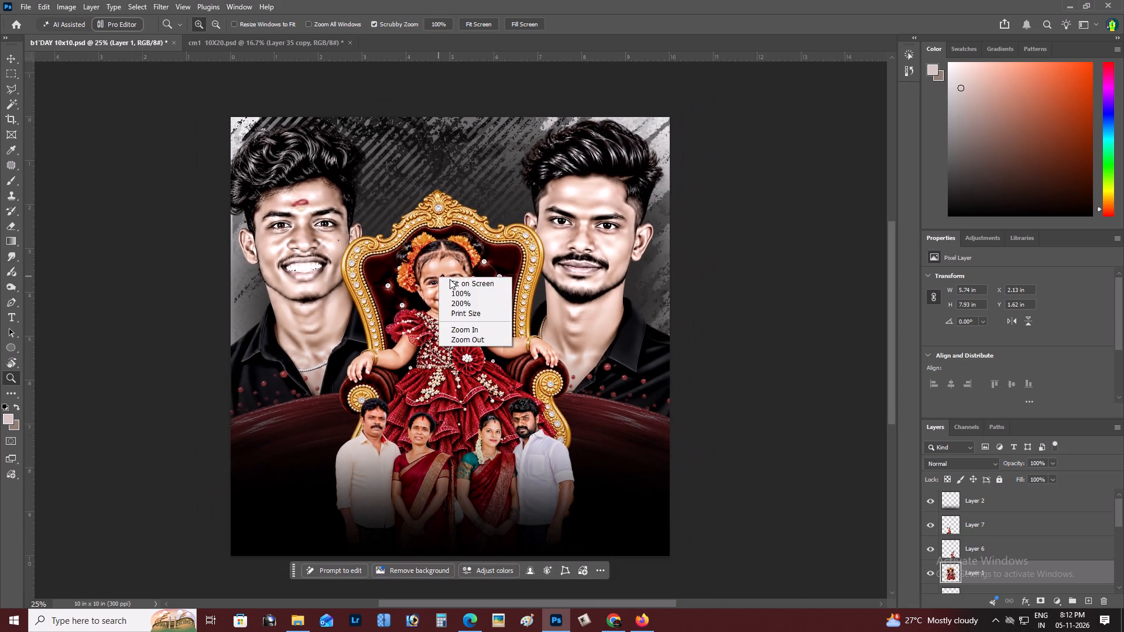
click(451, 279)
key(space)
drag(456, 283, 493, 299)
key(z)
alt+click(484, 273)
right_click(502, 267)
click(519, 272)
key(space)
key(space)
key(space)
drag(519, 272, 529, 279)
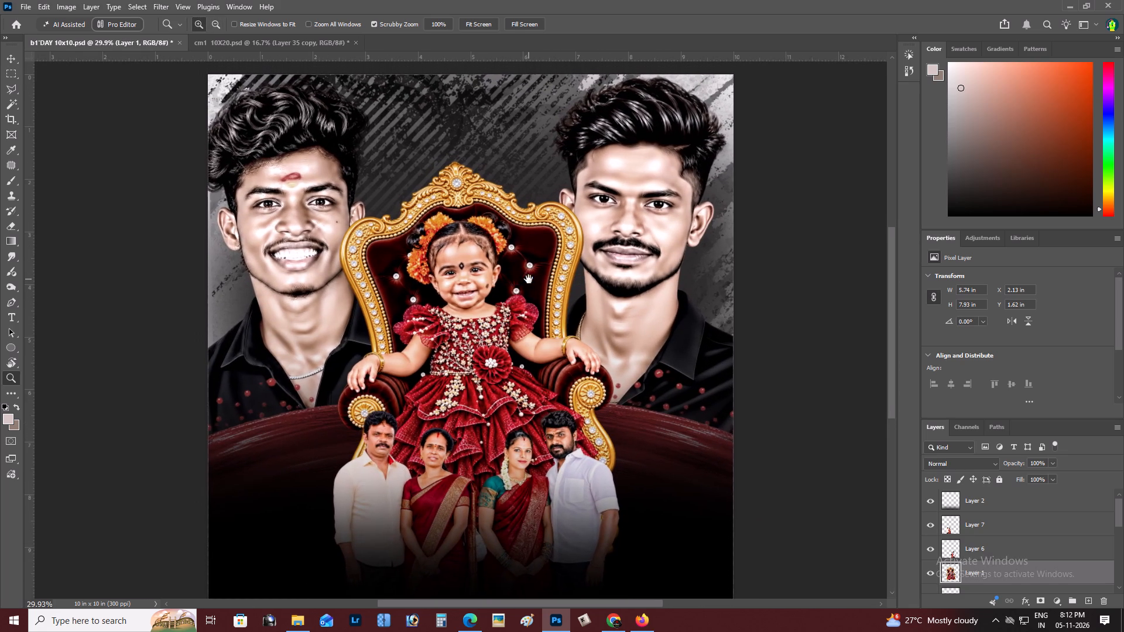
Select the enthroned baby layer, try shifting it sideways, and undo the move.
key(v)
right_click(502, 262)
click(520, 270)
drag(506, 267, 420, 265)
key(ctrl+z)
Examine the full poster to judge how the throne, couples and portraits sit together.
key(z)
alt+click(507, 254)
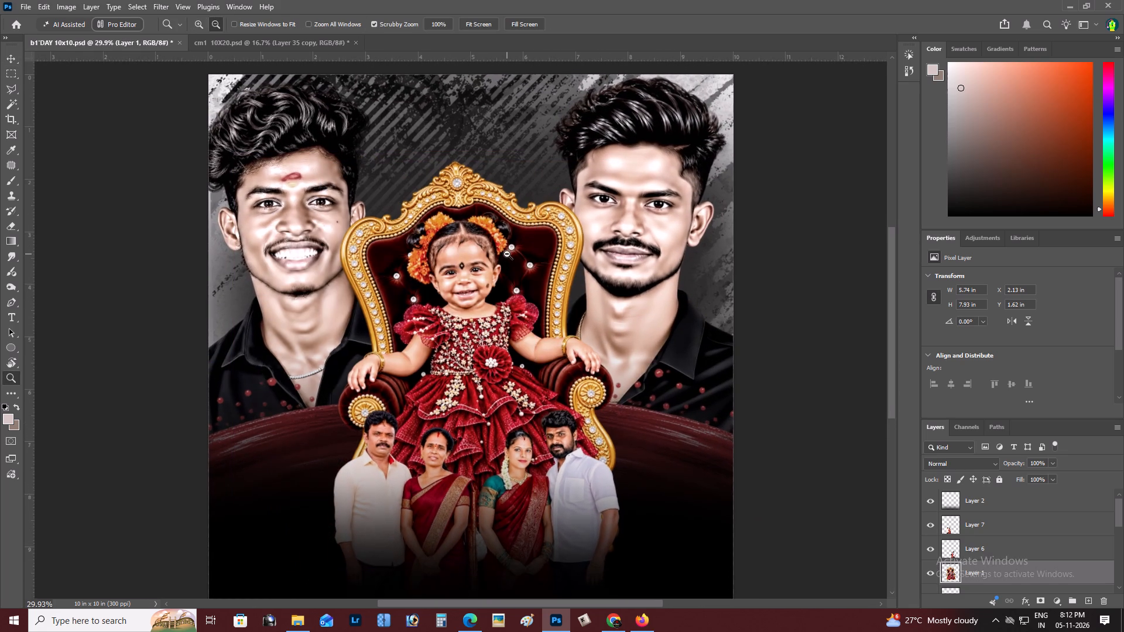
right_click(507, 254)
double_click(523, 258)
key(space)
key(space)
key(space)
key(space)
key(space)
key(space)
key(space)
key(space)
key(space)
key(space)
key(space)
key(space)
key(space)
key(space)
key(space)
key(space)
key(space)
key(space)
key(space)
key(space)
drag(512, 269, 569, 256)
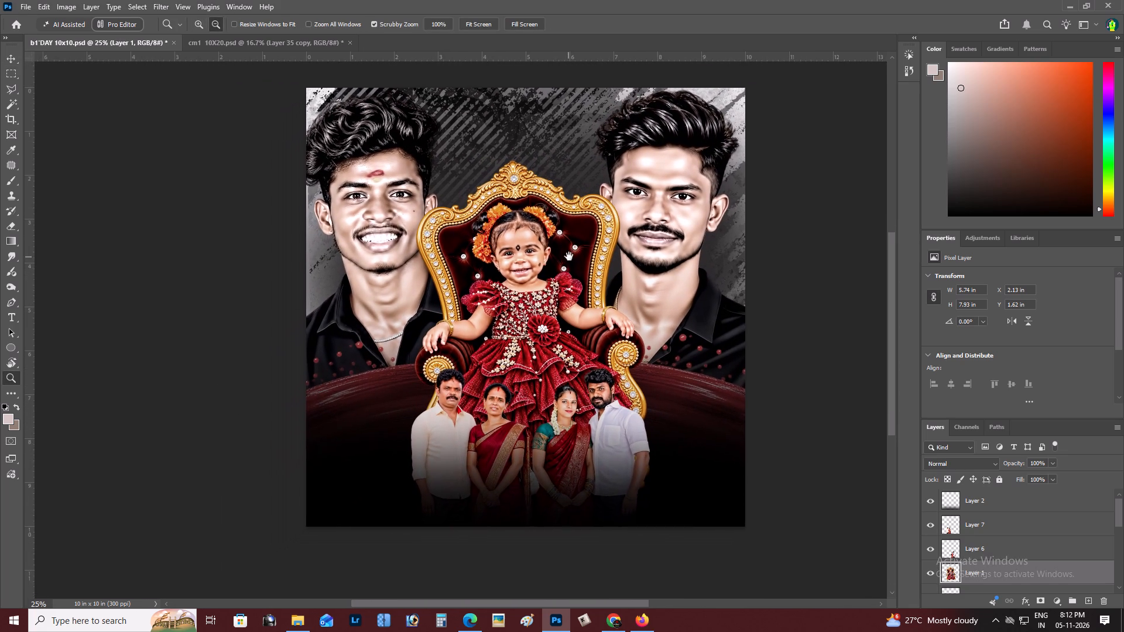
drag(569, 256, 549, 252)
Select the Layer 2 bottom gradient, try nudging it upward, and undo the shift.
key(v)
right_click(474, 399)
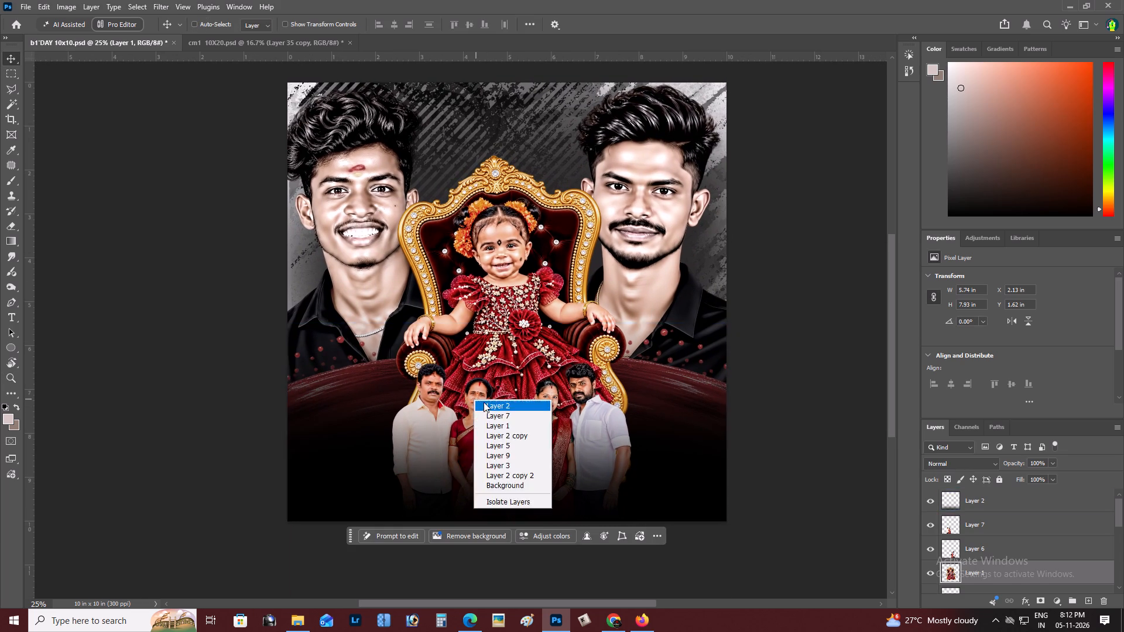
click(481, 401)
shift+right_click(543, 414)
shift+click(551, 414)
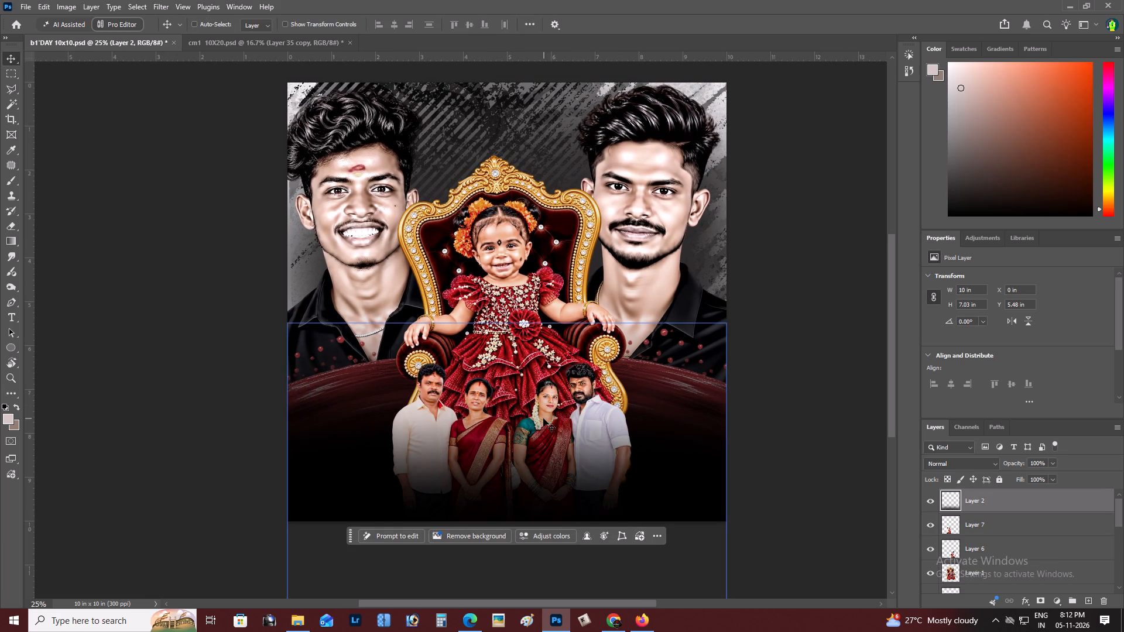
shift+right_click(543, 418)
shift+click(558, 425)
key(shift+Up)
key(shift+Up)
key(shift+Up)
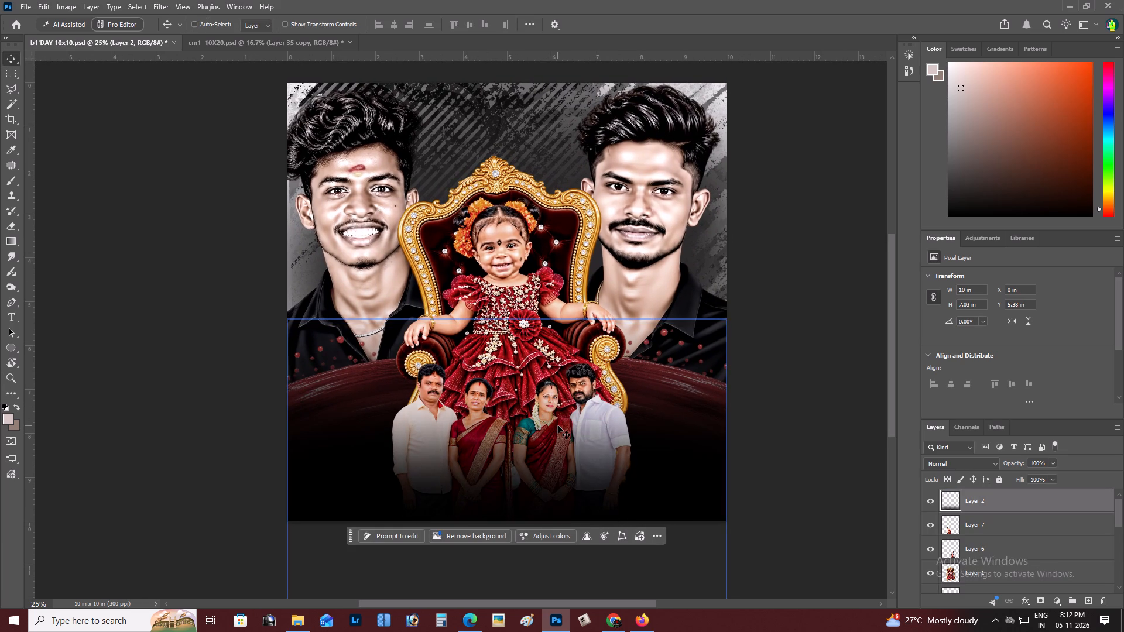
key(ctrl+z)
Select both couples' layers, Layer 6 and Layer 7, and nudge them up to Y 6.24 in and slightly left.
key(z)
double_click(573, 373)
key(v)
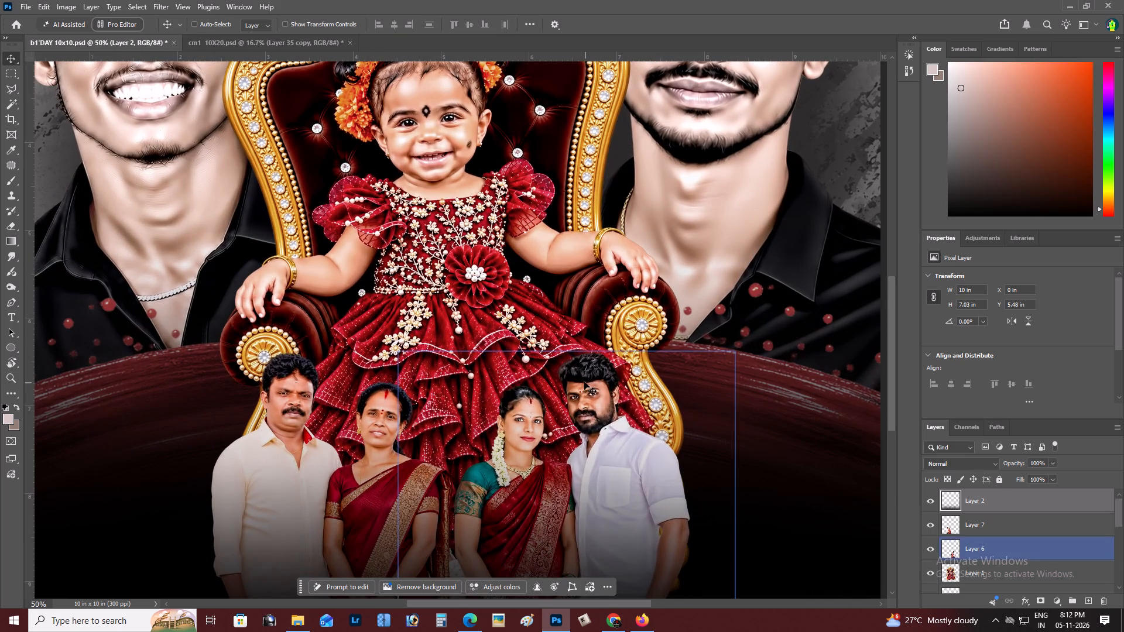
right_click(584, 382)
click(596, 385)
shift+right_click(374, 410)
shift+click(389, 414)
key(shift+Up)
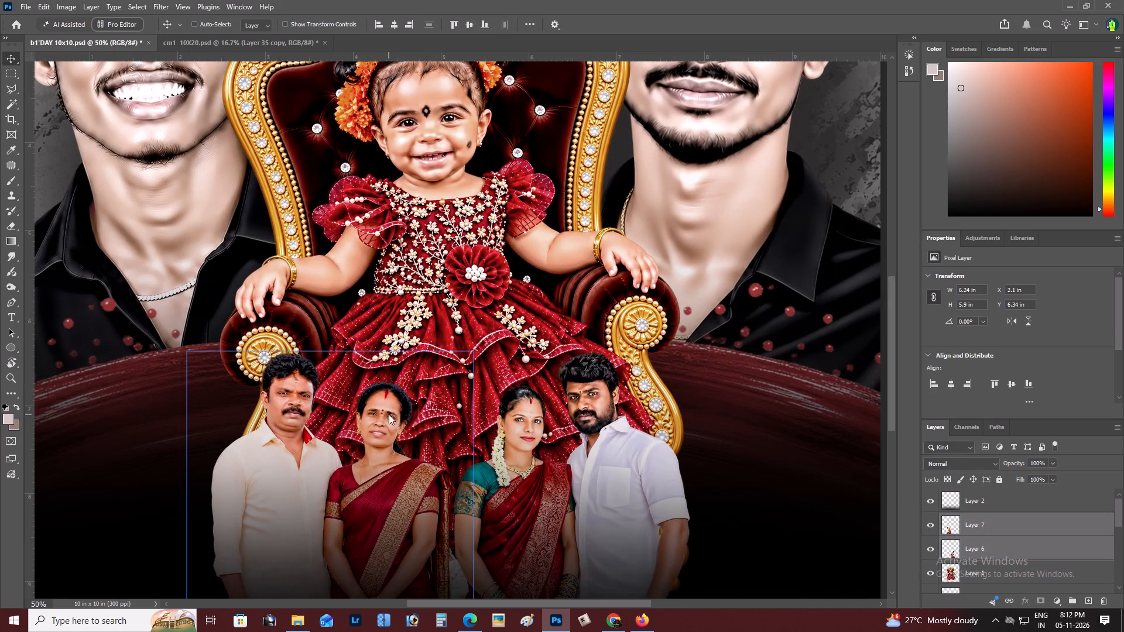
key(shift+Up)
key(shift+Up)
key(shift+Up)
key(shift+Left)
Nudge the two couples' layers right to X 2.13 in, centring them in front of the throne.
key(z)
alt+click(389, 414)
right_click(389, 414)
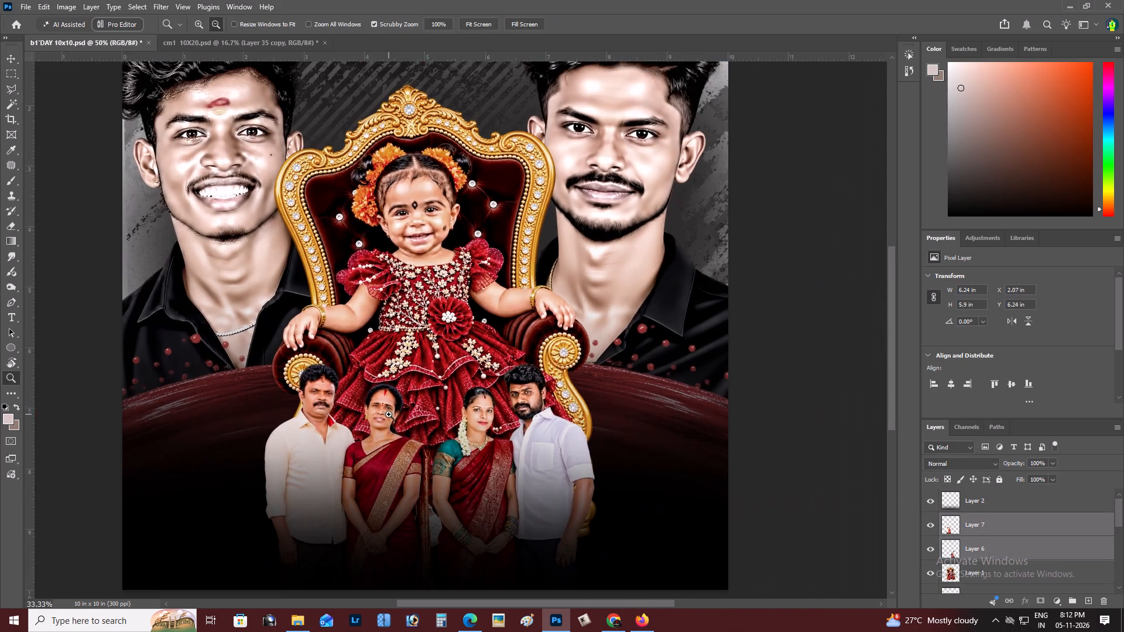
click(406, 420)
key(space)
drag(406, 420, 432, 421)
key(v)
key(shift+Right)
key(shift+Right)
key(shift+Right)
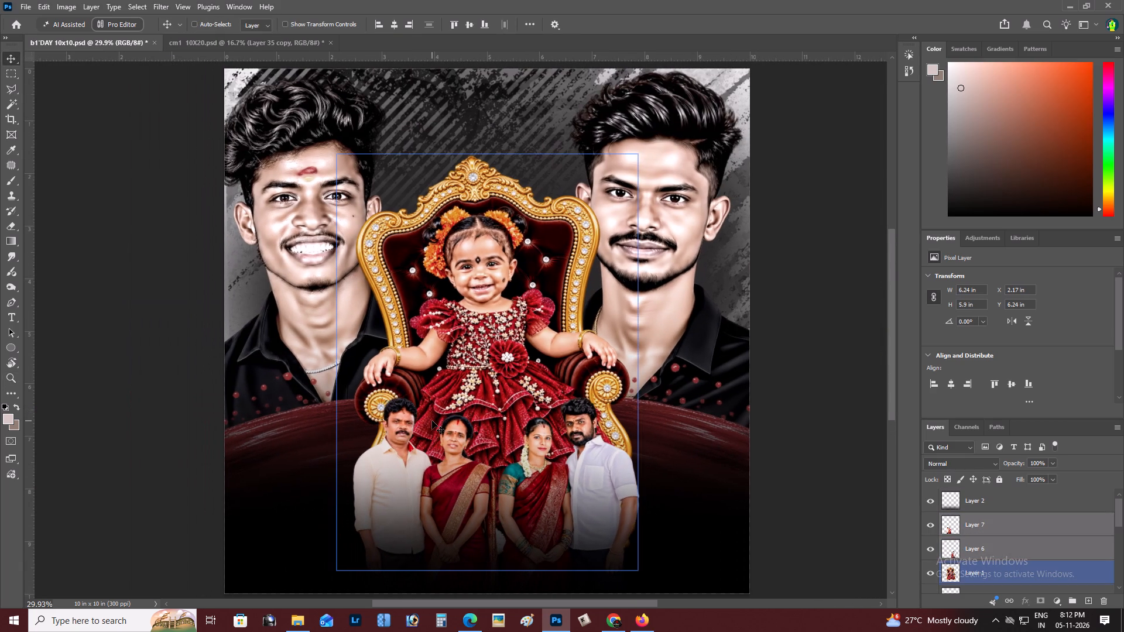
key(shift+Left)
key(z)
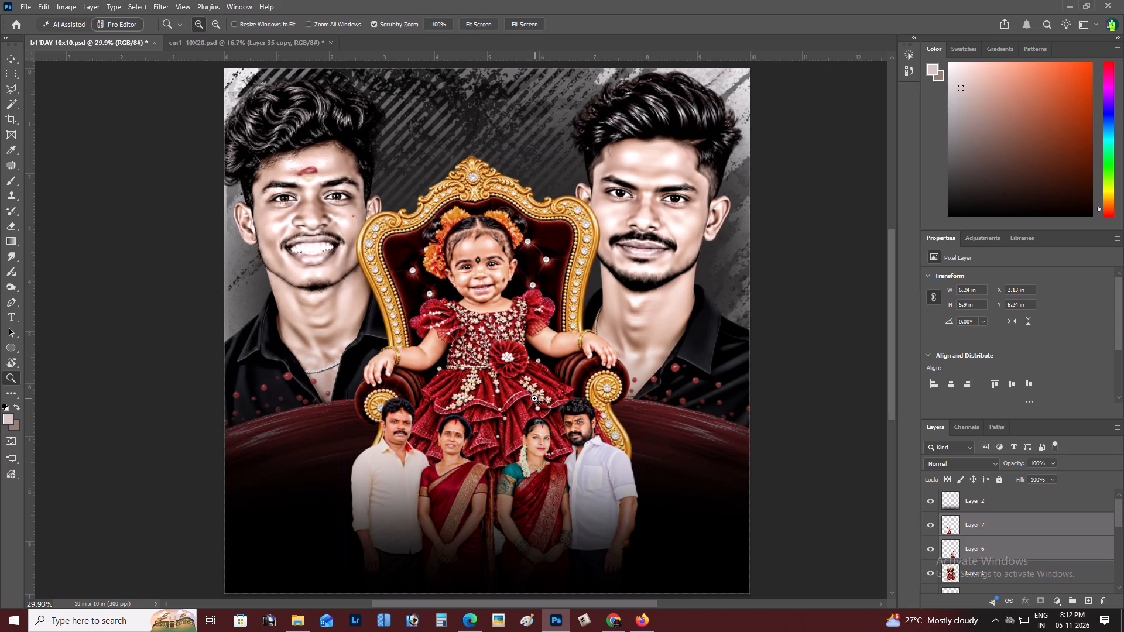
Add a new layer directly above the baby layer and set a dark maroon foreground colour based on the dress's red.
key(v)
right_click(505, 377)
click(523, 385)
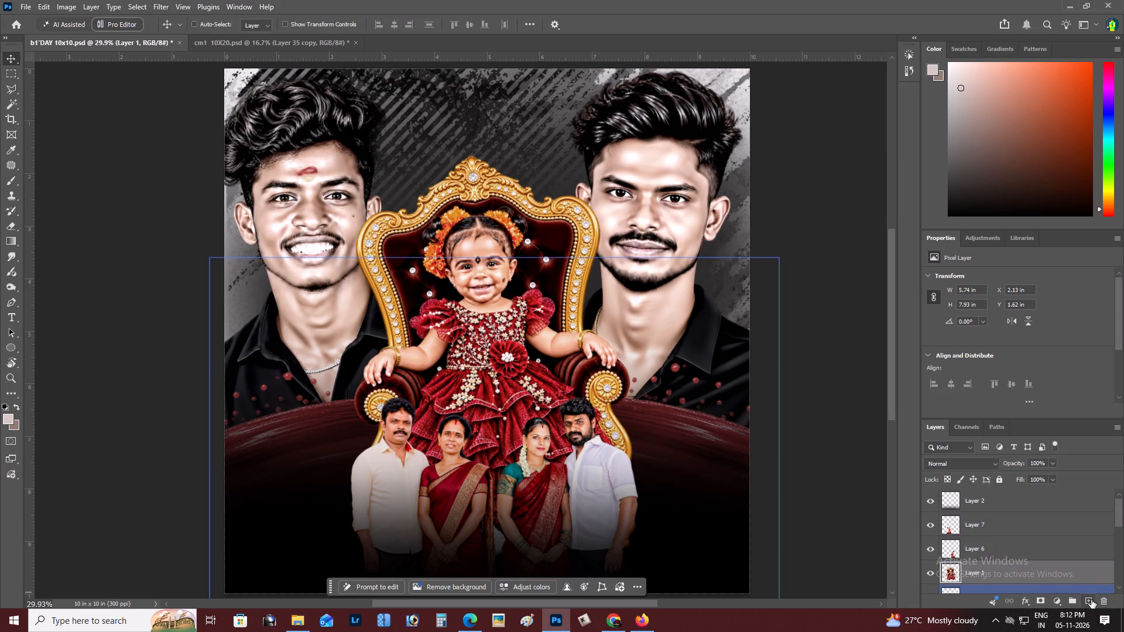
click(1091, 600)
key(i)
click(518, 425)
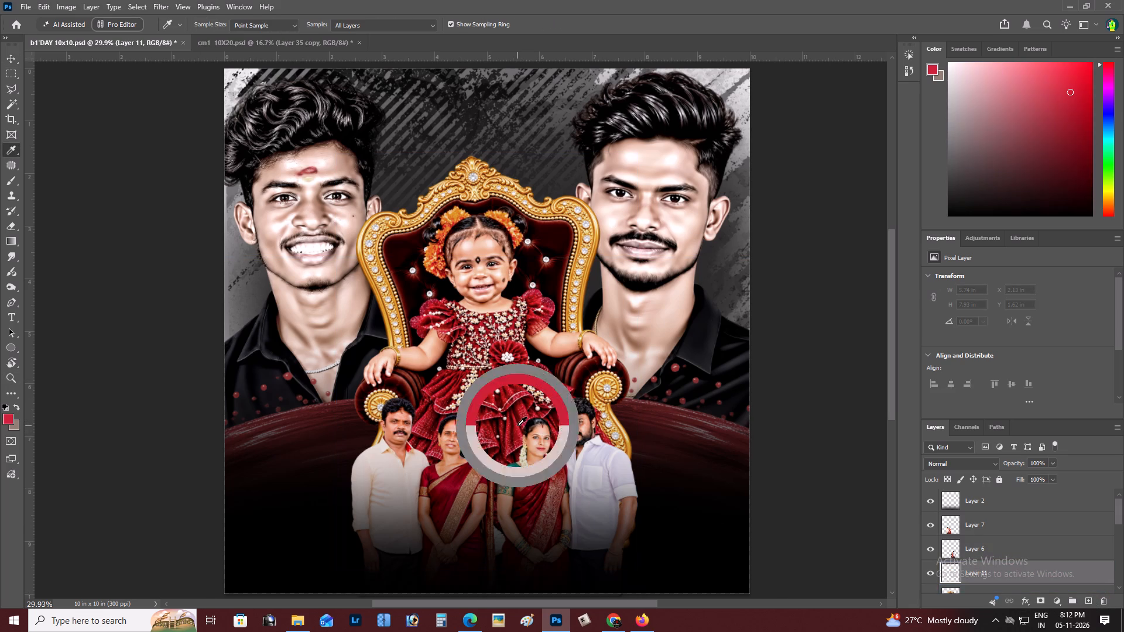
click(4, 419)
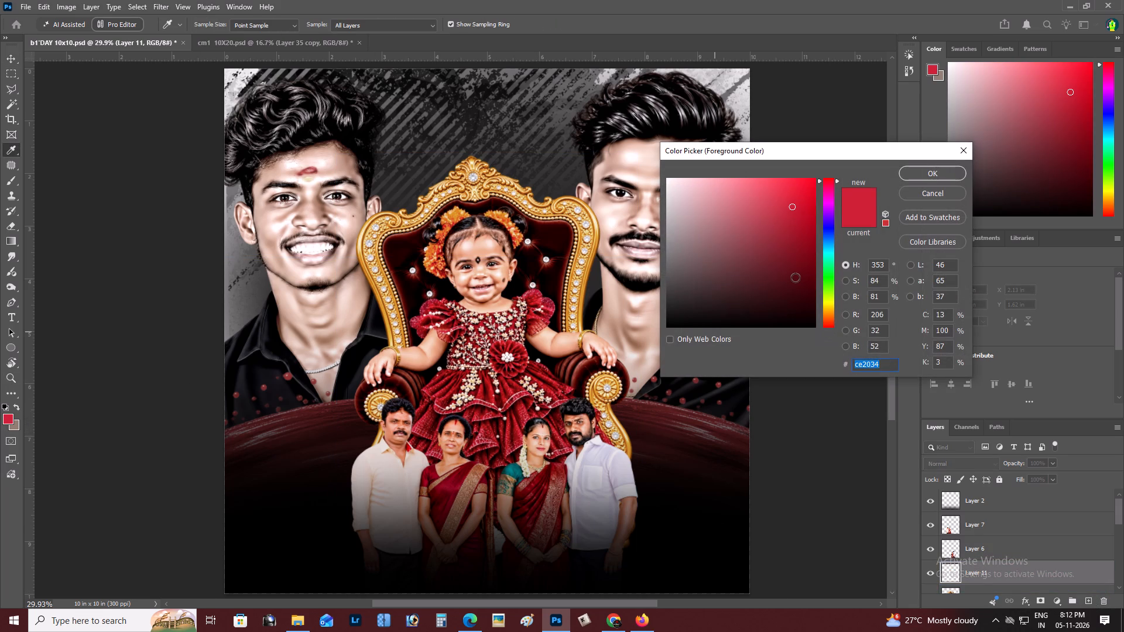
click(795, 277)
click(935, 173)
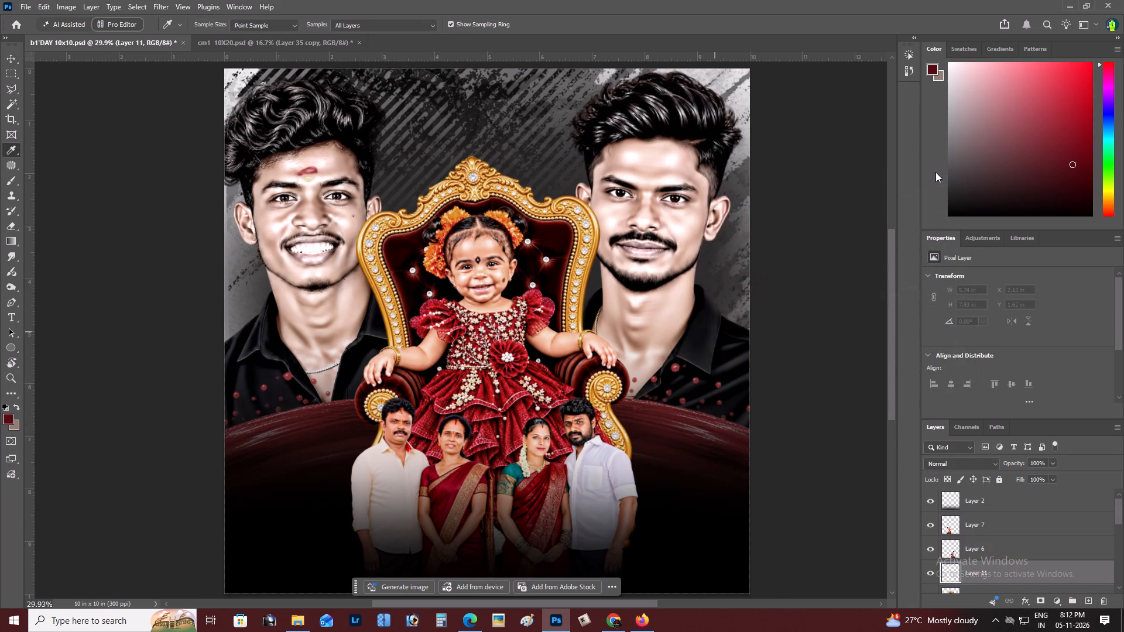
Dab maroon over the lower dress and throne with a soft 1900 px brush, and undo the last dab.
key(b)
click(492, 490)
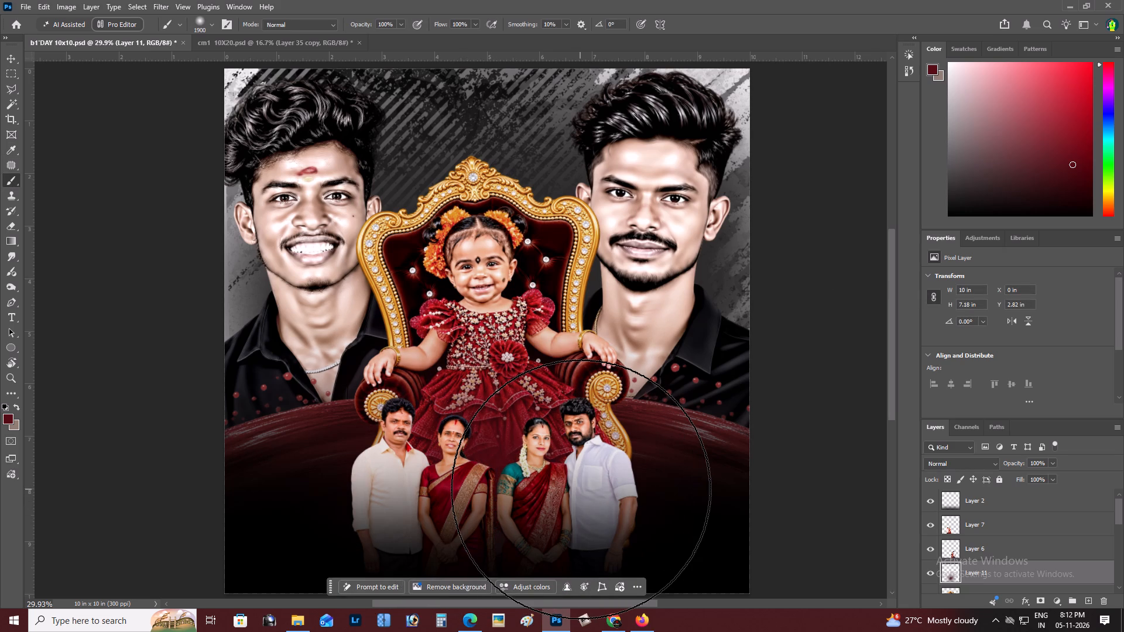
click(534, 499)
click(416, 507)
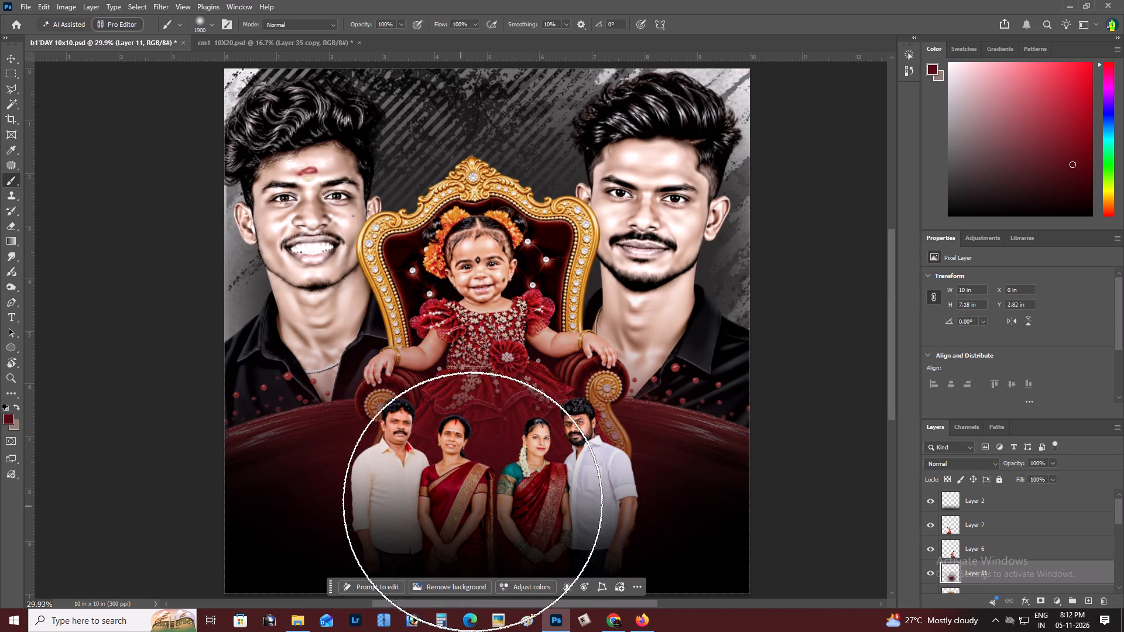
key(z)
alt+click(498, 406)
right_click(503, 404)
click(517, 408)
key(space)
drag(518, 408, 526, 407)
key(ctrl+z)
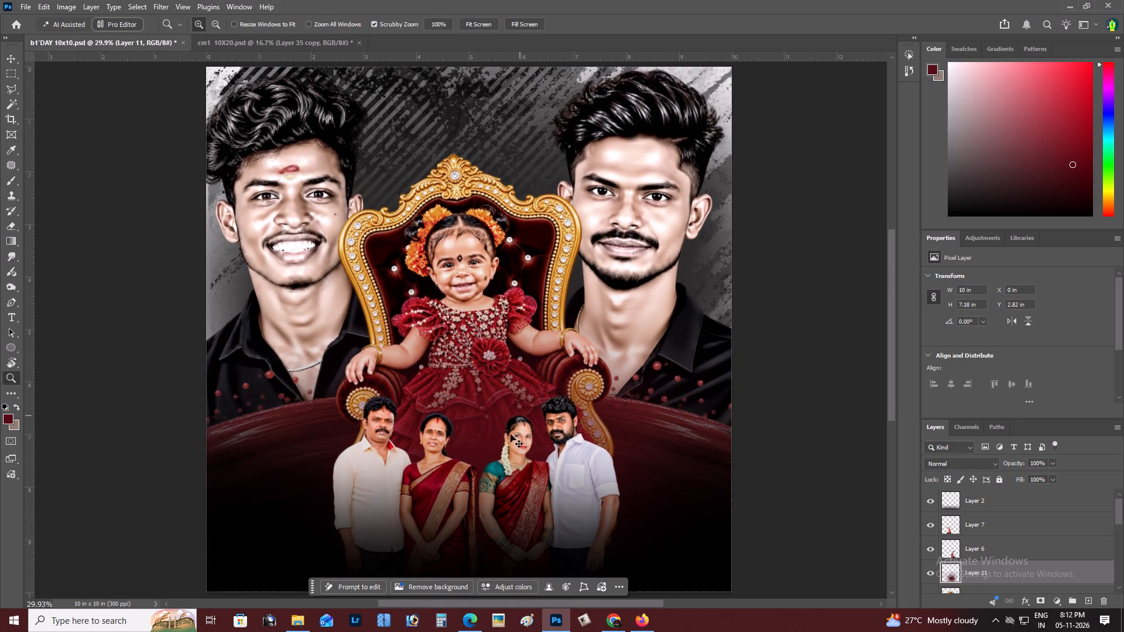
Reduce the brush to 1000 px and add a maroon dab behind the couple at the dress's lower hem.
key(b)
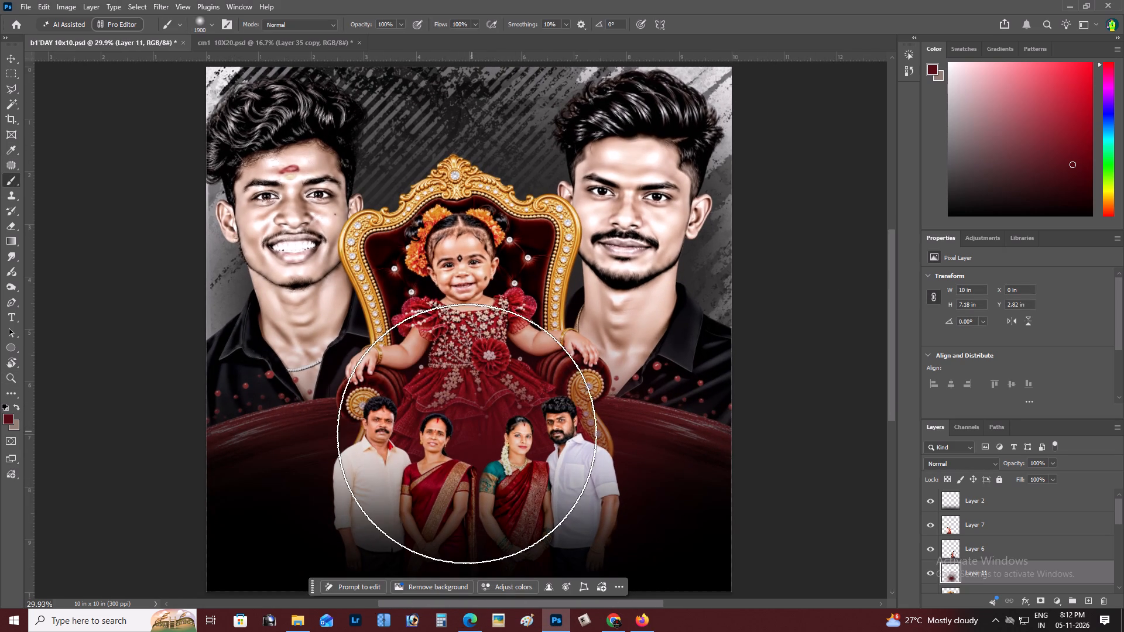
text([[[[[)
key(bracketleft)
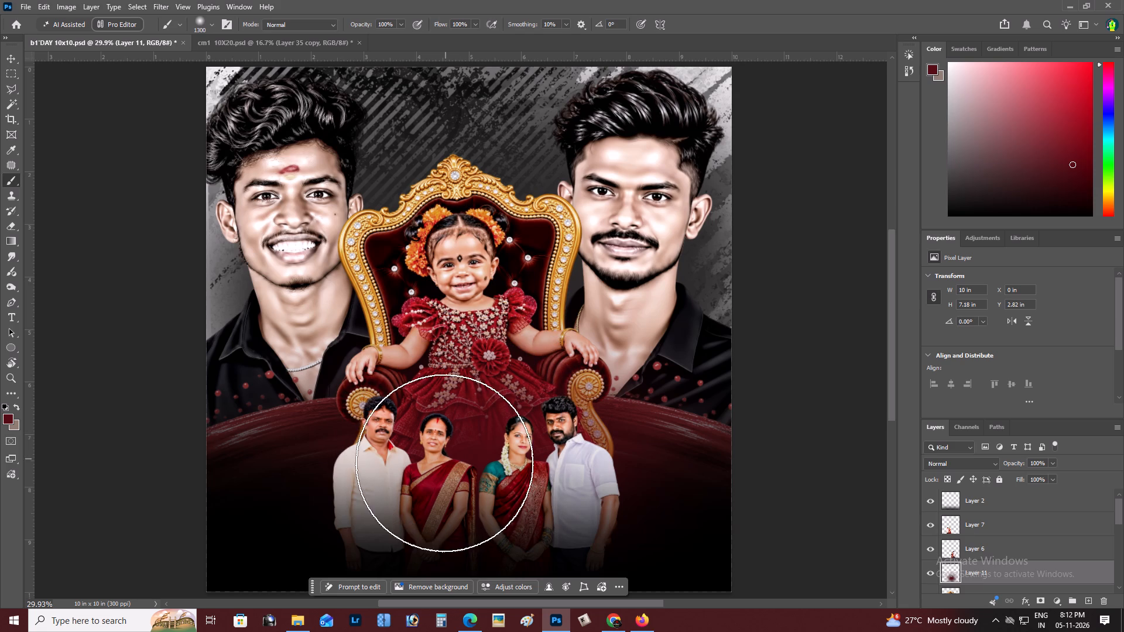
key(bracketleft)
key(bracketleft)
key(bracketleft)
click(413, 466)
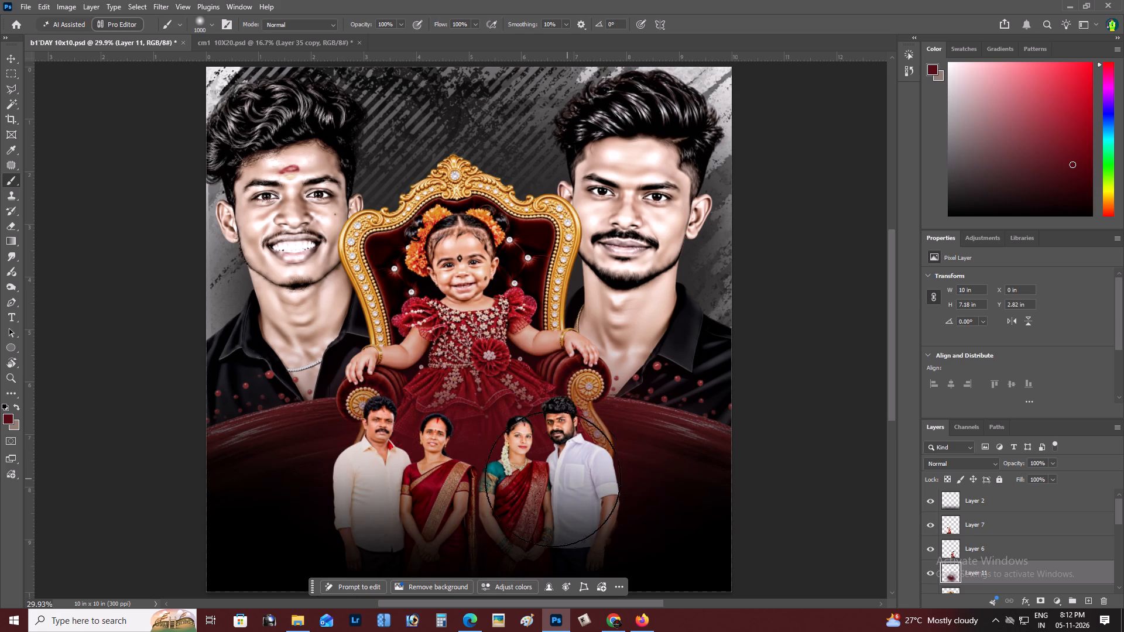
Erase the maroon overlay from the upper dress and the throne's armrests with an 1100 px soft eraser.
key(e)
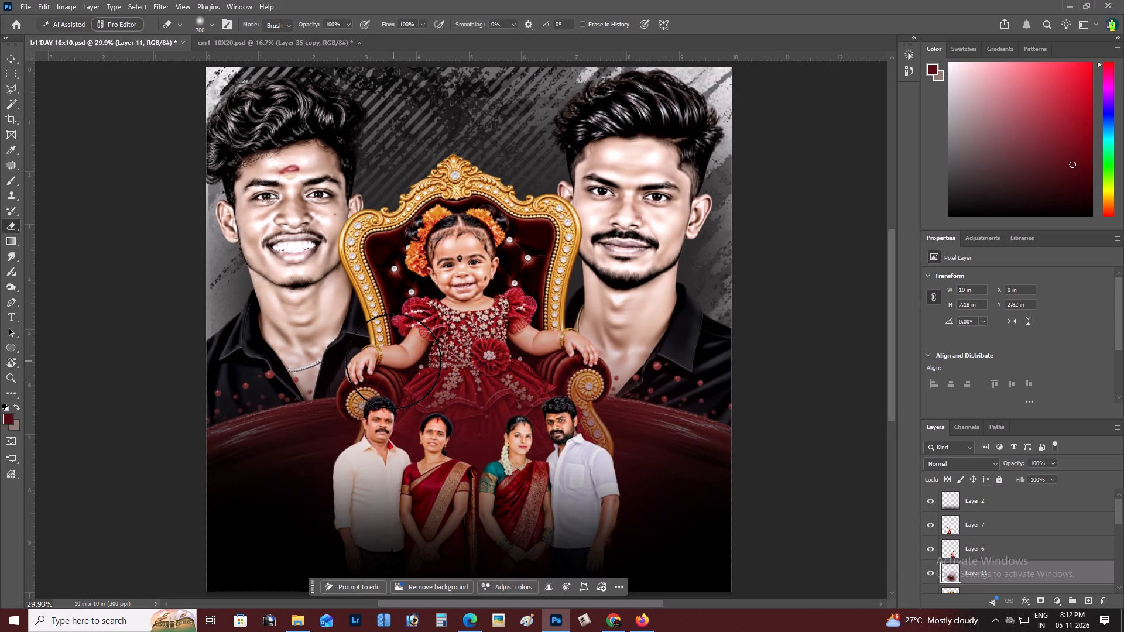
text(]]])
key(bracketright)
drag(412, 362, 628, 298)
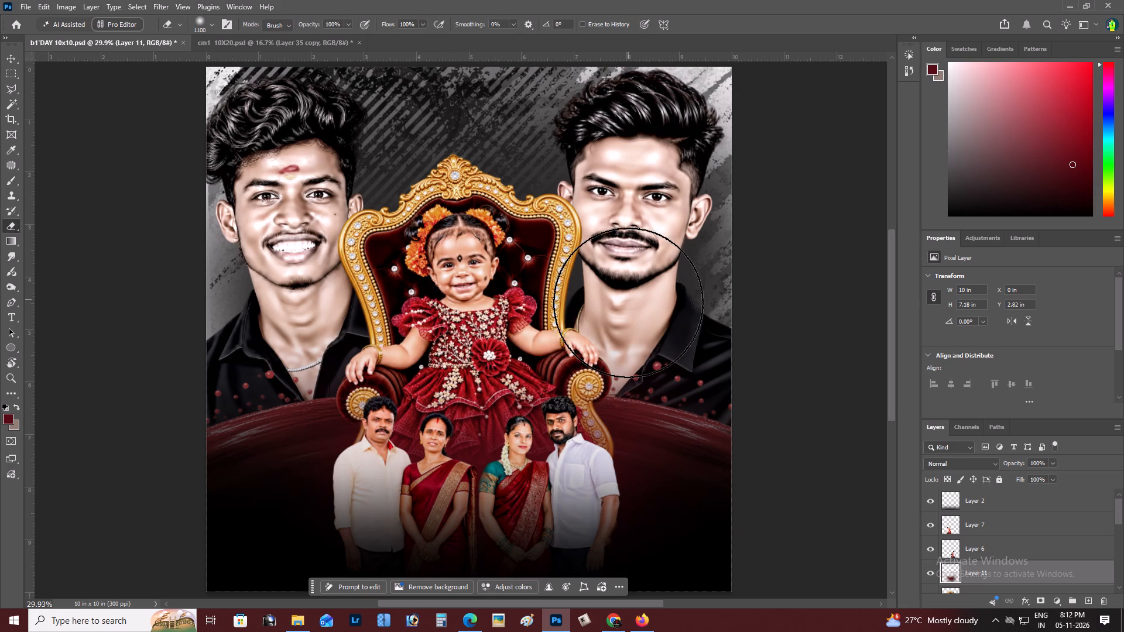
drag(623, 358, 665, 336)
Examine the maroon fade over the lower dress and throne, both across the full poster and close up behind the couples.
key(z)
alt+click(498, 397)
right_click(498, 397)
click(509, 402)
key(space)
key(space)
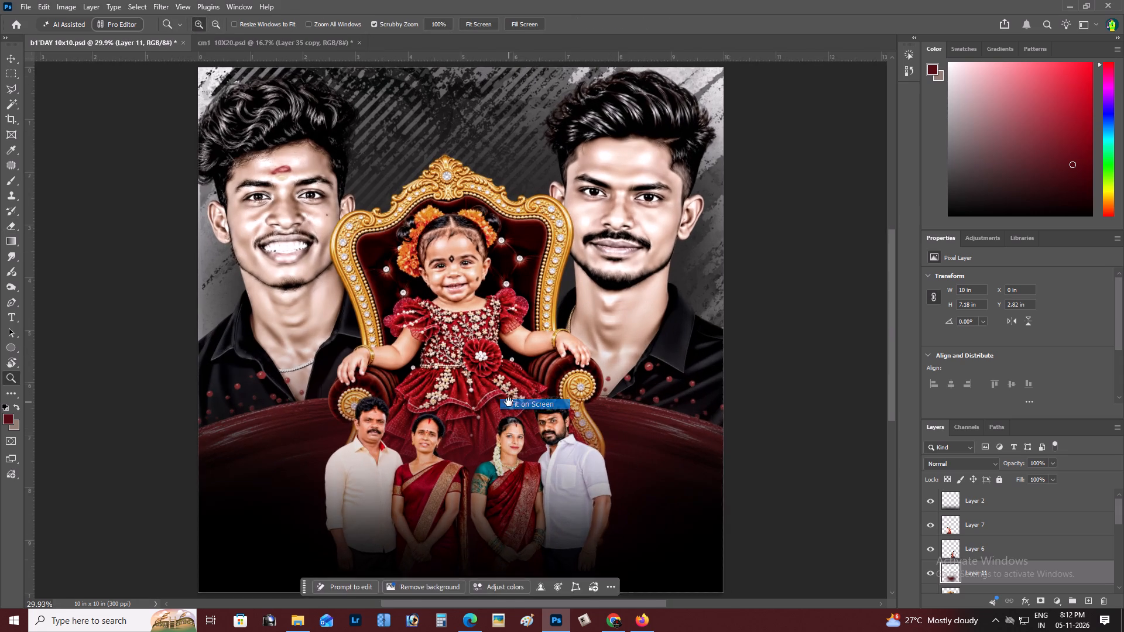
drag(515, 402, 556, 393)
key(z)
triple_click(536, 435)
key(space)
key(space)
key(space)
key(space)
key(space)
key(space)
key(space)
key(space)
key(space)
key(space)
key(space)
key(space)
drag(535, 435, 513, 422)
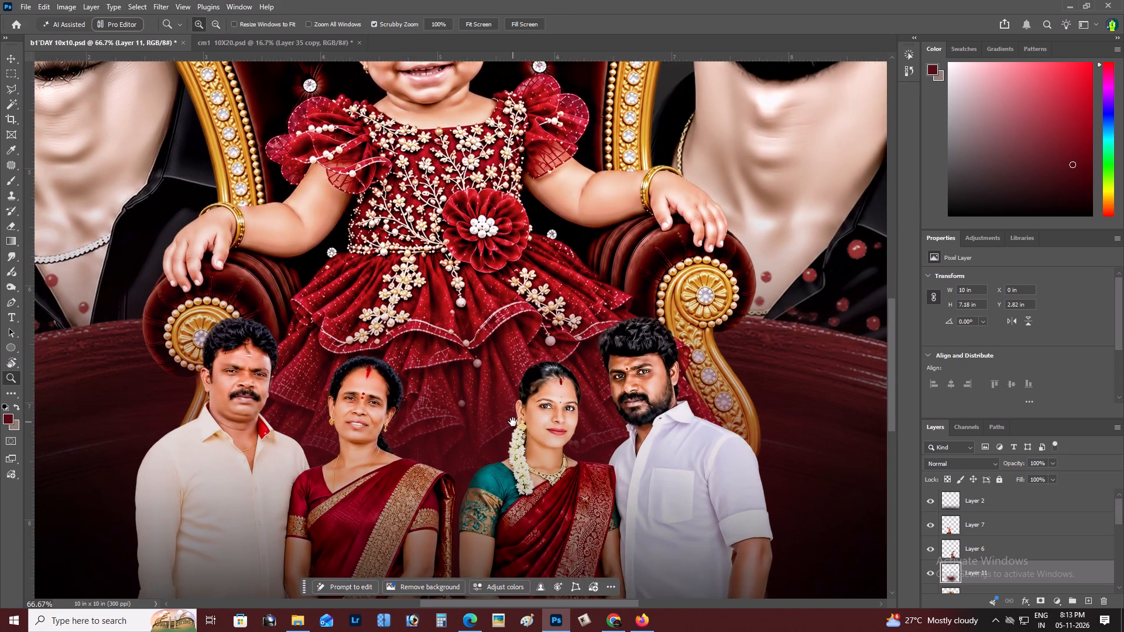
Recheck the fade between the dress hem, the throne's legs and the couples against the overall composition.
key(z)
alt+click(447, 417)
right_click(447, 417)
double_click(458, 420)
right_click(460, 425)
double_click(474, 427)
key(space)
key(space)
key(space)
key(space)
key(space)
key(space)
key(space)
key(space)
key(space)
key(space)
key(space)
key(space)
key(space)
key(space)
key(space)
key(space)
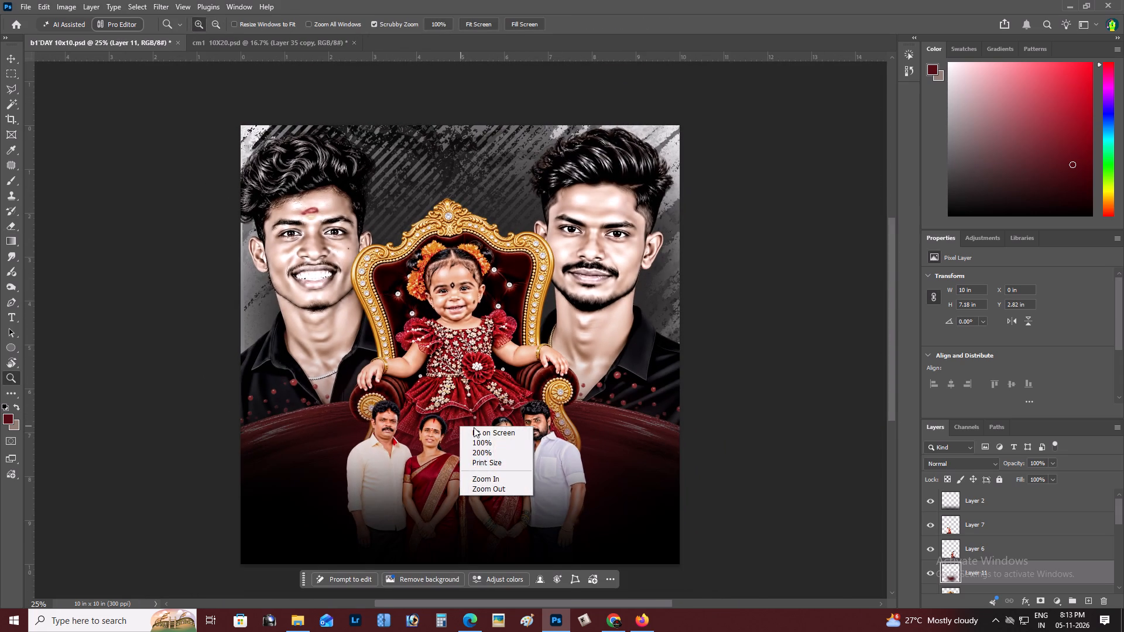
click(482, 430)
drag(482, 430, 448, 411)
key(z)
triple_click(502, 411)
click(502, 411)
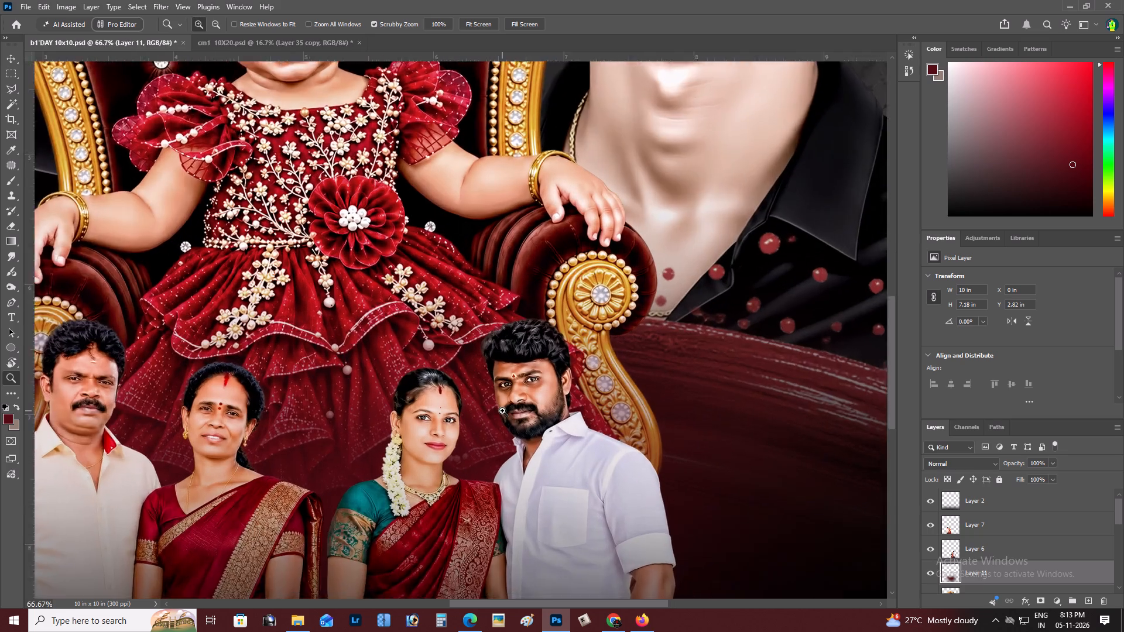
key(space)
key(space)
key(space)
key(space)
drag(502, 411, 527, 406)
alt+click(424, 405)
right_click(424, 405)
double_click(444, 406)
double_click(447, 410)
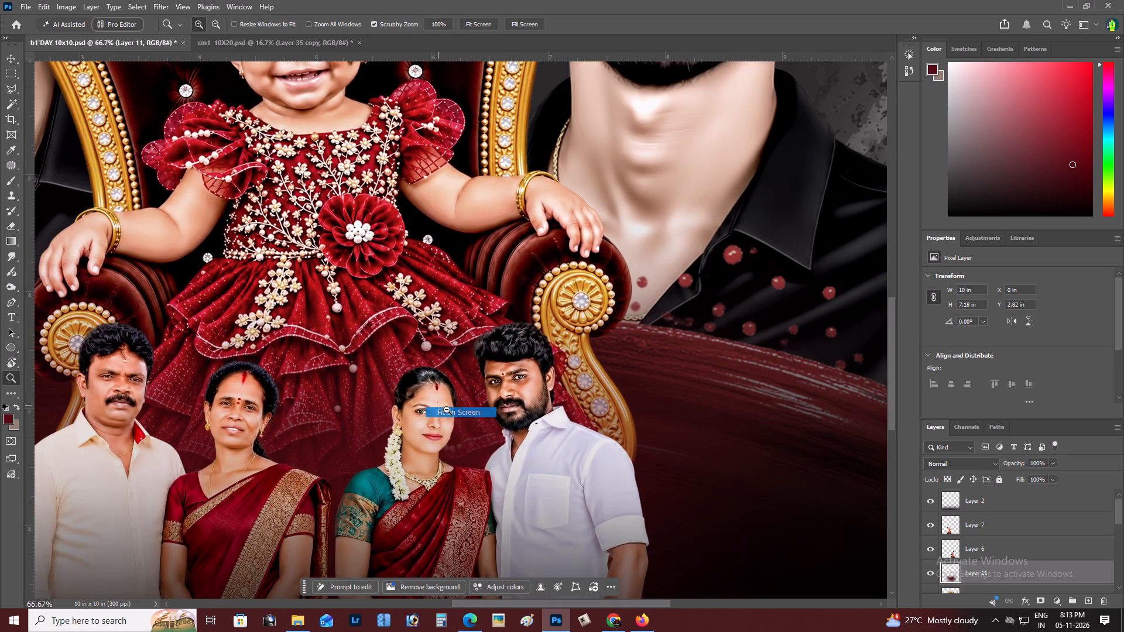
Review the full poster and save the document.
key(space)
drag(457, 403, 465, 400)
alt+click(468, 386)
right_click(473, 379)
double_click(484, 382)
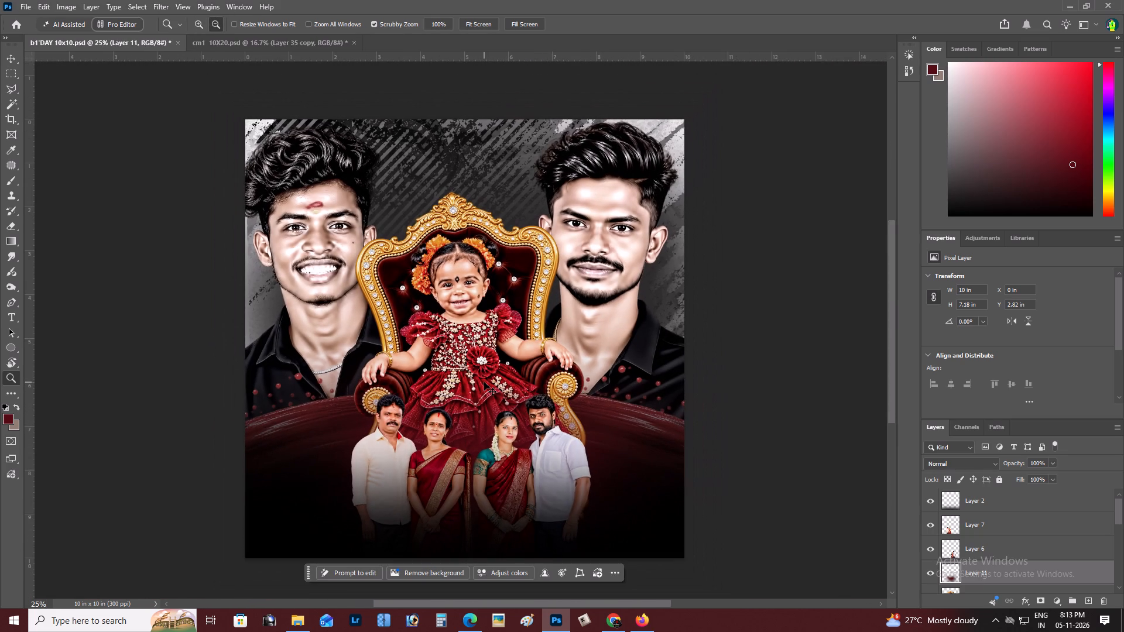
key(ctrl+s)
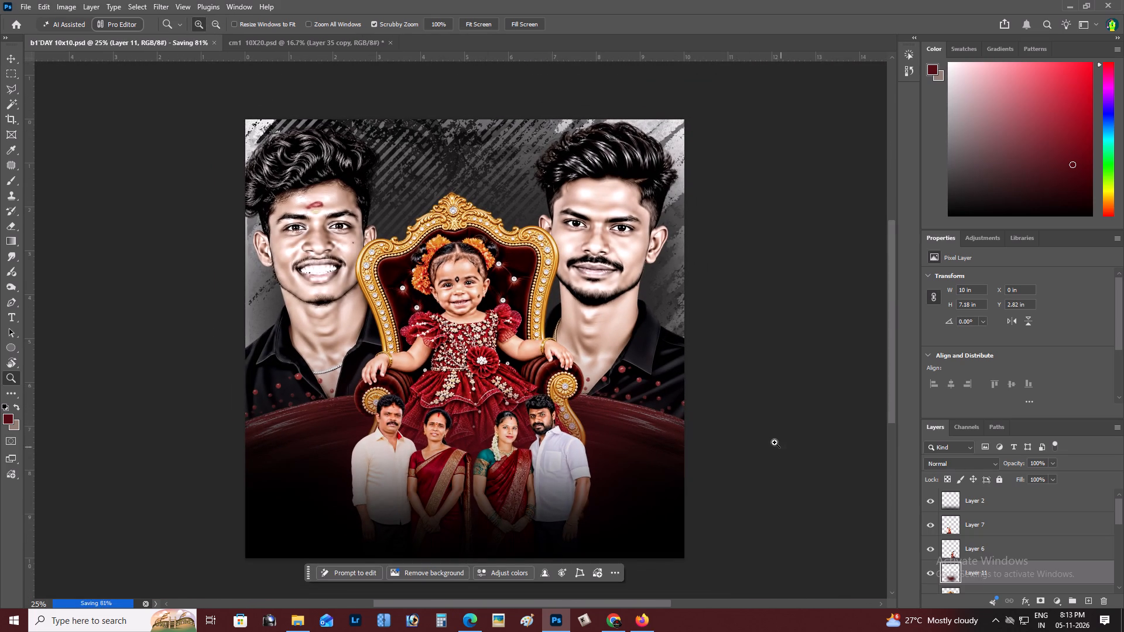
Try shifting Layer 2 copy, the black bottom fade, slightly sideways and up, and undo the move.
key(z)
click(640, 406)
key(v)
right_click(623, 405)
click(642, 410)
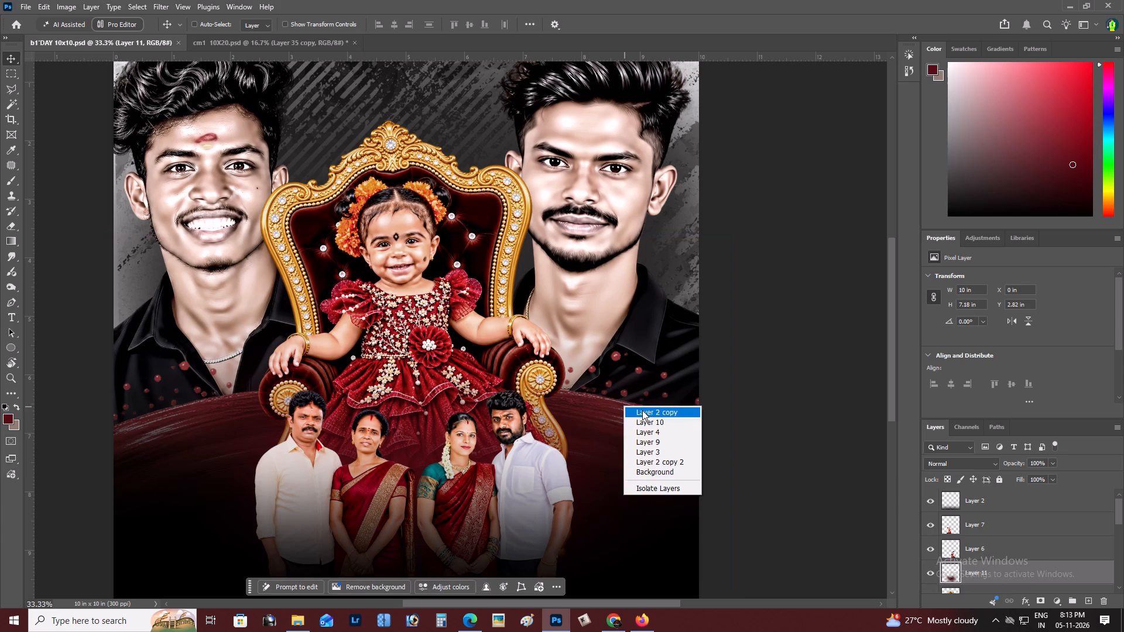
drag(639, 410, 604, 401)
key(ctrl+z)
Select the maroon brushed band on Layer 10, try raising it about 0.6 in, and undo the move.
right_click(633, 423)
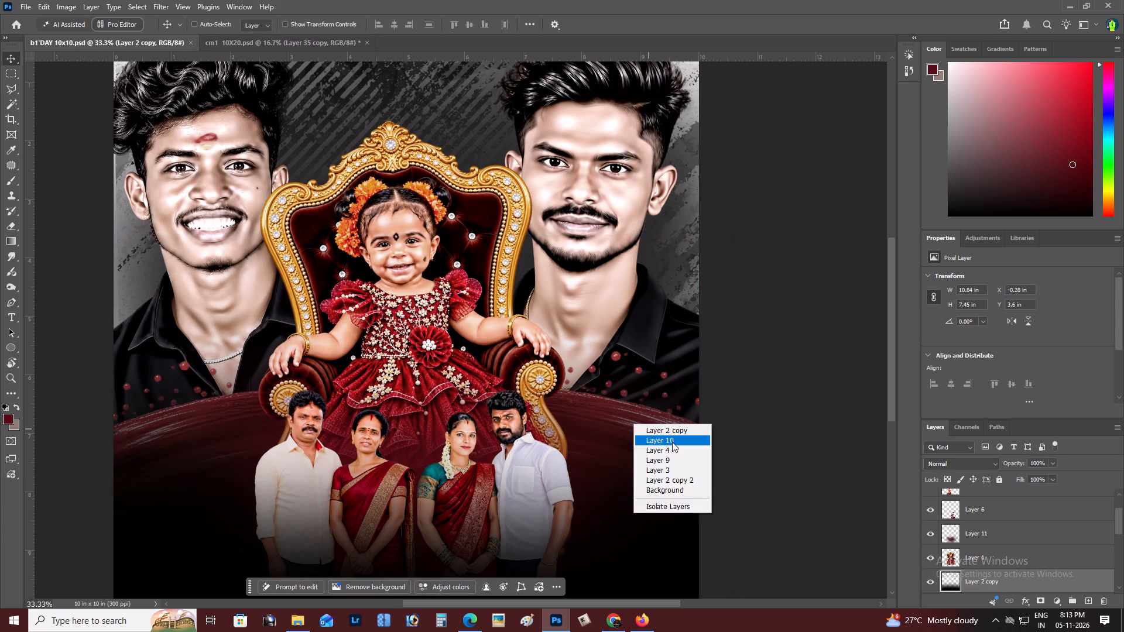
click(672, 442)
drag(669, 431, 668, 396)
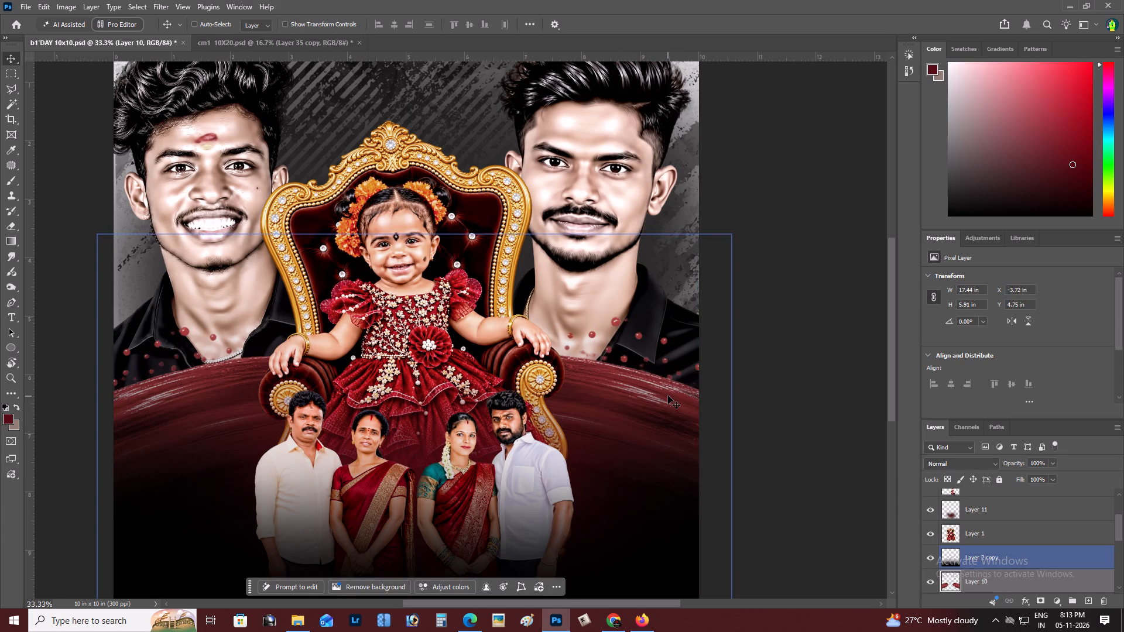
key(ctrl+z)
Erase Layer 10's red droplets over the mustached man's black shirt with a 300 px eraser.
key(e)
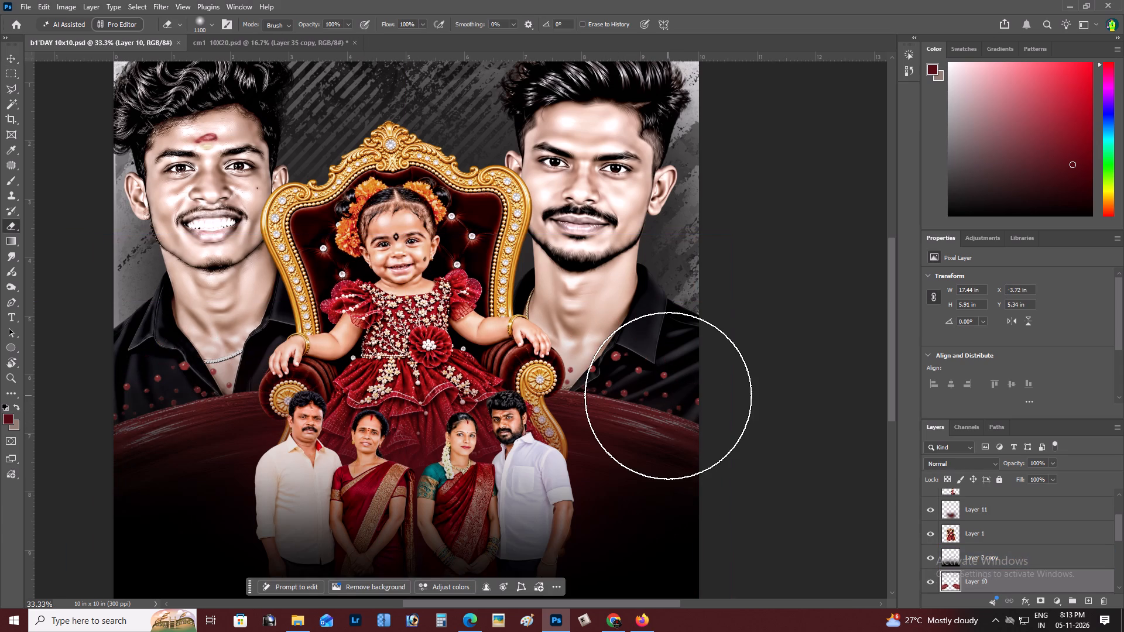
key(bracketleft)
key(bracketleft)
key(bracketleft)
key(bracketleft)
key(bracketleft)
key(bracketleft)
key(bracketleft)
key(bracketleft)
key(bracketleft)
key(bracketleft)
key(bracketleft)
key(bracketleft)
key(bracketleft)
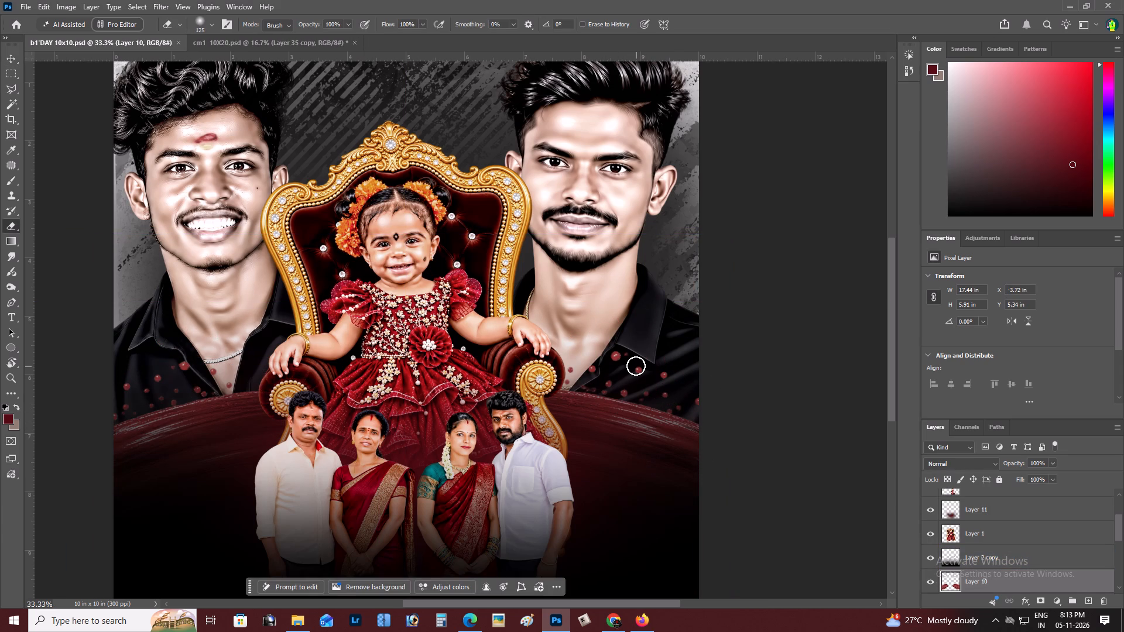
text(]]]]])
drag(609, 357, 752, 384)
drag(620, 343, 728, 389)
drag(664, 353, 762, 406)
double_click(666, 383)
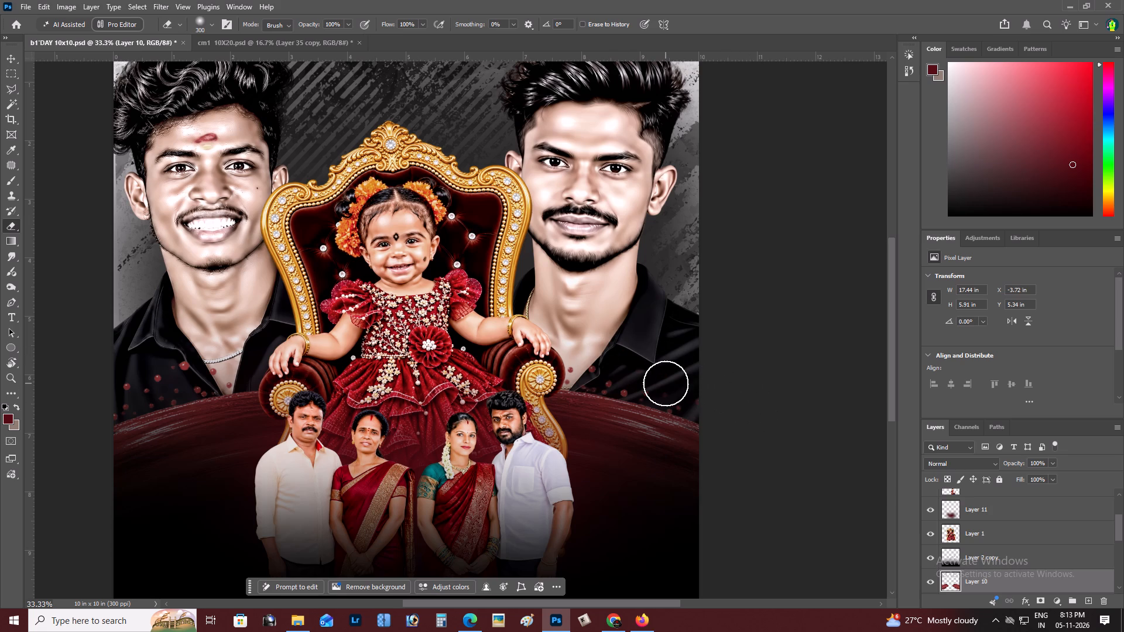
Reduce the eraser to 125 px and clear the remaining red specks between the mustached man's shirt and the maroon band's upper edge.
text([[[[[)
drag(556, 363, 652, 380)
drag(583, 361, 638, 384)
drag(604, 380, 640, 390)
drag(626, 384, 728, 408)
drag(563, 376, 608, 386)
drag(613, 387, 735, 425)
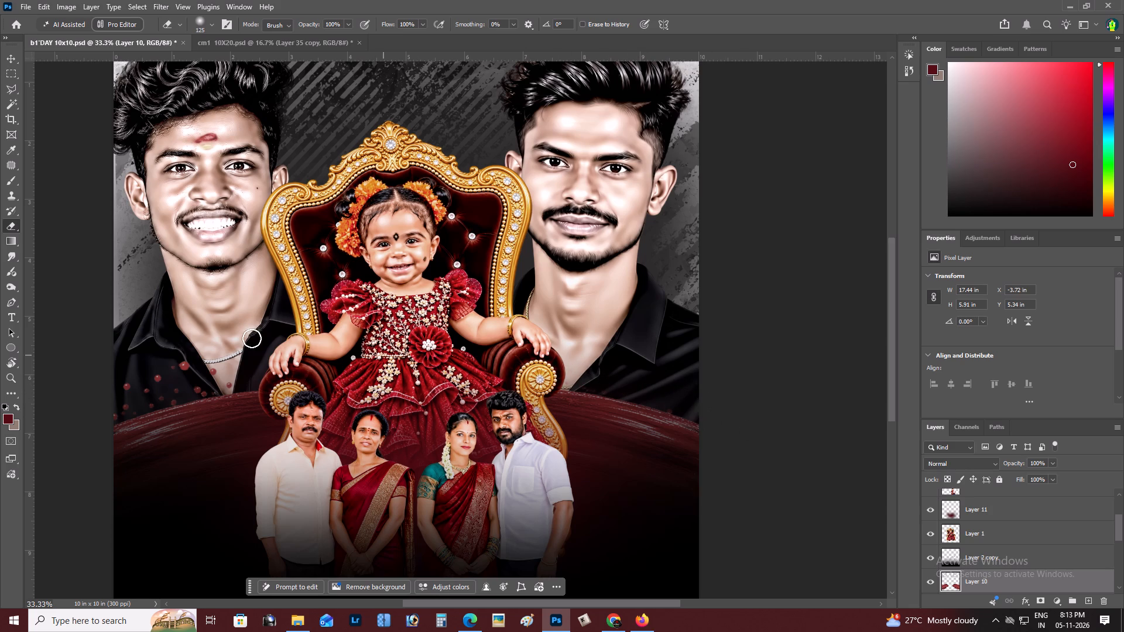
Erase the red droplets over the smiling man's black shirt and chest with the 125 px eraser.
drag(218, 361, 107, 362)
drag(215, 376, 136, 391)
drag(237, 381, 196, 382)
drag(196, 382, 179, 383)
drag(211, 389, 165, 388)
drag(142, 376, 105, 387)
drag(206, 355, 108, 389)
drag(172, 367, 111, 392)
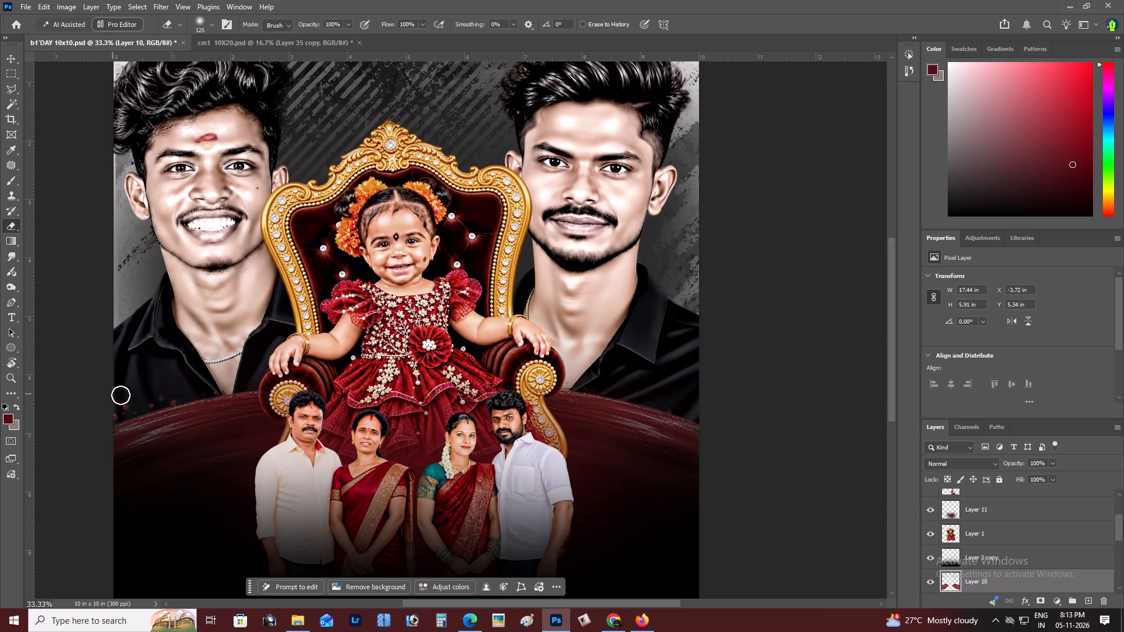
Clean the leftover red specks along the maroon band's upper edge below the smiling man's shirt.
drag(168, 393, 122, 396)
drag(179, 387, 153, 395)
drag(169, 394, 160, 395)
drag(159, 396, 131, 401)
drag(131, 401, 130, 401)
drag(143, 402, 98, 418)
drag(139, 395, 129, 401)
drag(184, 393, 155, 399)
drag(122, 408, 76, 442)
Examine the cleaned shirts and the maroon band's edge against the whole poster, from top to bottom.
click(8, 380)
right_click(278, 344)
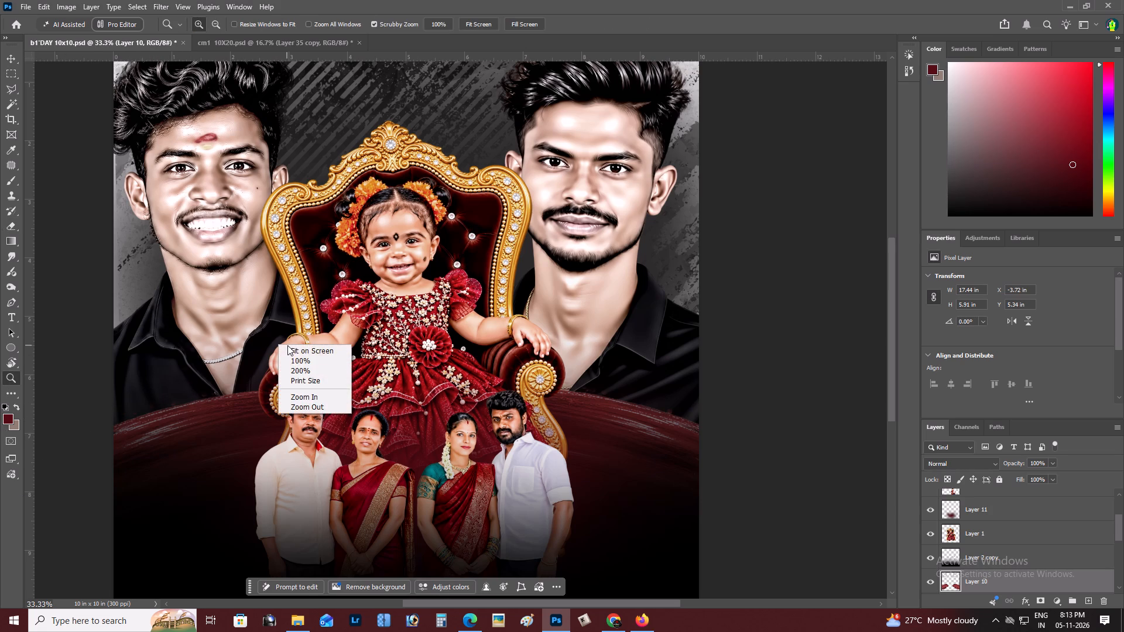
click(287, 345)
click(287, 345)
click(301, 351)
scroll(376, 349, down, 12)
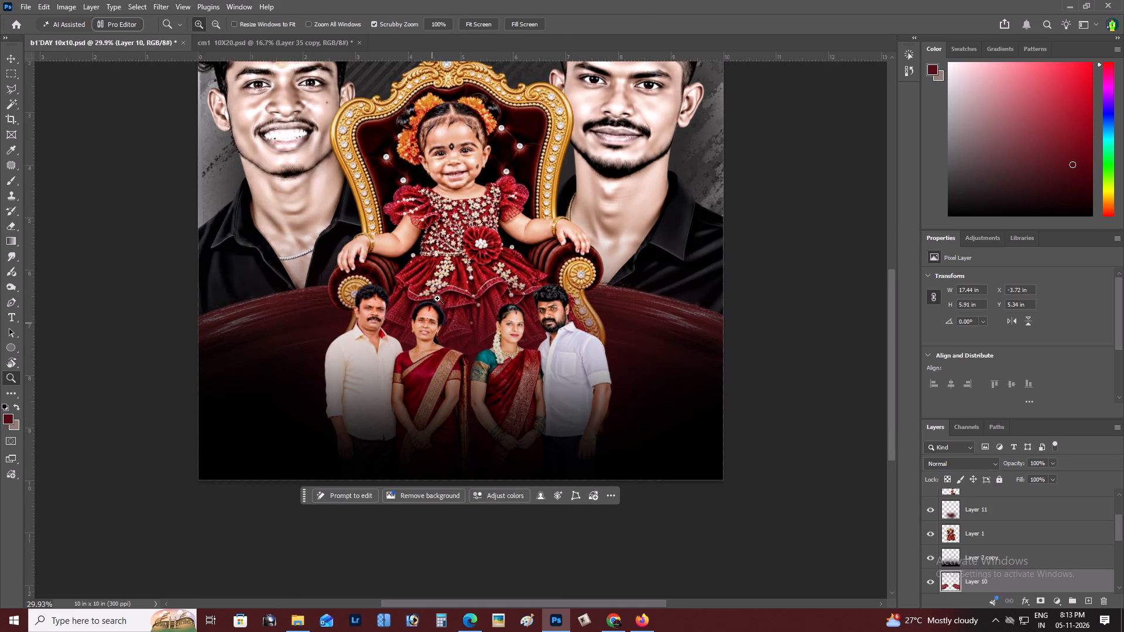
right_click(437, 298)
click(453, 304)
drag(889, 348, 909, 424)
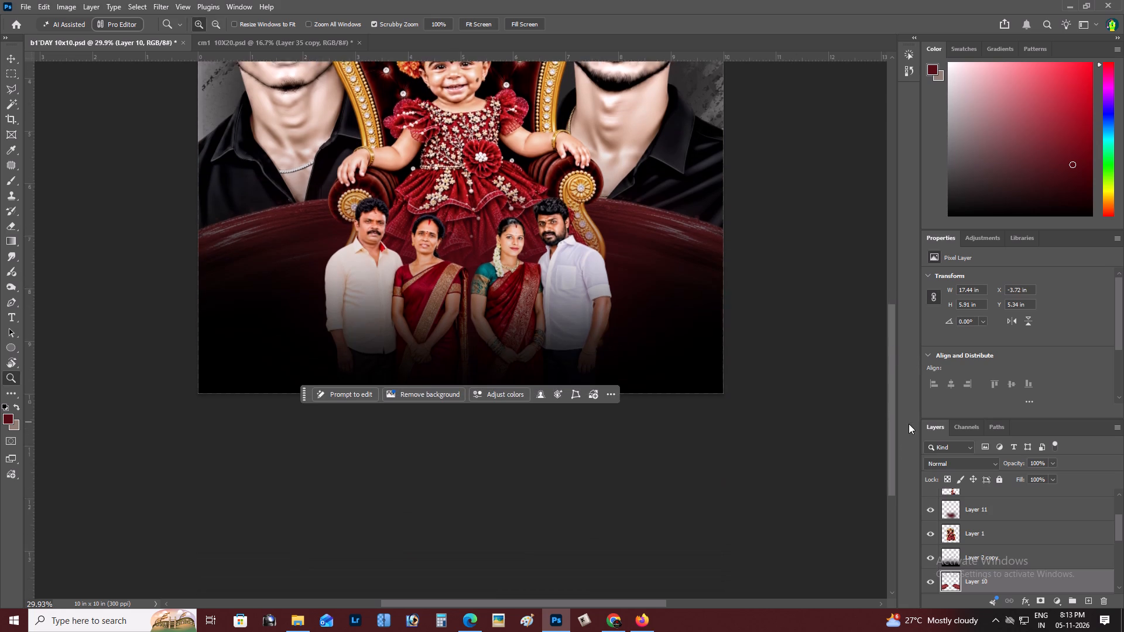
drag(909, 424, 890, 270)
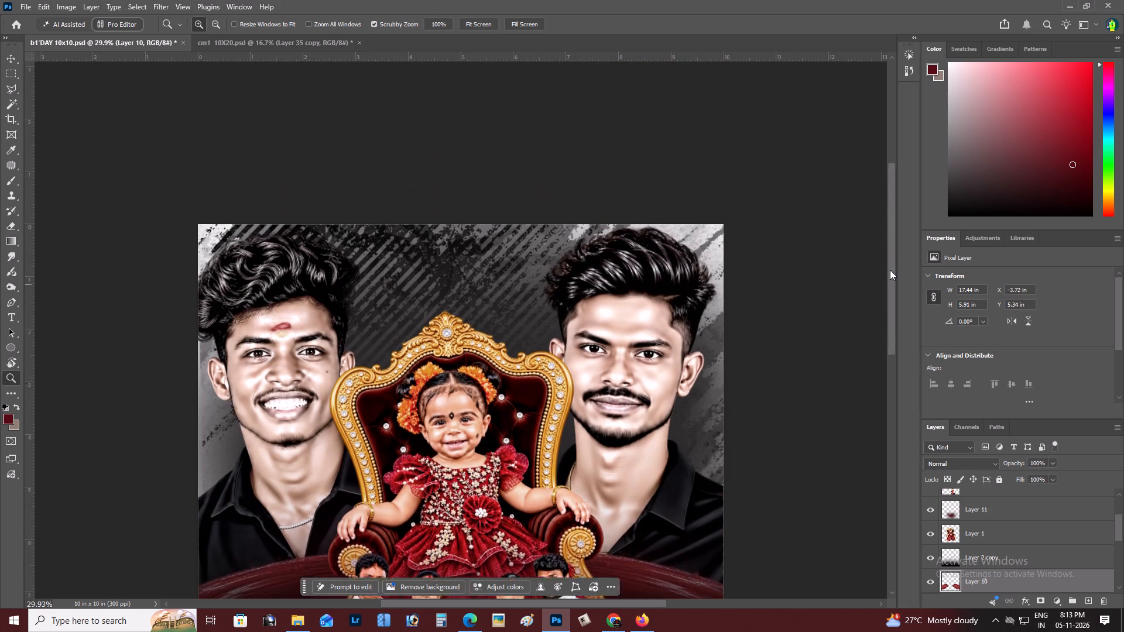
drag(890, 270, 923, 346)
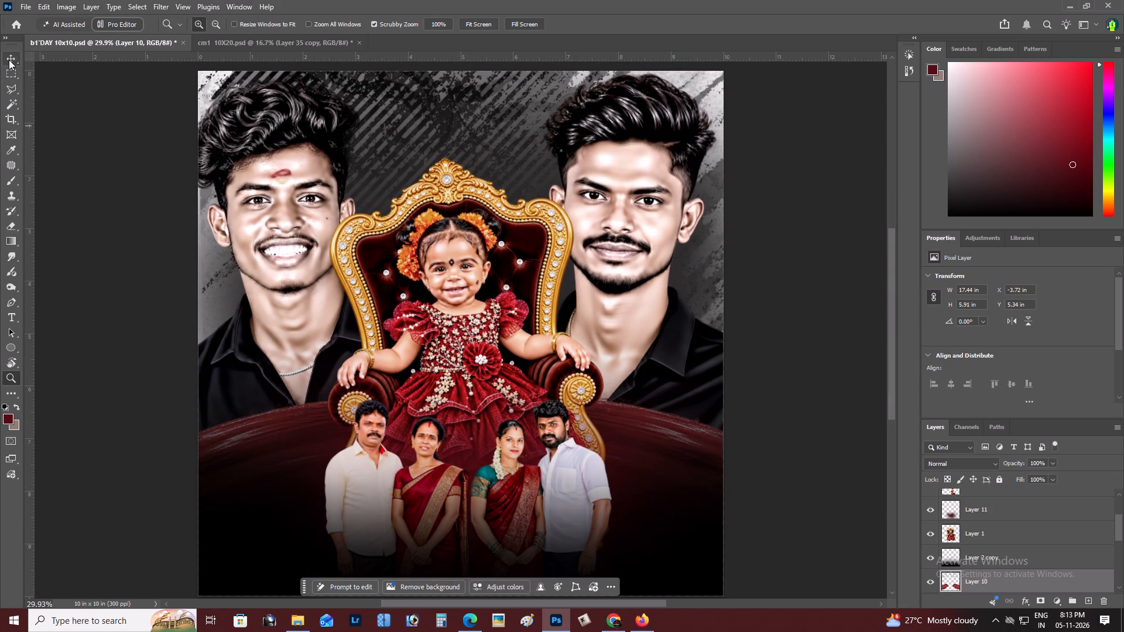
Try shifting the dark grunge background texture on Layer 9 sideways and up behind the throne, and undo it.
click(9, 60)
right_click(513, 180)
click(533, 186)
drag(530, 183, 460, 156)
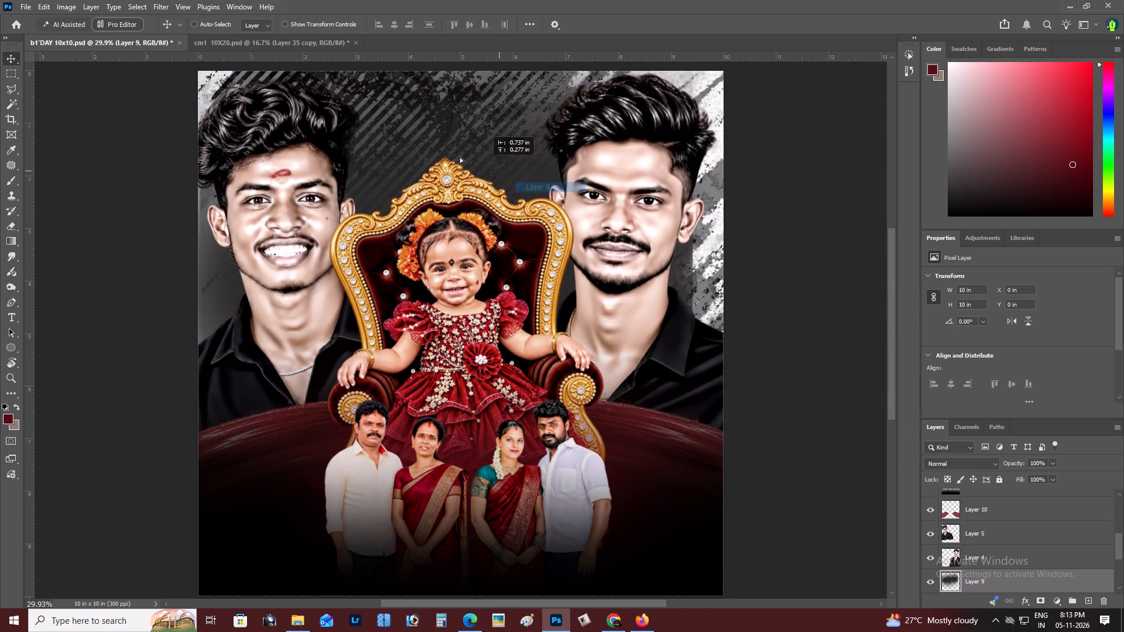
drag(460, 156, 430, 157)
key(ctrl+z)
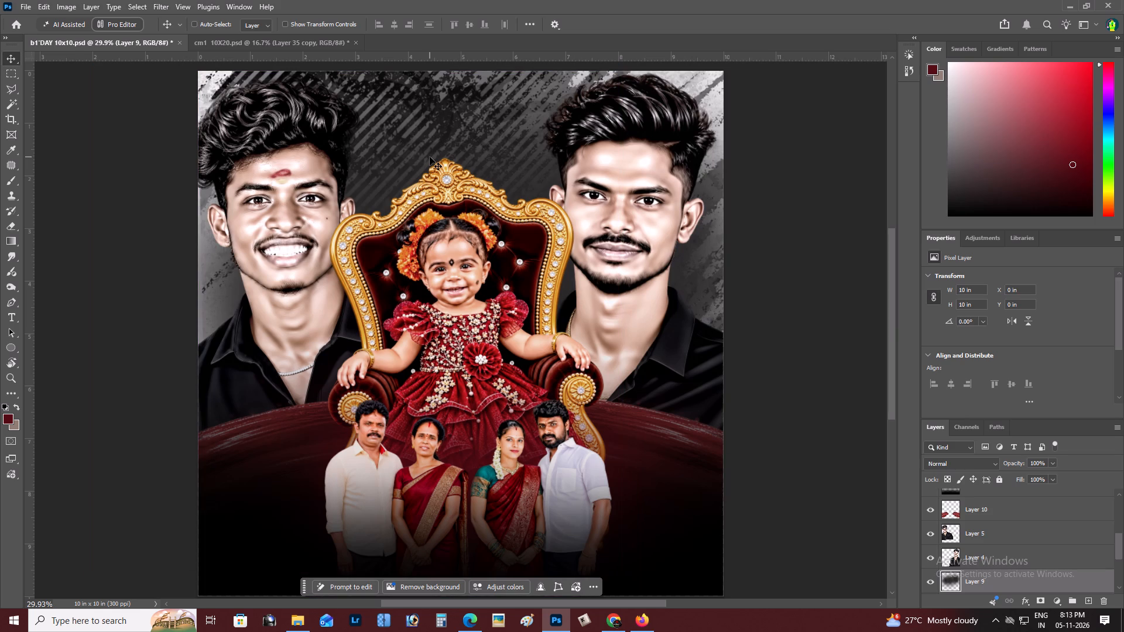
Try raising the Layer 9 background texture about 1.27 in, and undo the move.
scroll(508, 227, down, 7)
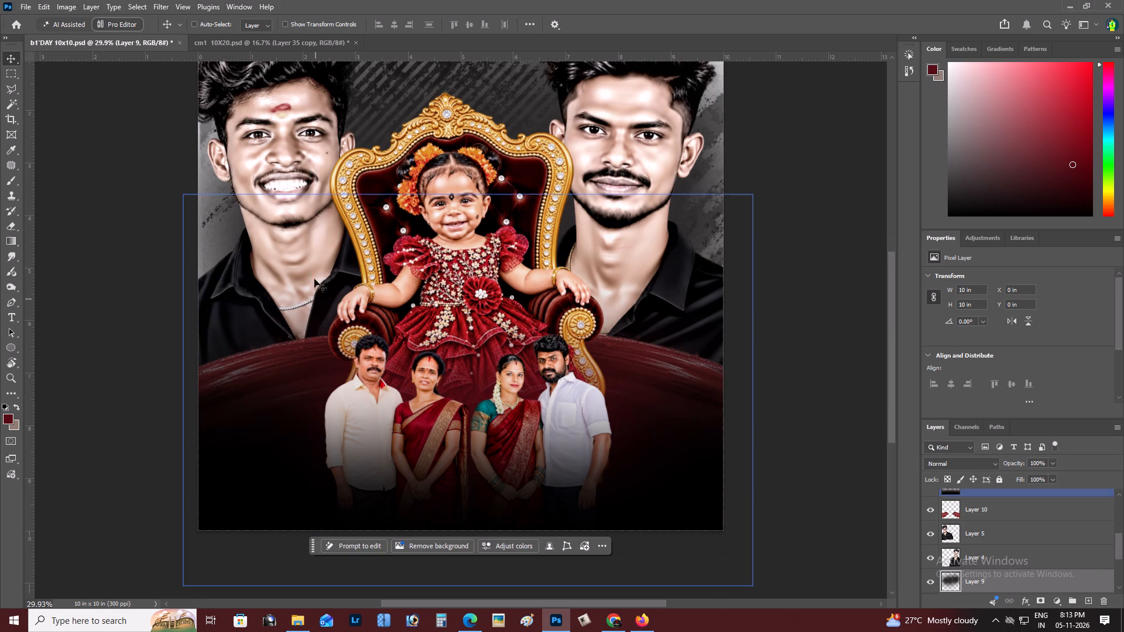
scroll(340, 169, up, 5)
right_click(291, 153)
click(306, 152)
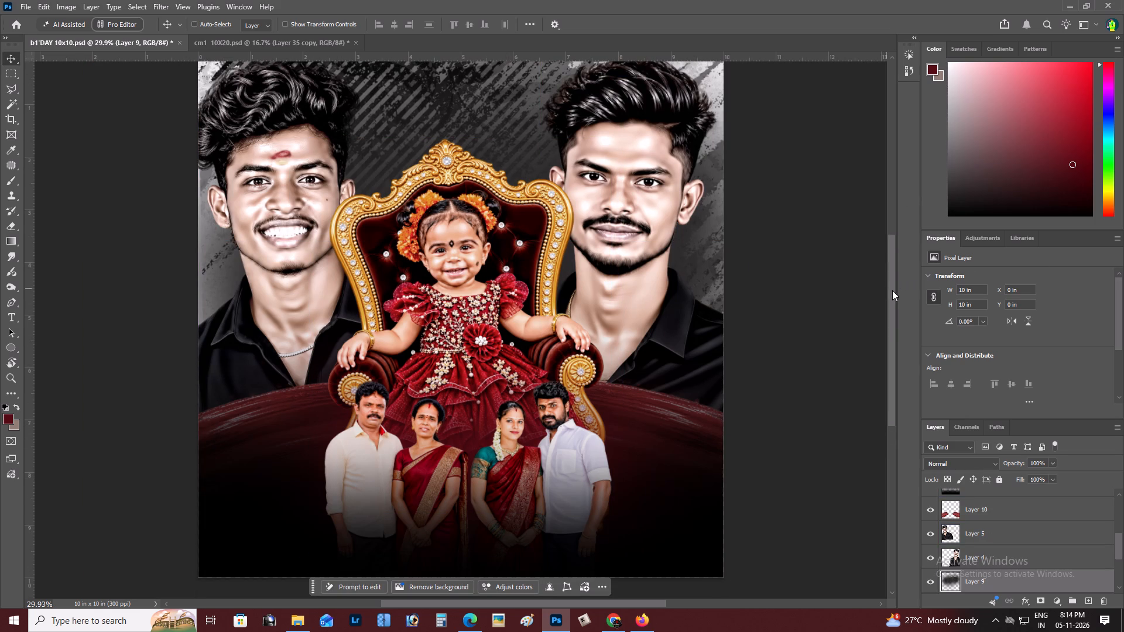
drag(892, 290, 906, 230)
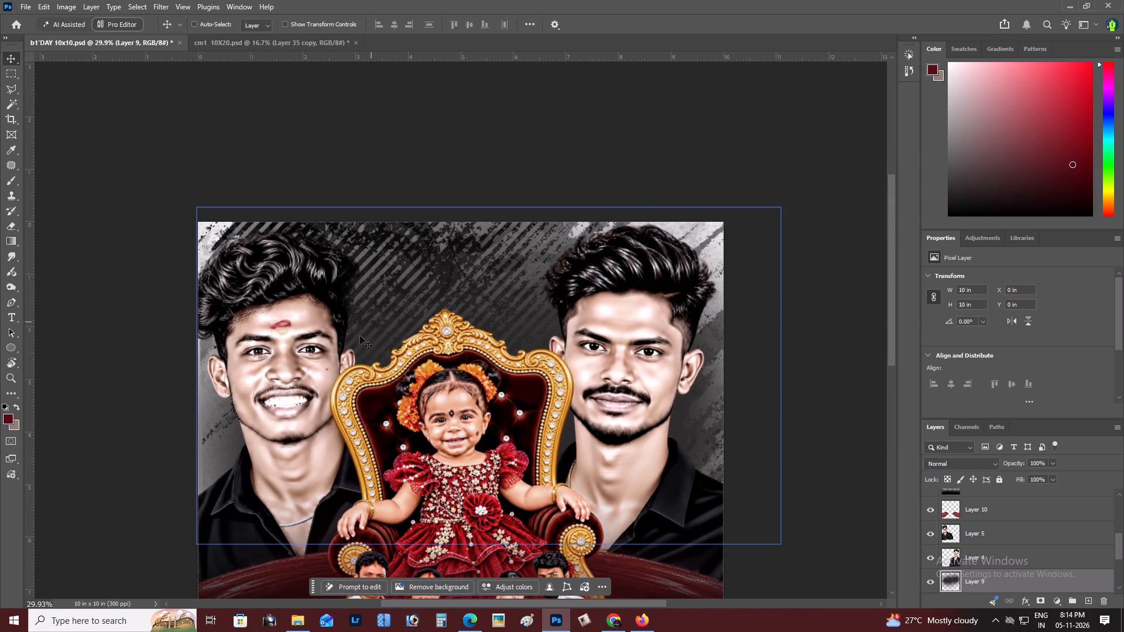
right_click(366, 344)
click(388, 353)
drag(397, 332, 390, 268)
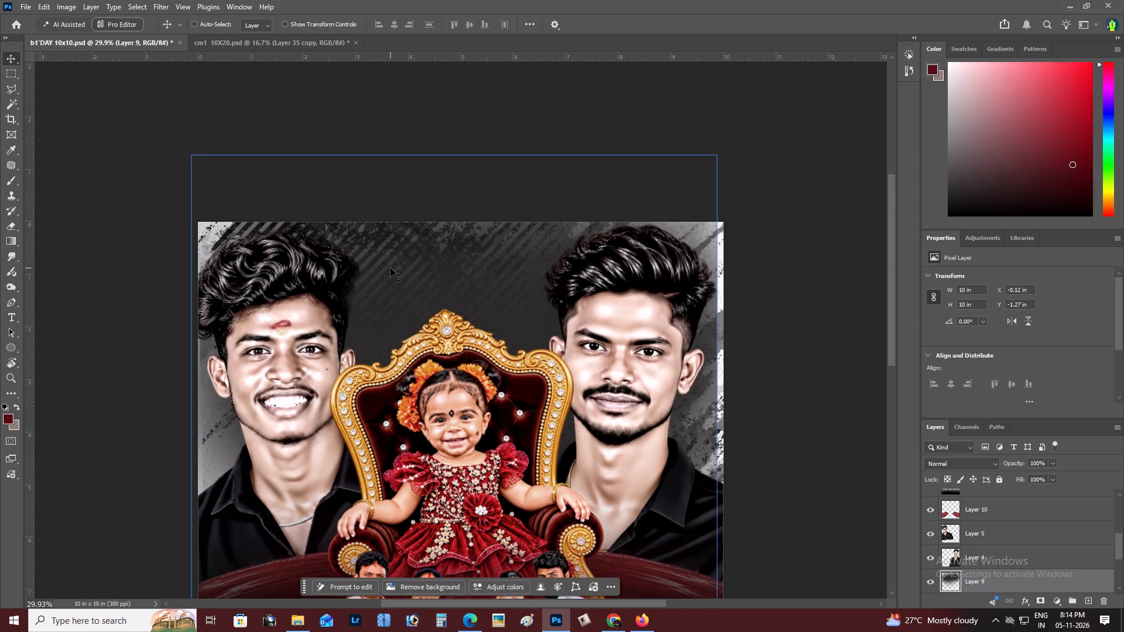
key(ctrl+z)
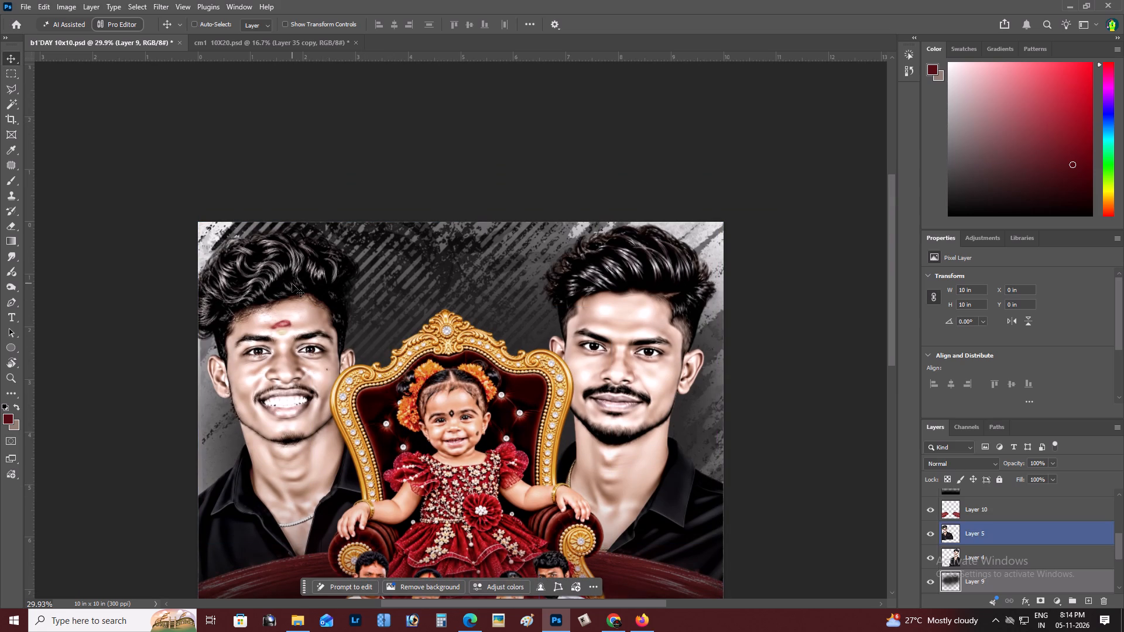
Examine the overall poster composition at full and reduced view, comparing the portraits, throne and background texture.
right_click(292, 284)
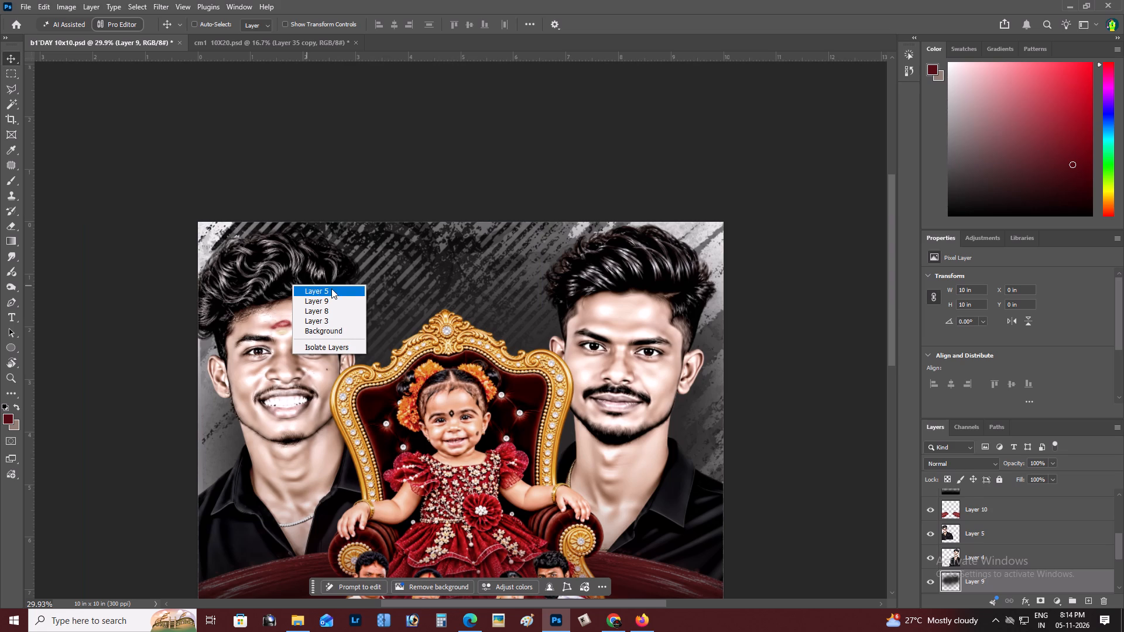
click(294, 268)
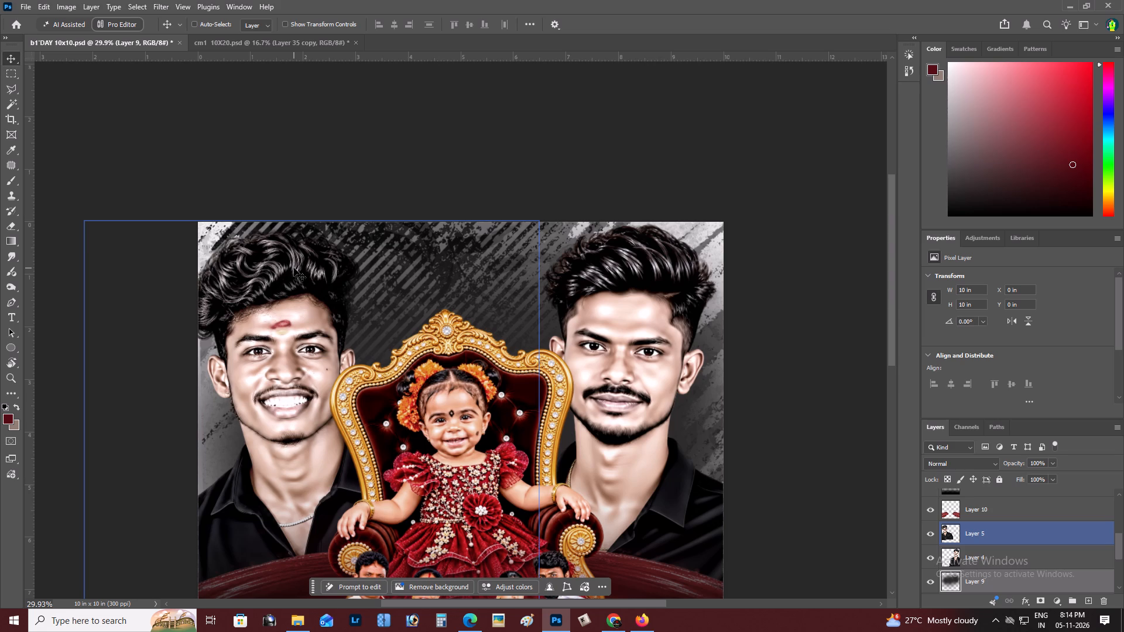
key(z)
alt+click(310, 265)
right_click(310, 265)
double_click(331, 271)
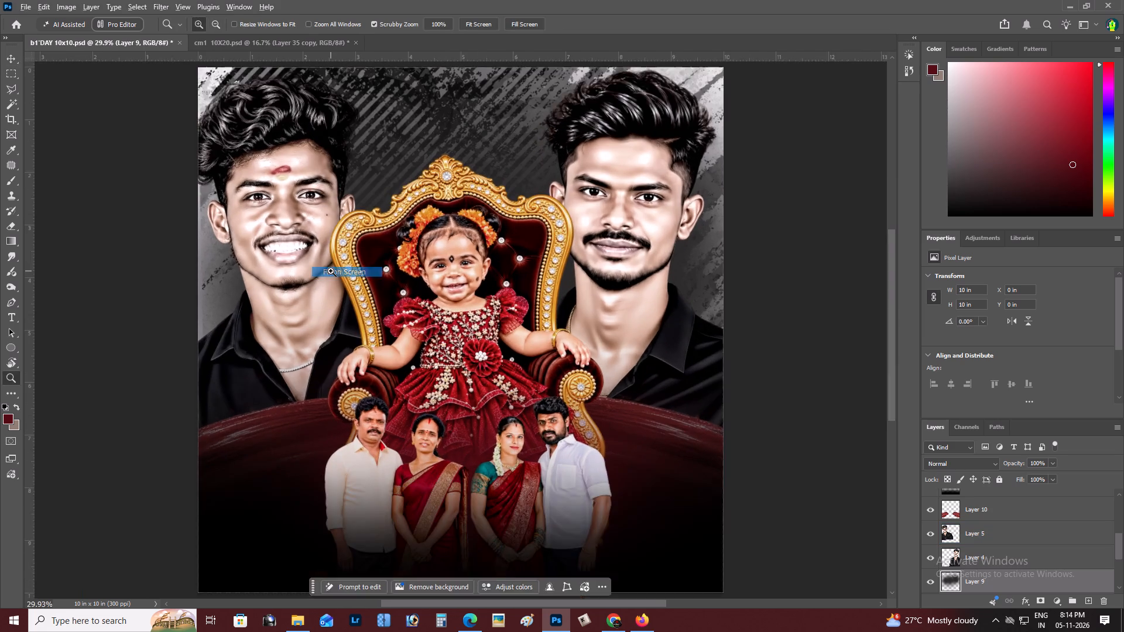
key(space)
key(space)
key(space)
key(space)
key(space)
key(space)
key(space)
key(space)
key(space)
key(space)
key(space)
key(space)
key(space)
drag(331, 276, 337, 288)
key(z)
alt+click(416, 290)
right_click(425, 283)
click(433, 286)
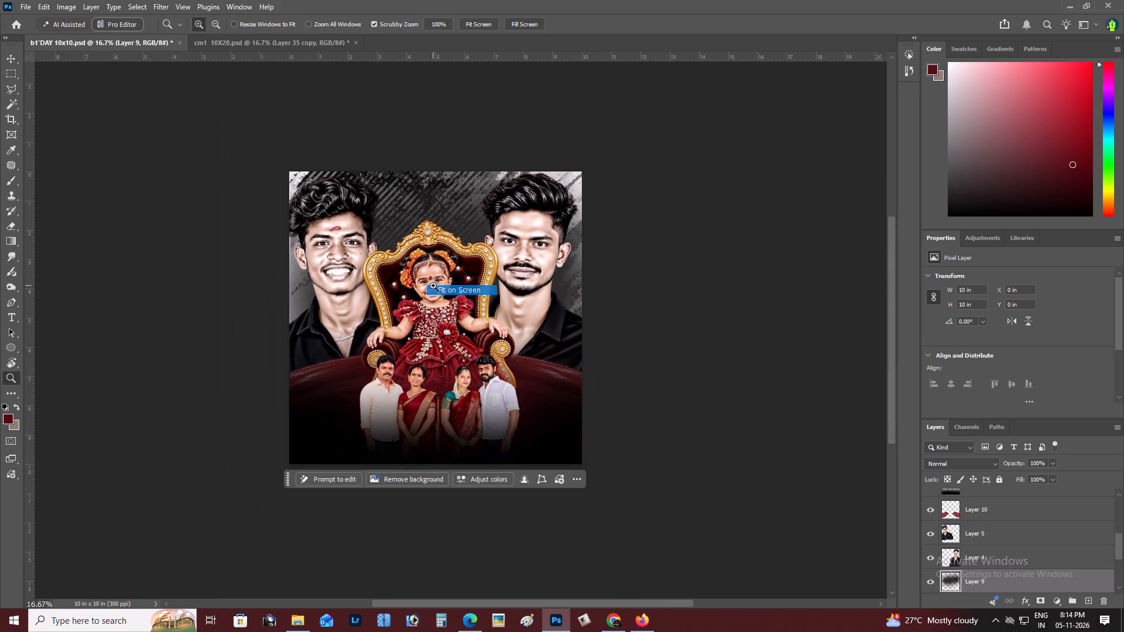
key(space)
key(space)
key(space)
key(space)
key(space)
key(space)
key(space)
key(space)
key(space)
key(space)
key(space)
key(space)
key(space)
key(space)
key(space)
key(space)
key(space)
key(space)
key(space)
key(space)
drag(434, 287, 422, 320)
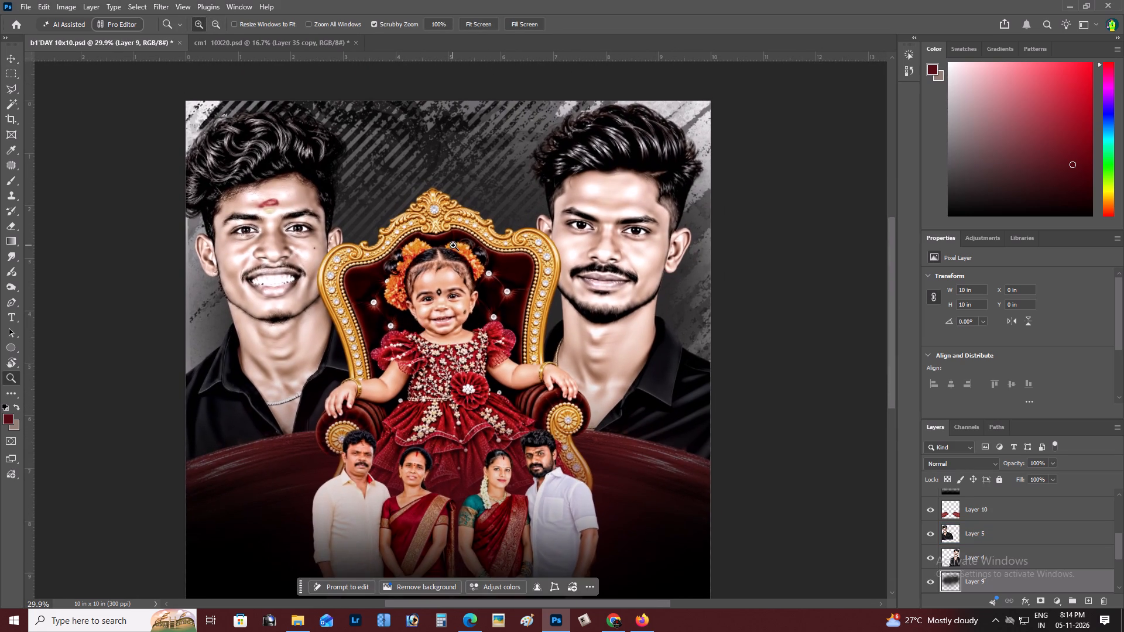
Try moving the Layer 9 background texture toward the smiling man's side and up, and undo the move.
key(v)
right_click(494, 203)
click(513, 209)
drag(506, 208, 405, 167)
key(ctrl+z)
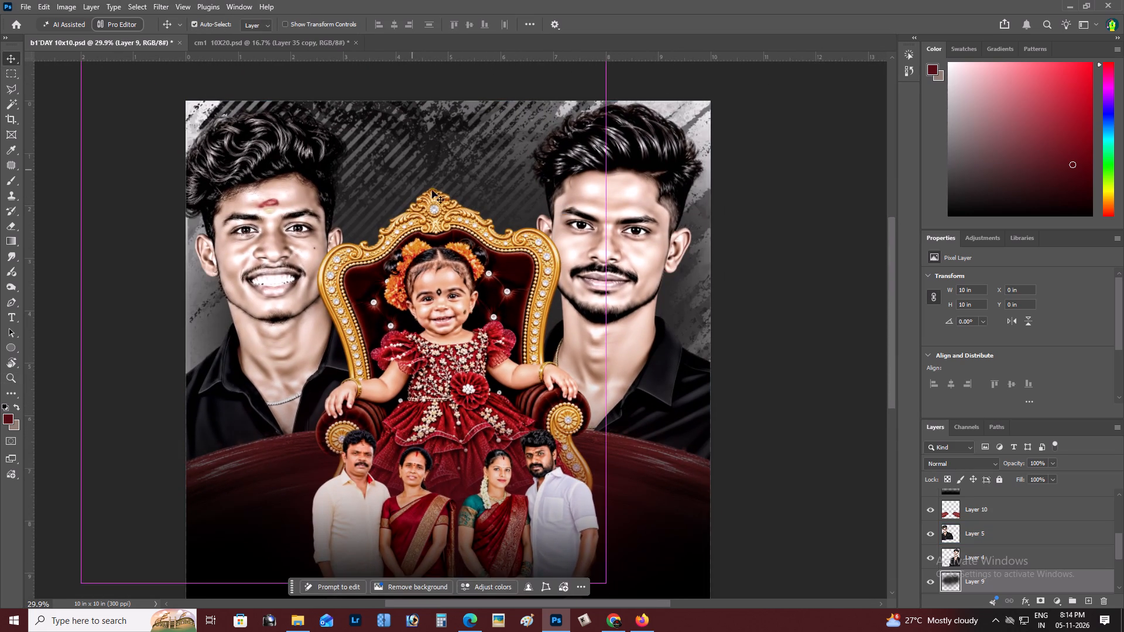
Recheck the full poster, looking at the background texture around the throne and the two men's portraits.
key(z)
alt+click(438, 201)
right_click(442, 199)
click(460, 204)
key(space)
key(space)
key(space)
key(space)
drag(461, 204, 469, 233)
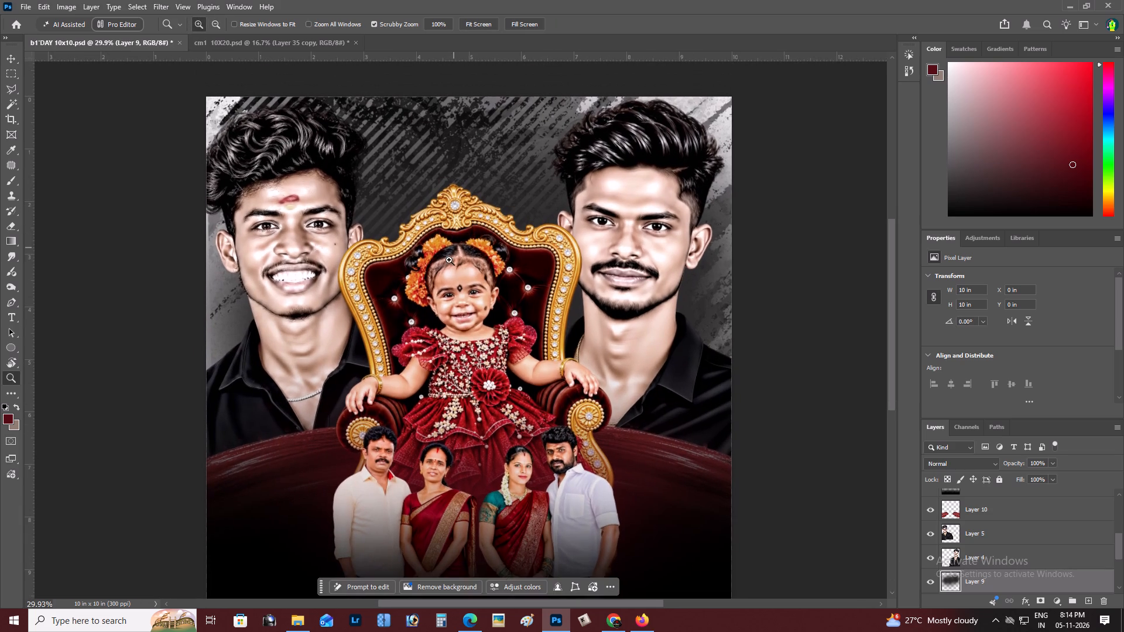
Set the foreground colour to white (#ffffff) for the Type tool.
key(z)
alt+click(445, 327)
right_click(465, 324)
double_click(479, 328)
key(space)
key(space)
key(space)
key(space)
key(space)
key(space)
key(space)
key(space)
key(space)
key(space)
key(space)
key(space)
key(space)
key(space)
key(space)
key(space)
key(space)
key(space)
key(space)
key(space)
drag(475, 347, 471, 314)
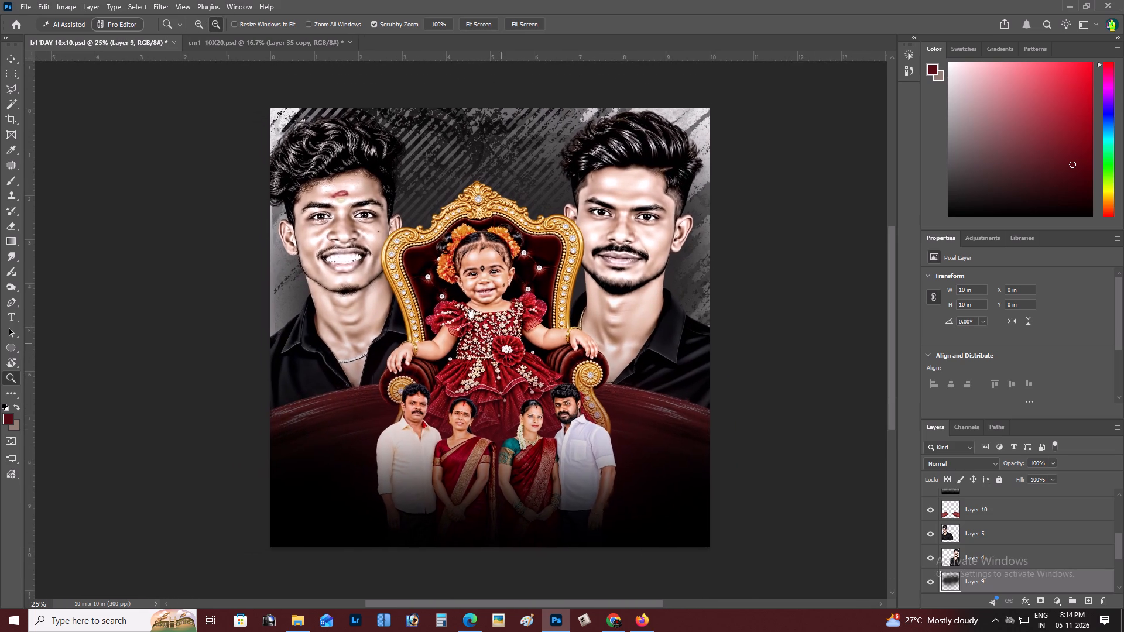
drag(471, 314, 464, 306)
click(10, 320)
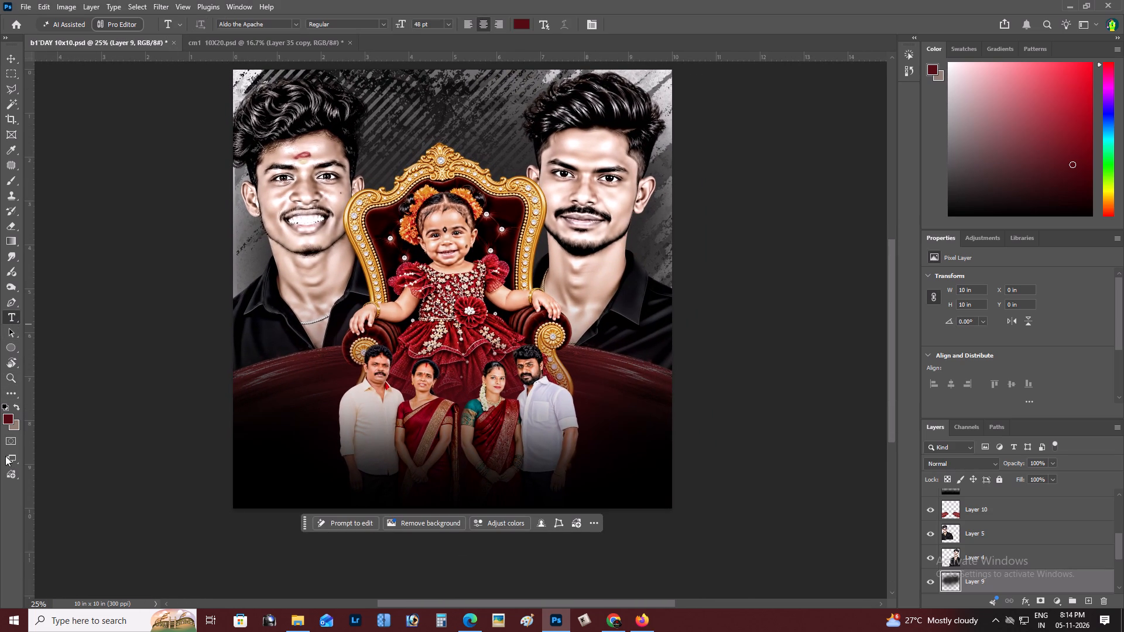
click(13, 415)
drag(705, 246, 389, 50)
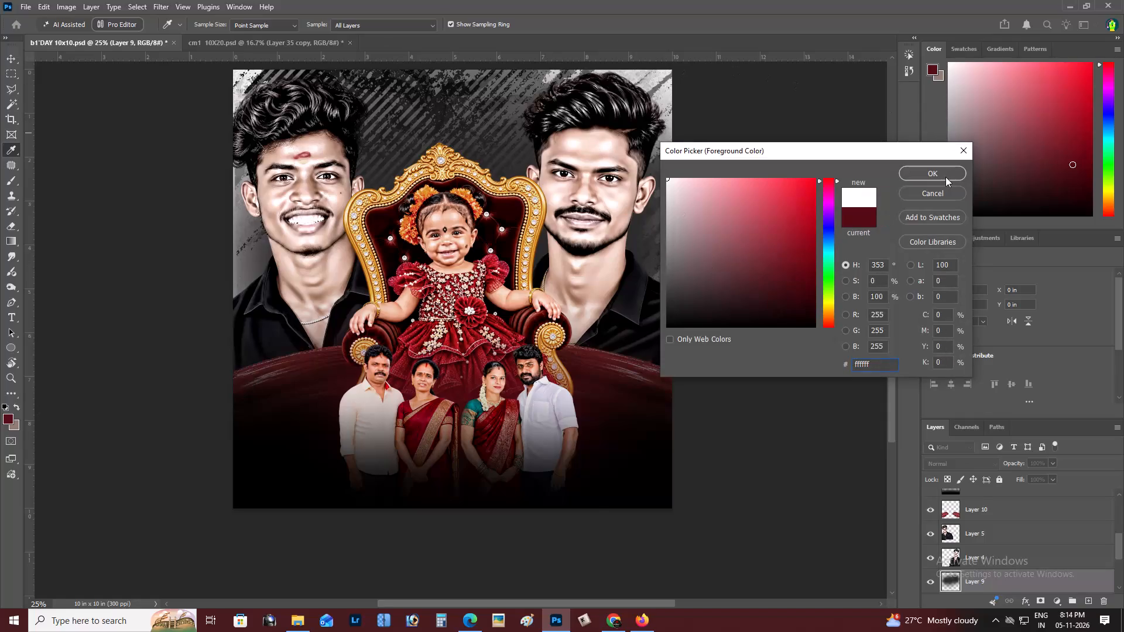
click(943, 177)
Add a new layer at the top of the stack and enter the text "welcome to all" near the poster's bottom.
drag(1120, 541, 1119, 492)
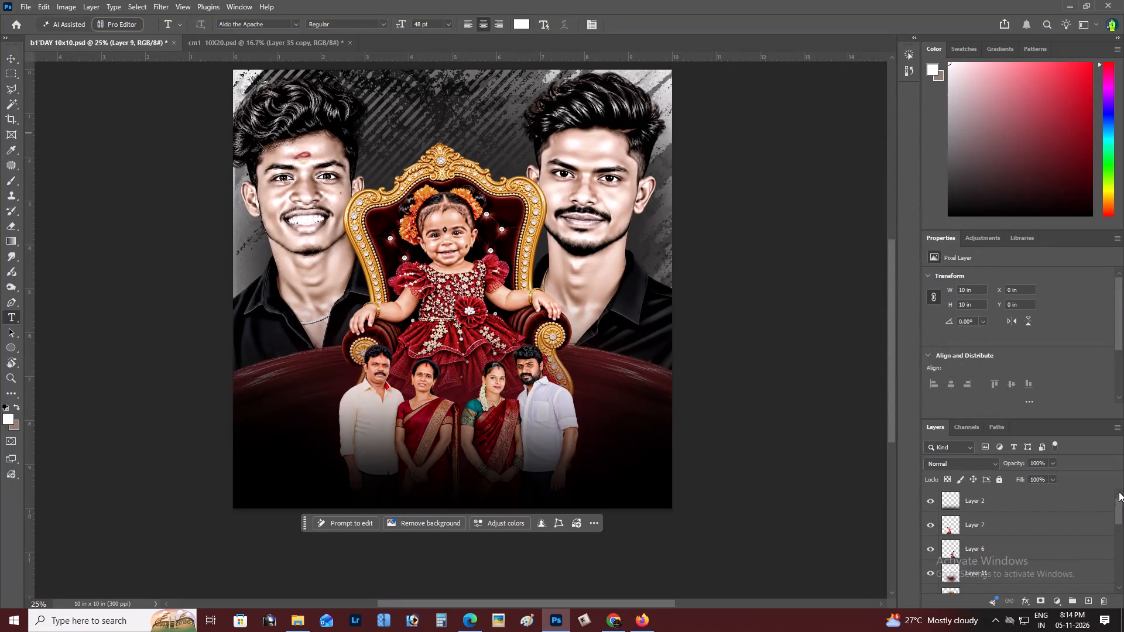
drag(1119, 492, 1119, 485)
click(1022, 508)
click(1091, 603)
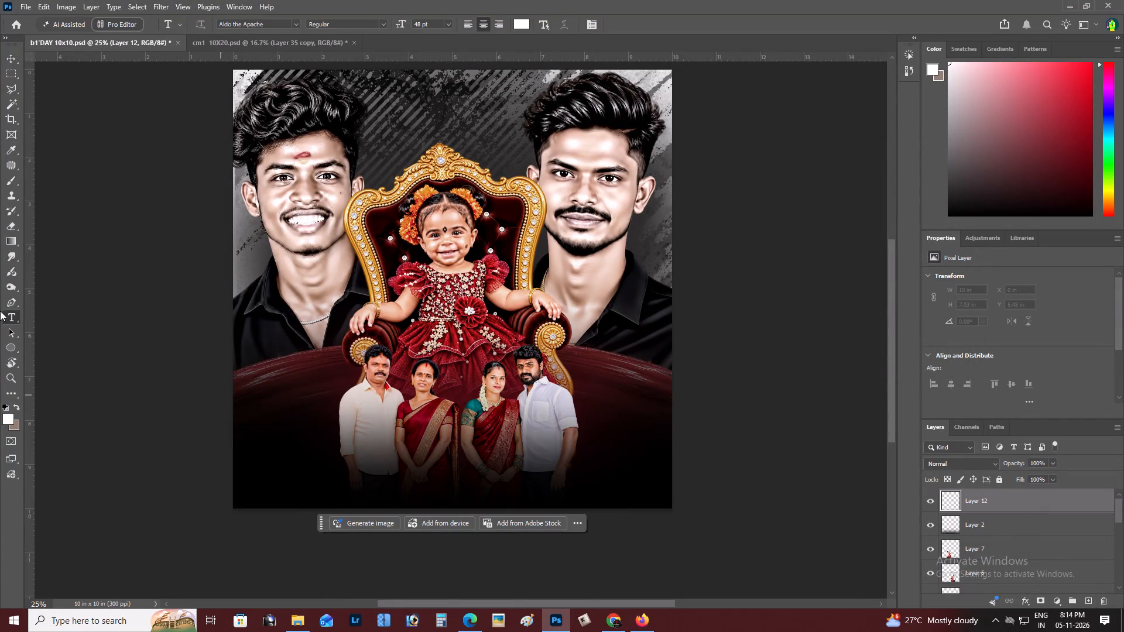
click(273, 485)
text(we)
text(lcome to all)
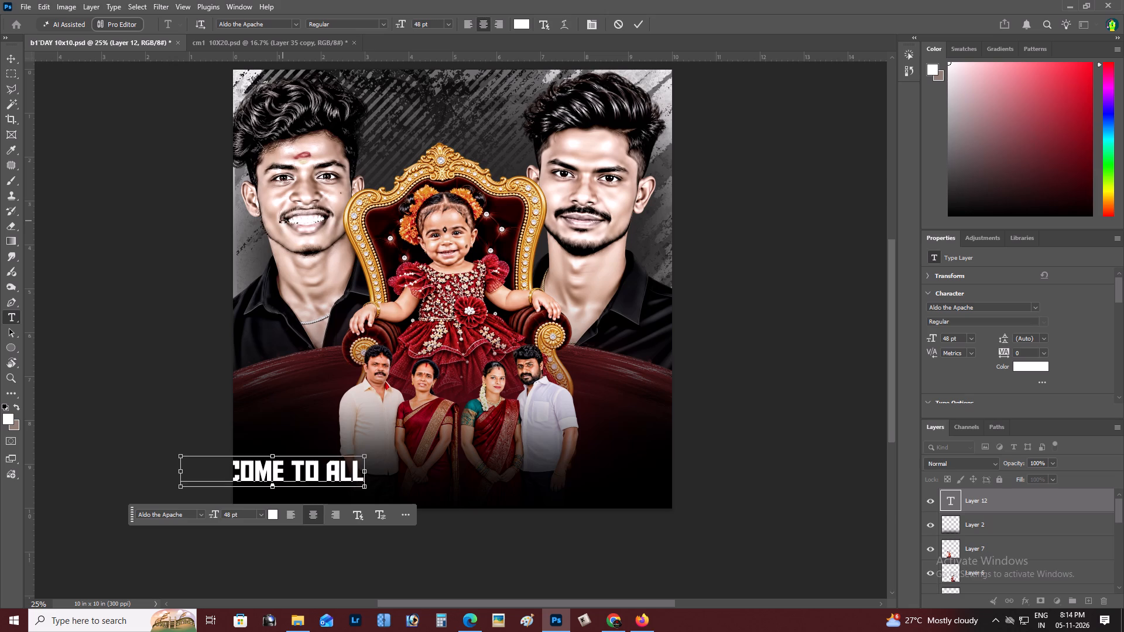
key(ctrl+Return)
Move the welcome text beneath the two couples, near the poster's bottom centre, and nudge it slightly left.
key(v)
drag(352, 470, 467, 471)
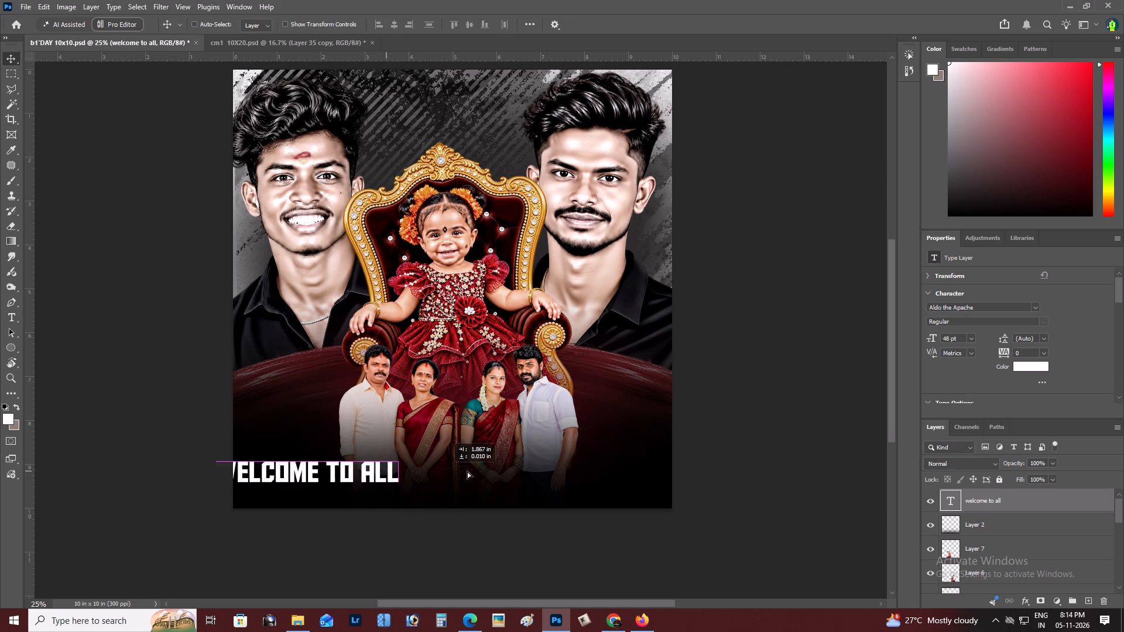
drag(467, 471, 527, 488)
key(z)
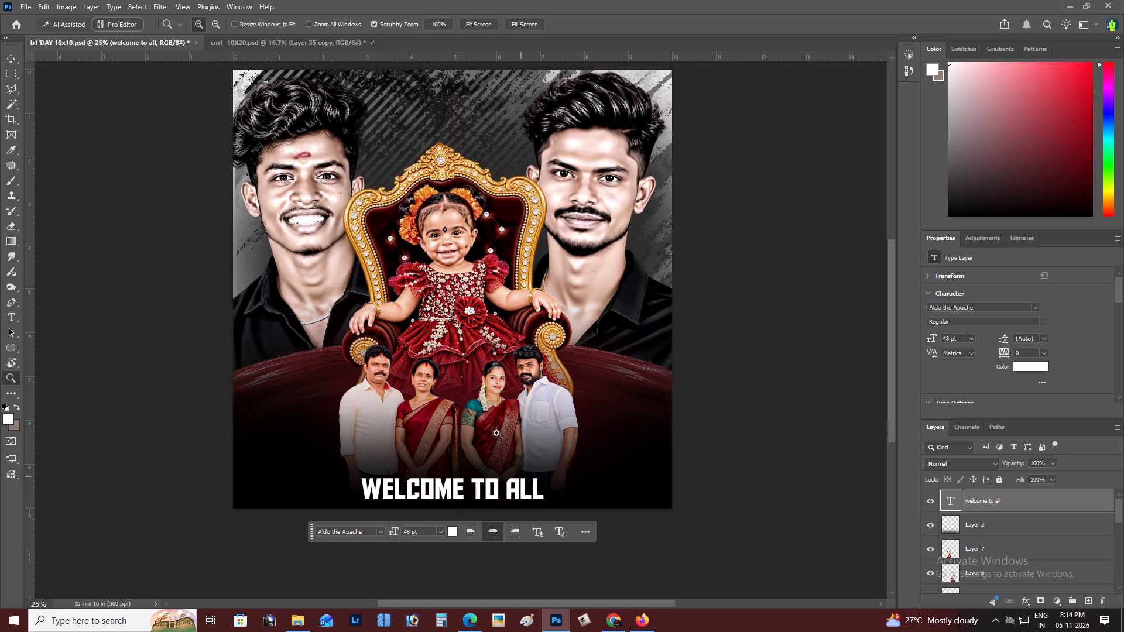
alt+click(478, 418)
right_click(491, 400)
click(516, 408)
key(space)
key(space)
key(space)
key(space)
key(space)
key(space)
key(space)
key(space)
key(space)
key(space)
drag(518, 408, 516, 367)
key(v)
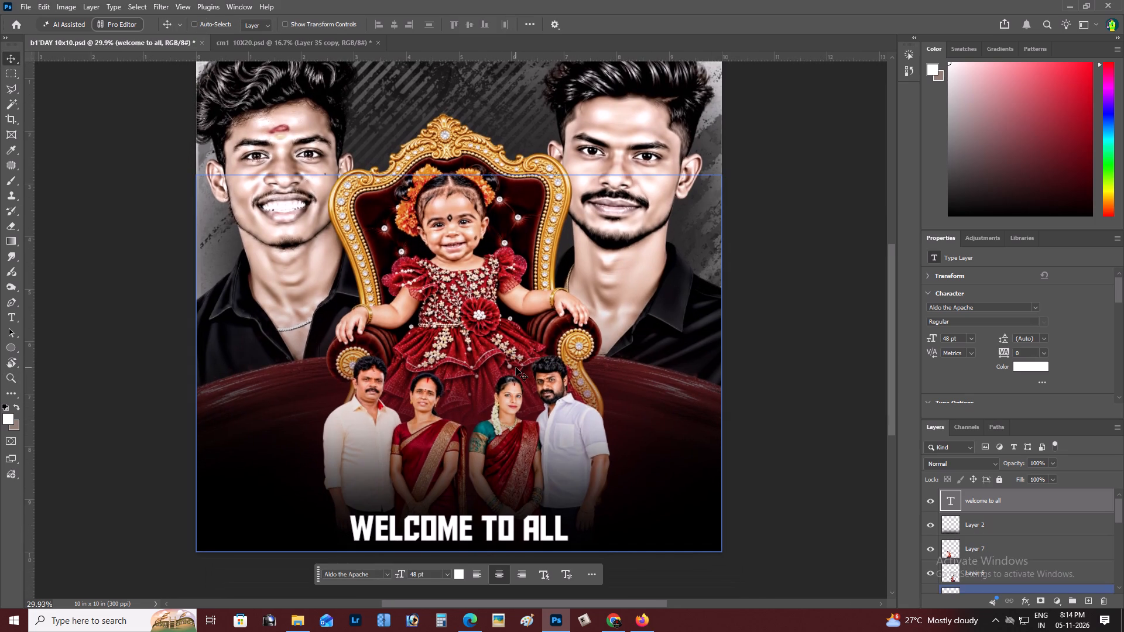
key(shift+Left)
key(shift+Left)
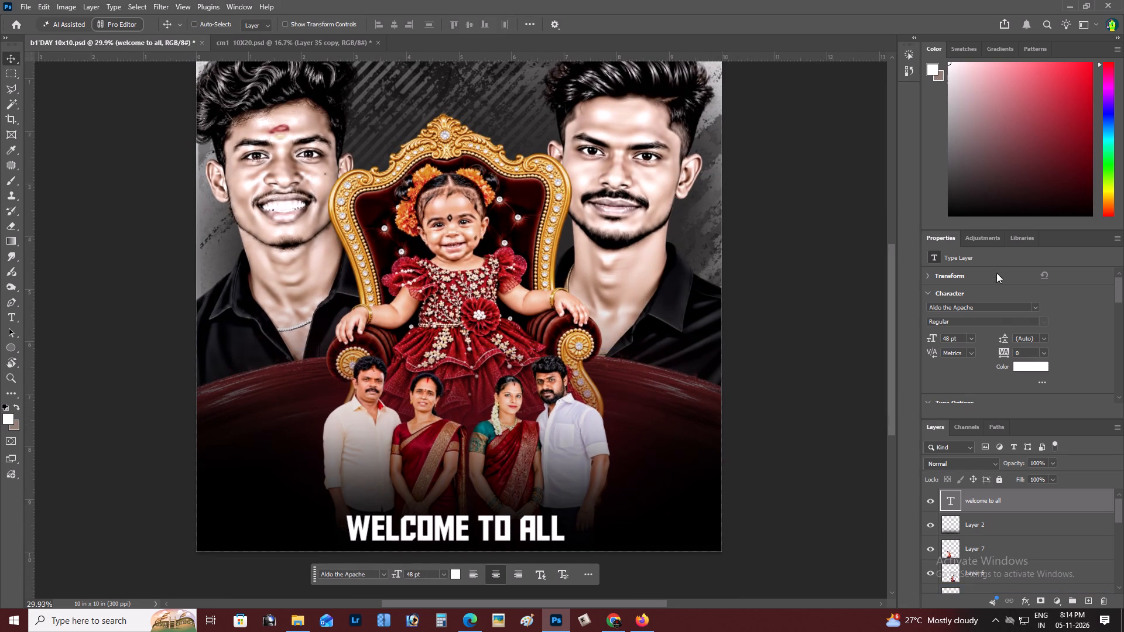
Compare fonts on the welcome text and change its font to Airstrike Regular.
click(1036, 305)
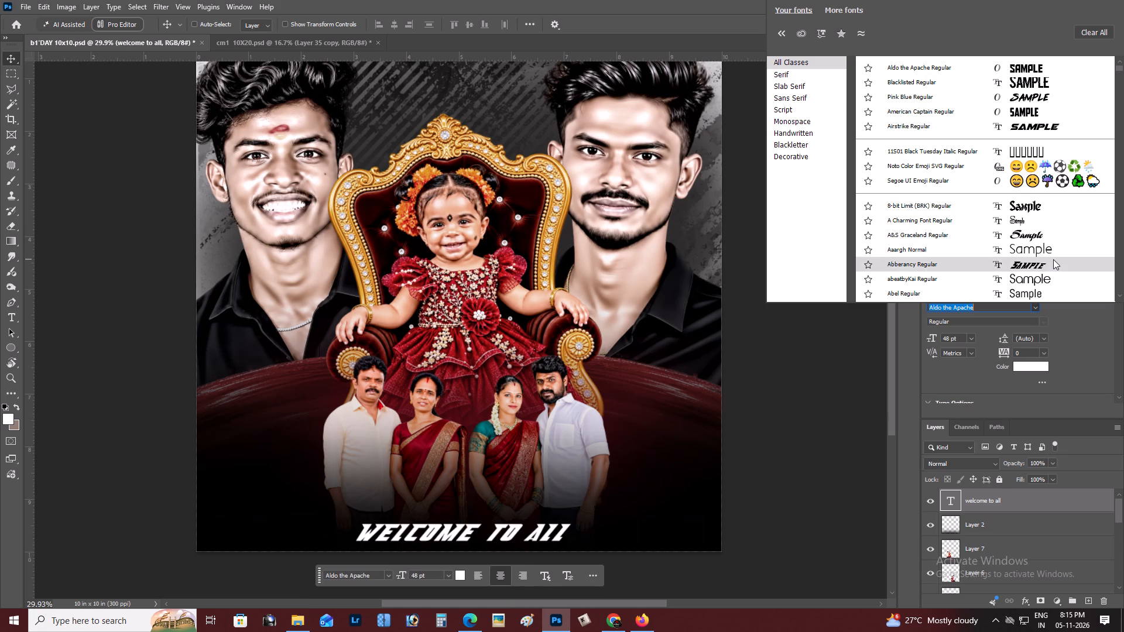
scroll(1056, 279, down, 3)
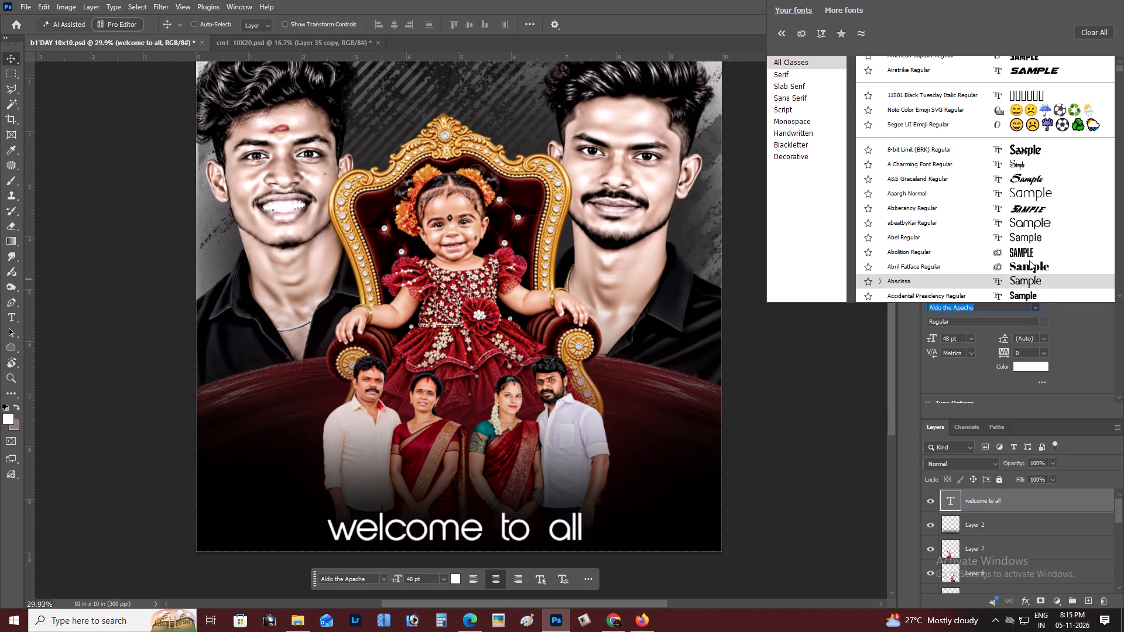
scroll(1029, 260, down, 5)
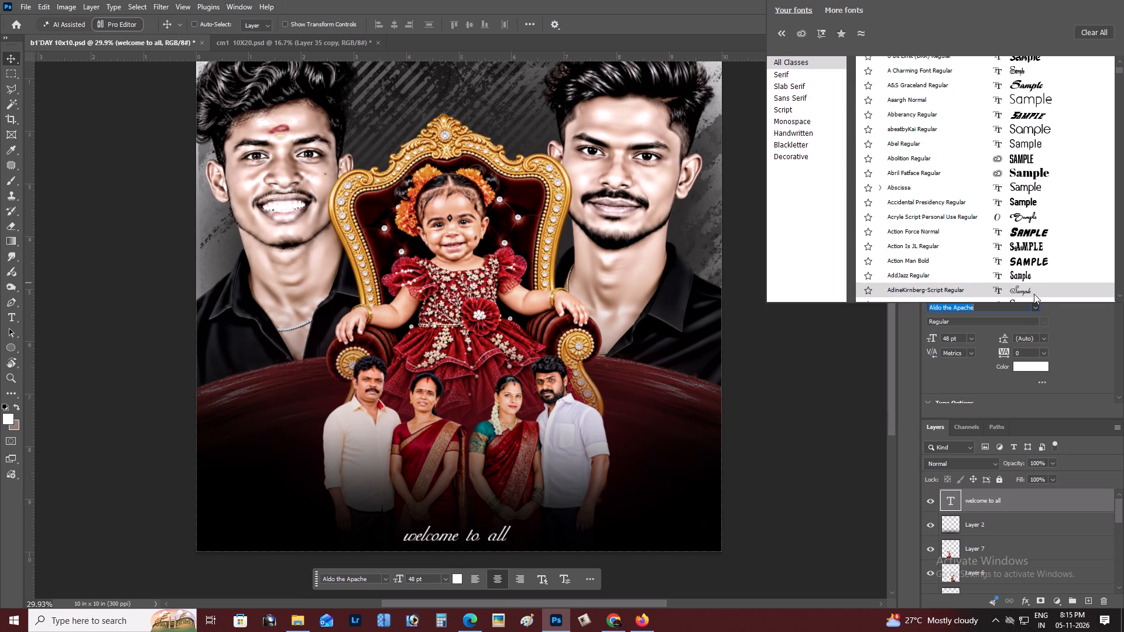
scroll(1031, 286, down, 5)
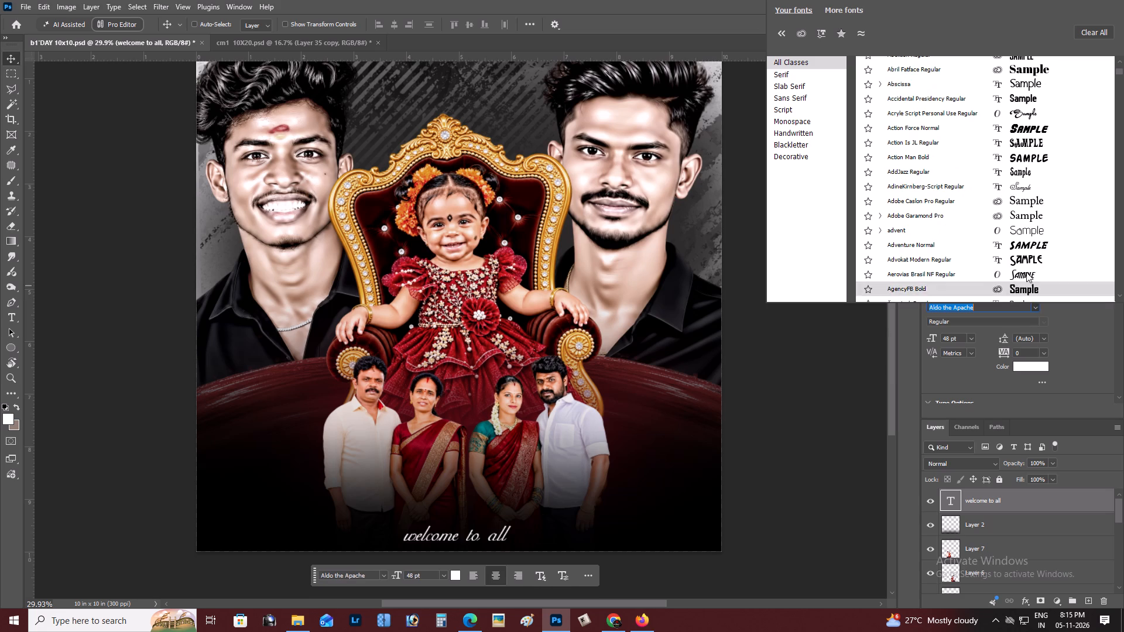
scroll(1030, 130, up, 2)
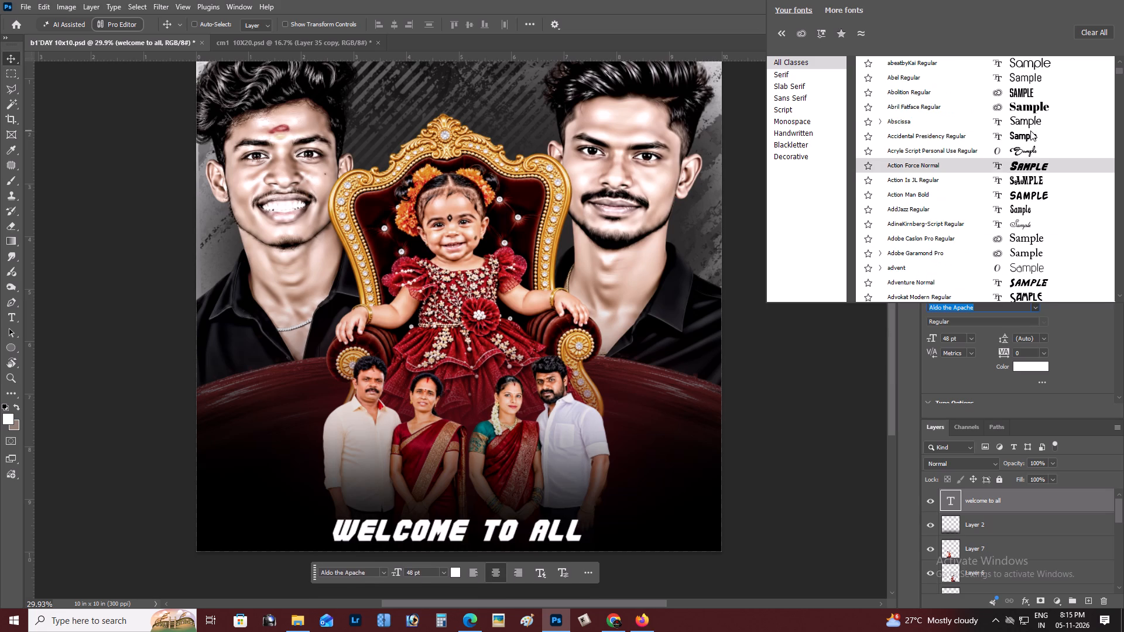
scroll(1030, 126, up, 14)
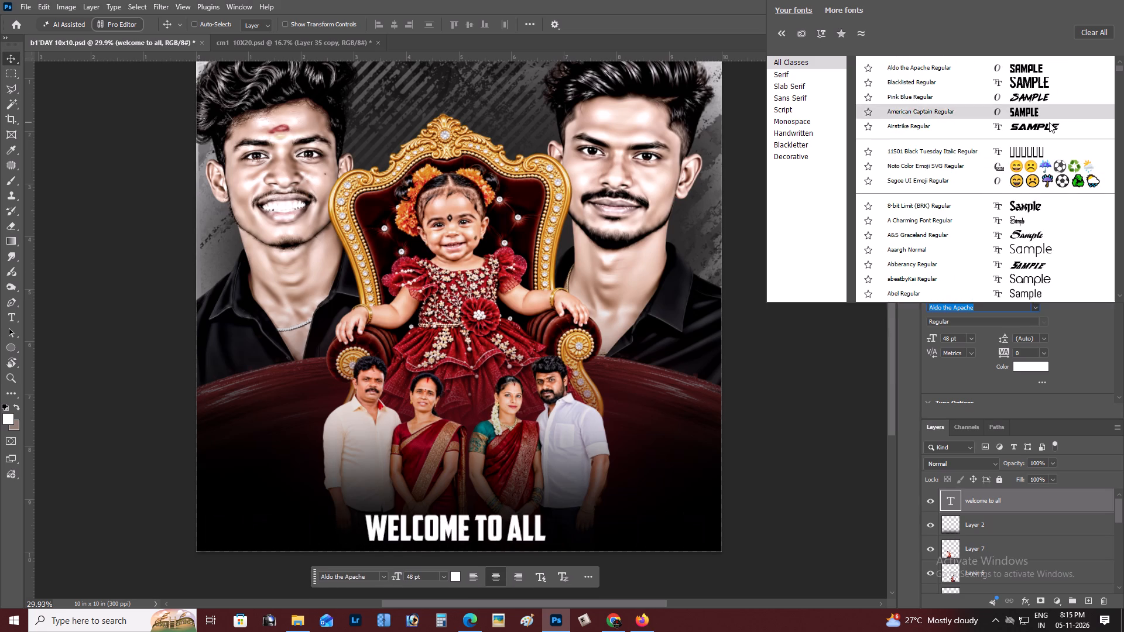
click(1049, 122)
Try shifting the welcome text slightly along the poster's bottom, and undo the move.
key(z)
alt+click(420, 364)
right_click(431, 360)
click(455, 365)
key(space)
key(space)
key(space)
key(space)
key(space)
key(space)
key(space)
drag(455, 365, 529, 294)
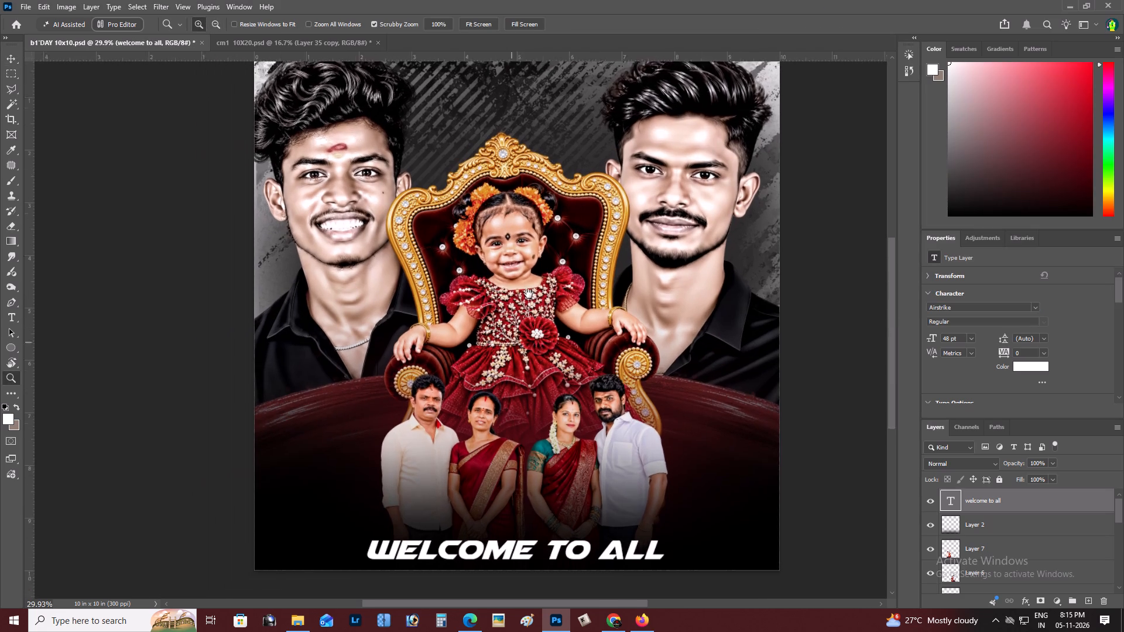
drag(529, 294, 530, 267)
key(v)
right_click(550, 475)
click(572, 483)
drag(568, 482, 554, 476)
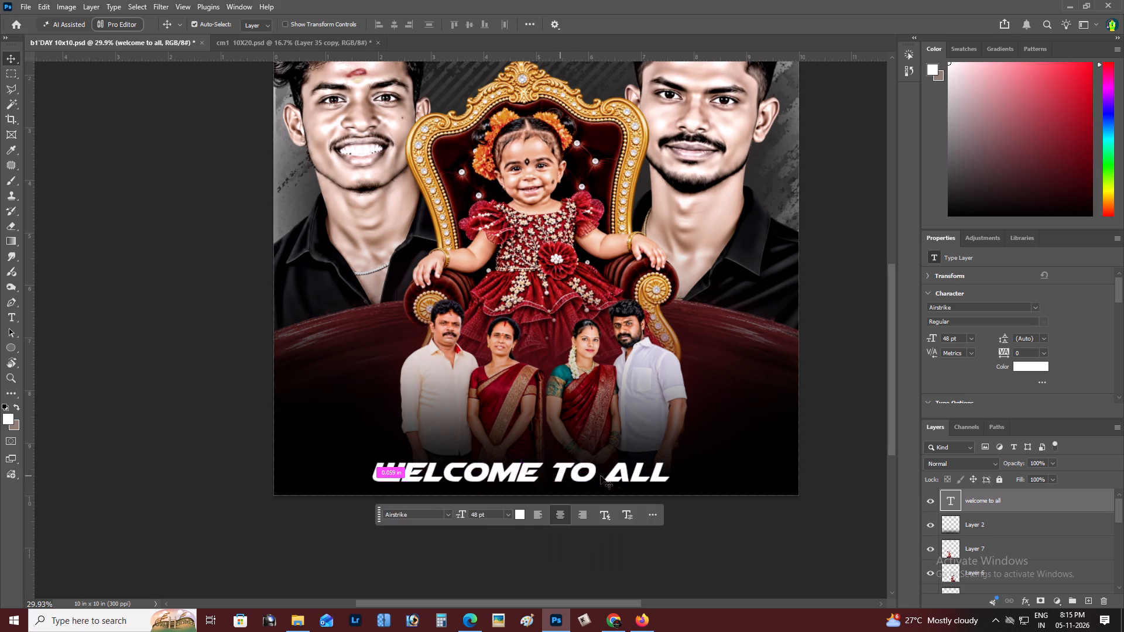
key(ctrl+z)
Scale the welcome text to about 132% (63.35 pt) and centre it horizontally on the poster.
key(ctrl+t)
alt+drag(684, 461, 722, 452)
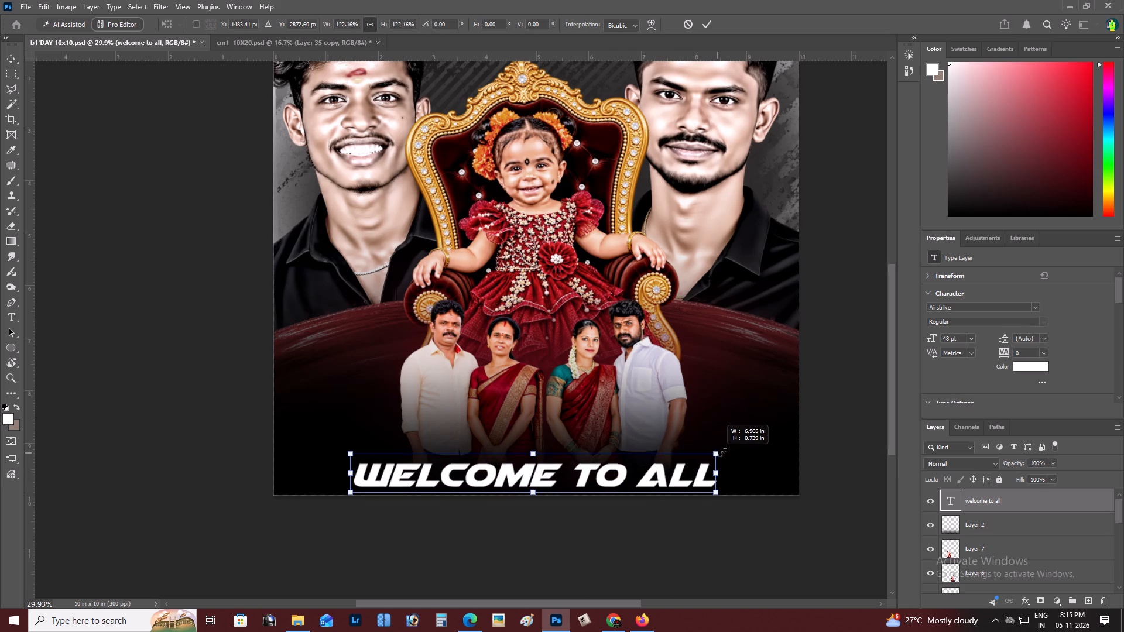
alt+drag(722, 452, 731, 451)
click(678, 466)
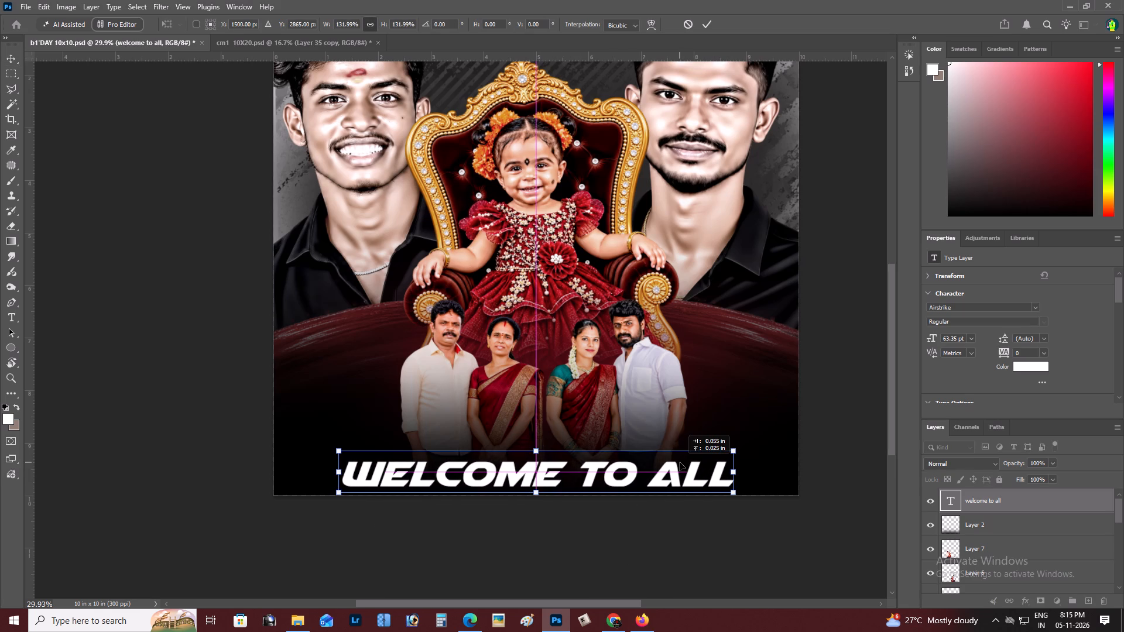
key(ctrl+Return)
Nudge the welcome text up in two small increments, checking its placement against the full poster.
key(v)
key(shift+Up)
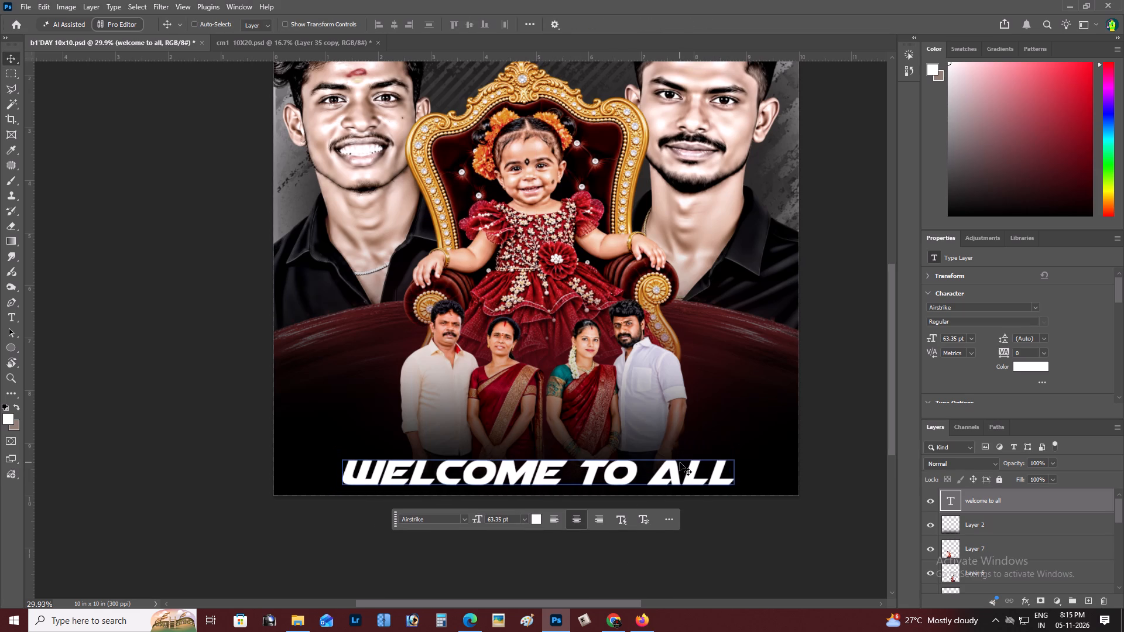
key(z)
alt+click(573, 321)
right_click(573, 321)
double_click(596, 325)
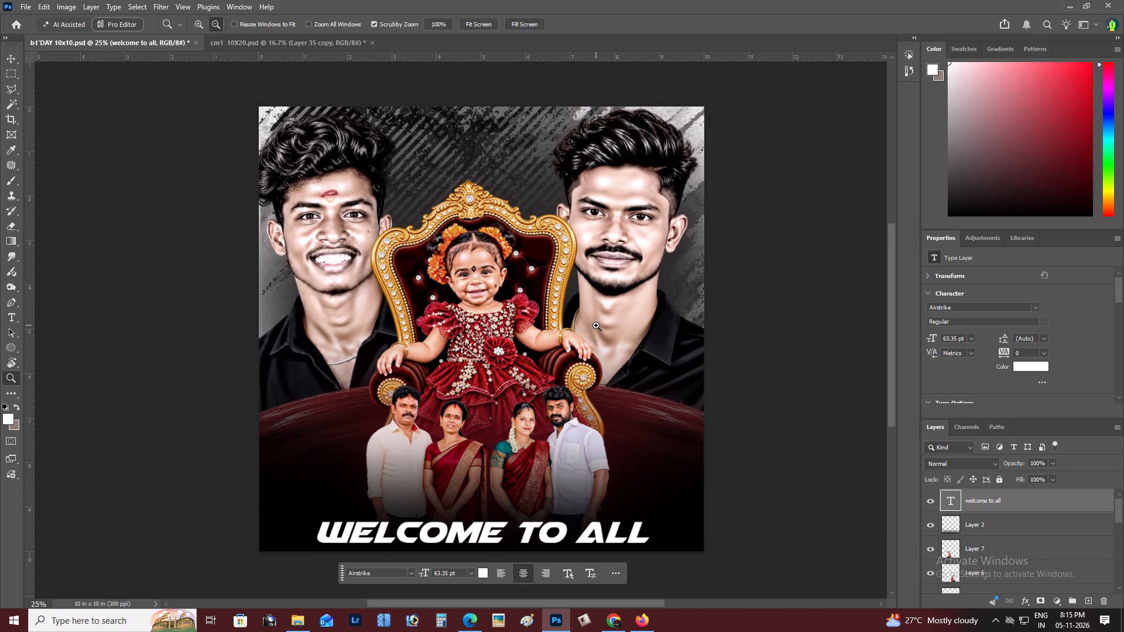
key(space)
key(space)
key(space)
key(space)
key(space)
key(space)
drag(596, 325, 638, 307)
key(z)
alt+click(550, 339)
right_click(550, 339)
click(565, 345)
key(space)
key(space)
key(space)
key(space)
key(space)
drag(574, 346, 584, 345)
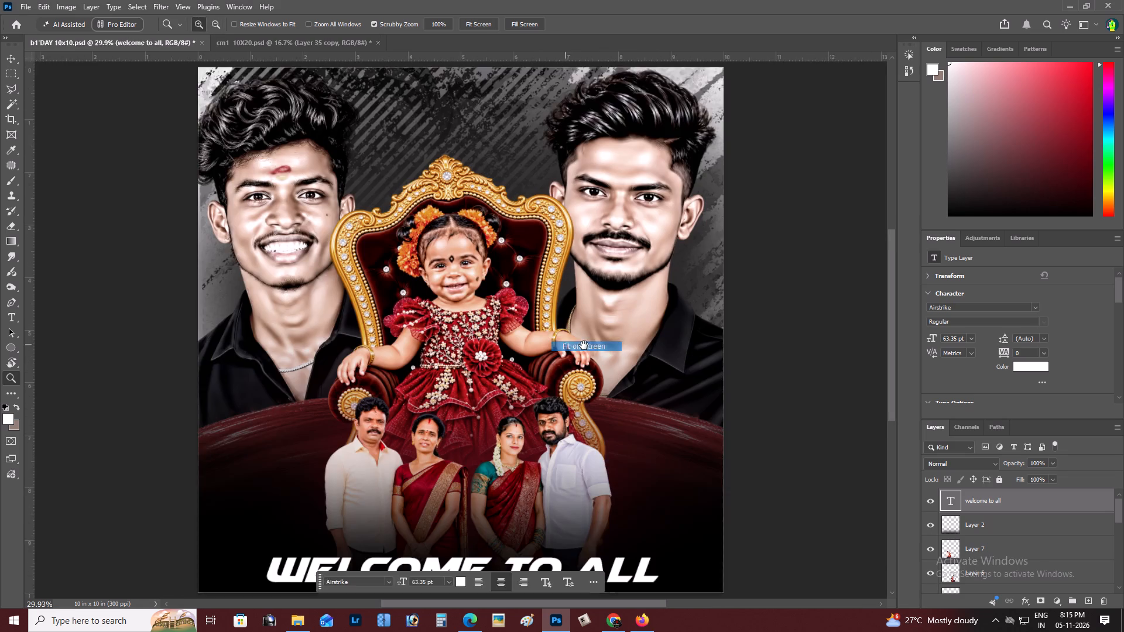
drag(584, 345, 618, 277)
key(v)
click(545, 490)
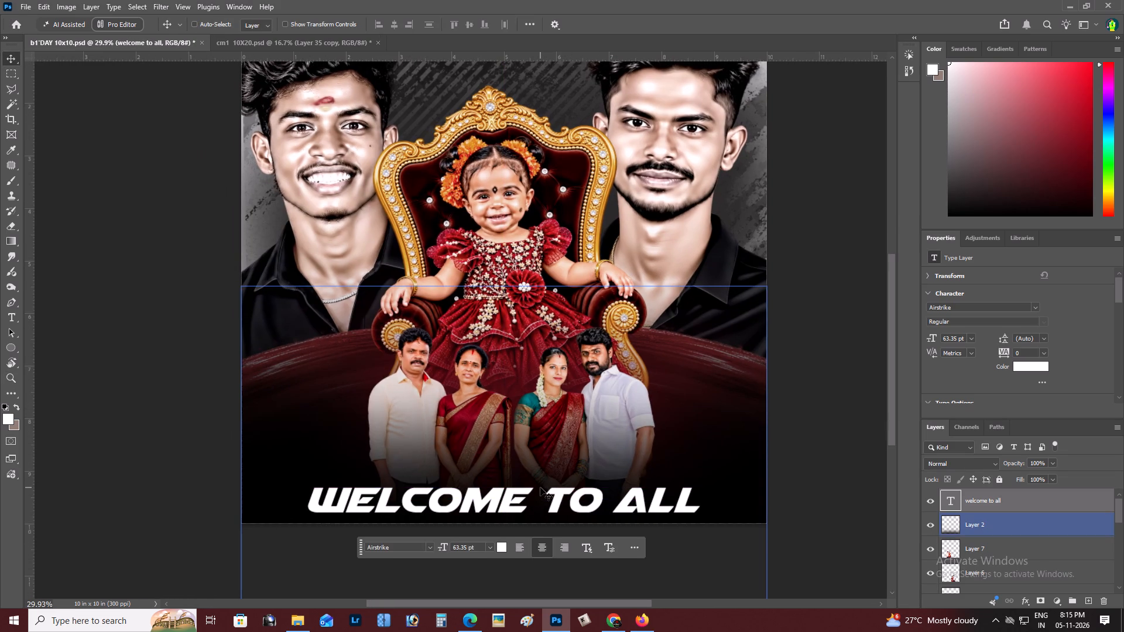
key(shift+Up)
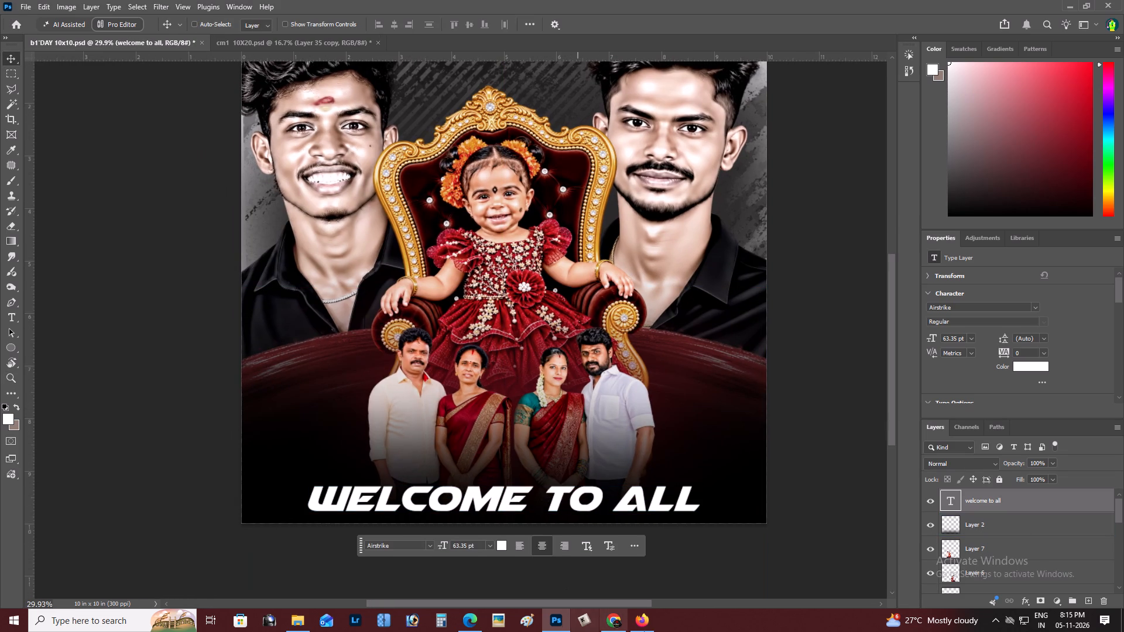
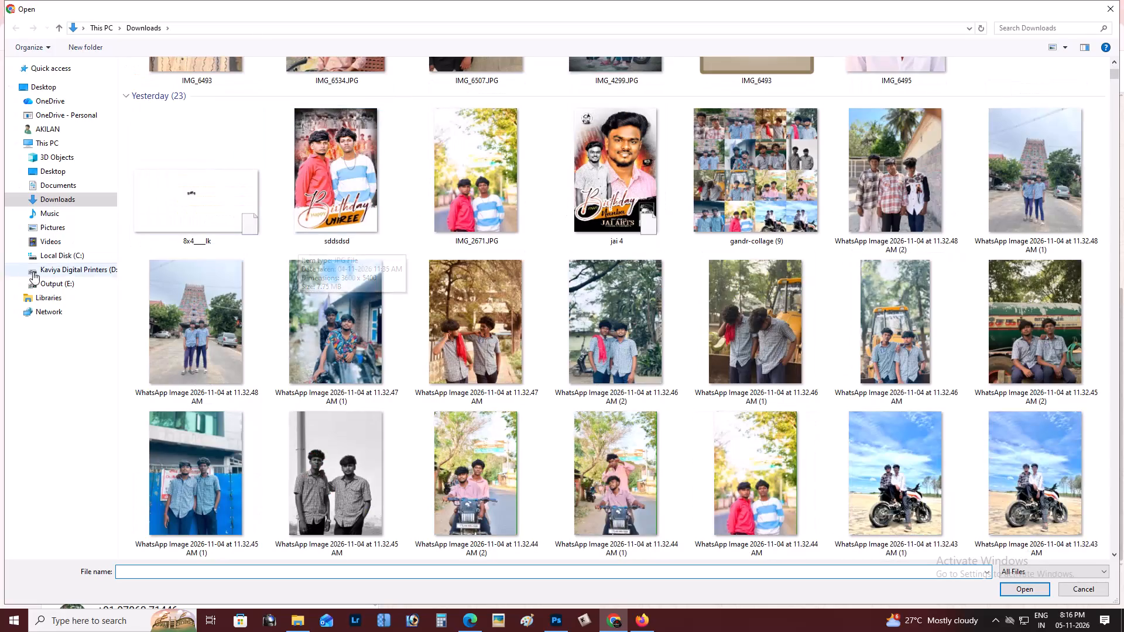
Look for the file to open in the numbered folders of Output (E:) > 2026 > 11 NOVEMBER, including folder 02.
scroll(646, 227, down, 1)
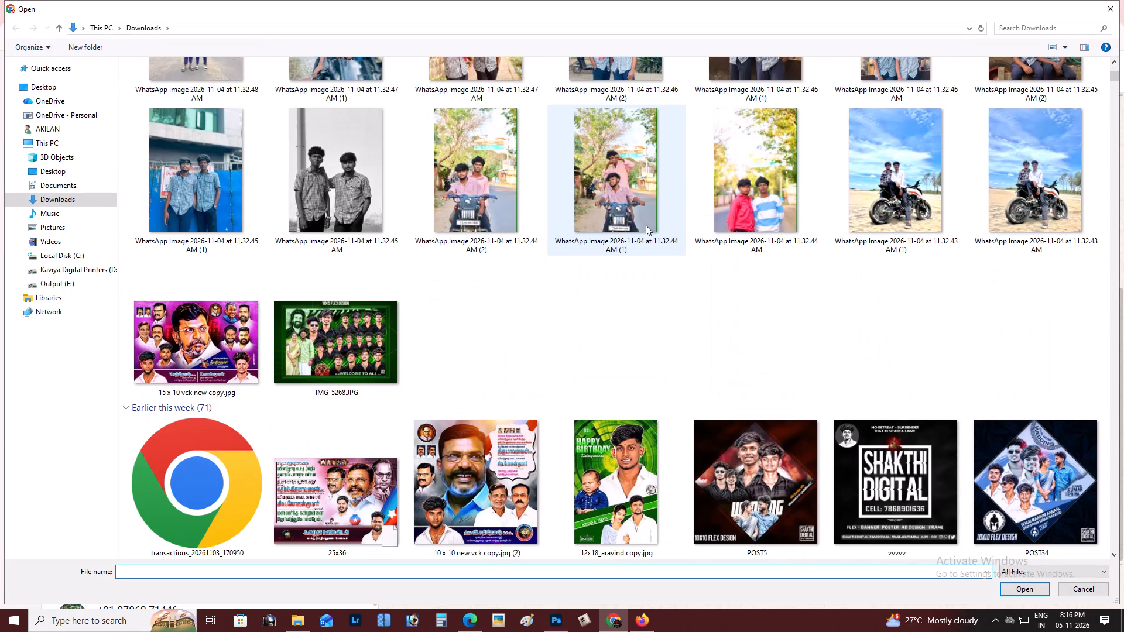
scroll(501, 207, down, 1)
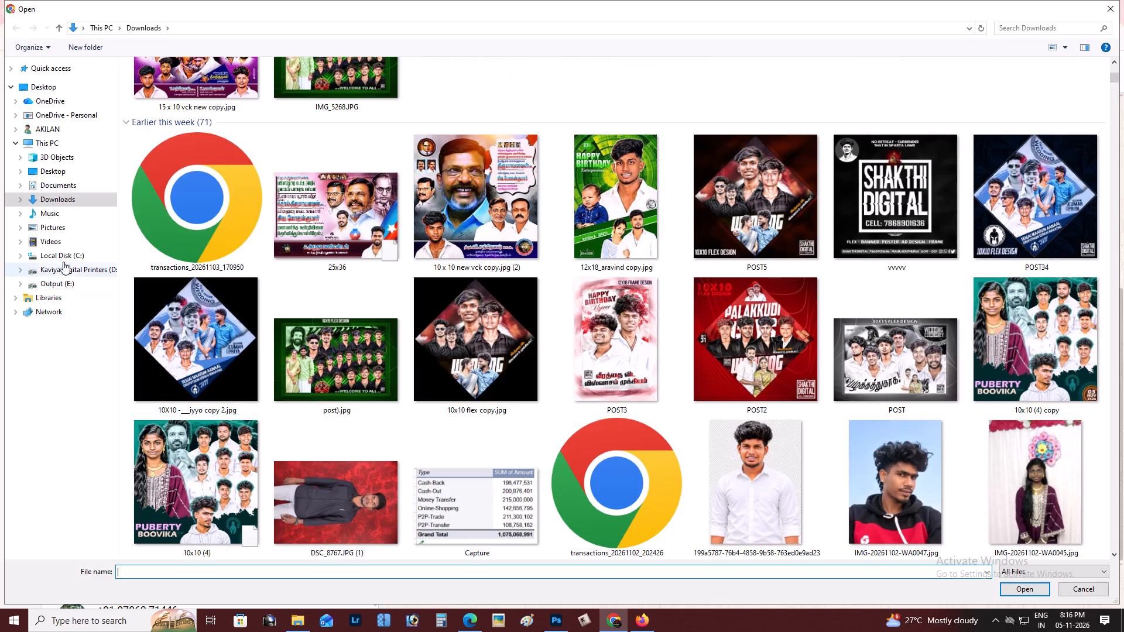
click(63, 288)
double_click(378, 177)
double_click(787, 96)
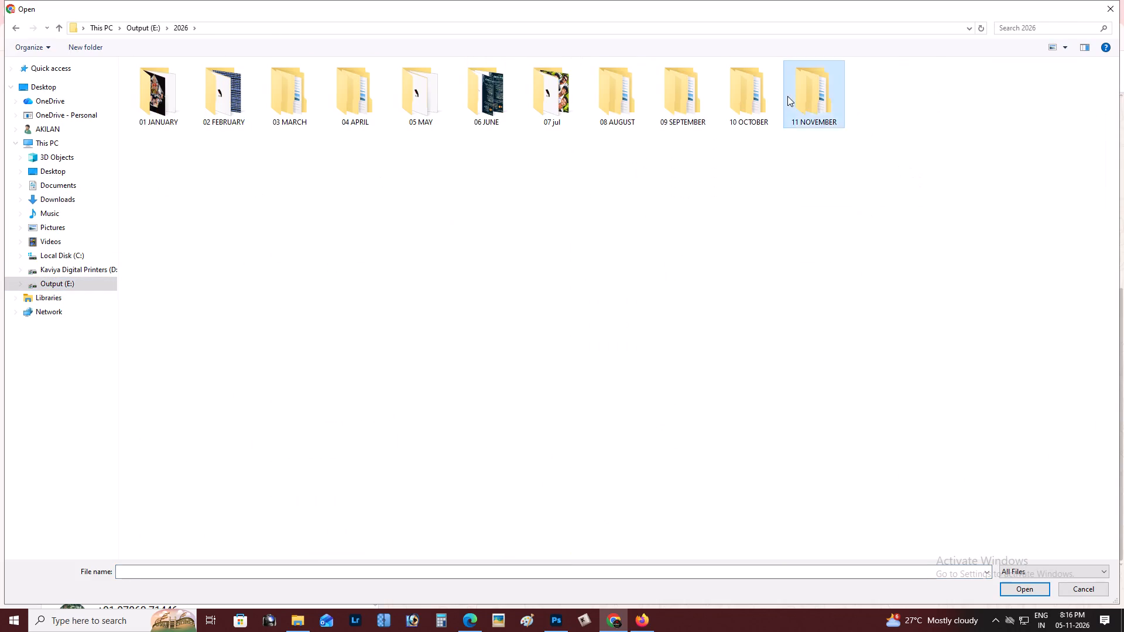
double_click(731, 143)
drag(734, 144, 726, 144)
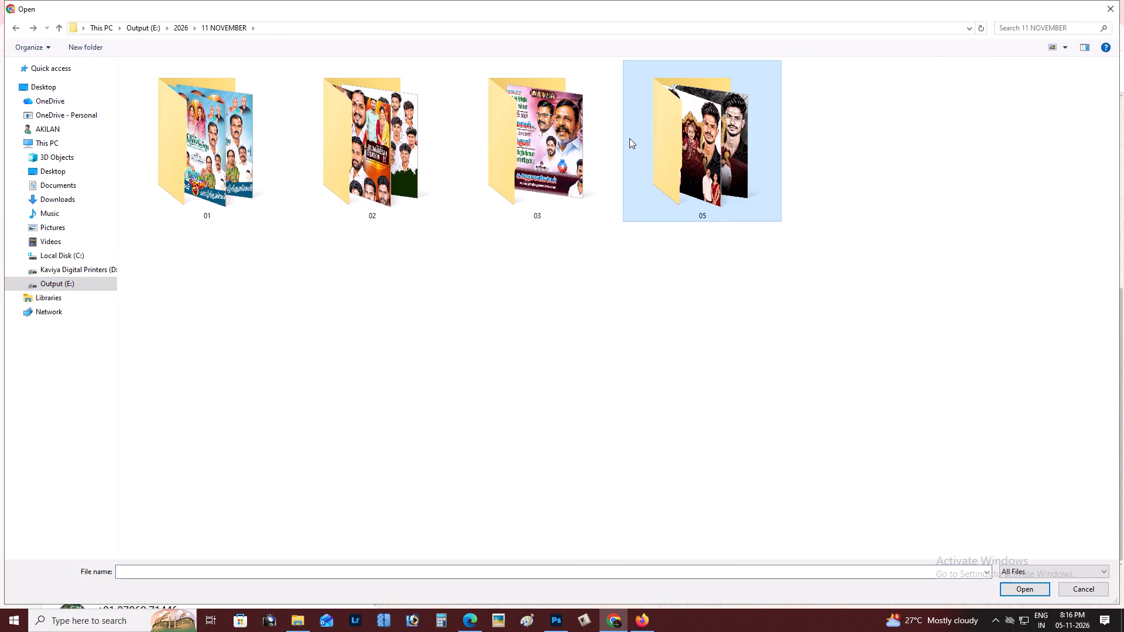
click(629, 138)
double_click(527, 138)
drag(529, 140, 500, 140)
triple_click(390, 144)
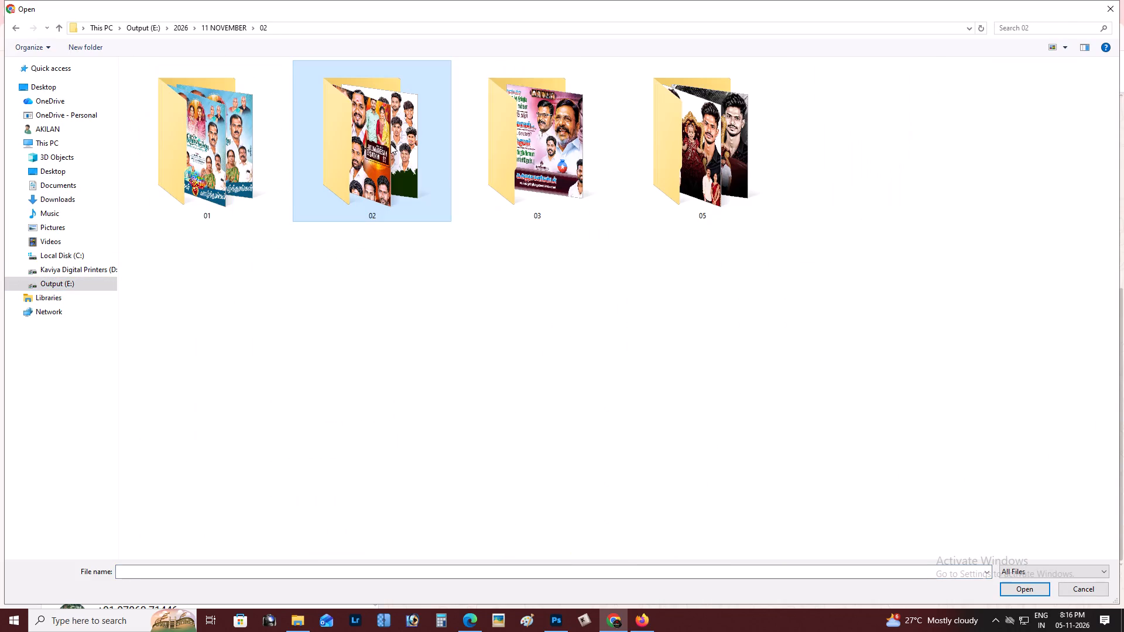
double_click(261, 139)
drag(261, 139, 242, 134)
Return to the Downloads folder and look through its recent images for the file to open.
click(78, 202)
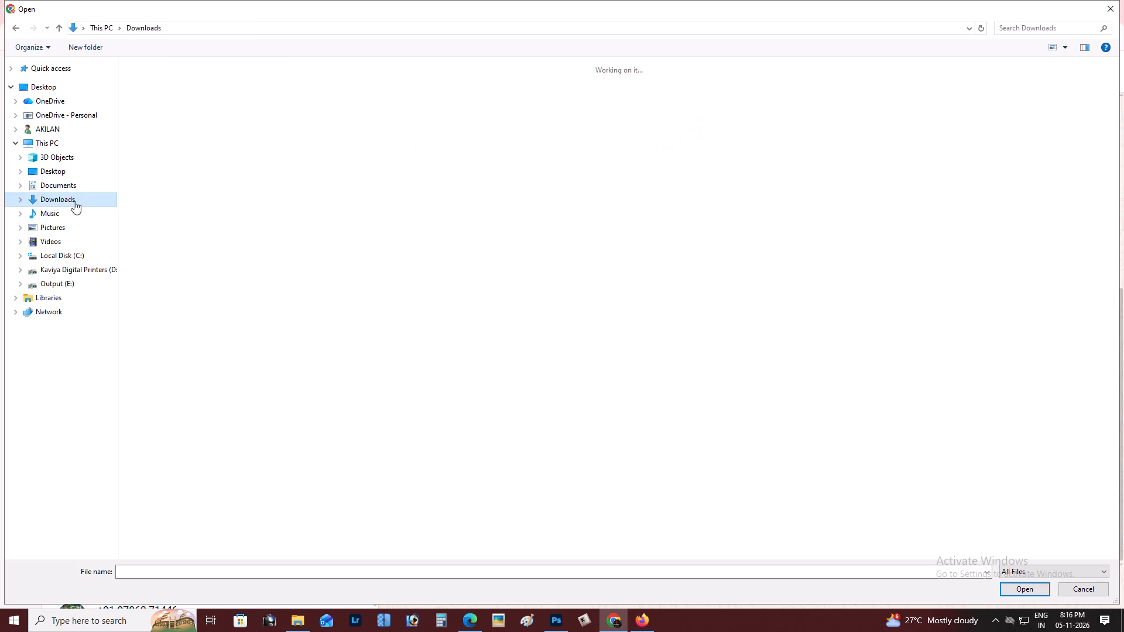
scroll(646, 217, down, 2)
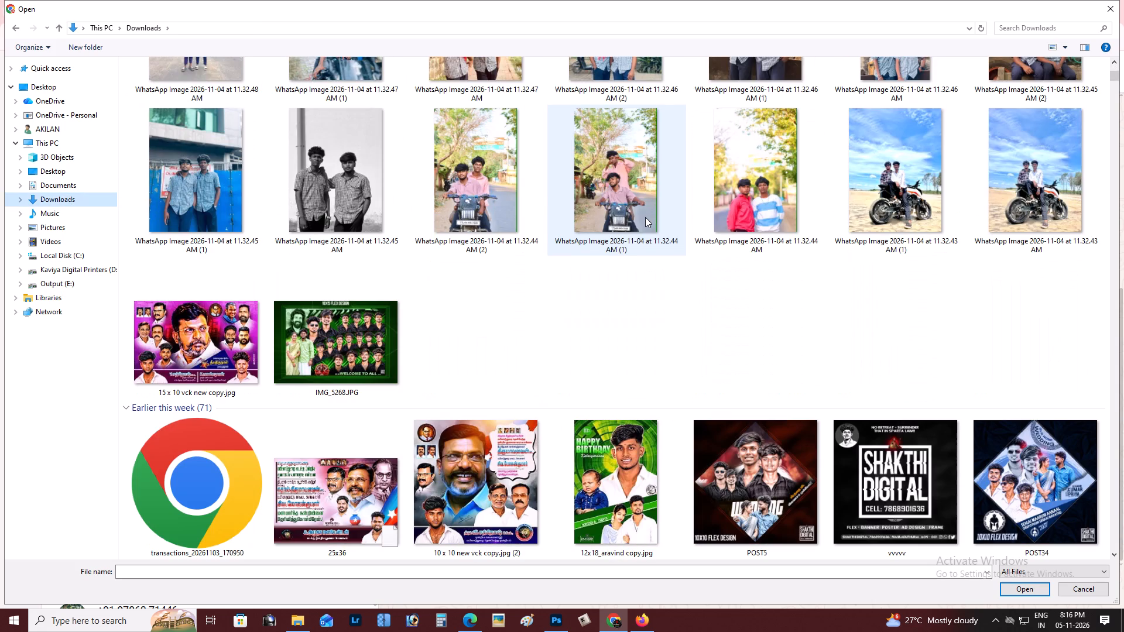
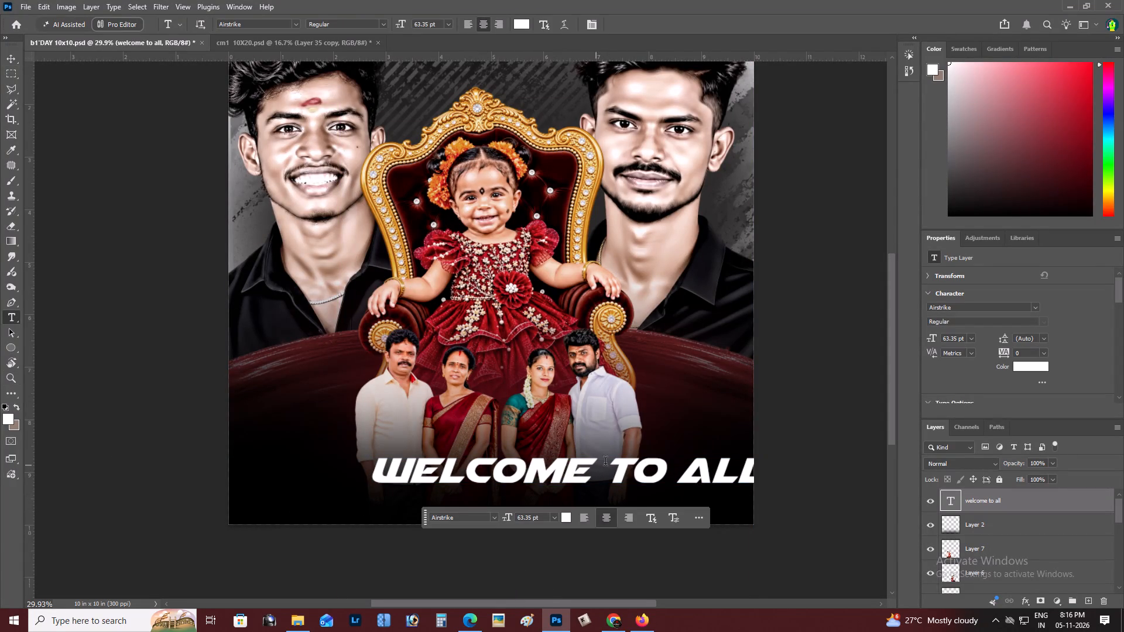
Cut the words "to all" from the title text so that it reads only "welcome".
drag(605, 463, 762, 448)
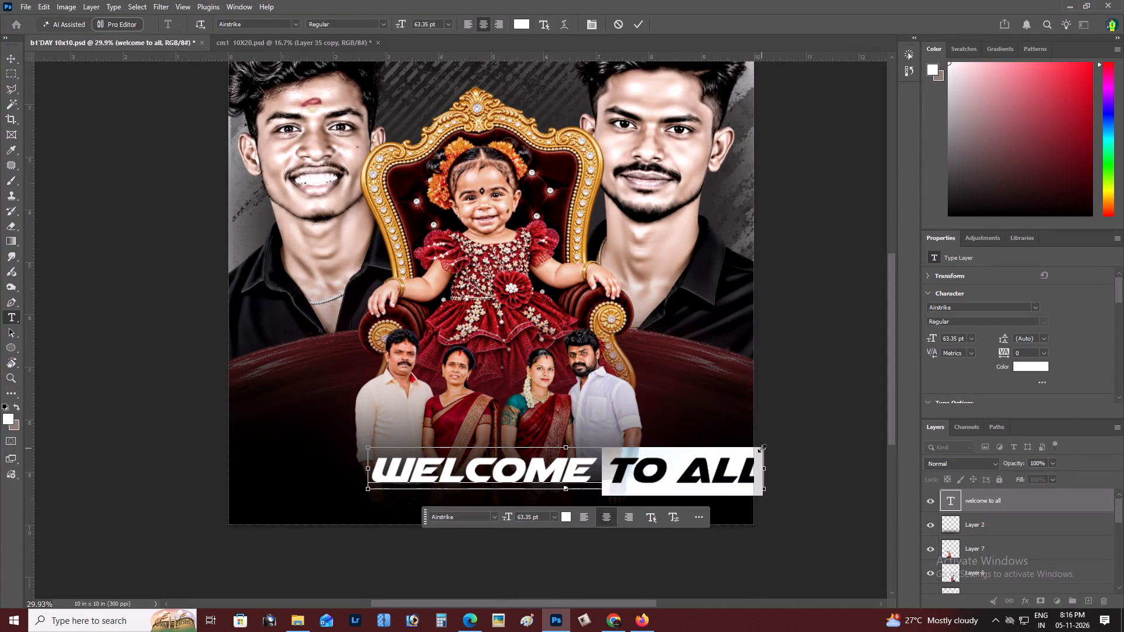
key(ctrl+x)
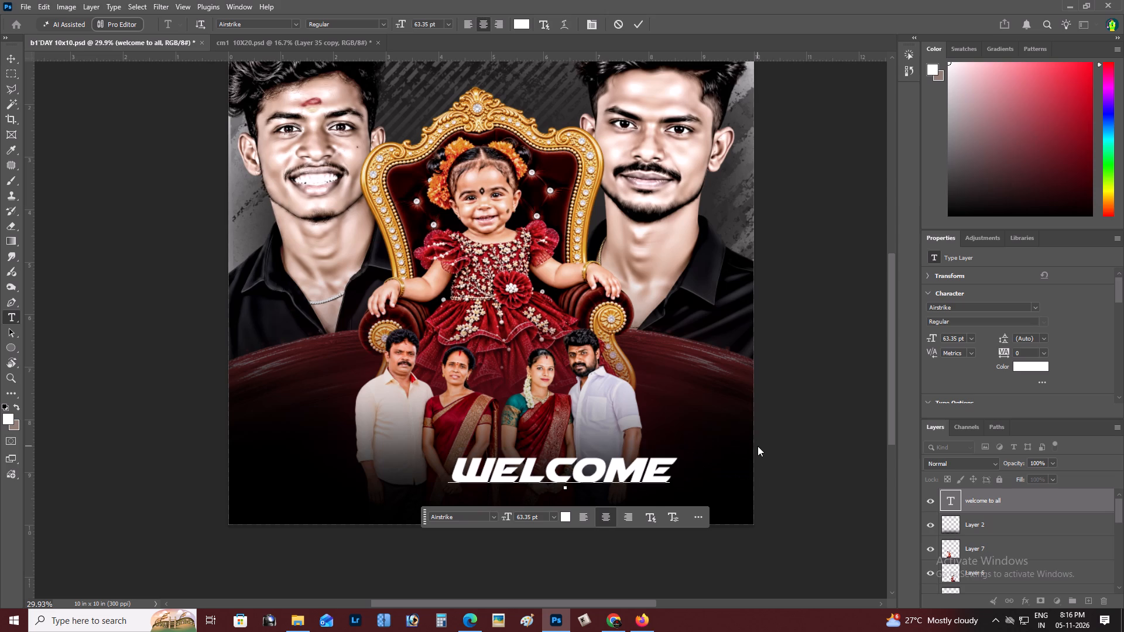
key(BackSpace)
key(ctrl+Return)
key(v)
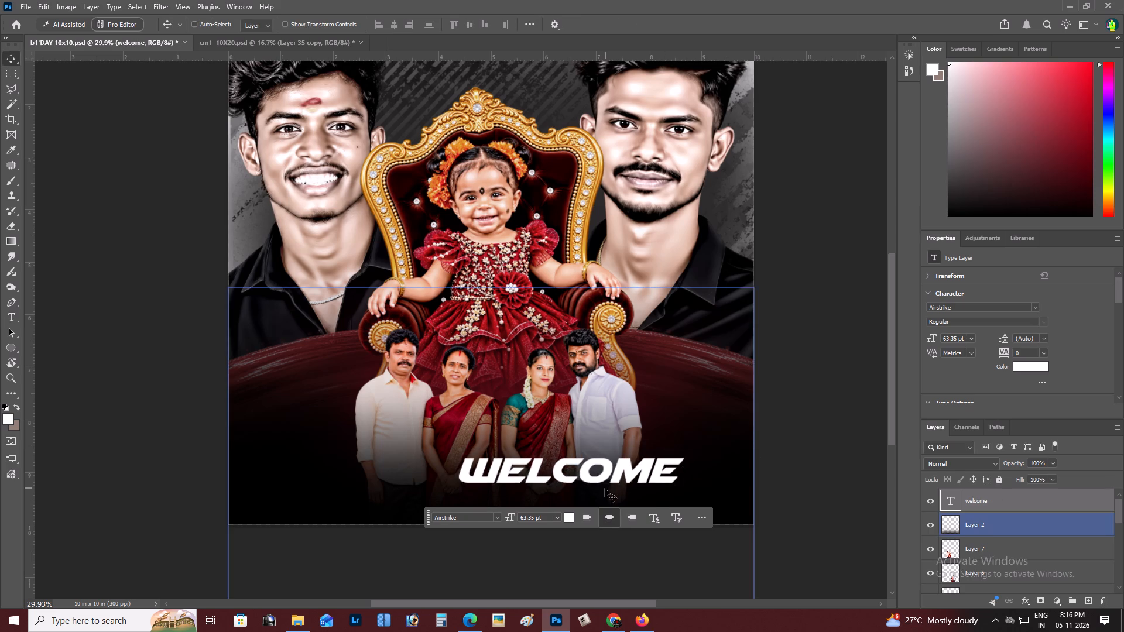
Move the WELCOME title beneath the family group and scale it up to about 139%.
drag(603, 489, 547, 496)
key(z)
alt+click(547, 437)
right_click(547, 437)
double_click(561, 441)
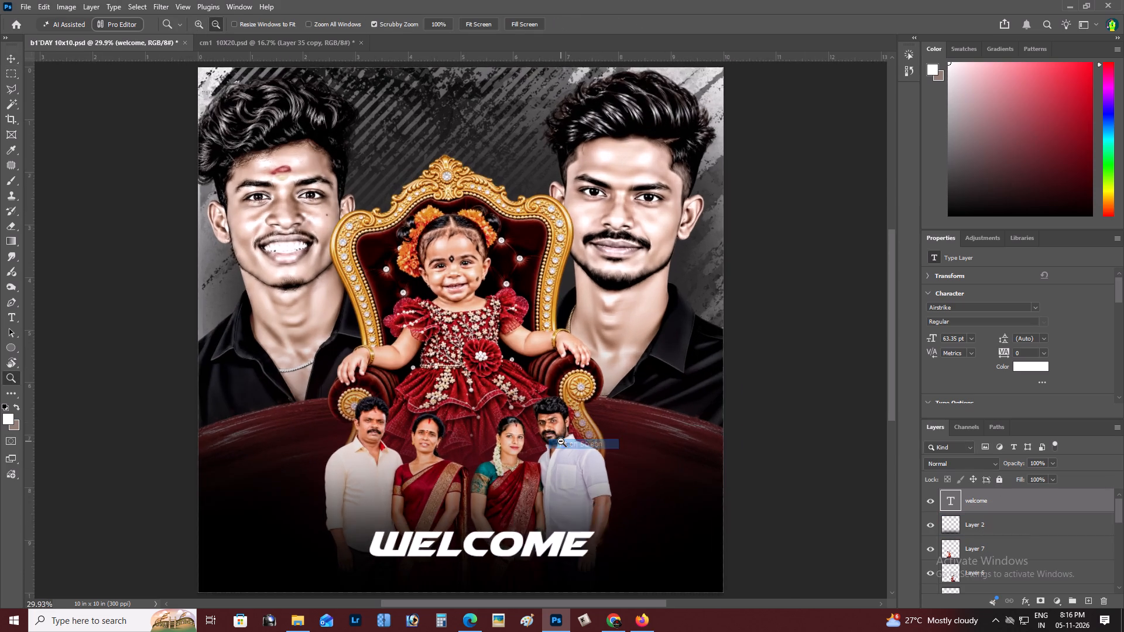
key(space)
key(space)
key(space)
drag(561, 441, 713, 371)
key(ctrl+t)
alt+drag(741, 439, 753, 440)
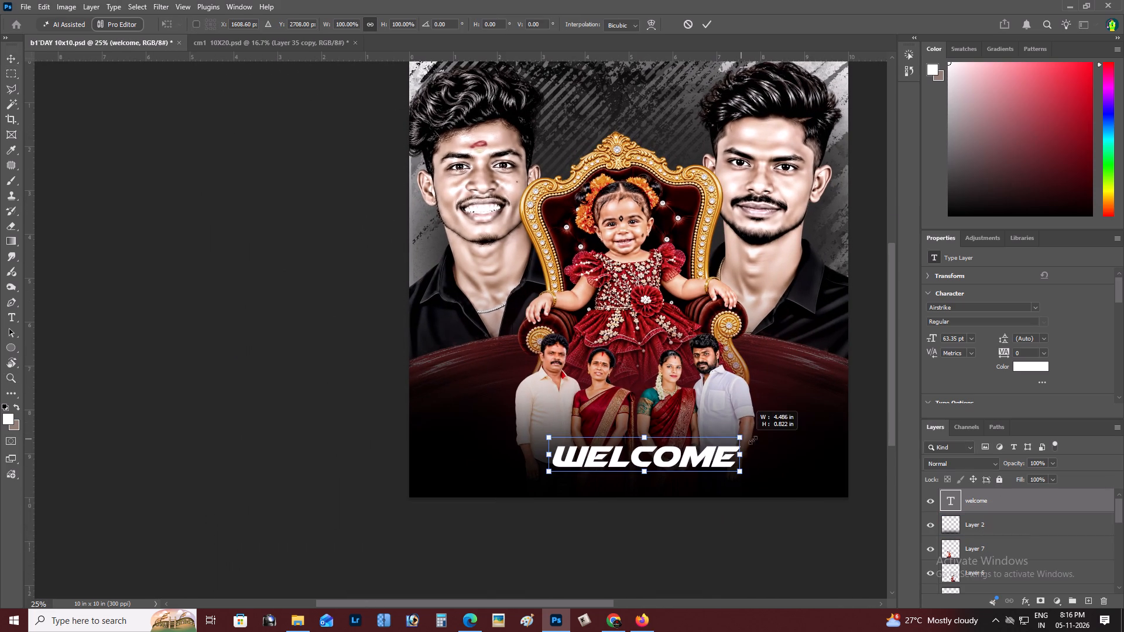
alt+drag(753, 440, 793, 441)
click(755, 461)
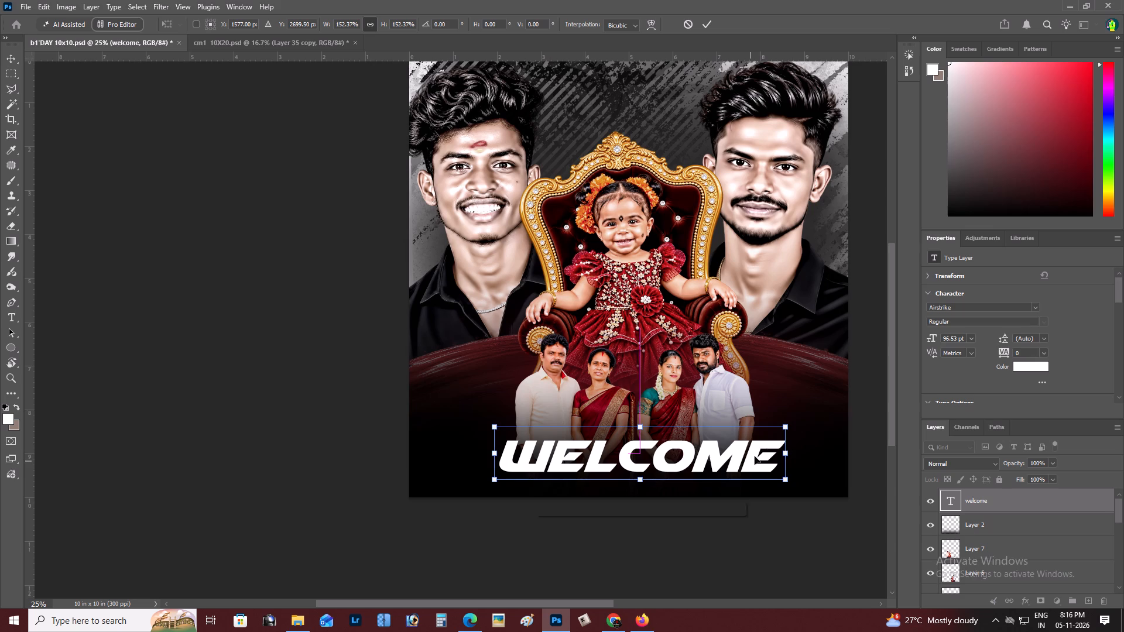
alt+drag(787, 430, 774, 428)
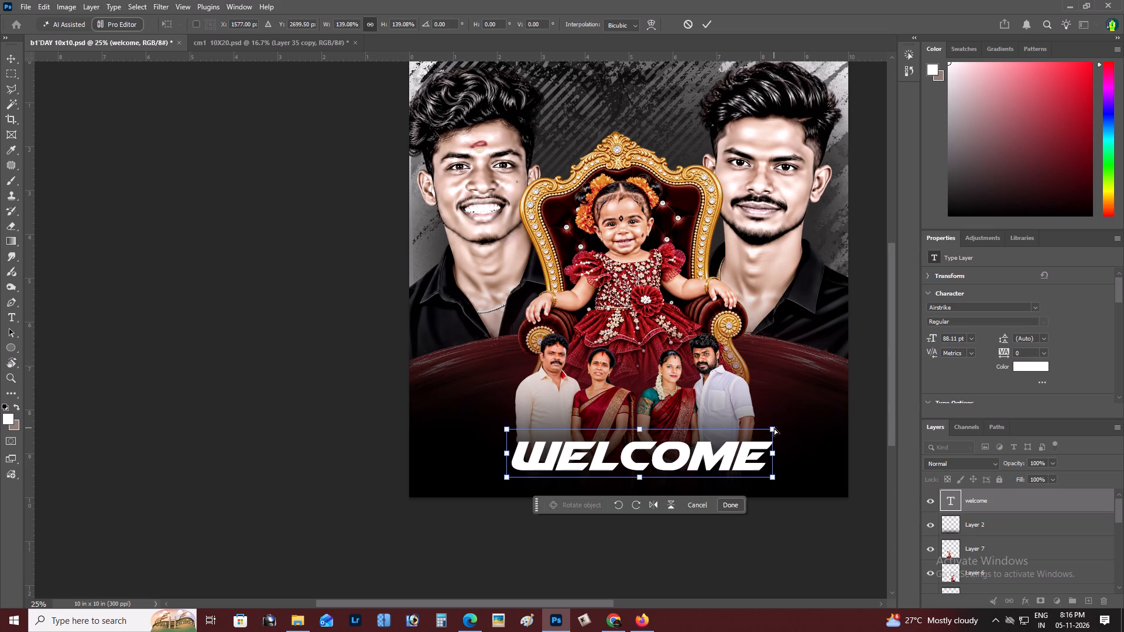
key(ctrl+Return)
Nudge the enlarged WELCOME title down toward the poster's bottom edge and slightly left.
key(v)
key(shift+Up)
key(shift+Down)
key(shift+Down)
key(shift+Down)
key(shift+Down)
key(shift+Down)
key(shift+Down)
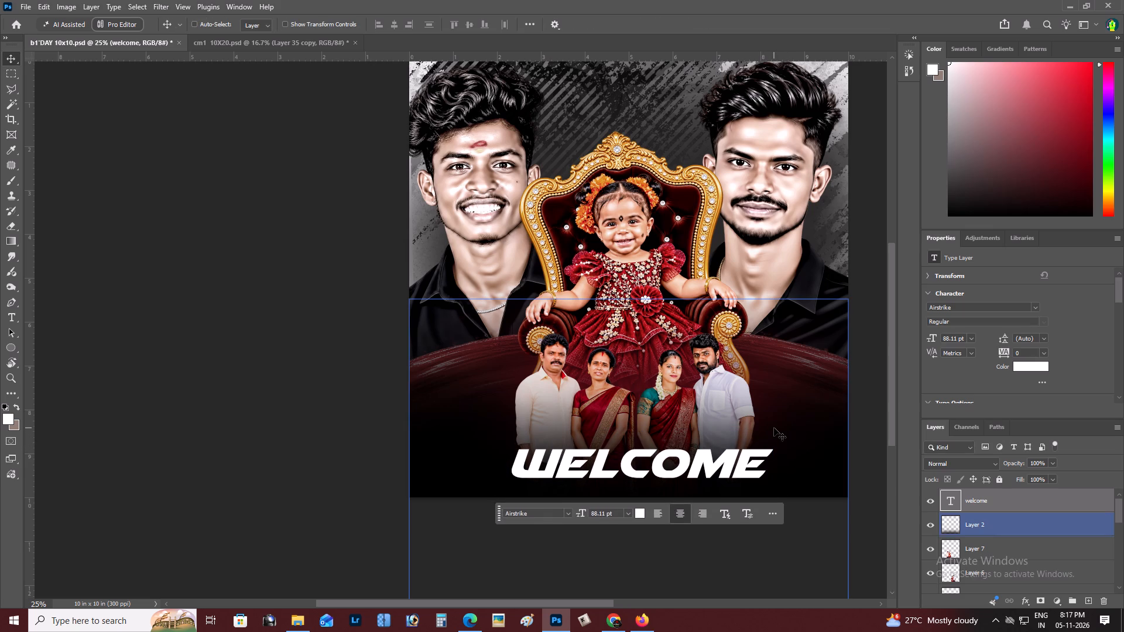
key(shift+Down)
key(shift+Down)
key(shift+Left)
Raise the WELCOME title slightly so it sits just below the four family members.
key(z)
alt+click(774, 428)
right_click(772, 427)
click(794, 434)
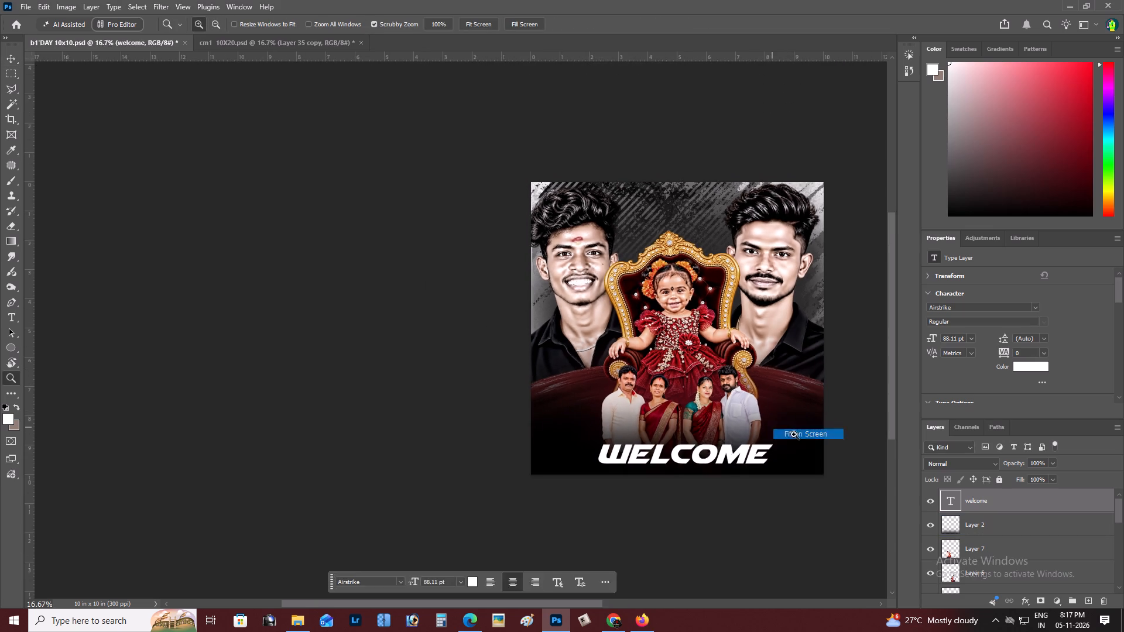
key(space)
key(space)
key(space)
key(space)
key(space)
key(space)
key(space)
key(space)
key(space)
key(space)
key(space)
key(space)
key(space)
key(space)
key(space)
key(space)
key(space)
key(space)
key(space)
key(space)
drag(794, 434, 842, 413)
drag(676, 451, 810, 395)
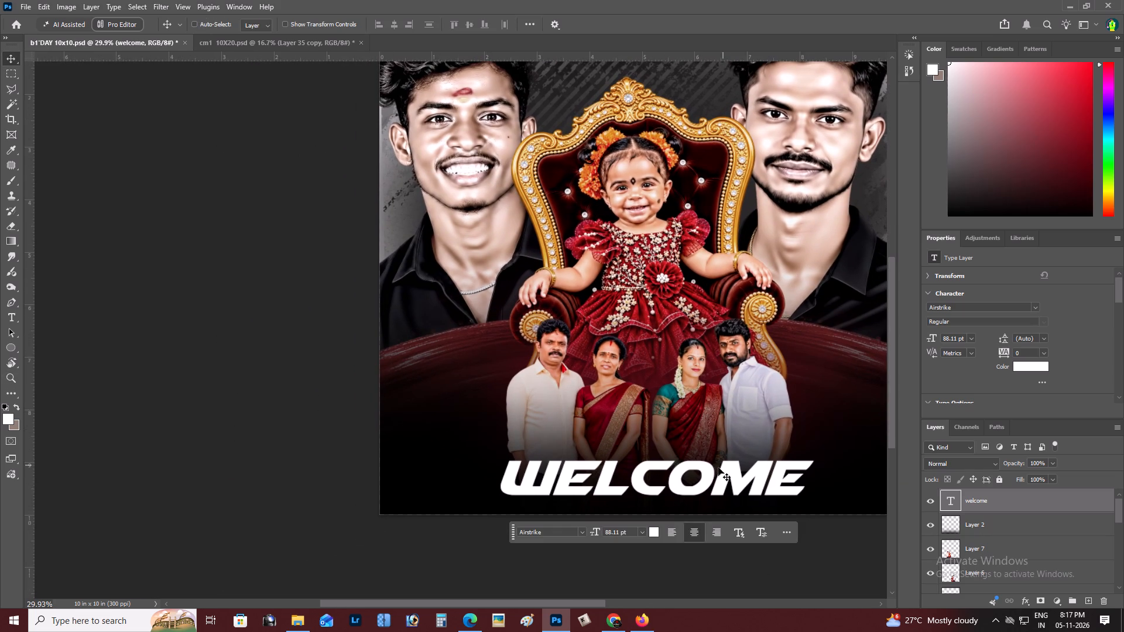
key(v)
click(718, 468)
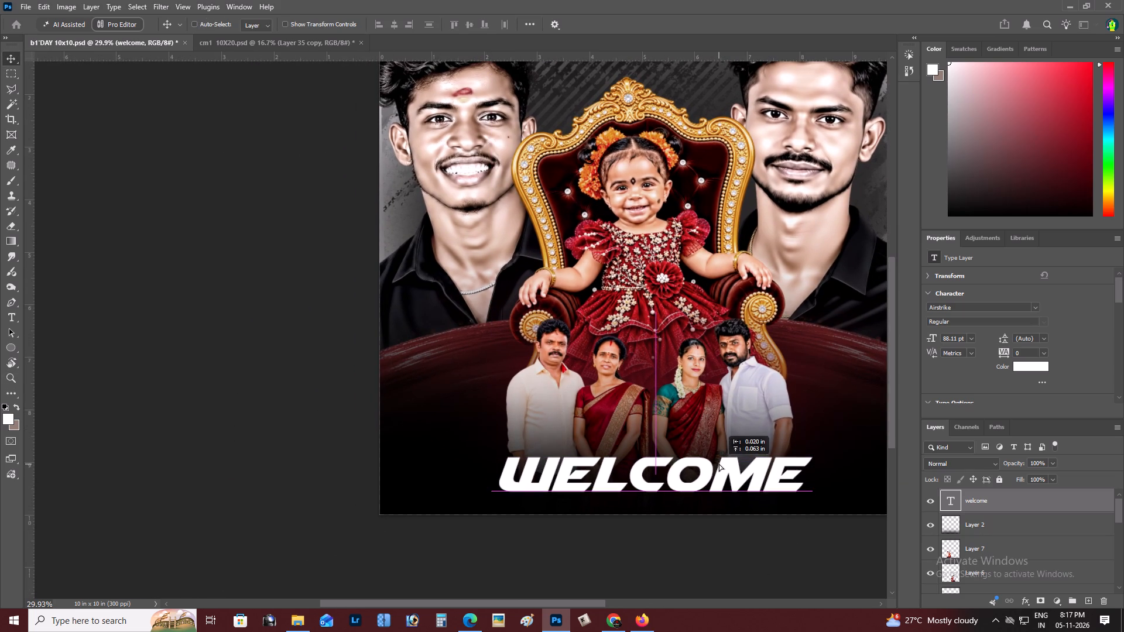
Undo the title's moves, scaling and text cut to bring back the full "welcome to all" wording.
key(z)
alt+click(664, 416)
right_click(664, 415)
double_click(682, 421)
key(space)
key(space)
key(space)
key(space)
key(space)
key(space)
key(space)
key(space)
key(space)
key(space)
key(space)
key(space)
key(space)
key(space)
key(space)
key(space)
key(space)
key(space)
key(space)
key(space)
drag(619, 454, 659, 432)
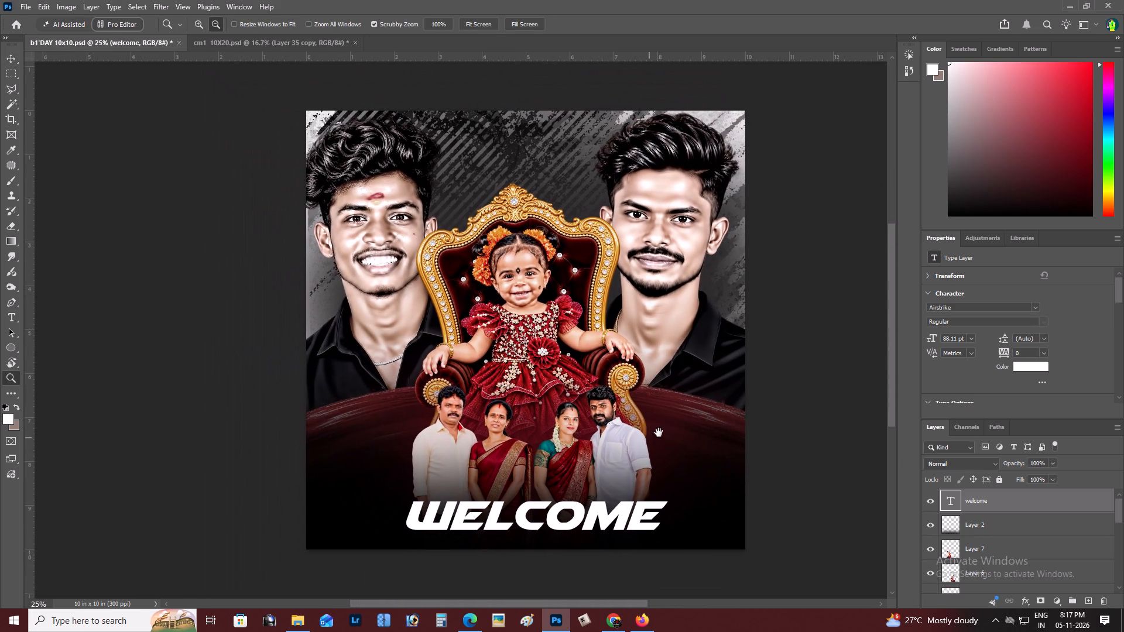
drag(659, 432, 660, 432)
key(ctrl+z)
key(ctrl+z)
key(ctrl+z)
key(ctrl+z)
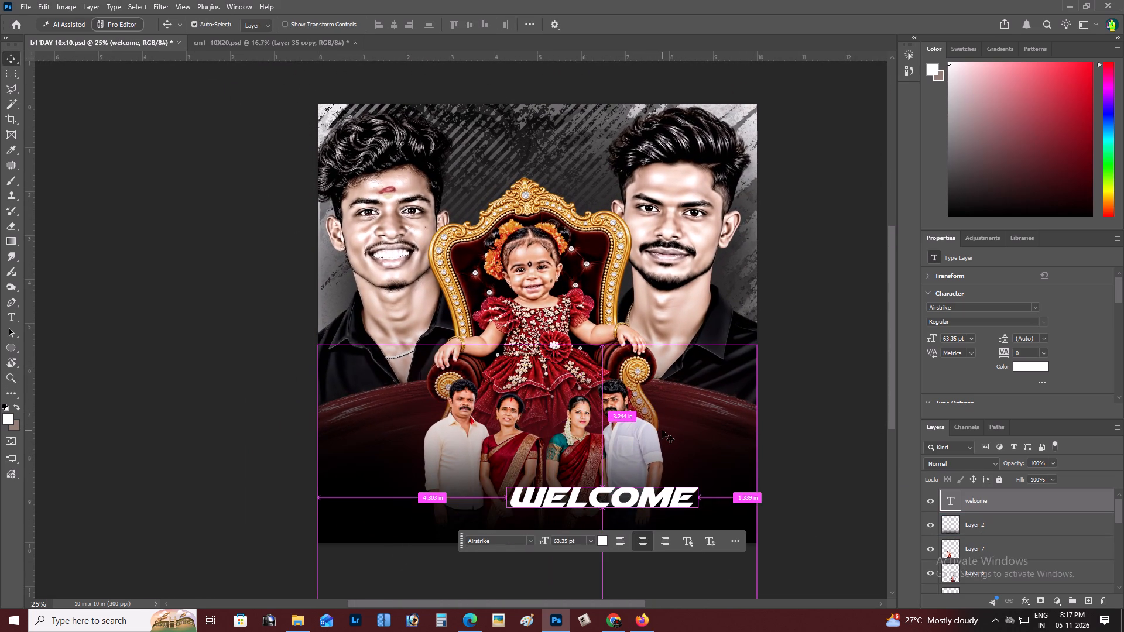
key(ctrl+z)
Move the WELCOME TO ALL title to the bottom centre of the poster, beneath the family group.
drag(673, 489, 654, 520)
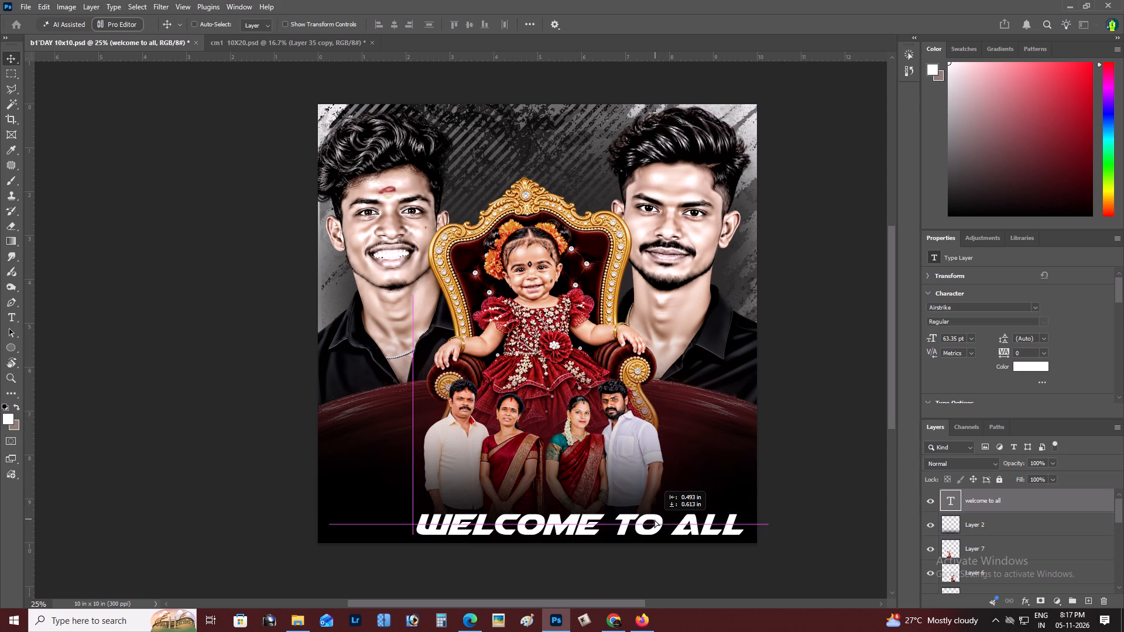
drag(654, 520, 614, 511)
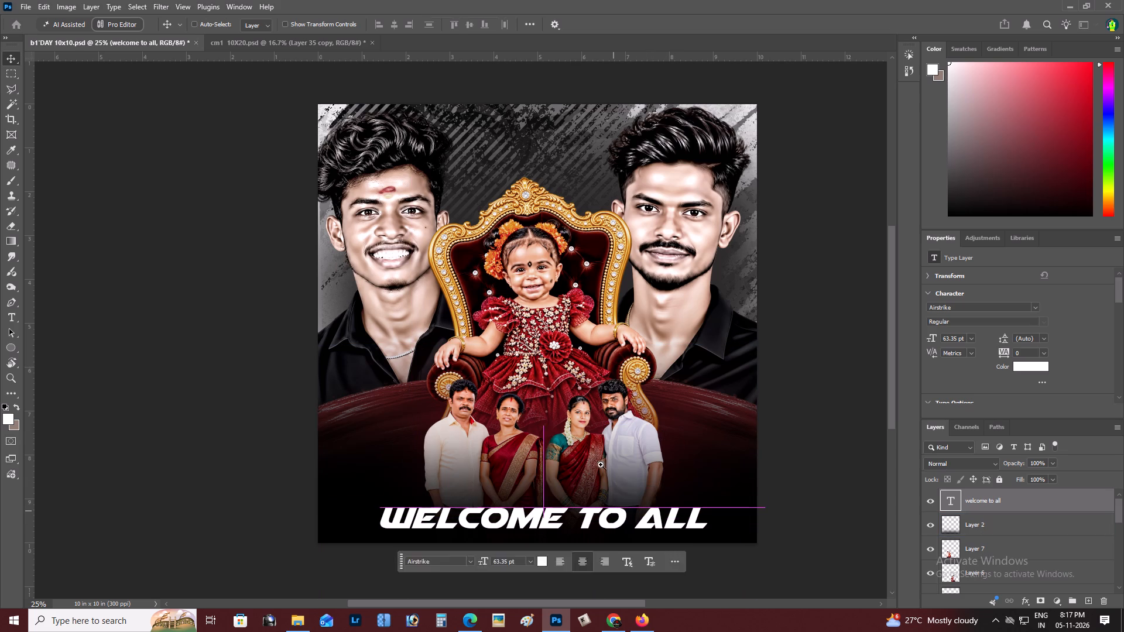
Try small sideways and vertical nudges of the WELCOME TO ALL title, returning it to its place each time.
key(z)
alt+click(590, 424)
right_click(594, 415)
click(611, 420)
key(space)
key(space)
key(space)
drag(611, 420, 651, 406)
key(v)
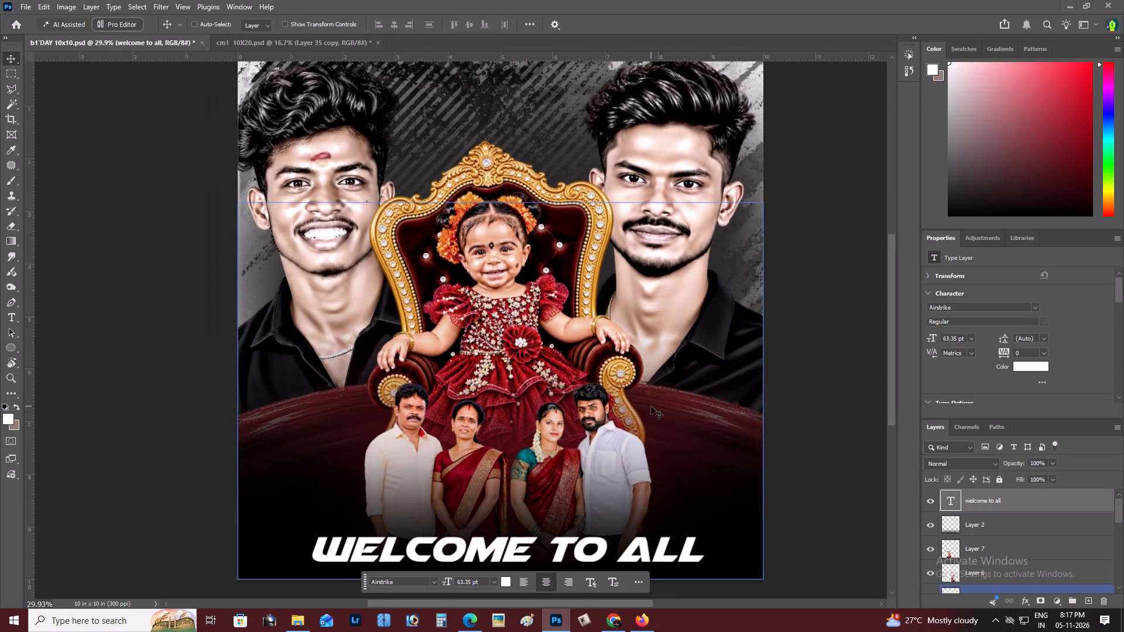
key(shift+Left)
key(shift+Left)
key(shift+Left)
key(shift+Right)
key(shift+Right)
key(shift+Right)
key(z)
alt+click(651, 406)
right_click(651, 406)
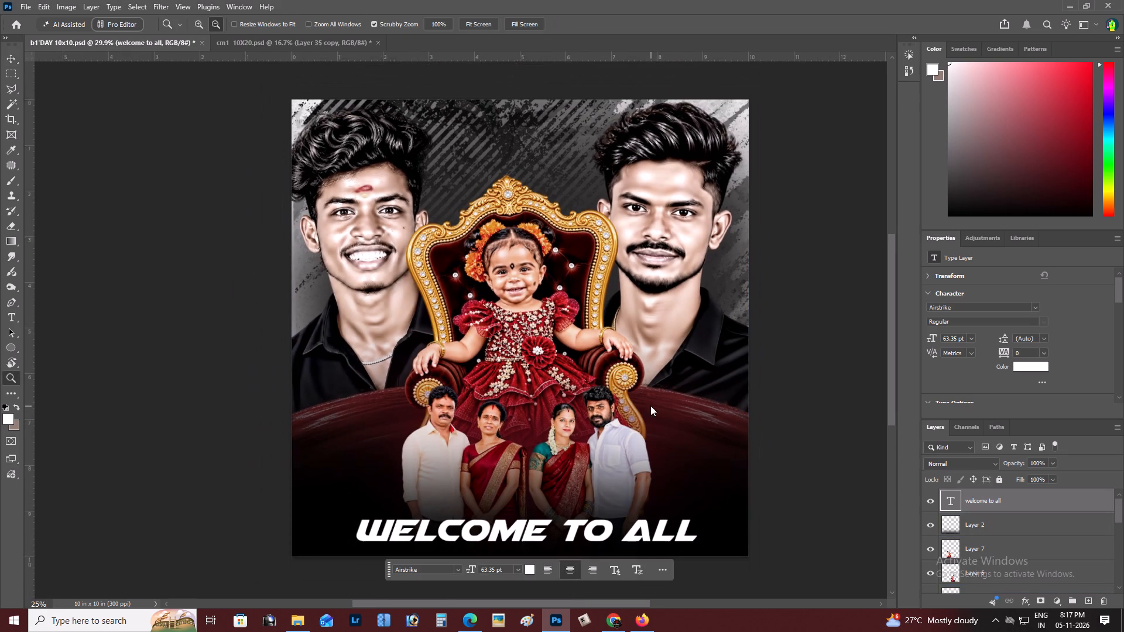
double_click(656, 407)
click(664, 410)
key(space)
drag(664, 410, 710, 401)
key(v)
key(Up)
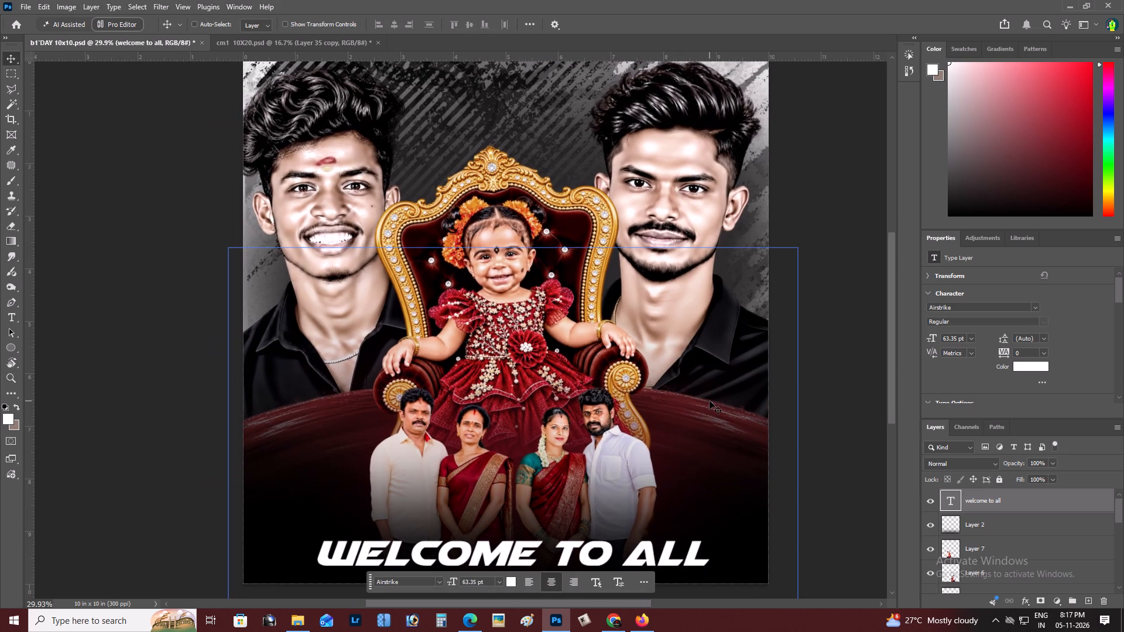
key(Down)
Select Layer 9 in the poster's grey textured background, undoing any trial move of it.
key(z)
alt+click(710, 401)
right_click(705, 397)
click(726, 404)
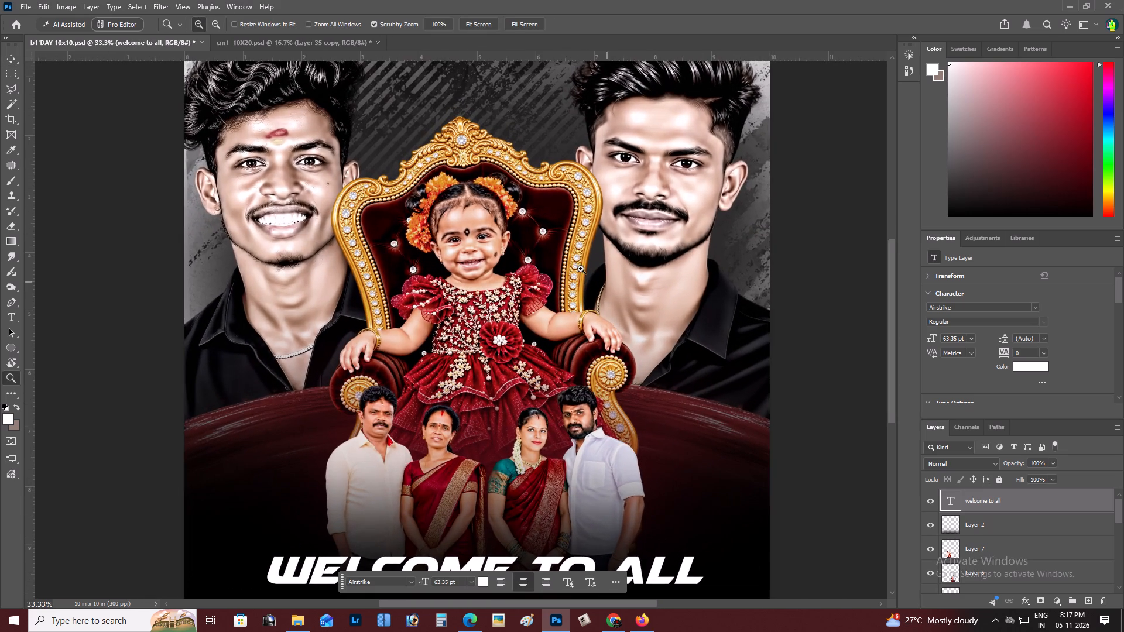
key(v)
right_click(539, 138)
click(564, 143)
drag(552, 140, 520, 131)
key(ctrl+z)
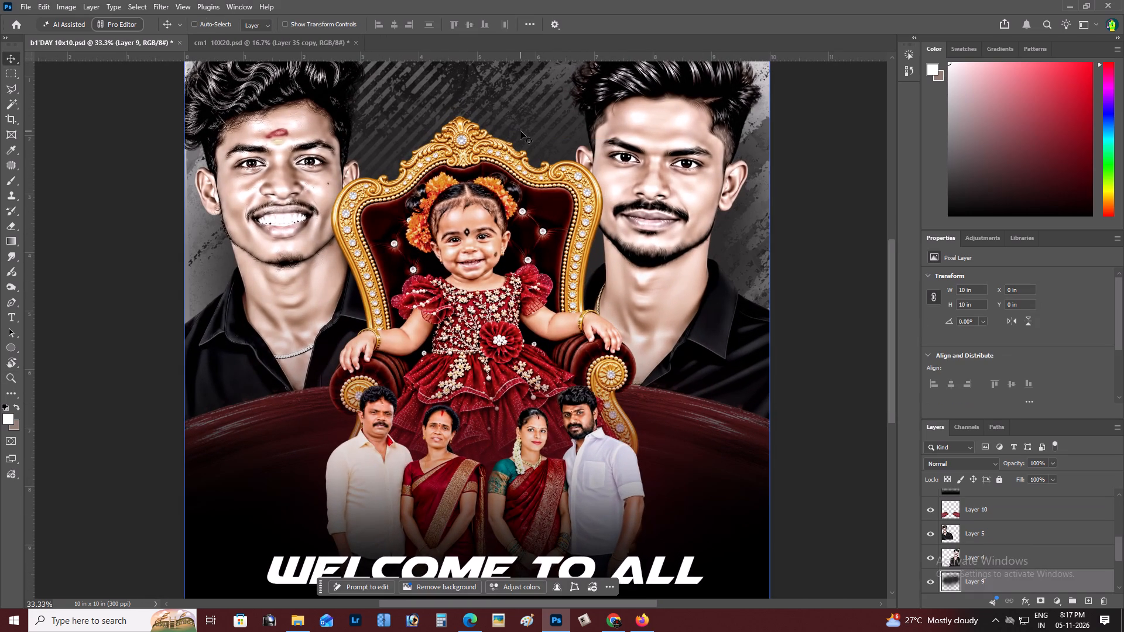
Browse the 11 NOVEMBER and 10 OCTOBER folders in Output (E:) > 2026 for an earlier design to reuse.
key(ctrl+o)
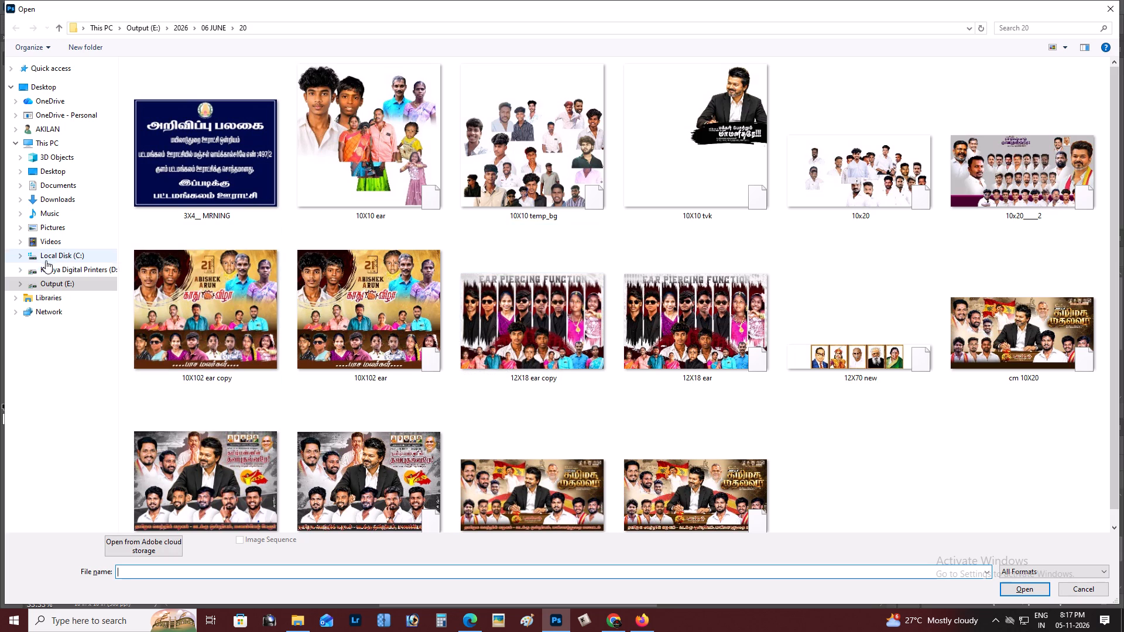
click(63, 267)
click(67, 279)
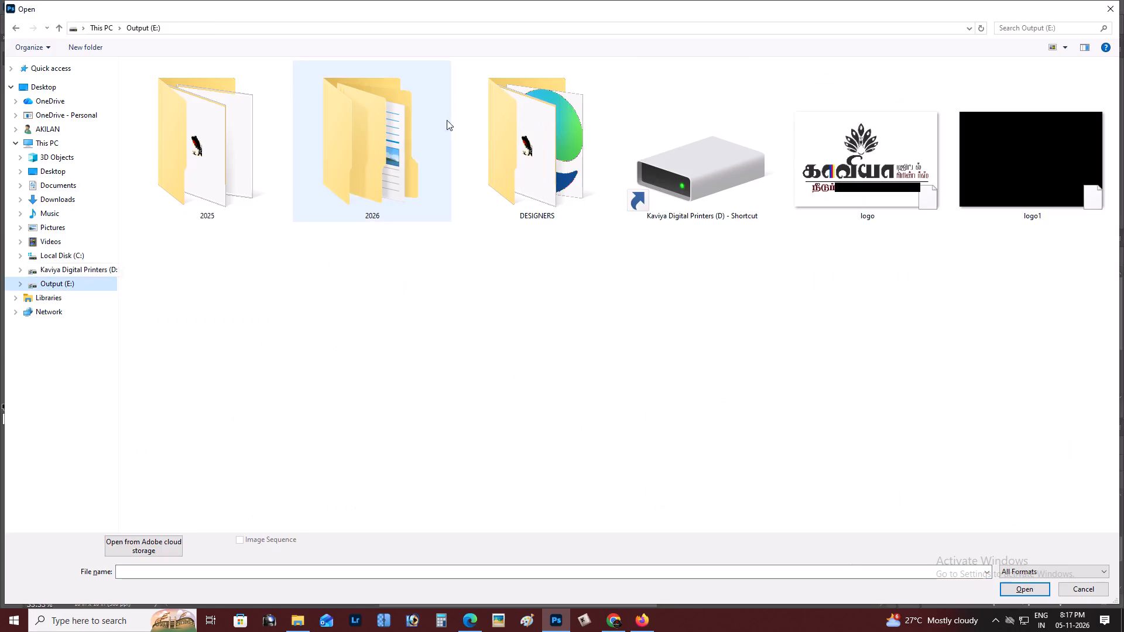
double_click(383, 142)
double_click(755, 105)
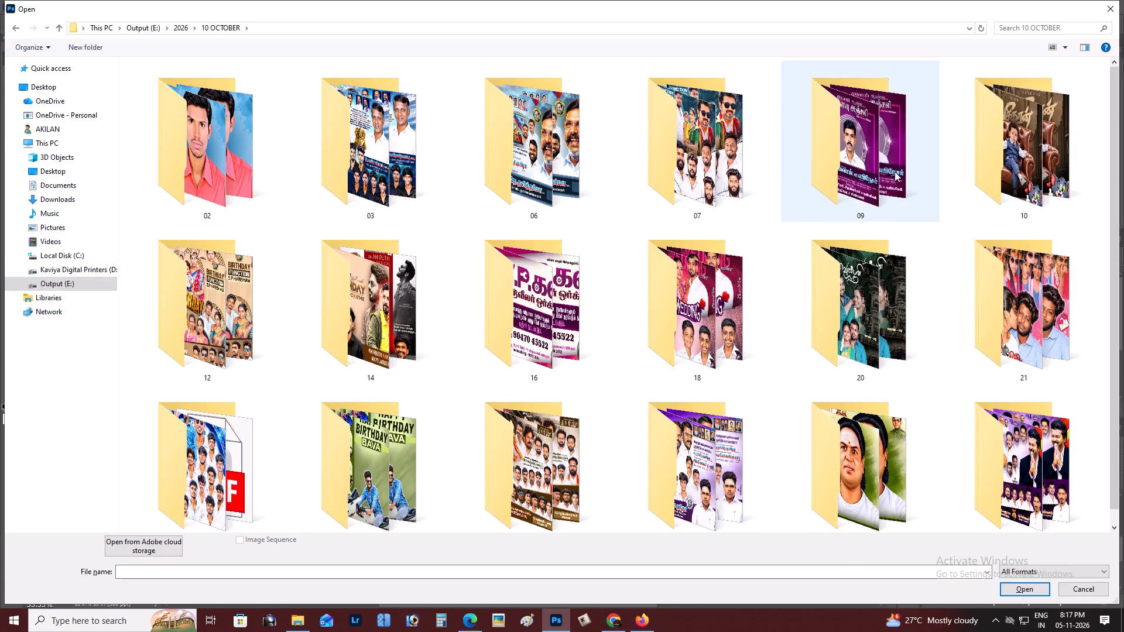
key(BackSpace)
double_click(842, 119)
double_click(252, 136)
key(BackSpace)
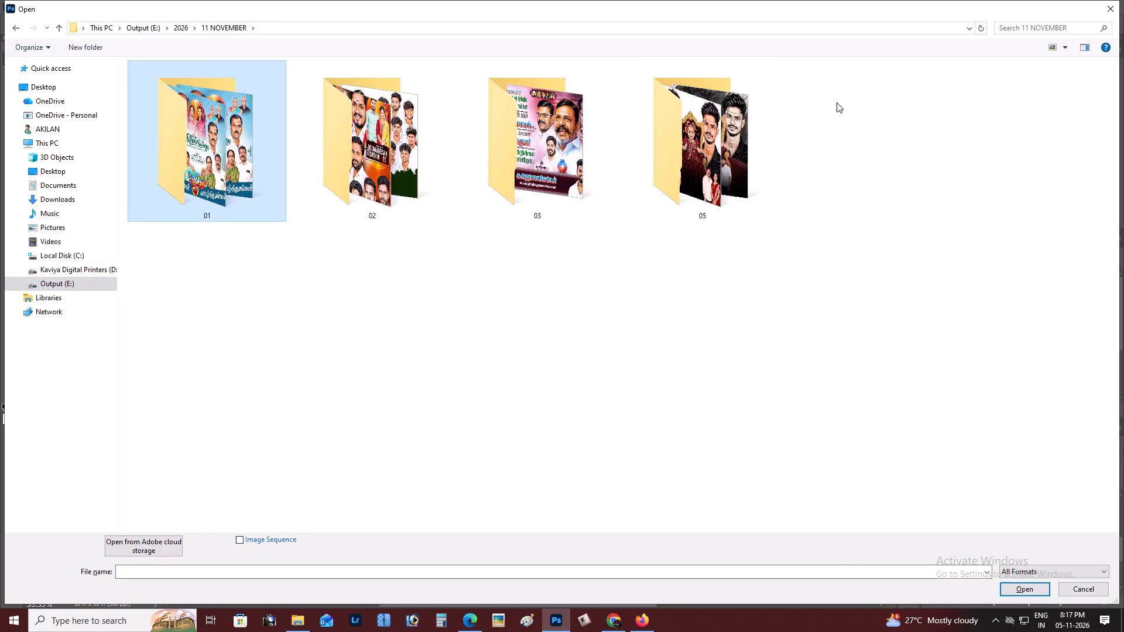
key(BackSpace)
double_click(738, 110)
scroll(751, 402, down, 6)
double_click(575, 423)
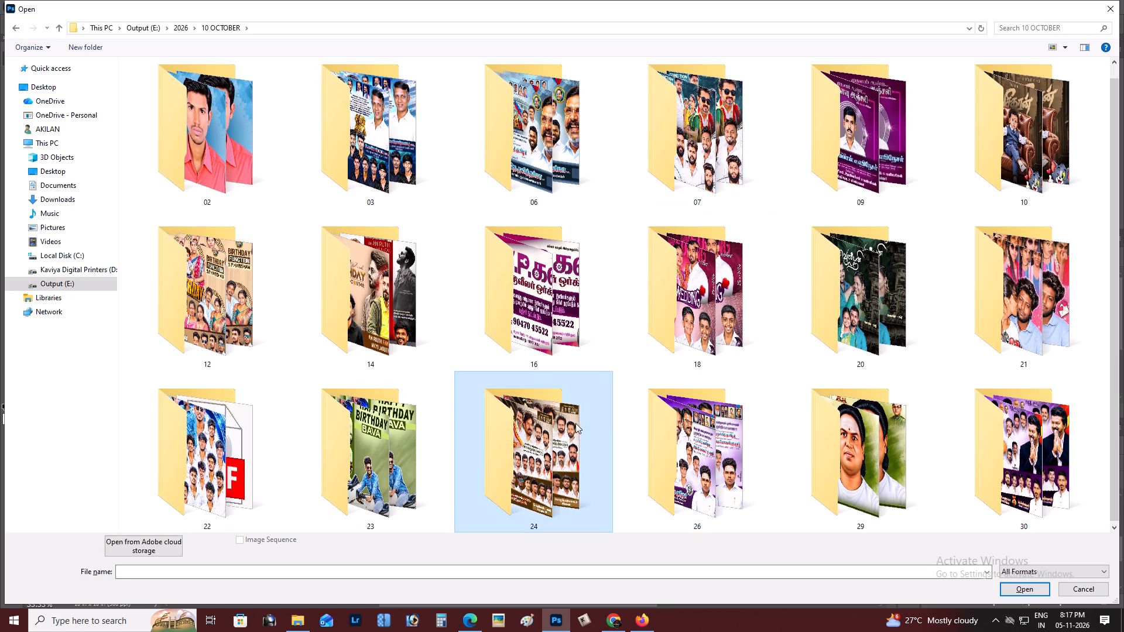
key(BackSpace)
double_click(973, 476)
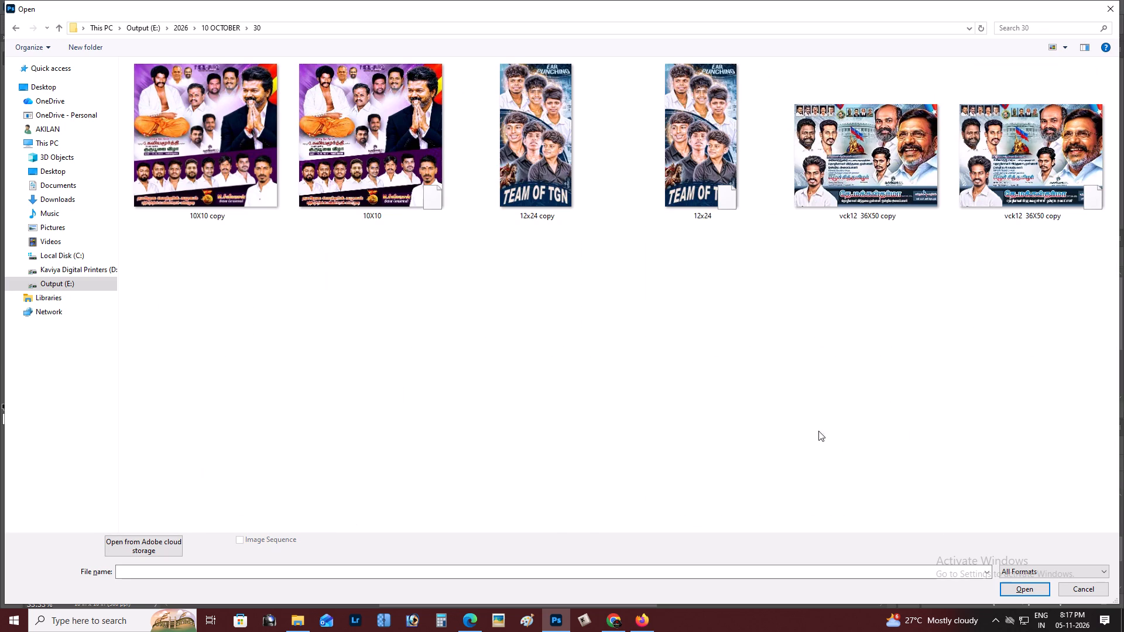
key(BackSpace)
double_click(351, 451)
key(BackSpace)
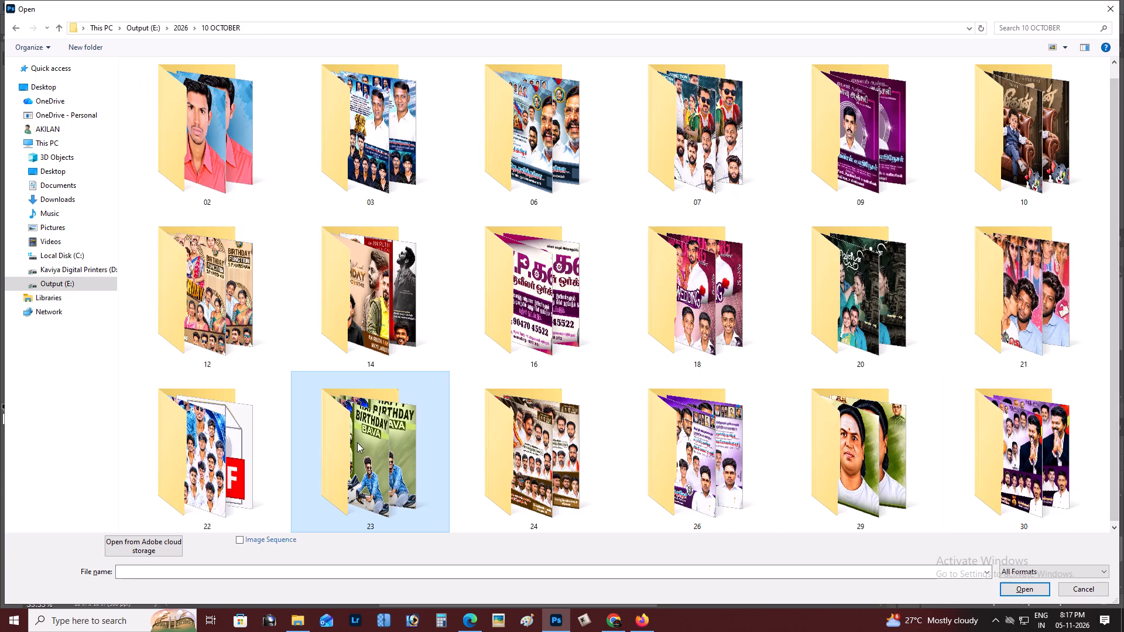
Open the design new thiruma 10X10 from 10 OCTOBER > 26 > RAJA WEDDING.
double_click(732, 492)
double_click(205, 194)
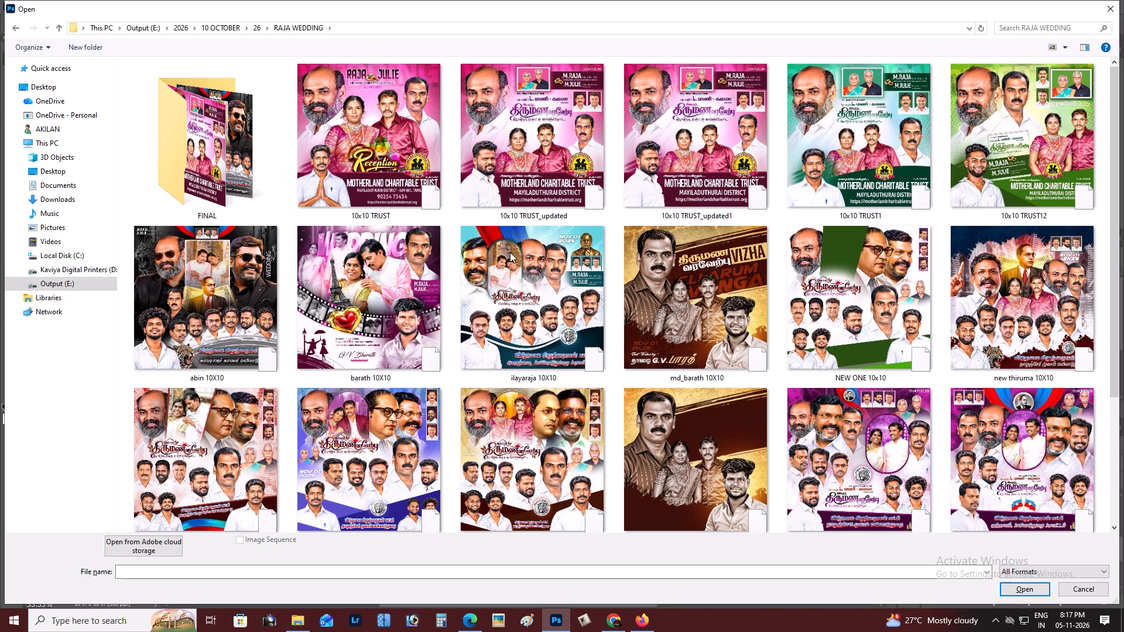
click(737, 332)
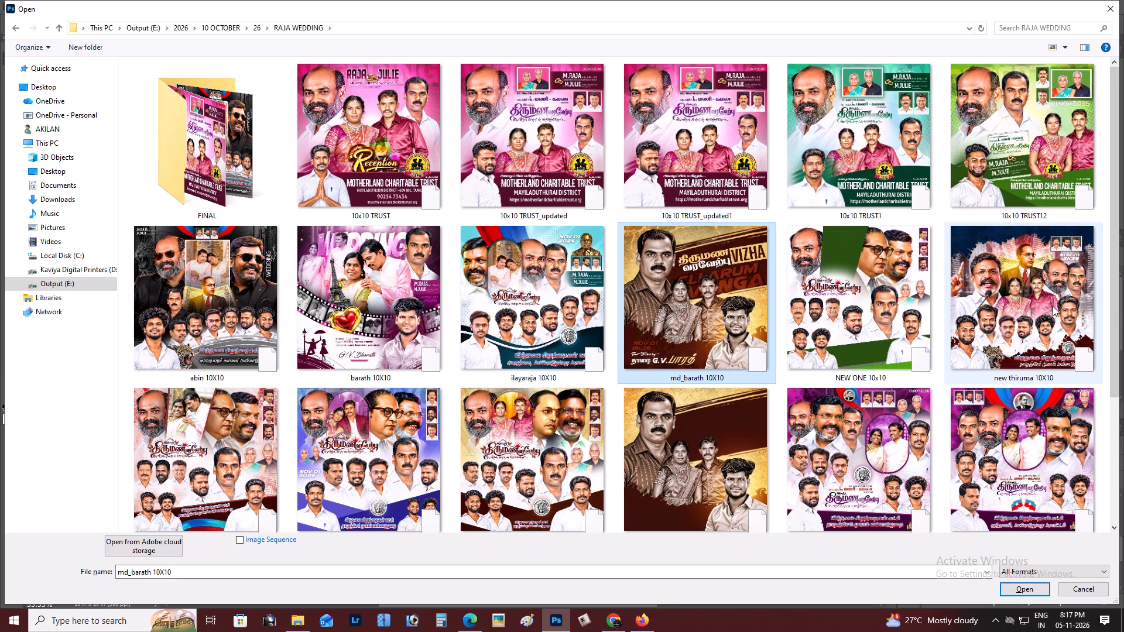
click(1053, 306)
double_click(1053, 306)
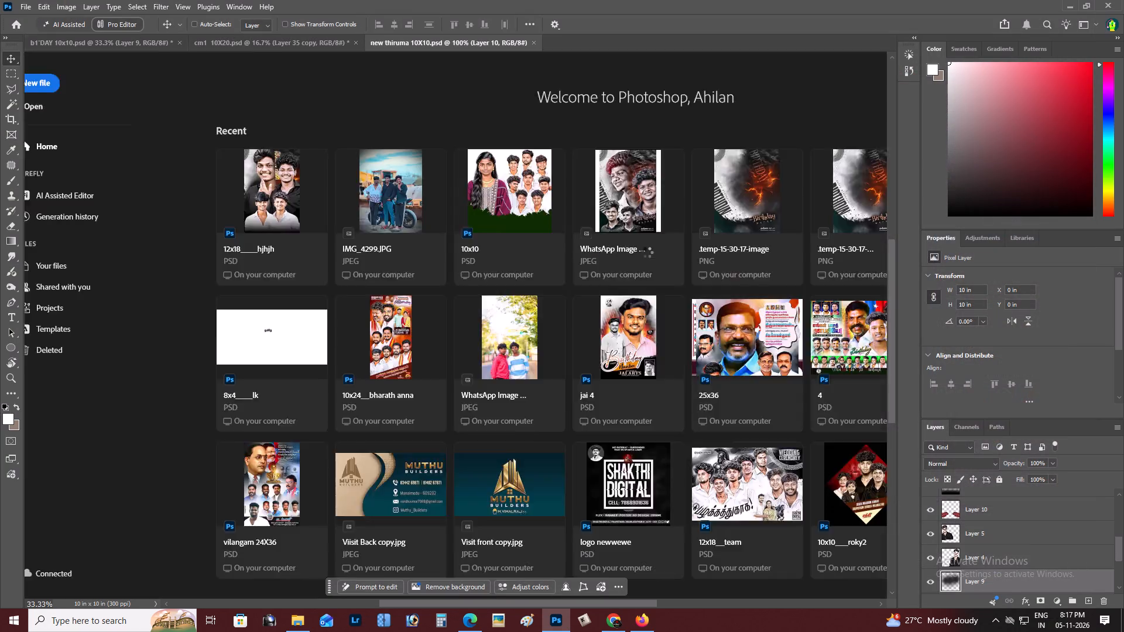
Copy the red light effect on Layer 16, behind the portraits in new thiruma 10X10, into b1'DAY 10x10.
key(v)
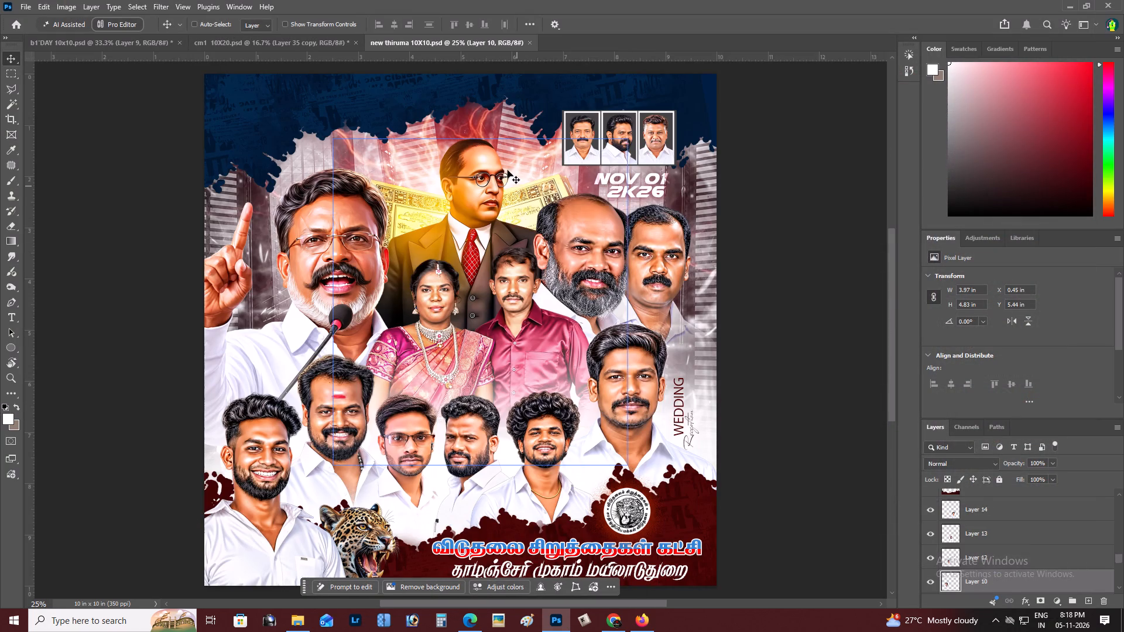
right_click(509, 155)
click(532, 163)
drag(538, 163, 220, 47)
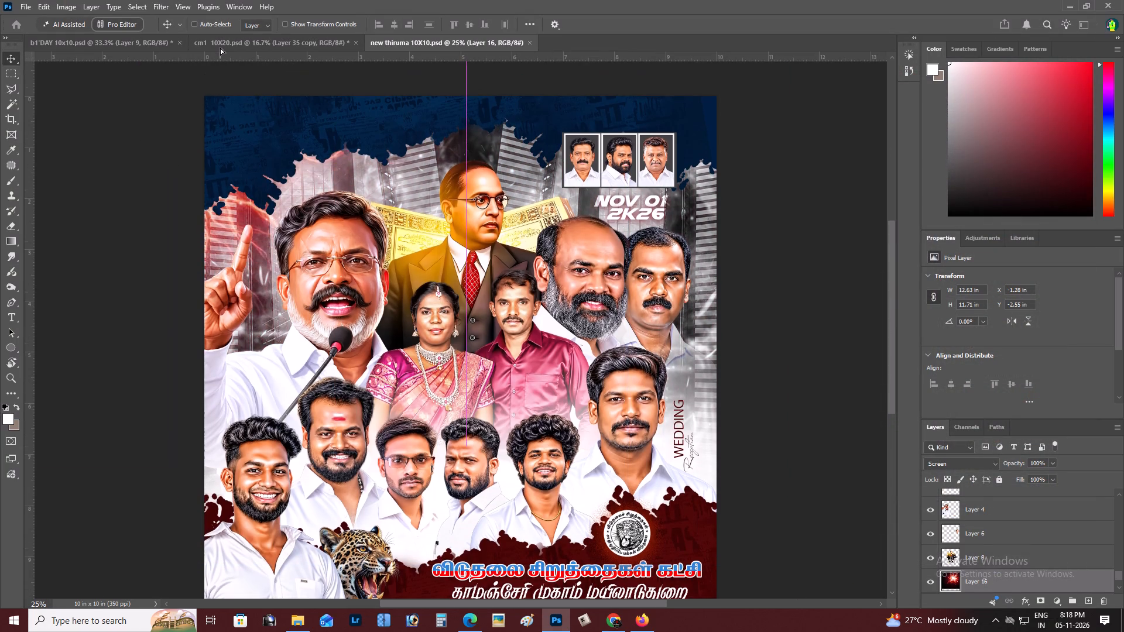
drag(220, 47, 364, 139)
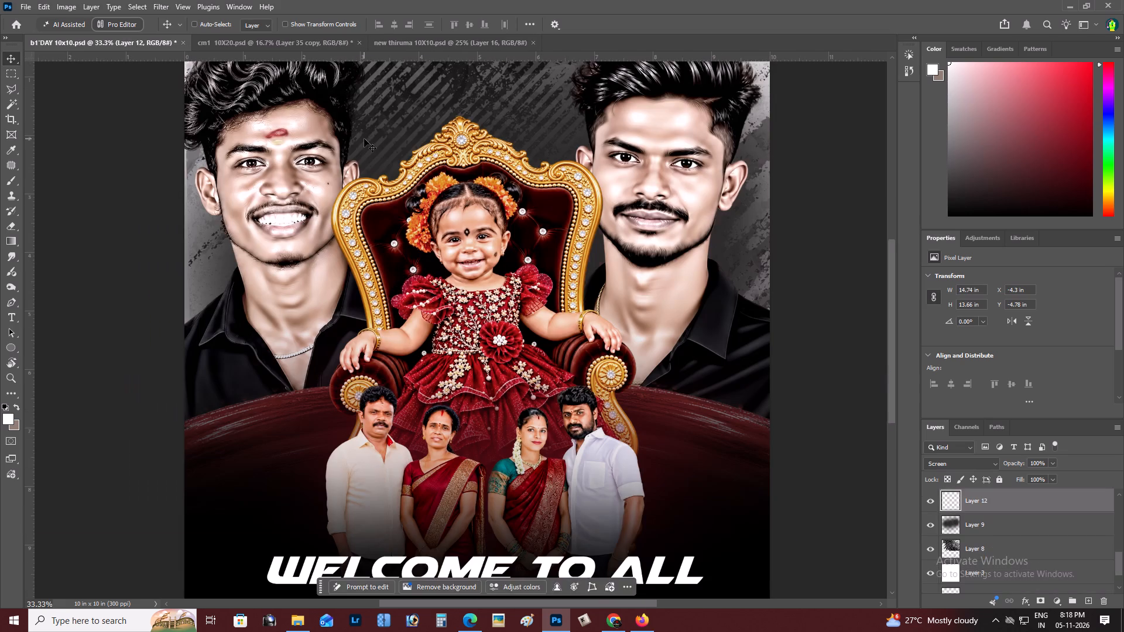
Move the red light effect on Layer 12 behind the portraits to about X -2.53 in, Y -2.05 in.
drag(364, 139, 467, 301)
key(z)
alt+click(513, 179)
right_click(513, 179)
click(534, 186)
key(space)
key(space)
key(space)
key(space)
key(space)
key(space)
key(space)
drag(539, 196, 578, 238)
key(z)
alt+click(477, 193)
right_click(477, 193)
click(501, 202)
key(space)
key(space)
key(space)
drag(503, 206, 520, 228)
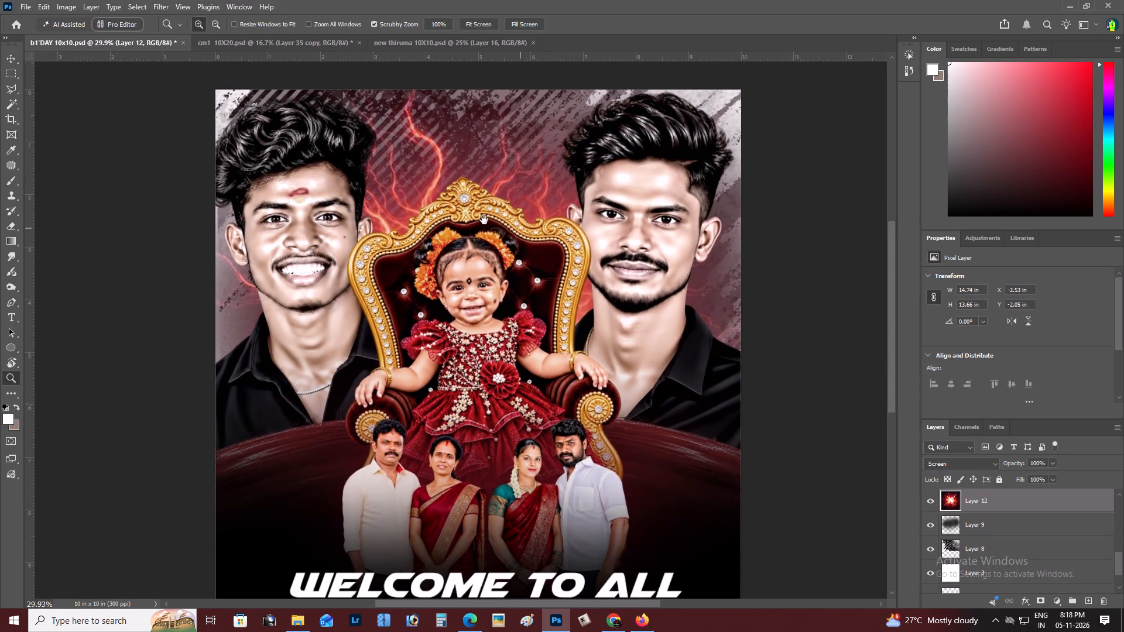
key(z)
alt+click(462, 219)
Rotate the red light effect on Layer 12 to about -76.7° and shift it slightly down behind the chair.
key(ctrl+t)
scroll(620, 213, up, 3)
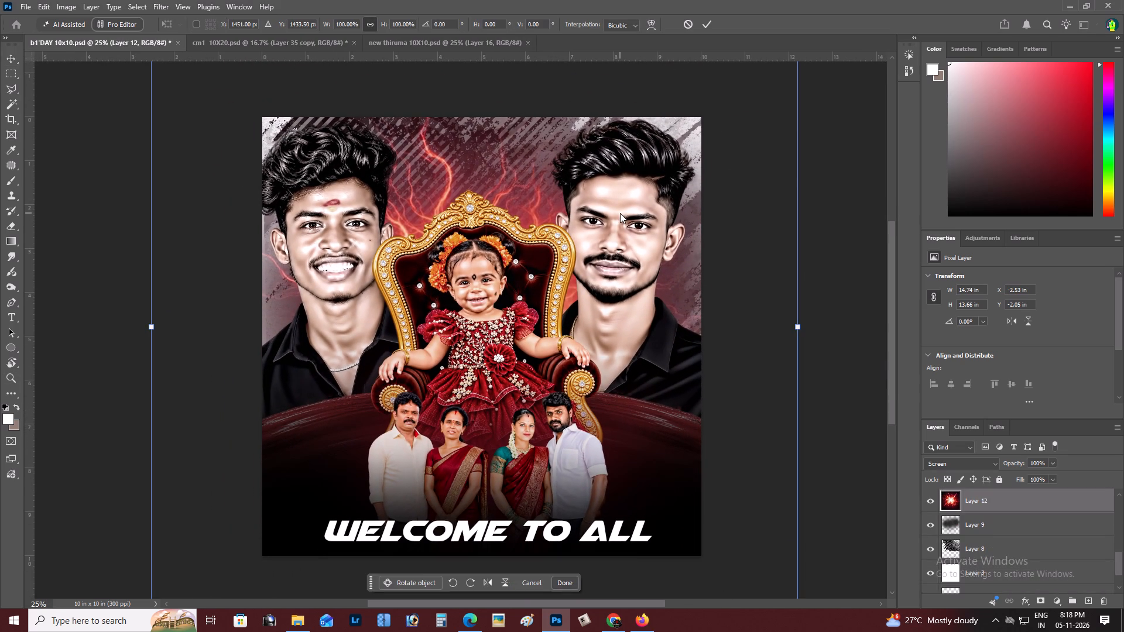
scroll(620, 213, up, 2)
click(594, 232)
key(ctrl+Return)
key(z)
alt+click(594, 232)
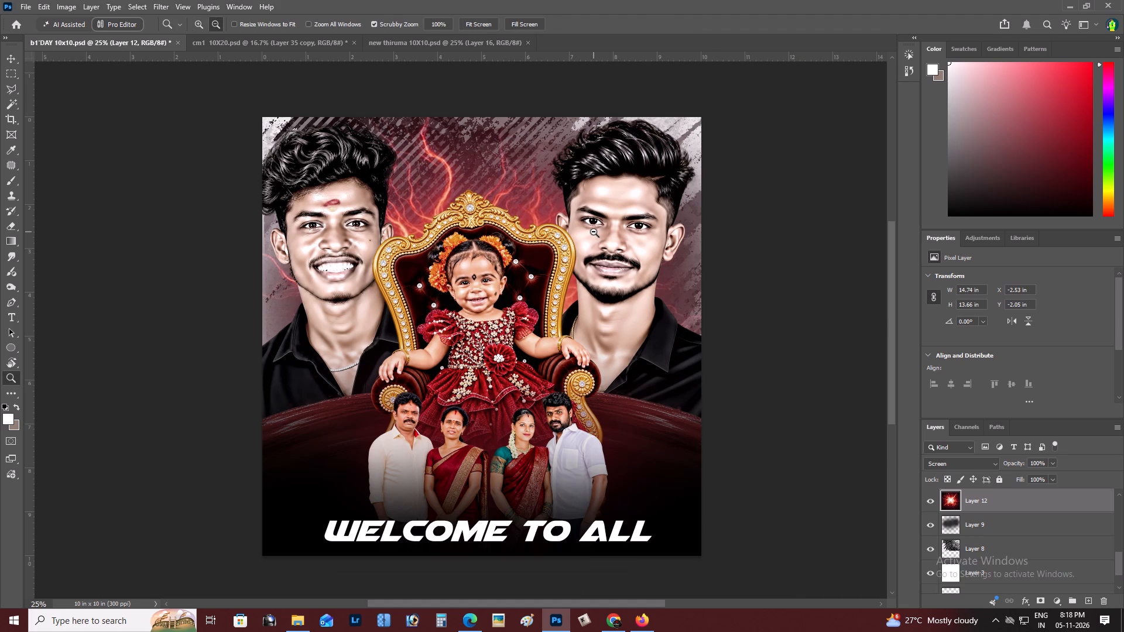
key(space)
drag(593, 232, 598, 251)
key(ctrl+t)
drag(809, 167, 645, 75)
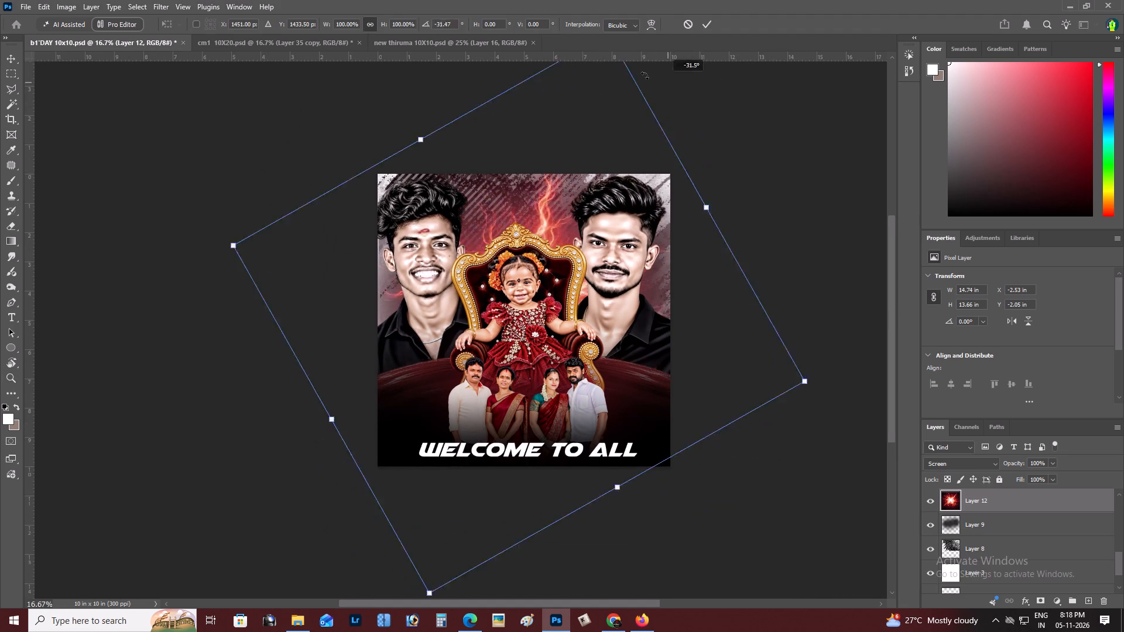
drag(645, 75, 576, 66)
drag(561, 201, 571, 179)
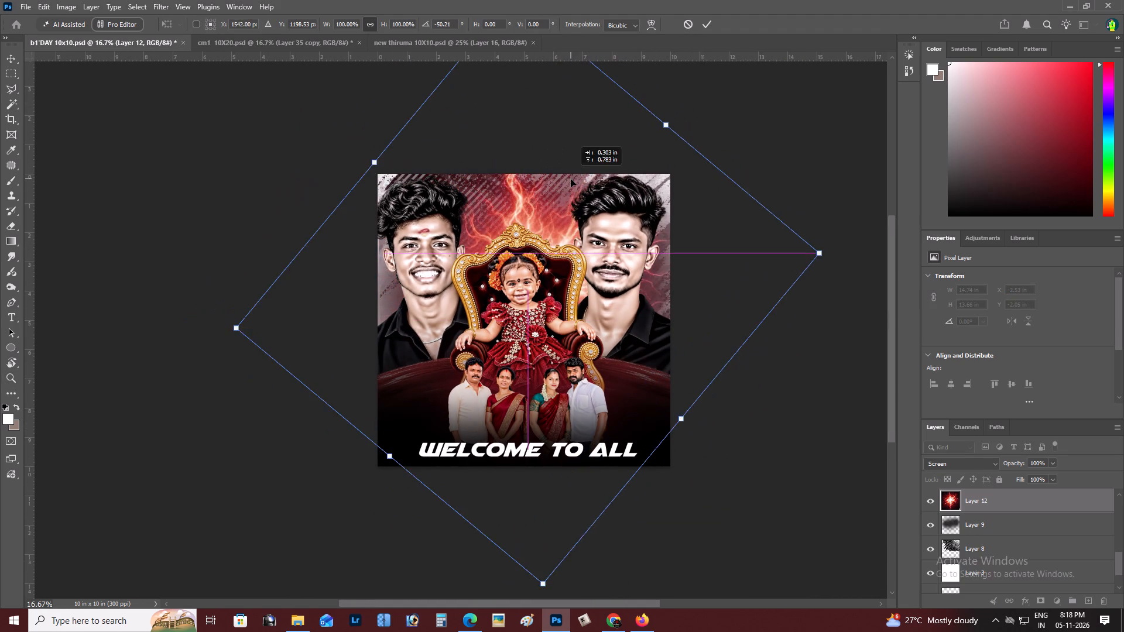
drag(571, 179, 558, 224)
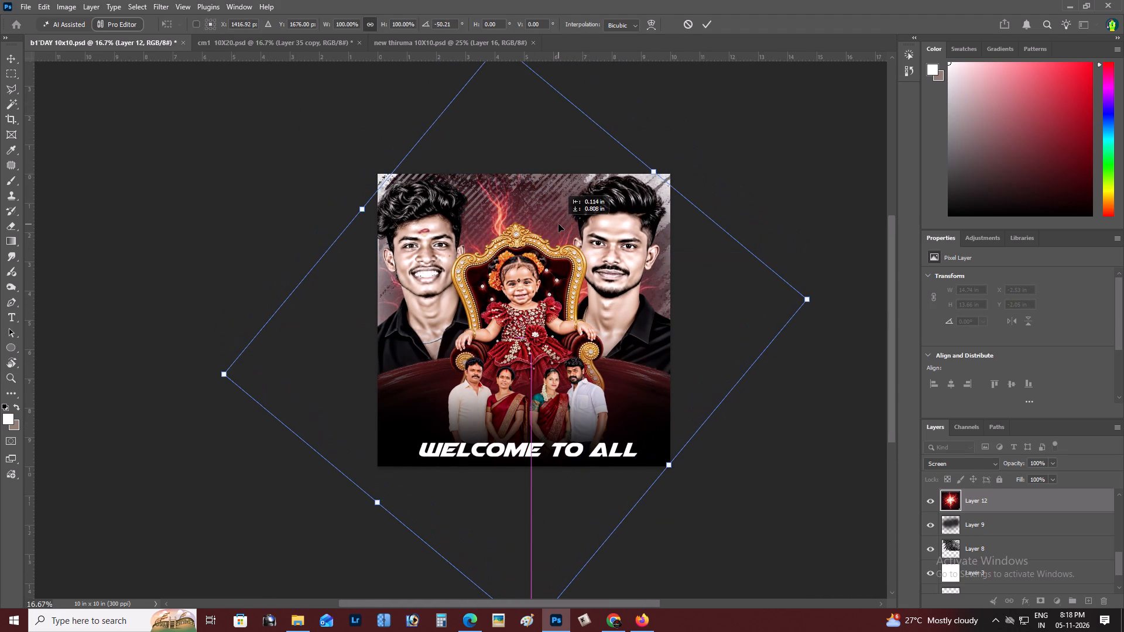
drag(558, 224, 558, 216)
drag(684, 132, 574, 95)
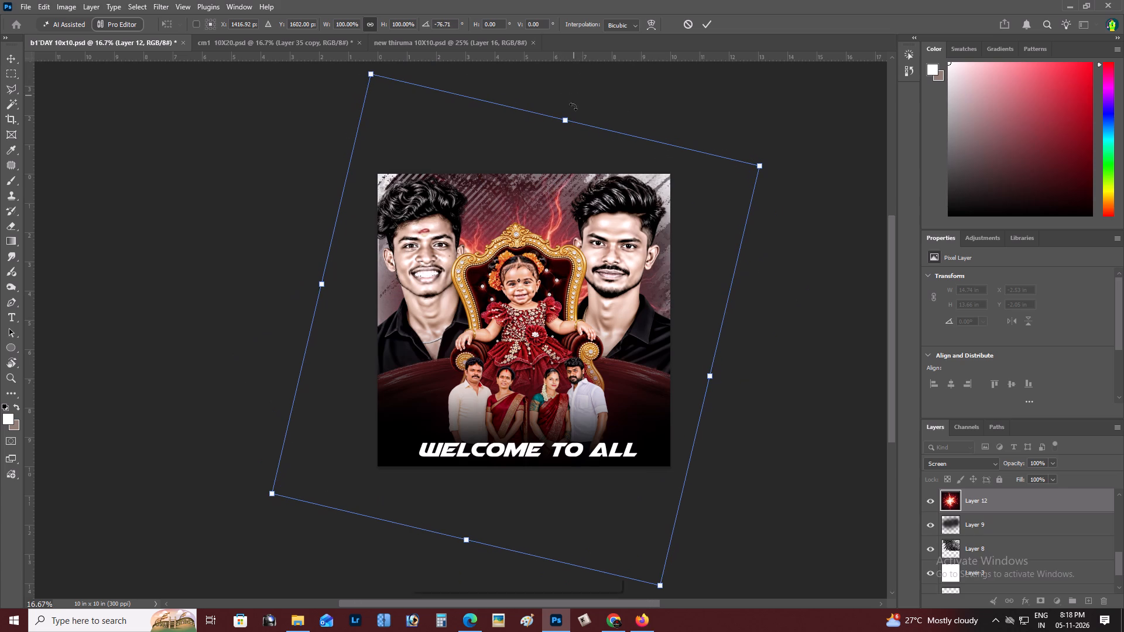
key(ctrl+Return)
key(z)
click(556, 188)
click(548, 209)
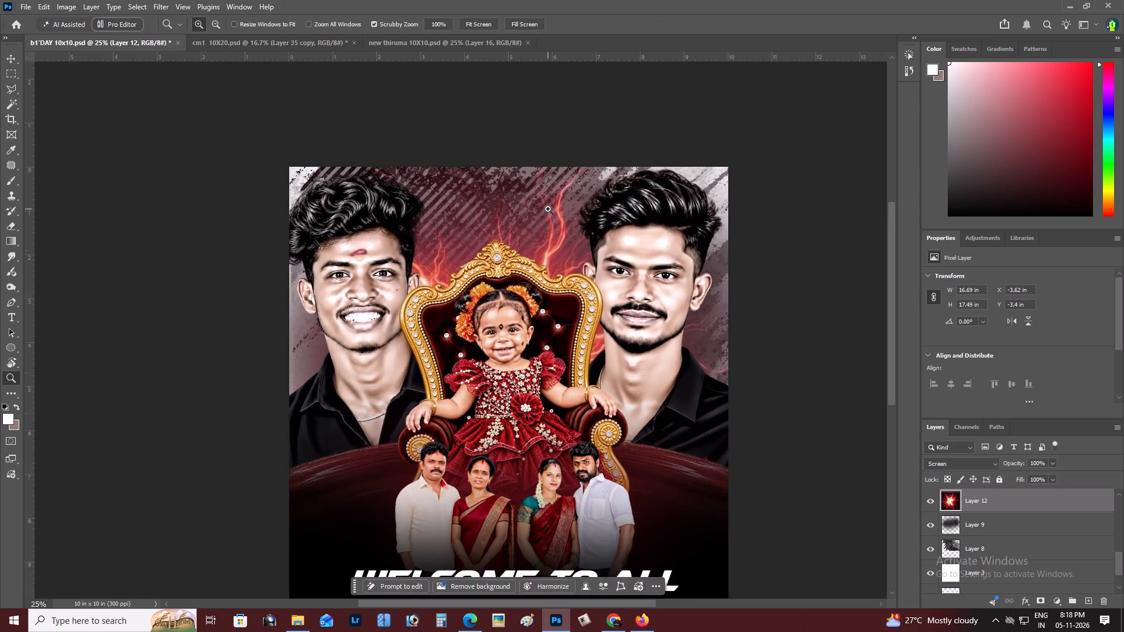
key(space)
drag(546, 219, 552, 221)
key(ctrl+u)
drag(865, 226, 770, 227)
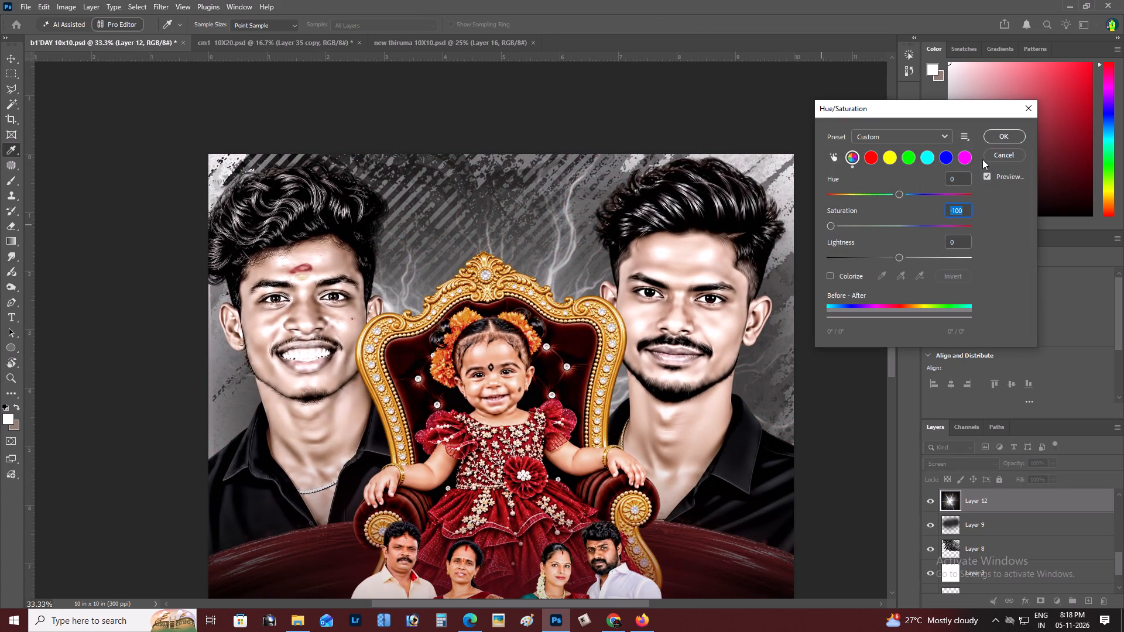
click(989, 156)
Adjust the Hue/Saturation of Layer 12's red light effect to hue -6 and saturation -26.
key(ctrl+u)
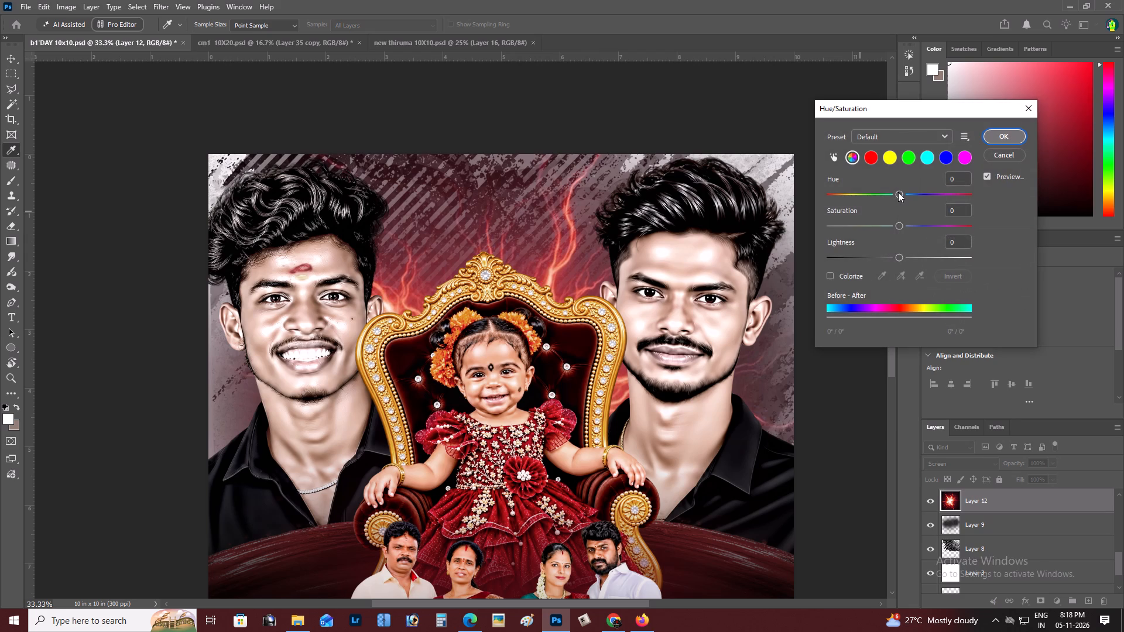
drag(898, 192, 904, 194)
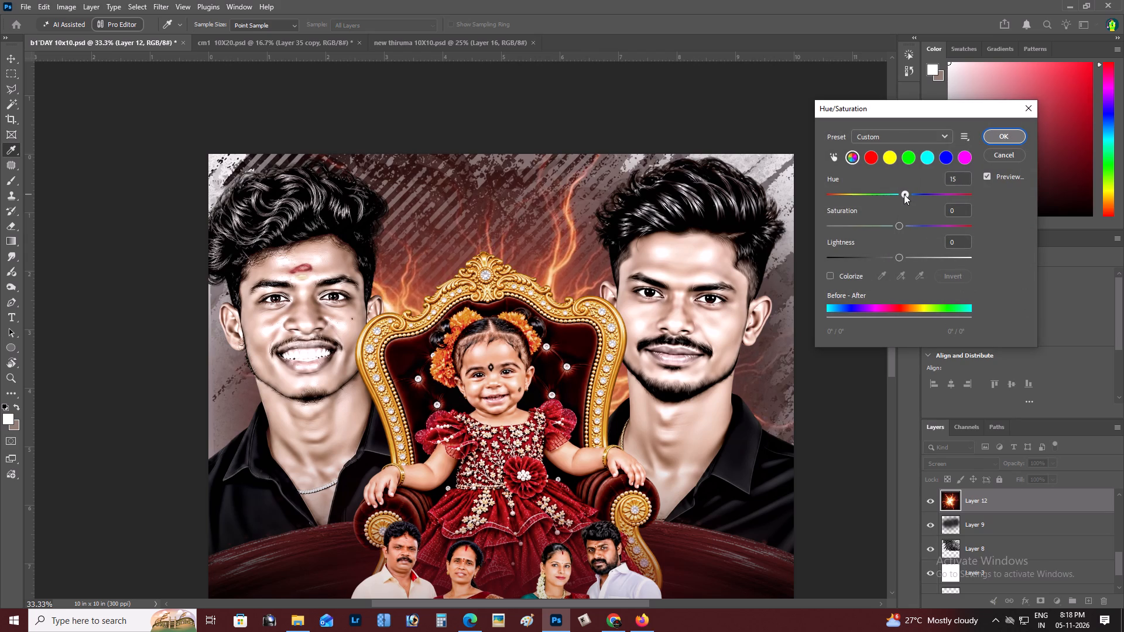
drag(904, 194, 906, 194)
drag(888, 229, 881, 227)
click(900, 193)
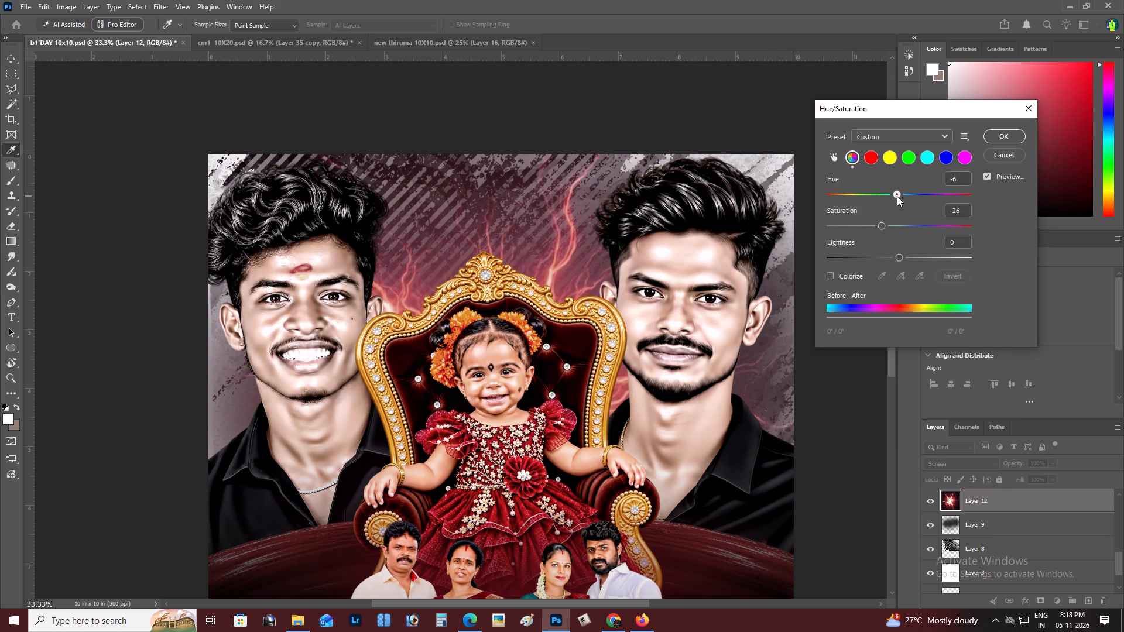
click(1004, 138)
Darken the shadows of Layer 12's light effect with Levels by raising the black input level slightly.
key(z)
alt+click(586, 296)
right_click(586, 296)
click(605, 301)
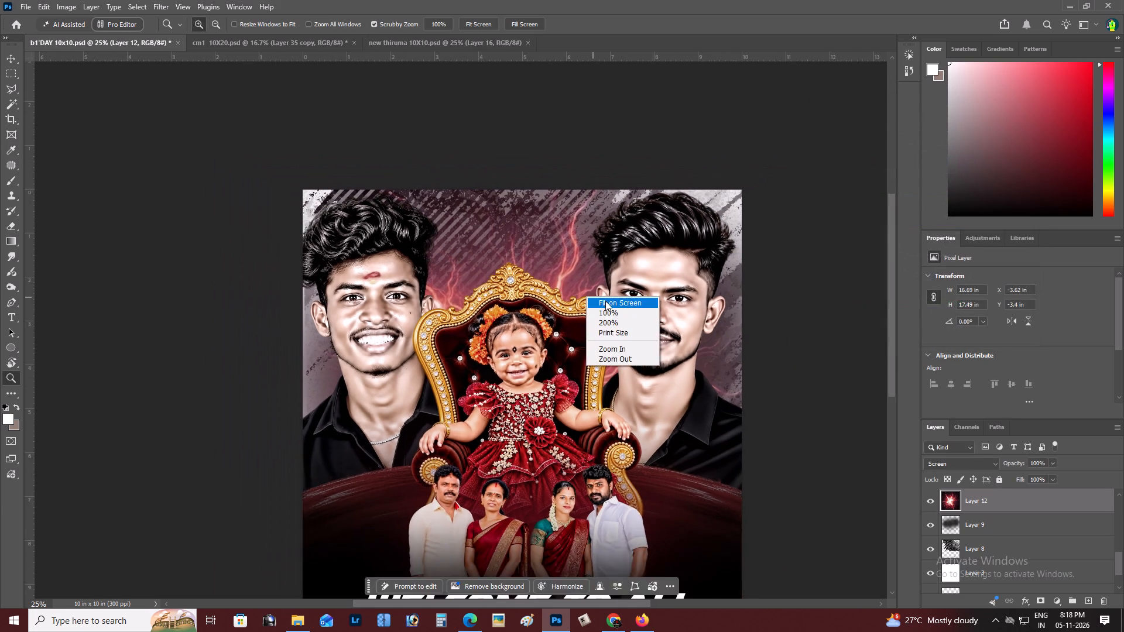
key(space)
key(space)
drag(606, 301, 626, 311)
key(ctrl+l)
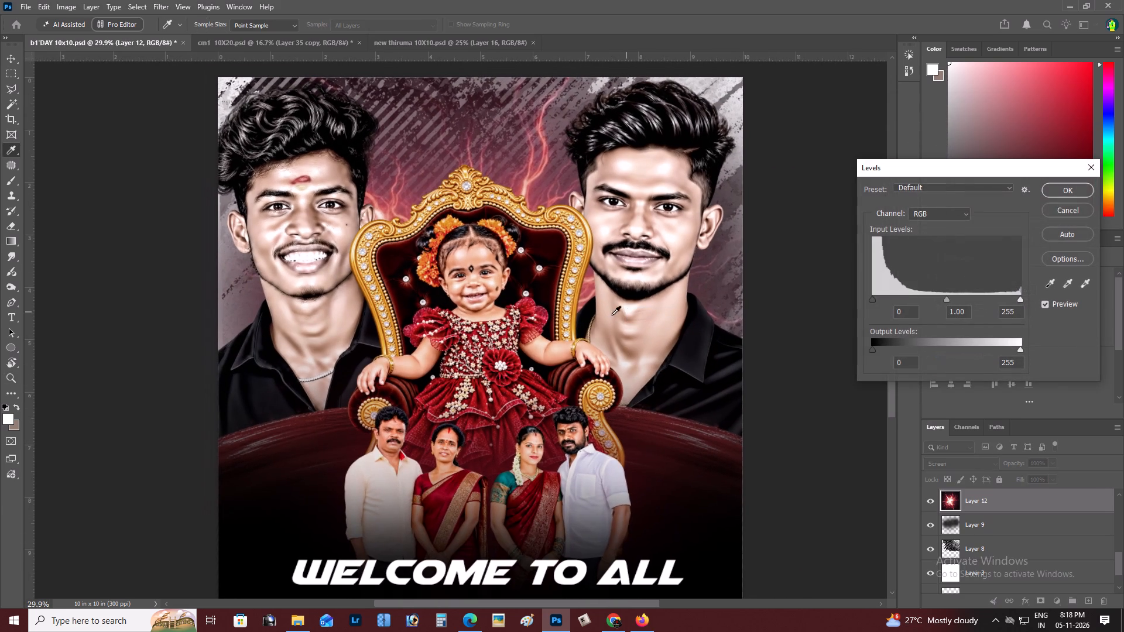
drag(878, 300, 879, 300)
drag(879, 300, 883, 301)
key(Return)
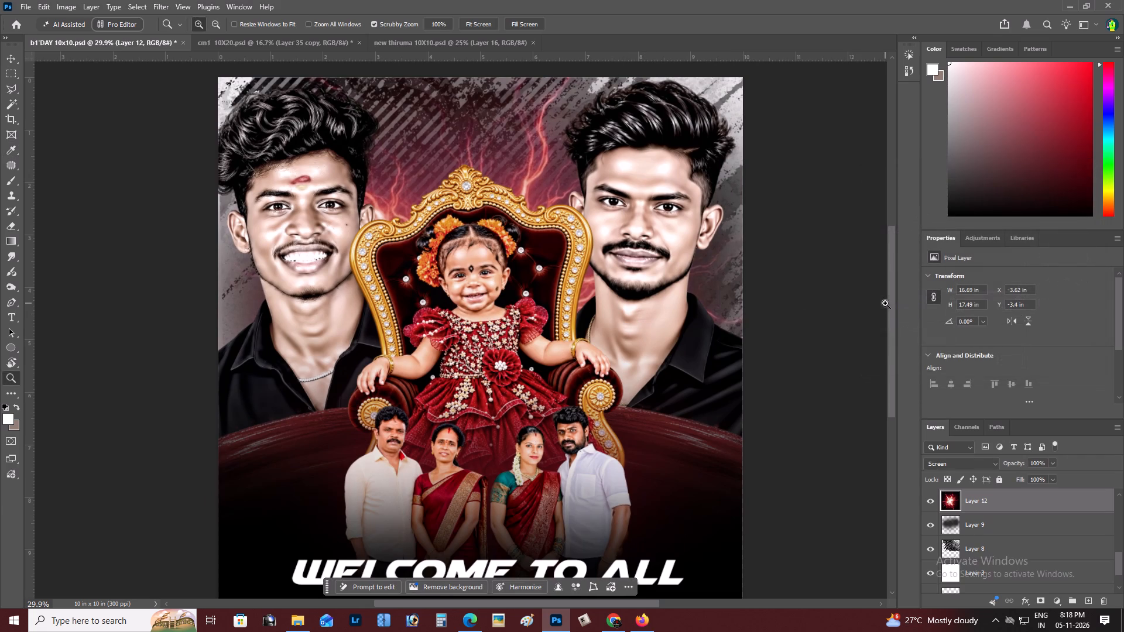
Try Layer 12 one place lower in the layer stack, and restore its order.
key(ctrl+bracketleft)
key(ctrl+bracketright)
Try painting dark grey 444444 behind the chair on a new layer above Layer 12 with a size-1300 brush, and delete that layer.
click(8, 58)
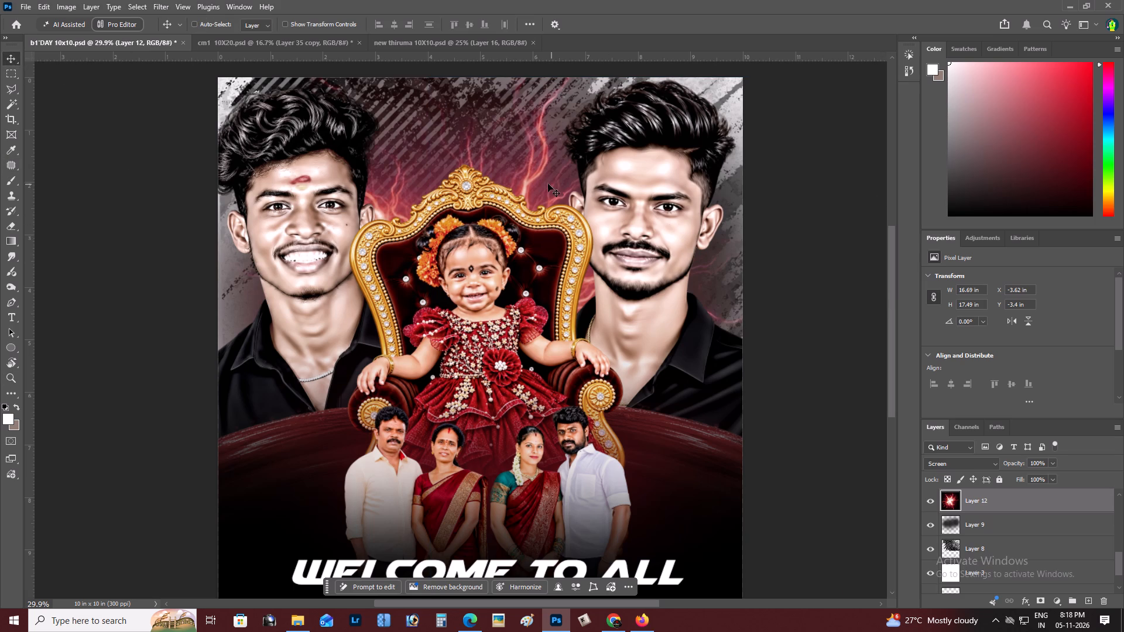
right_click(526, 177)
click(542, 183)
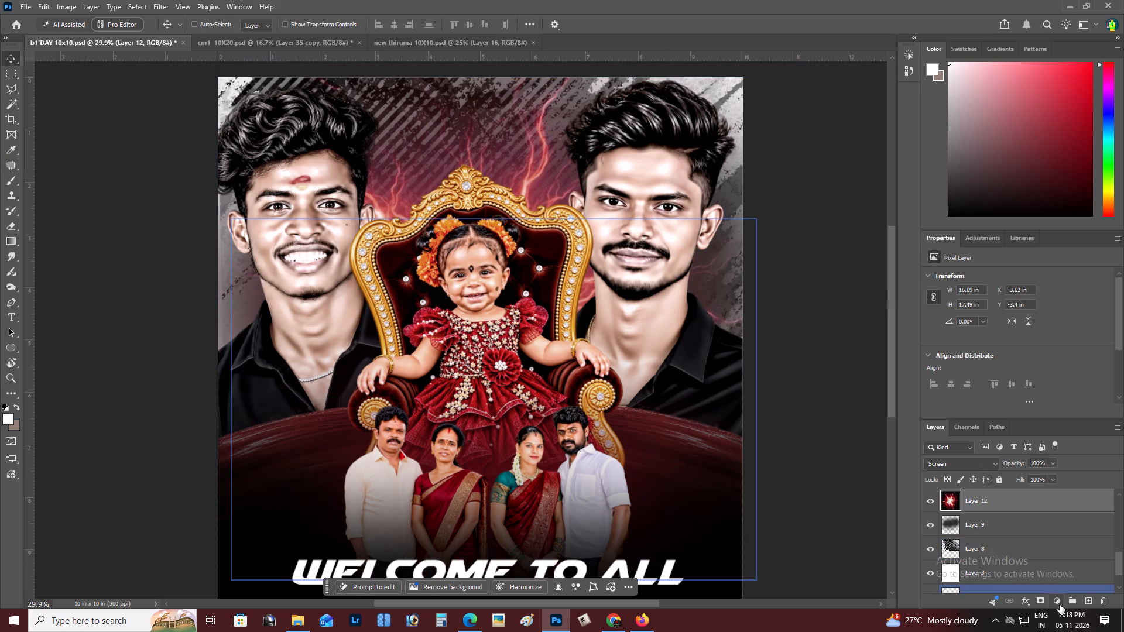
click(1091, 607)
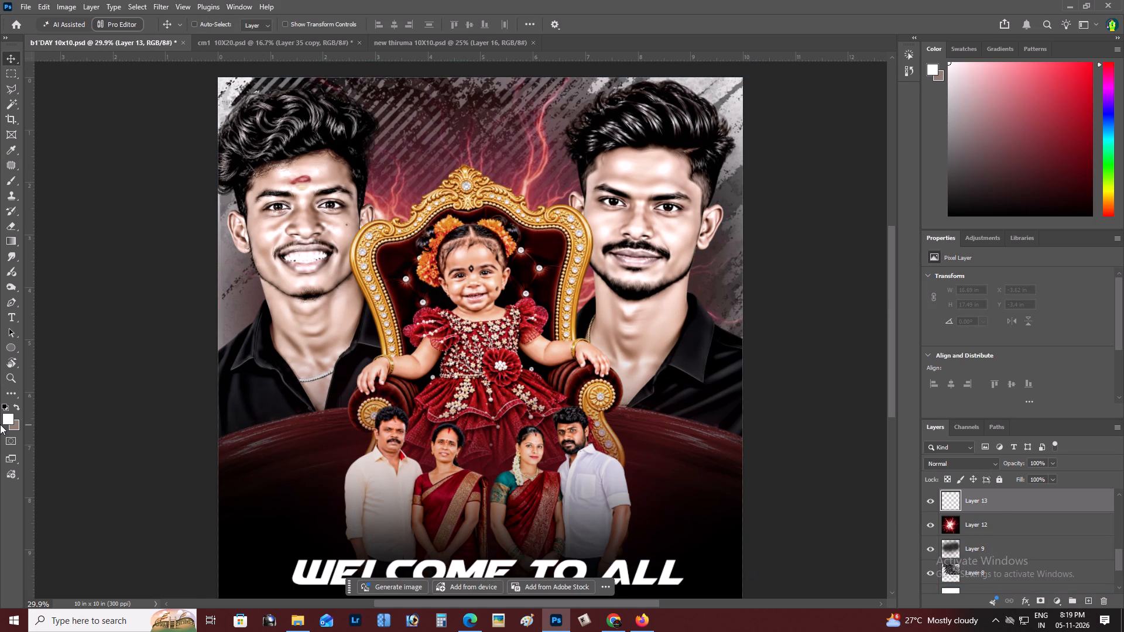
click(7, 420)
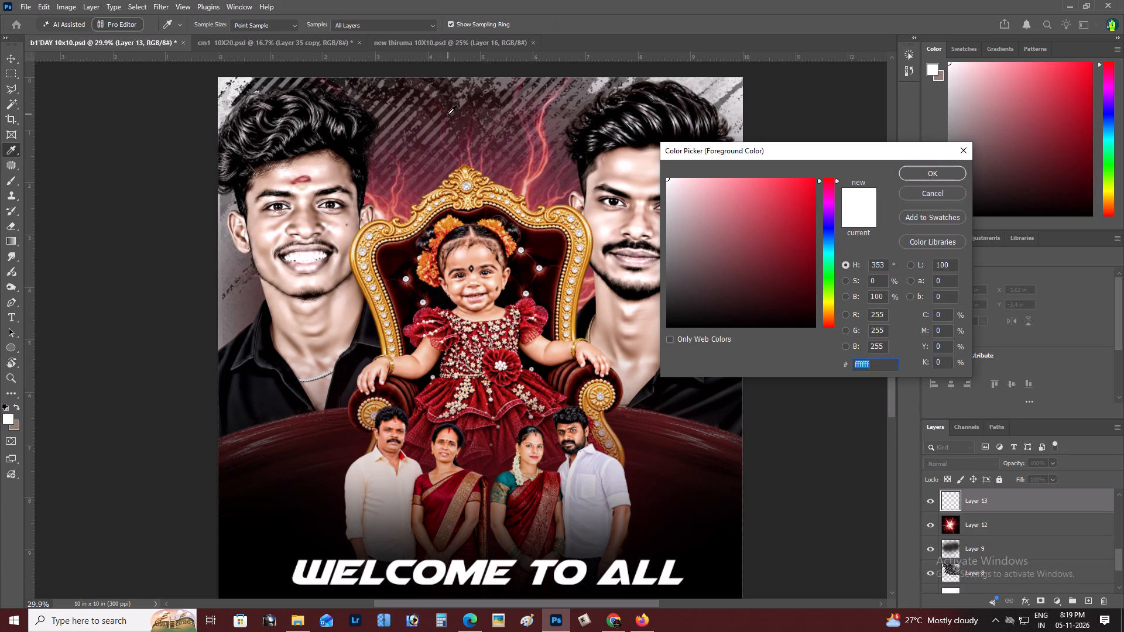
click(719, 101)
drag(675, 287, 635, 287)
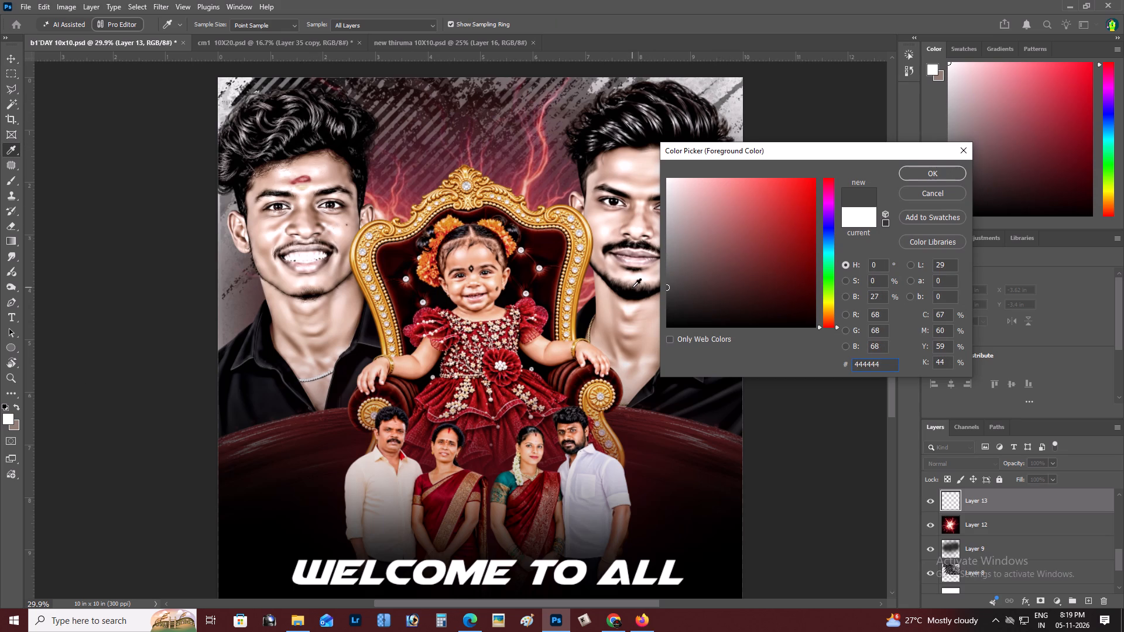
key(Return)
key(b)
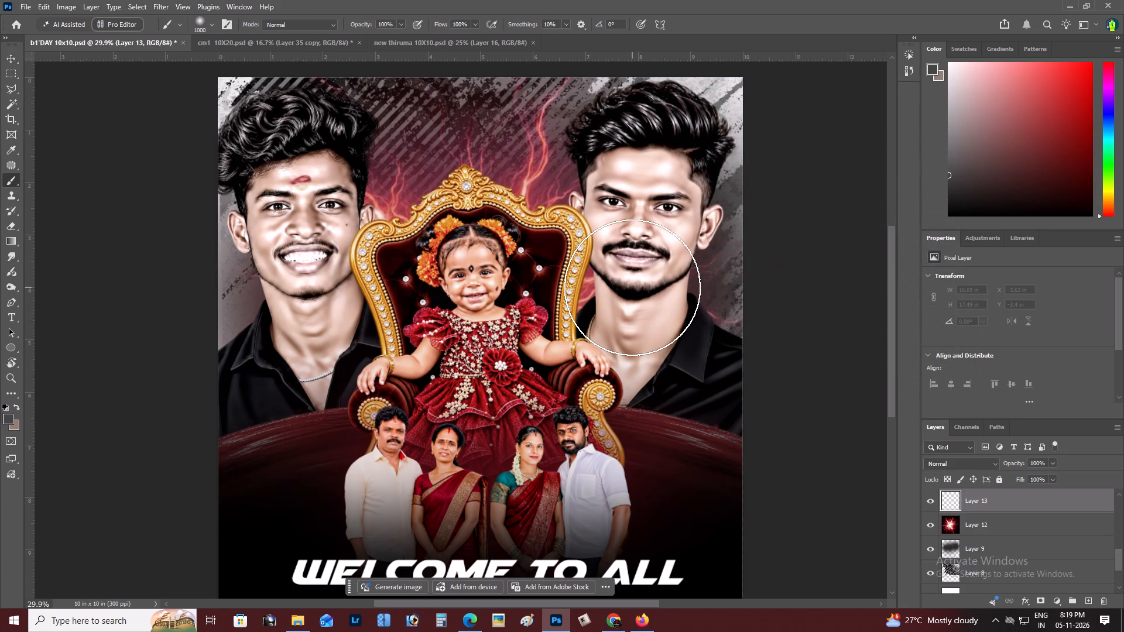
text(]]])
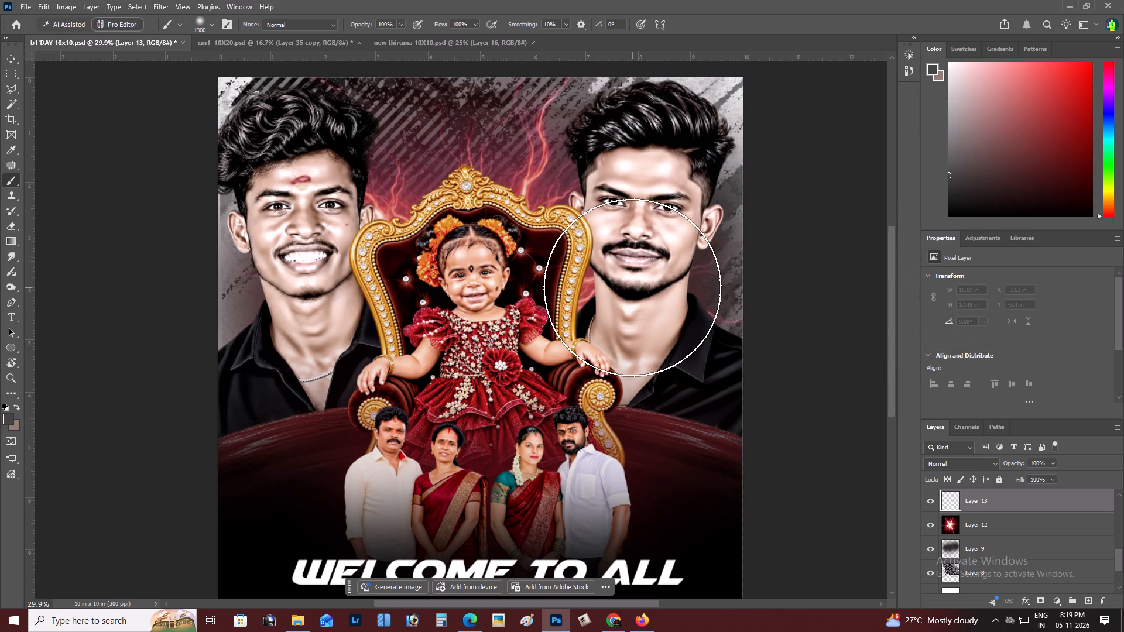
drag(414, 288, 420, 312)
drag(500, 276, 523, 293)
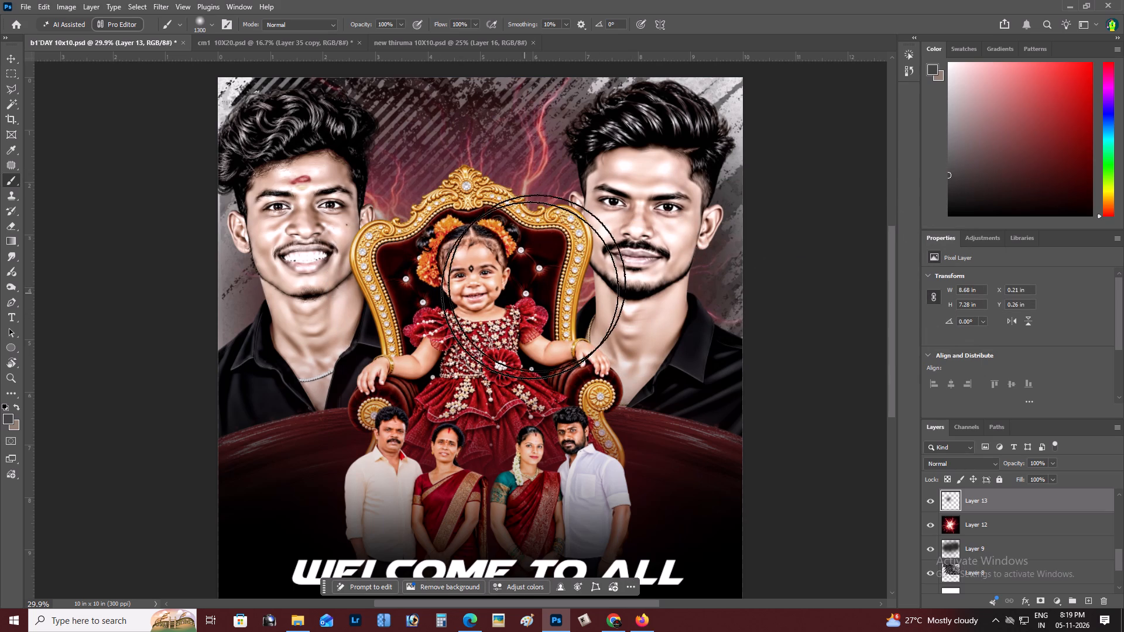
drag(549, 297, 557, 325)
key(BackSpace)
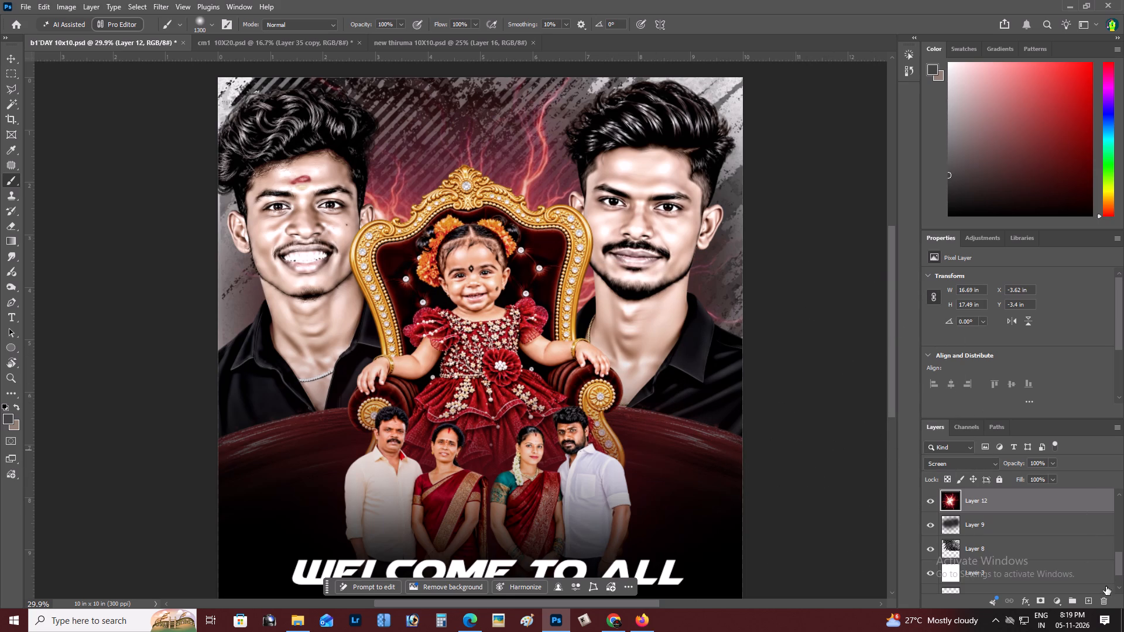
Add a new layer above Layer 12 and dab near-black soft shading behind the chair with the size-1300 brush.
click(1091, 599)
click(1, 421)
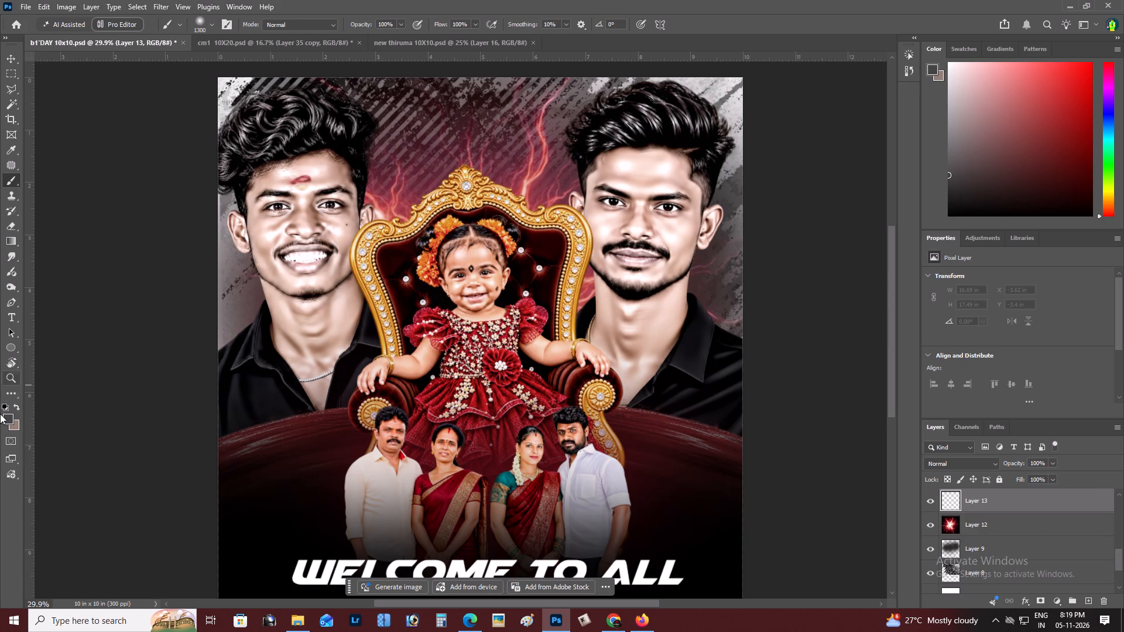
click(4, 419)
drag(753, 286, 584, 370)
drag(695, 321, 628, 320)
key(Return)
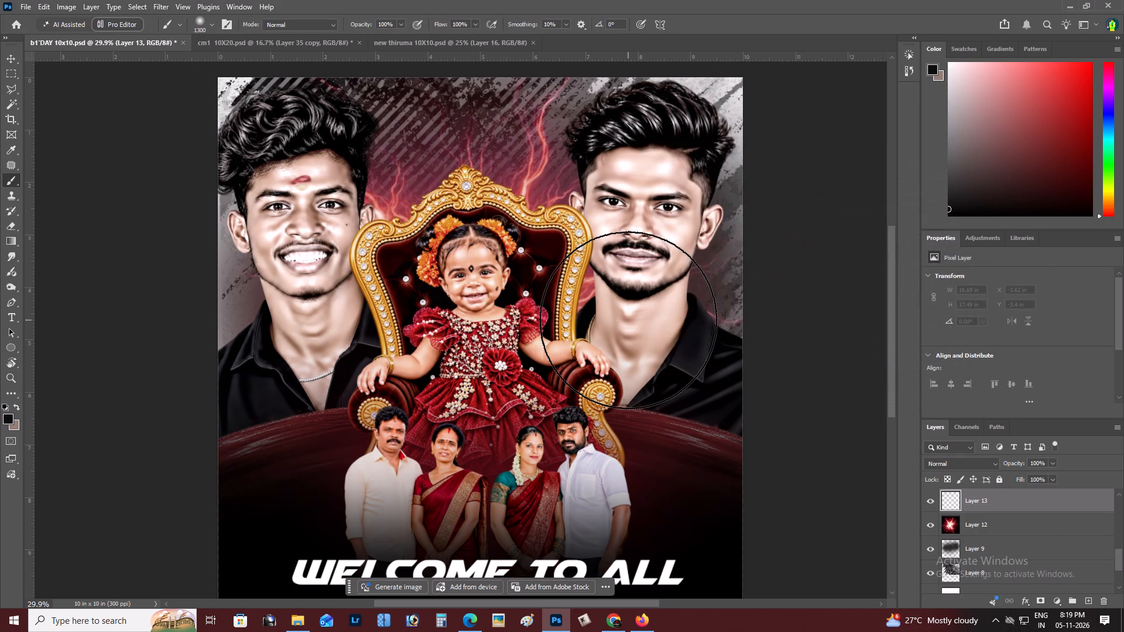
click(429, 298)
click(529, 277)
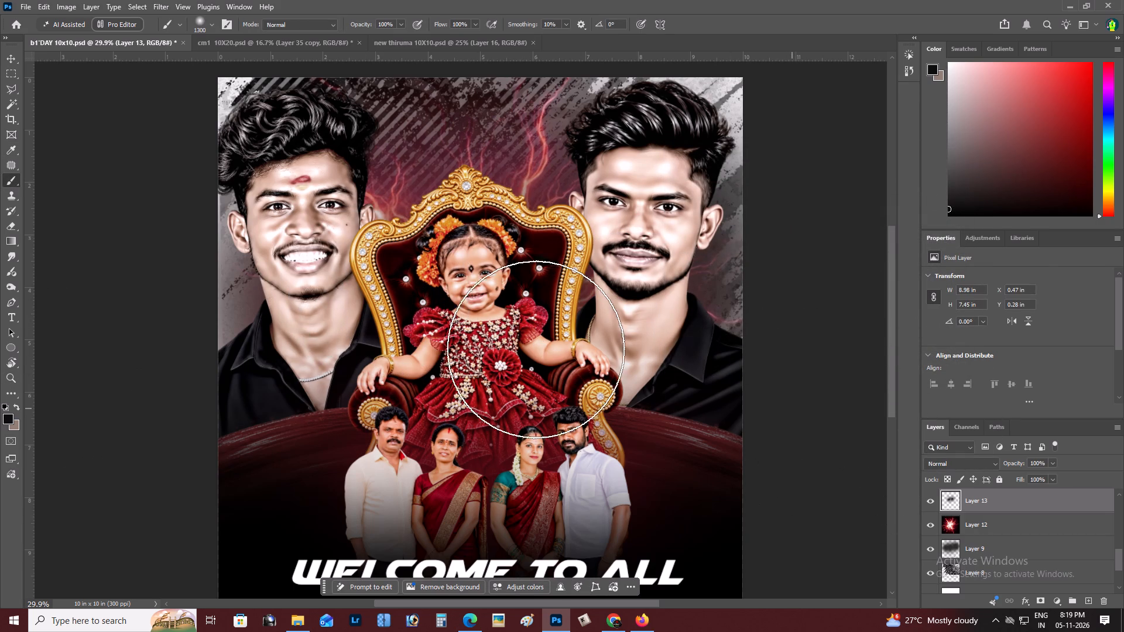
click(376, 301)
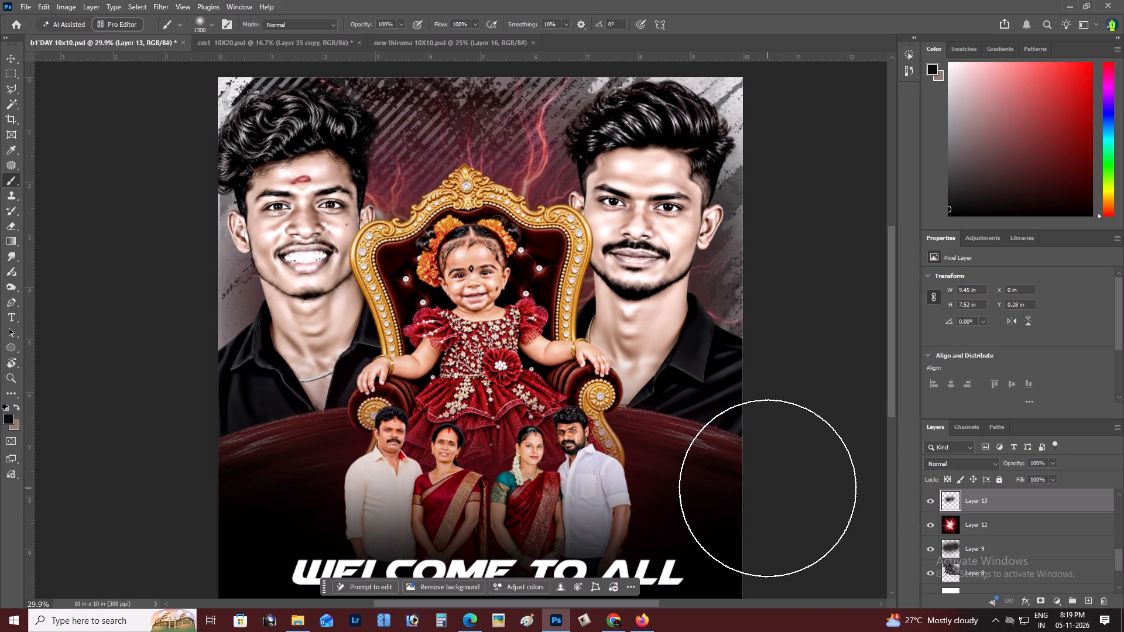
Examine the poster from top to bottom, checking the background shading around the chair and portraits.
click(5, 382)
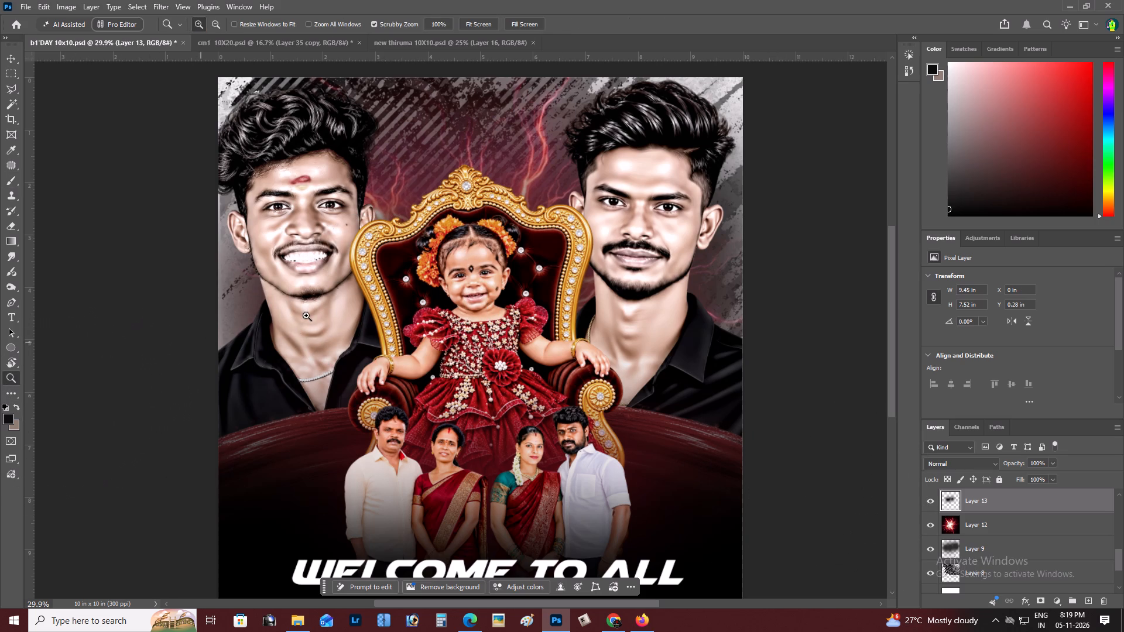
right_click(307, 315)
click(321, 320)
scroll(796, 320, up, 6)
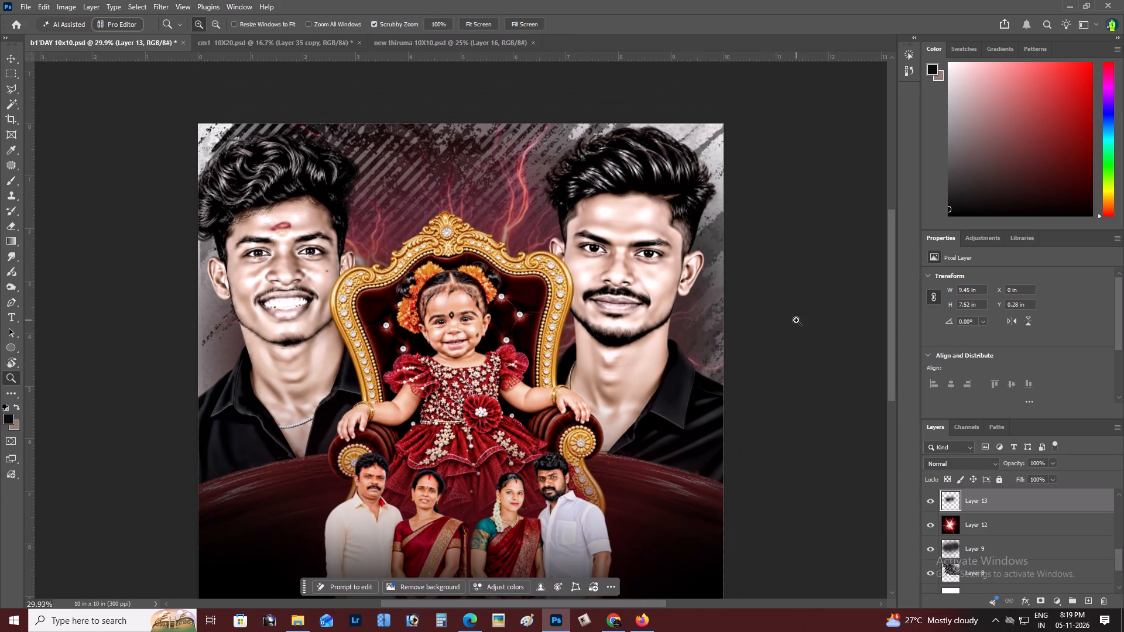
scroll(796, 320, up, 2)
scroll(796, 320, down, 19)
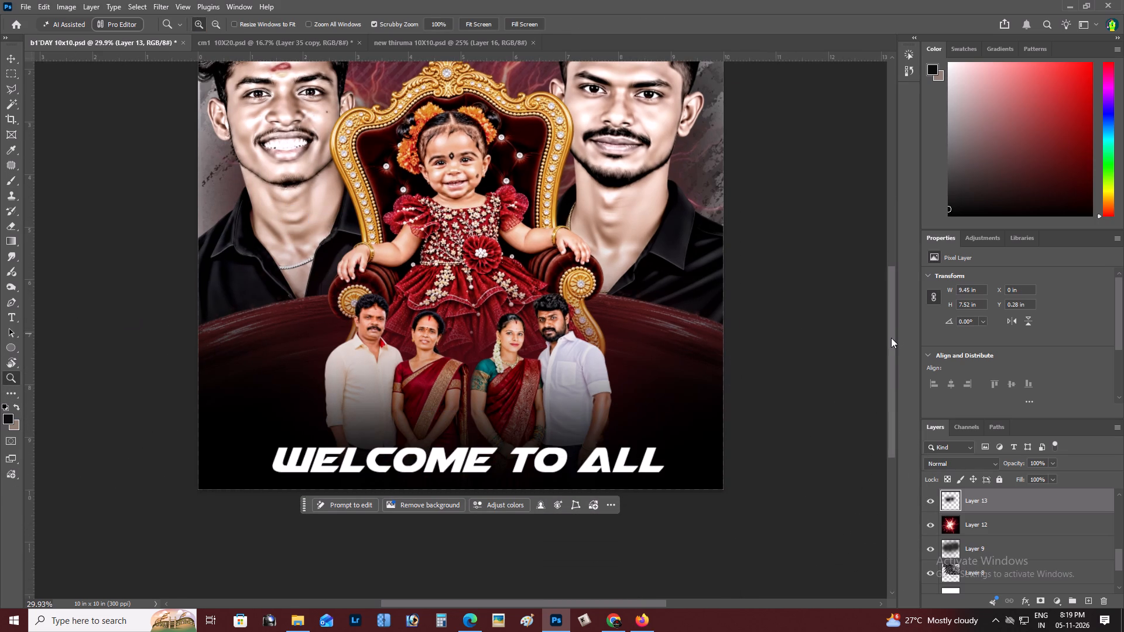
drag(889, 338, 887, 318)
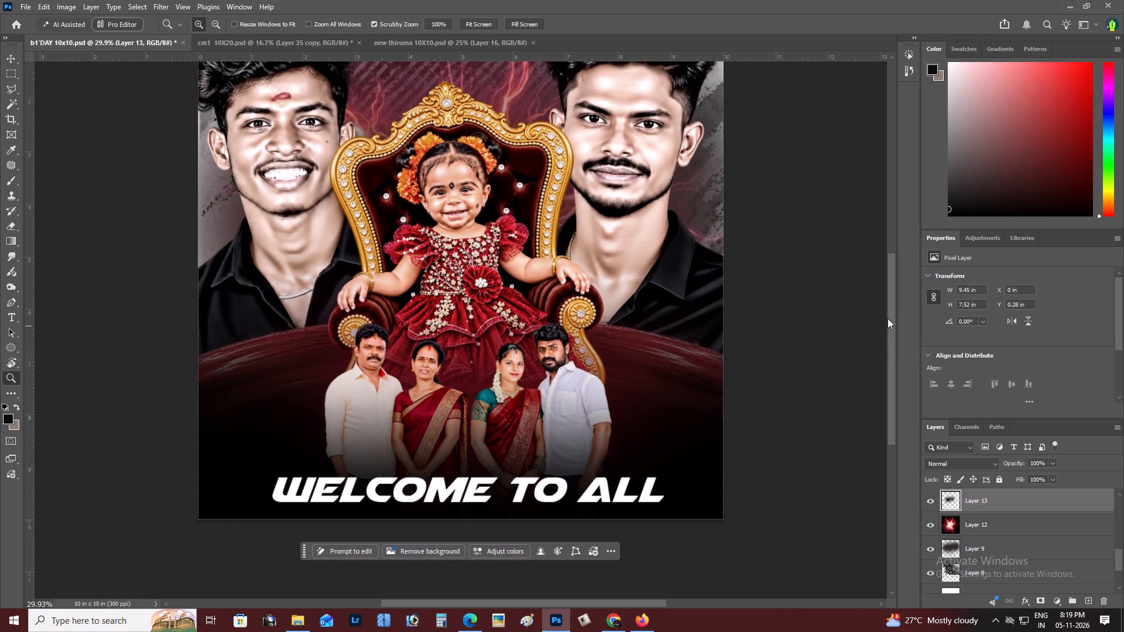
drag(887, 318, 895, 286)
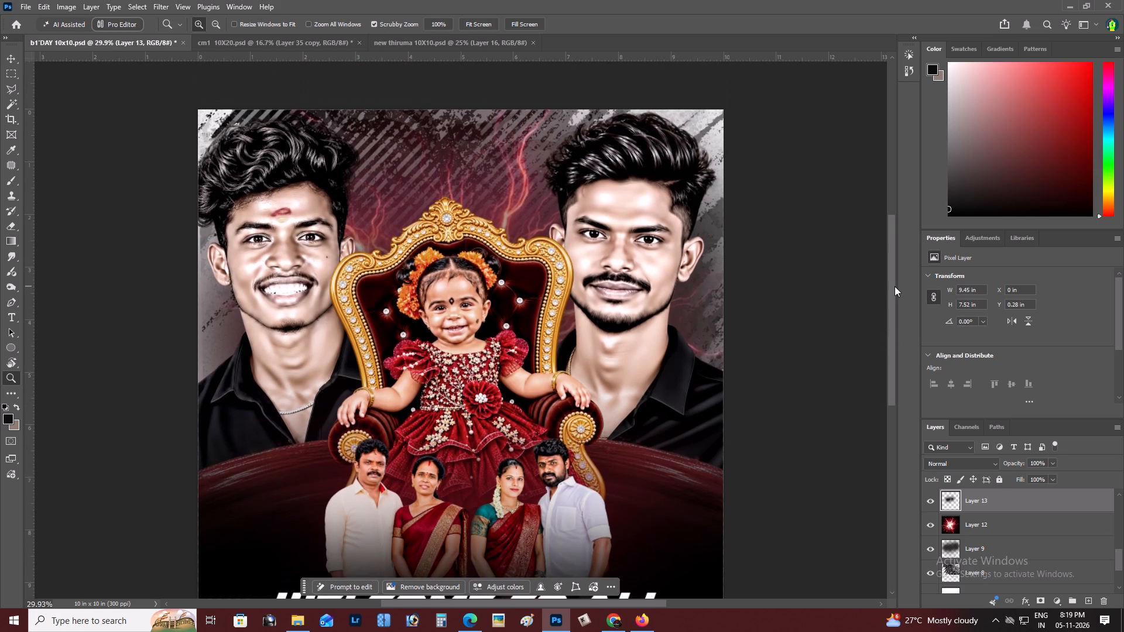
drag(895, 286, 895, 283)
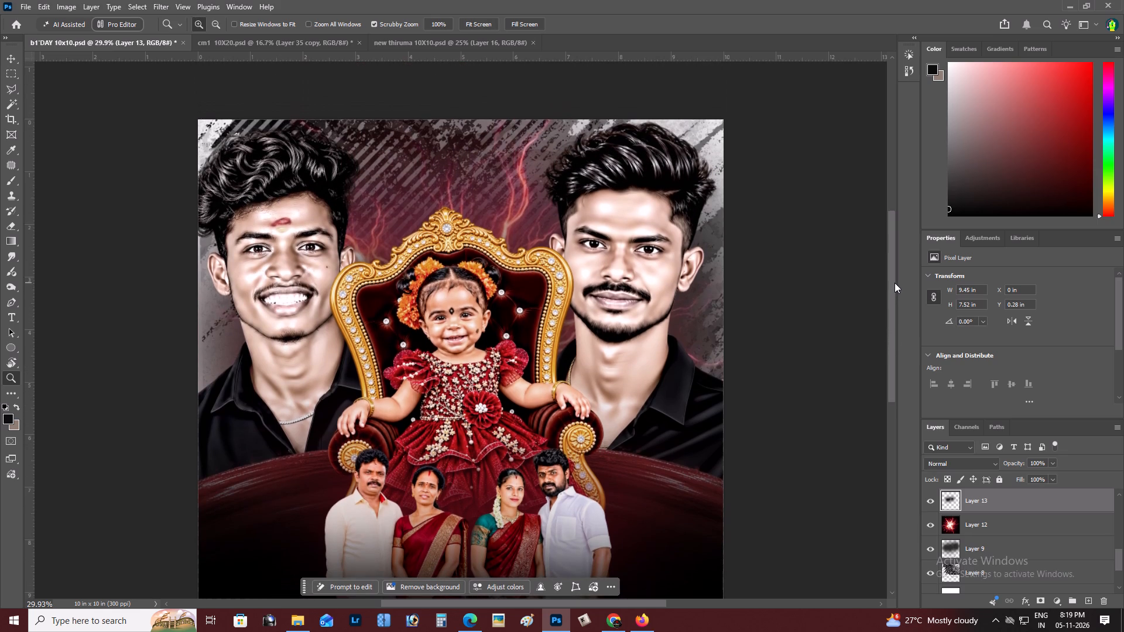
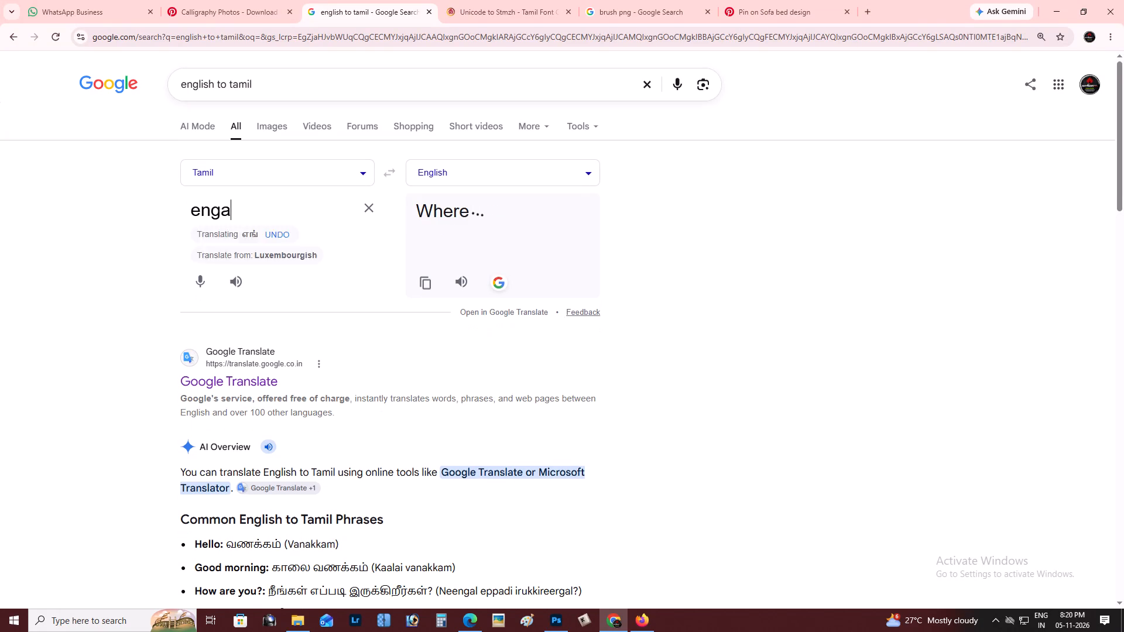
Complete "engal illa" as the translator's Tamil entry, accept its Tamil-script form எங்கள் இல்ல, and cut that text.
text(l)
key(space)
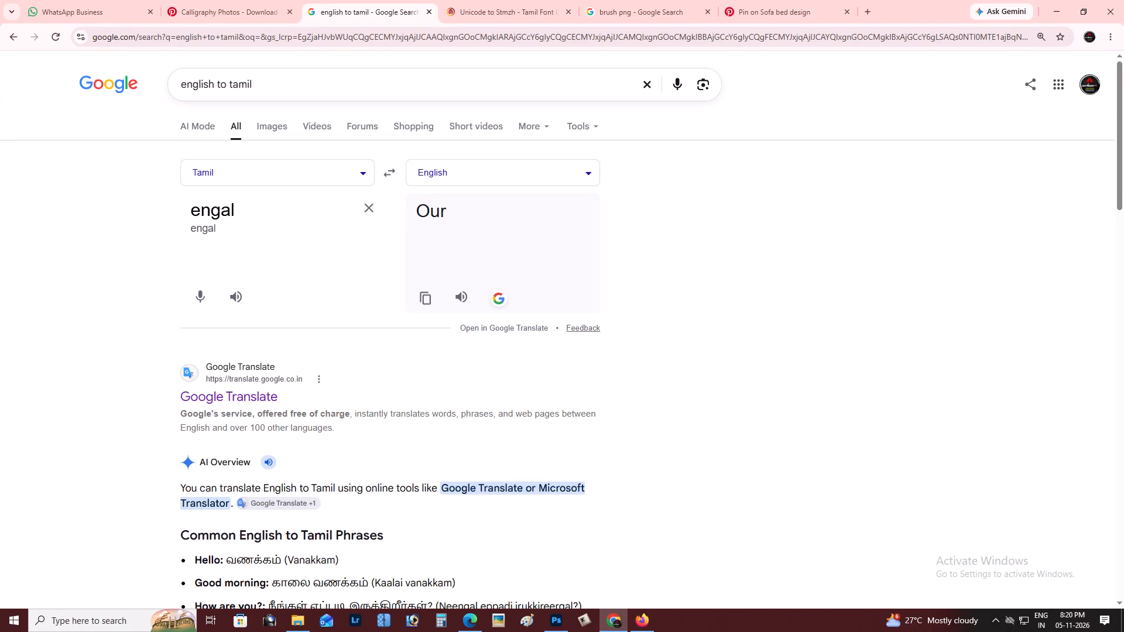
key(i)
text(lla)
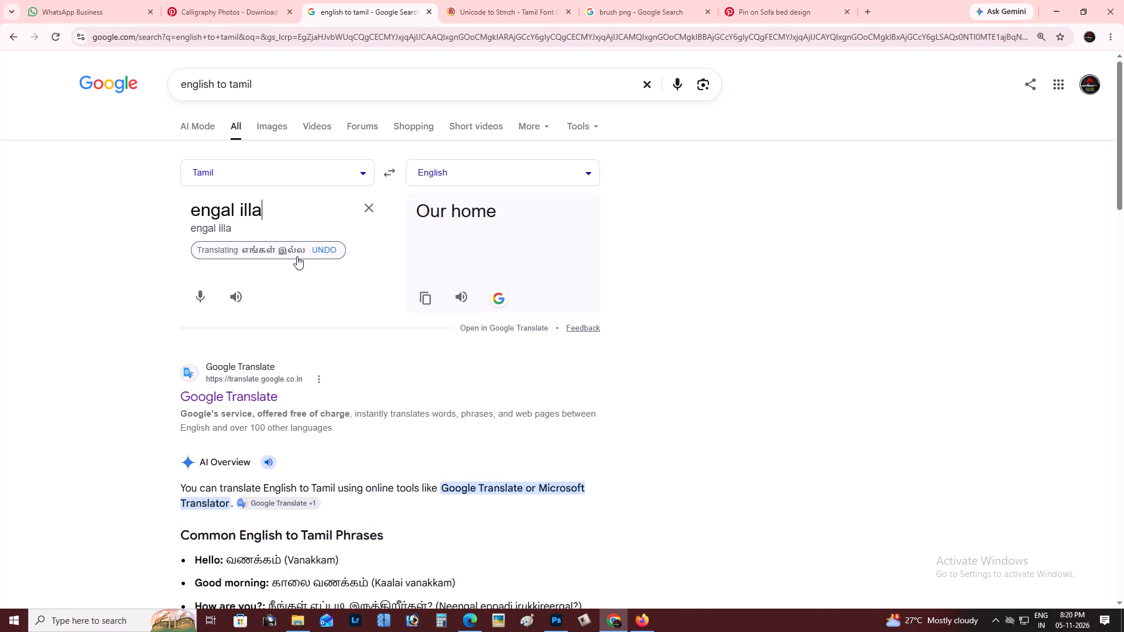
click(280, 250)
drag(323, 208, 190, 213)
right_click(235, 205)
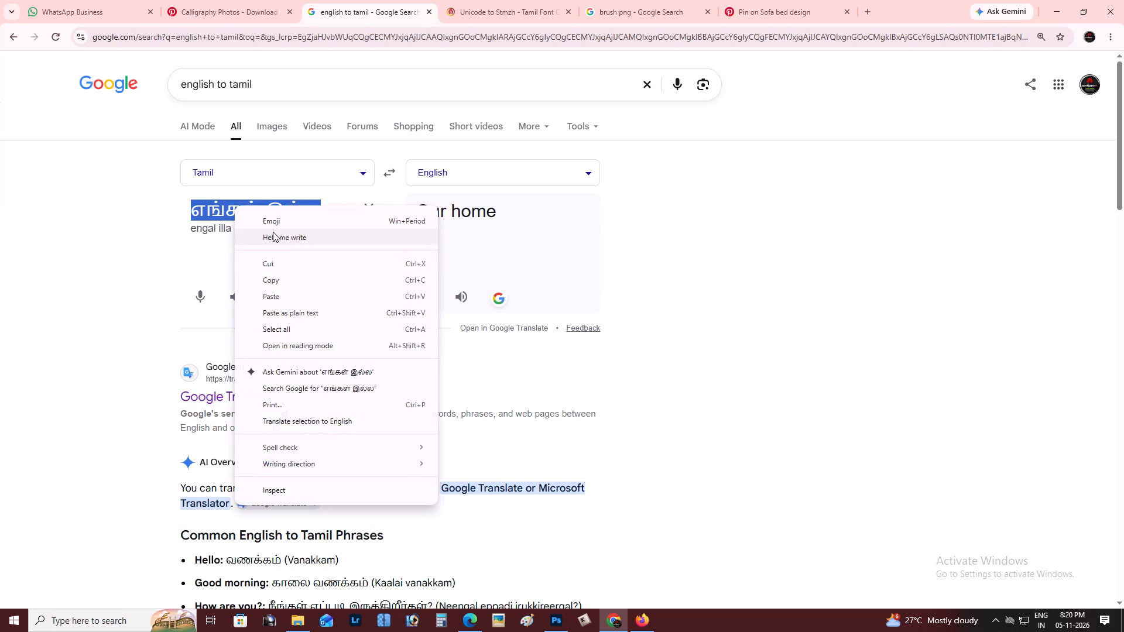
click(299, 259)
Convert எங்கள் இல்ல to Stmzh text in the Unicode to Stmzh font converter and cut the converted text.
click(505, 0)
click(390, 294)
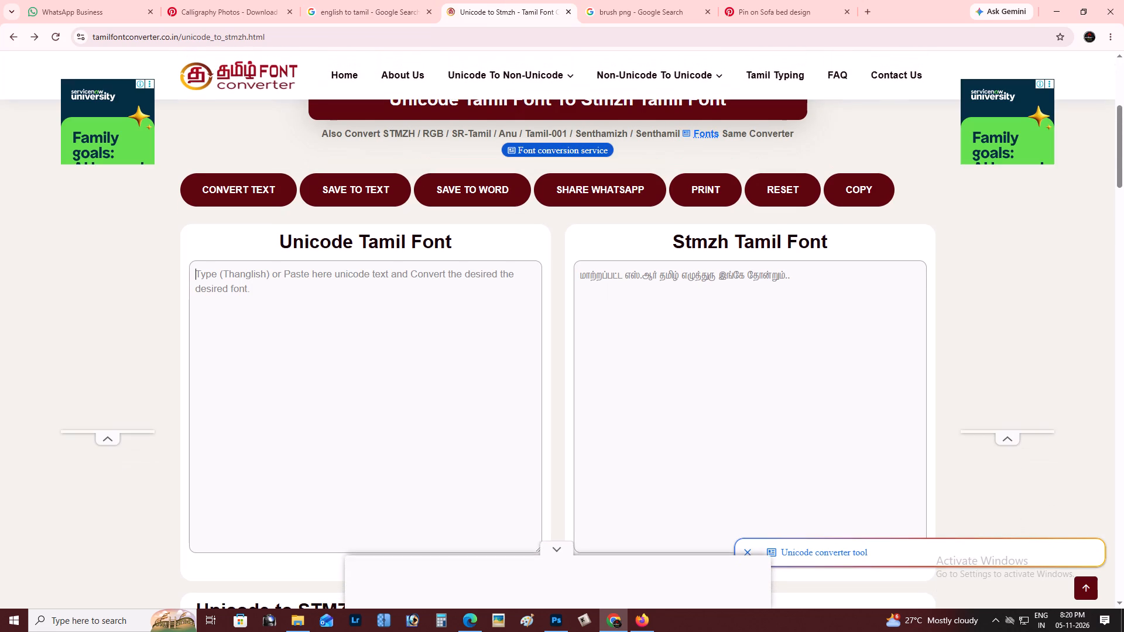
right_click(356, 275)
click(422, 401)
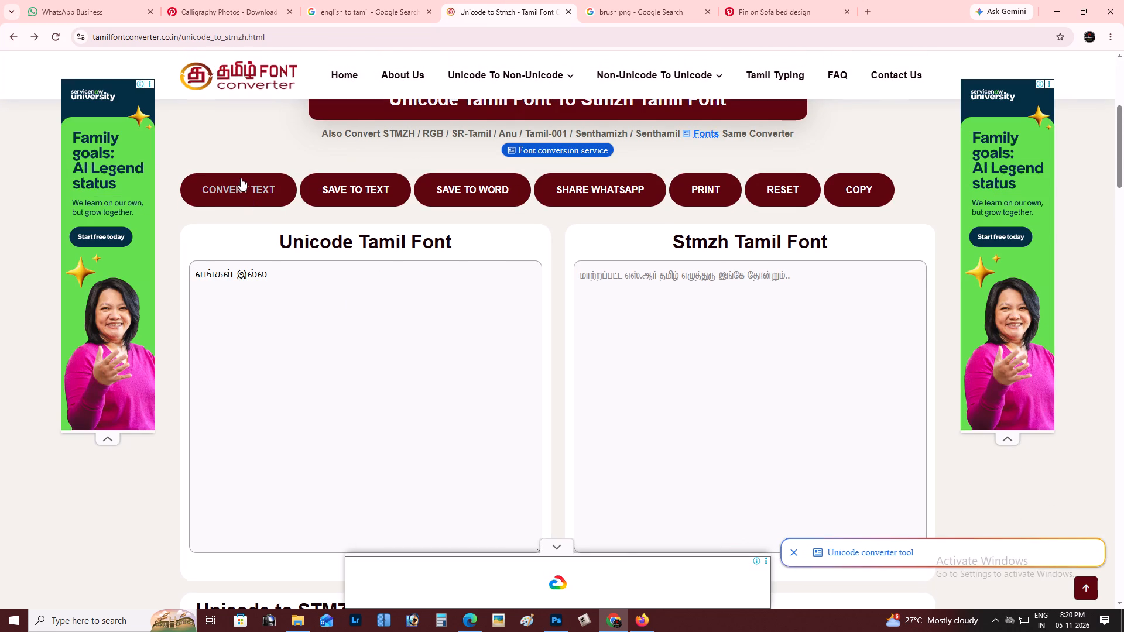
click(241, 178)
drag(677, 281, 518, 278)
right_click(592, 278)
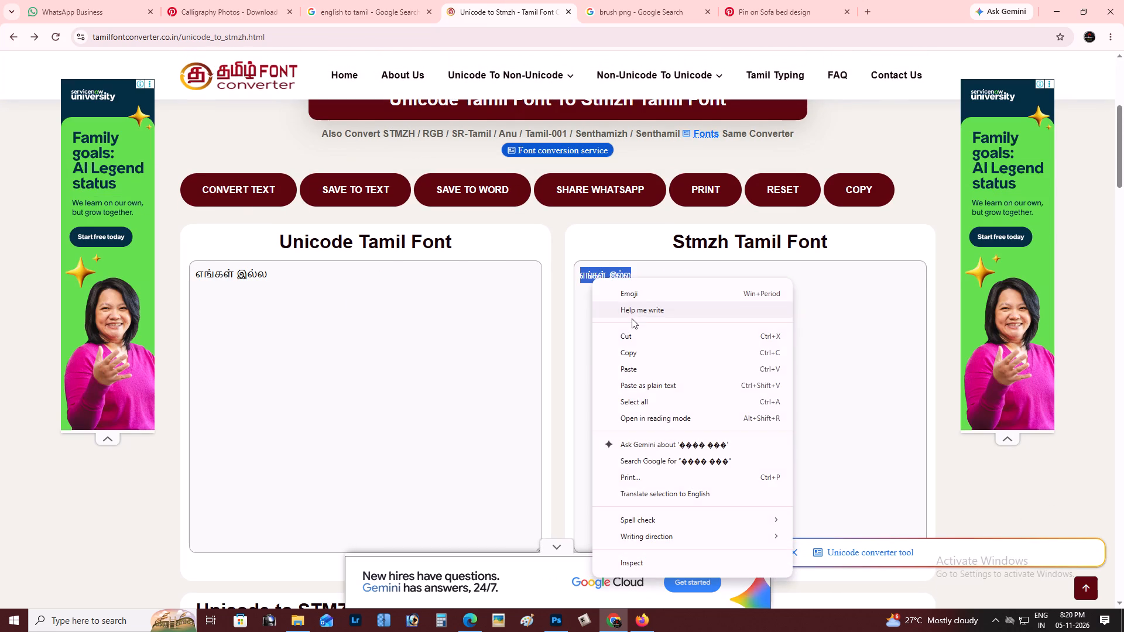
click(643, 338)
In the b1'DAY poster in Photoshop, paste the converted Tamil text as a new text layer above the chair.
click(561, 620)
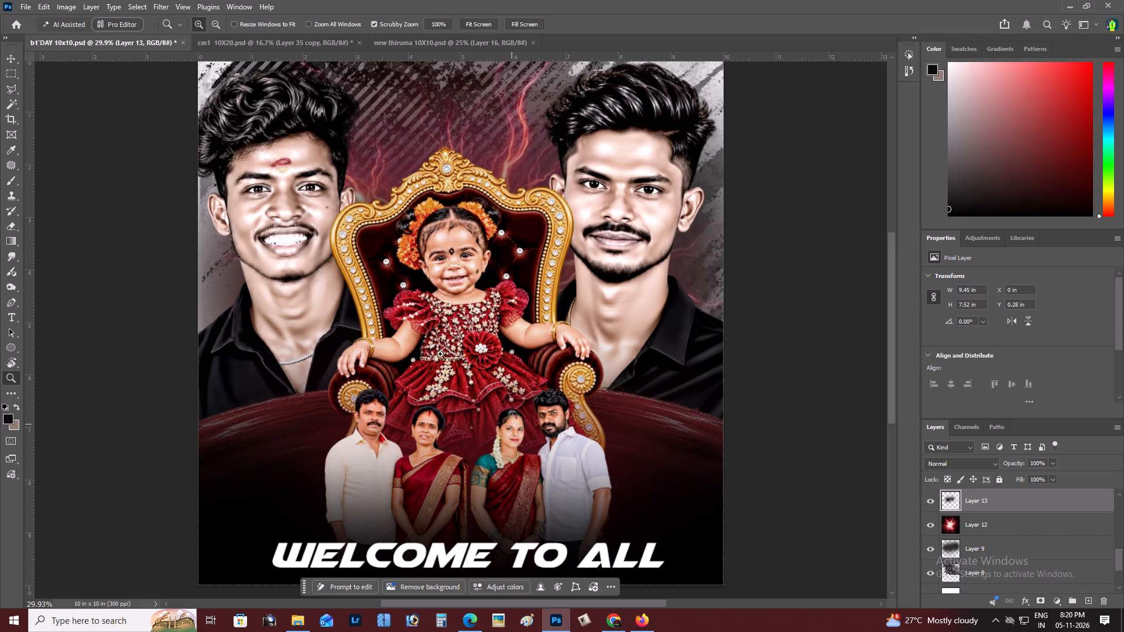
click(11, 54)
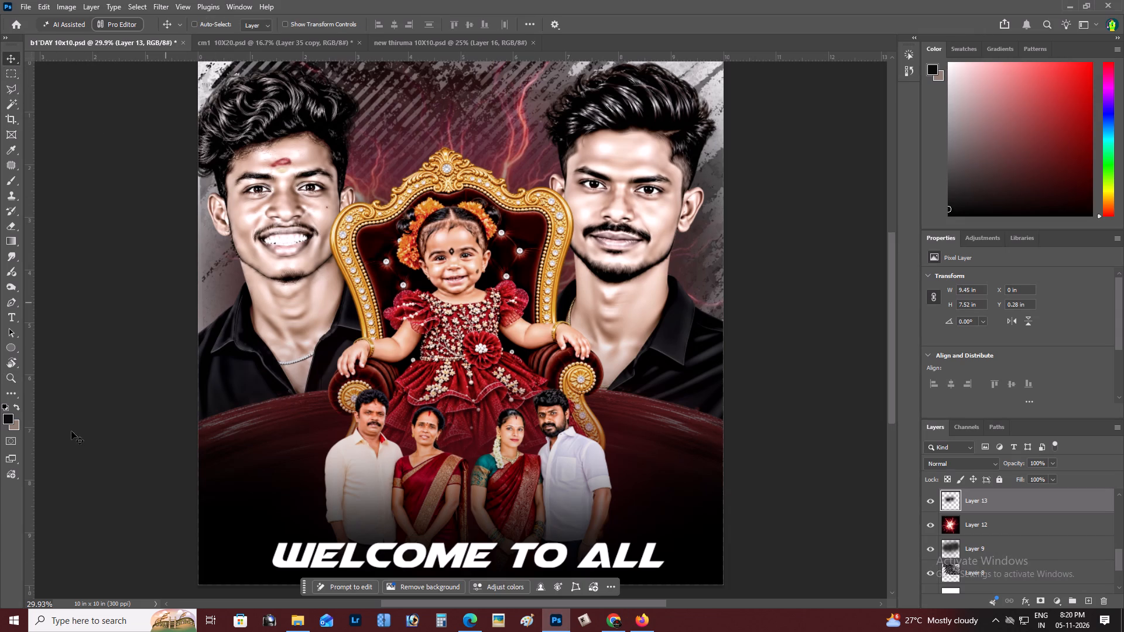
click(13, 312)
click(401, 143)
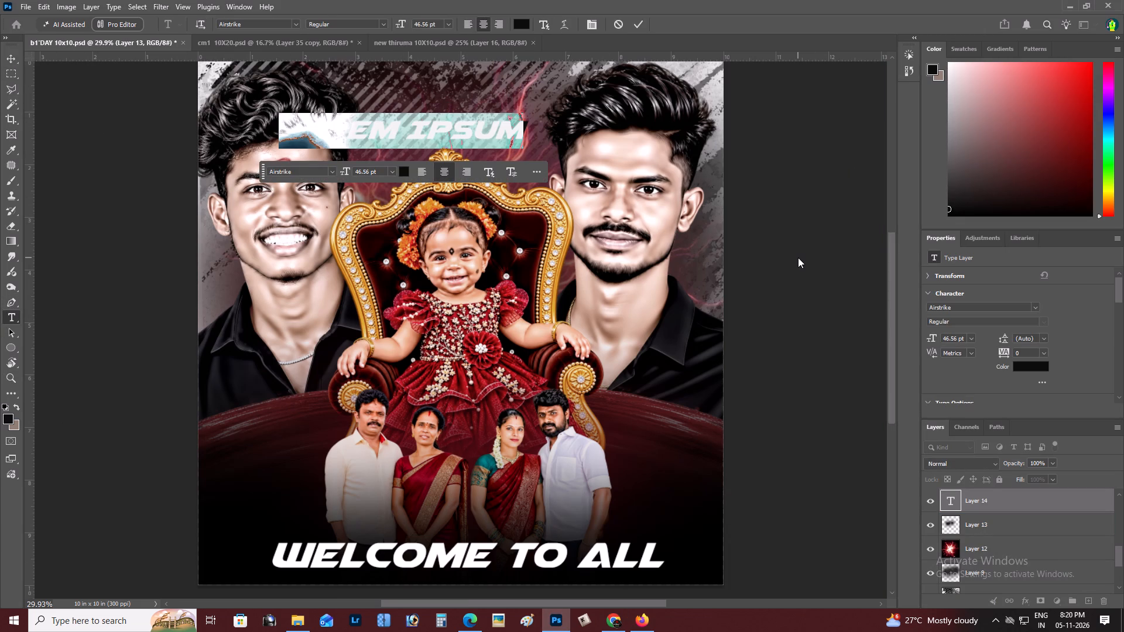
key(ctrl+v)
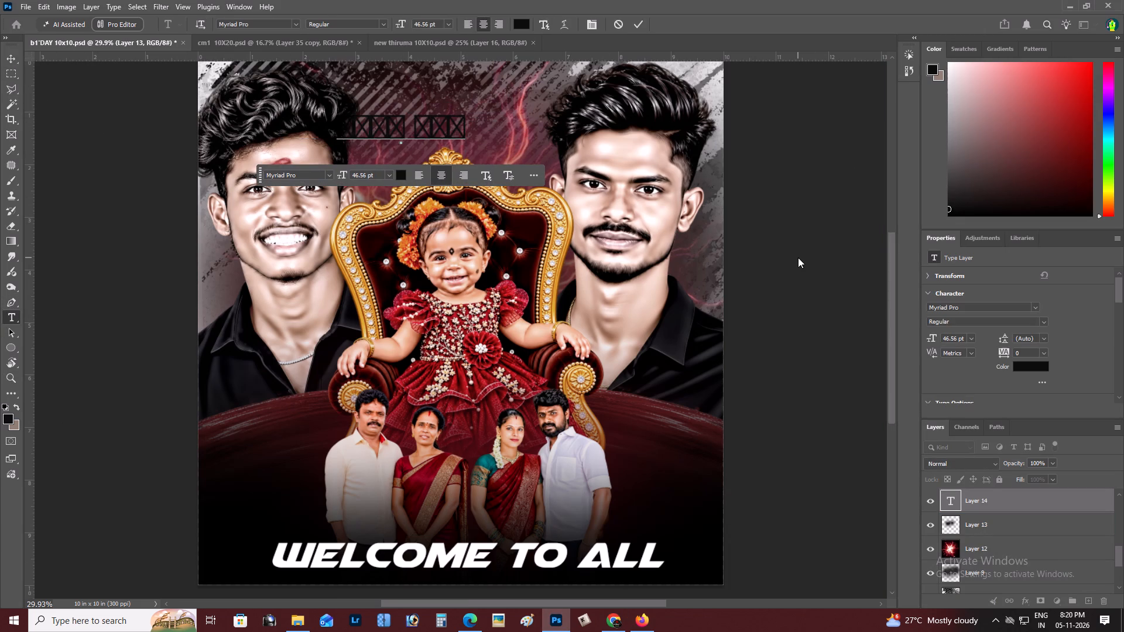
key(ctrl+Return)
key(ctrl+backslash)
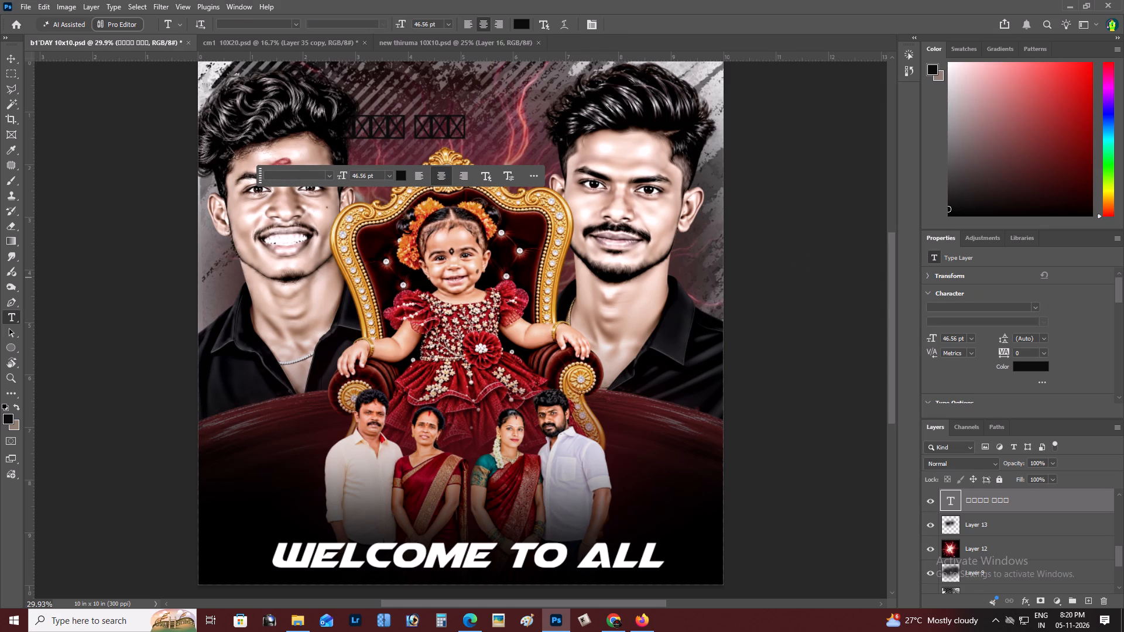
Set the font of the pasted Tamil text to SR-Tamil004 Regular.
click(1034, 308)
scroll(1068, 193, up, 4)
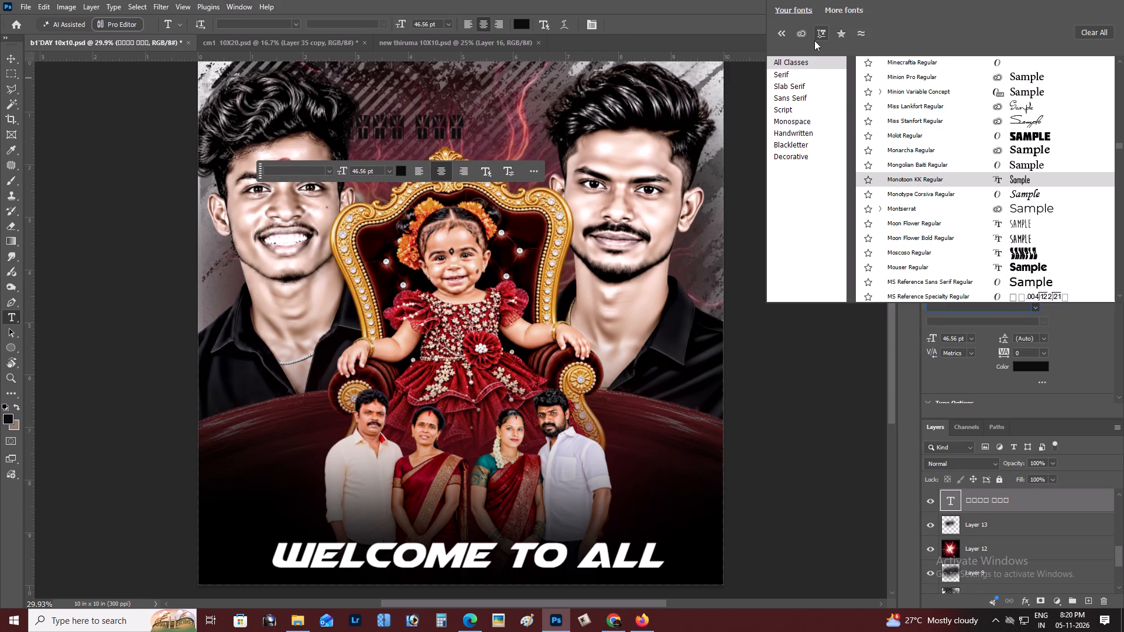
click(816, 76)
click(807, 119)
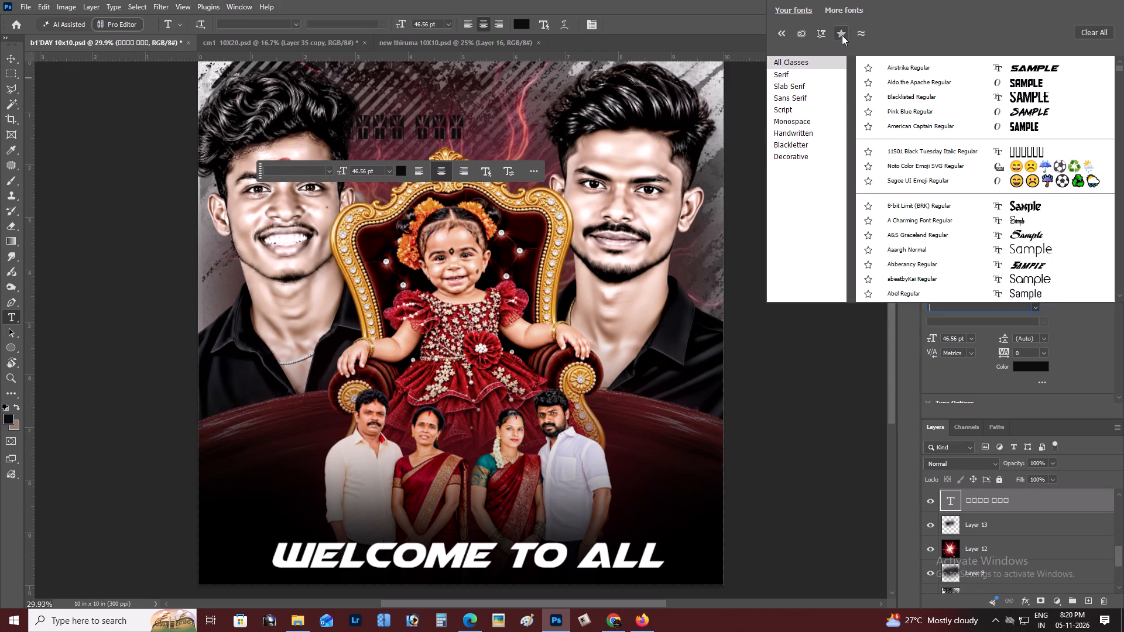
click(842, 35)
click(804, 130)
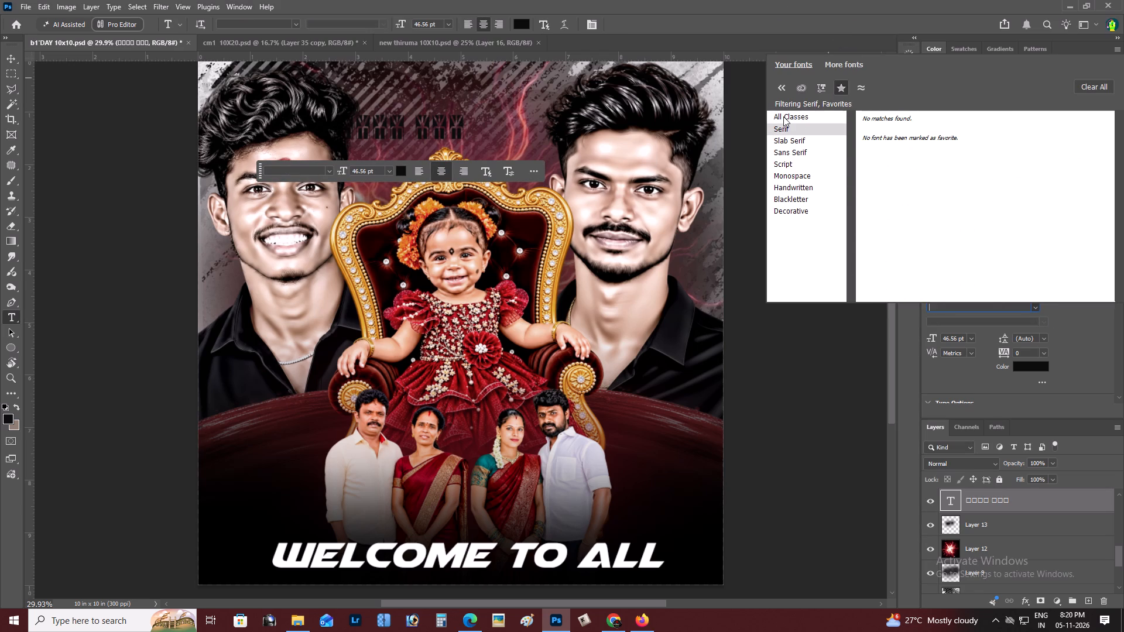
click(783, 116)
click(1102, 83)
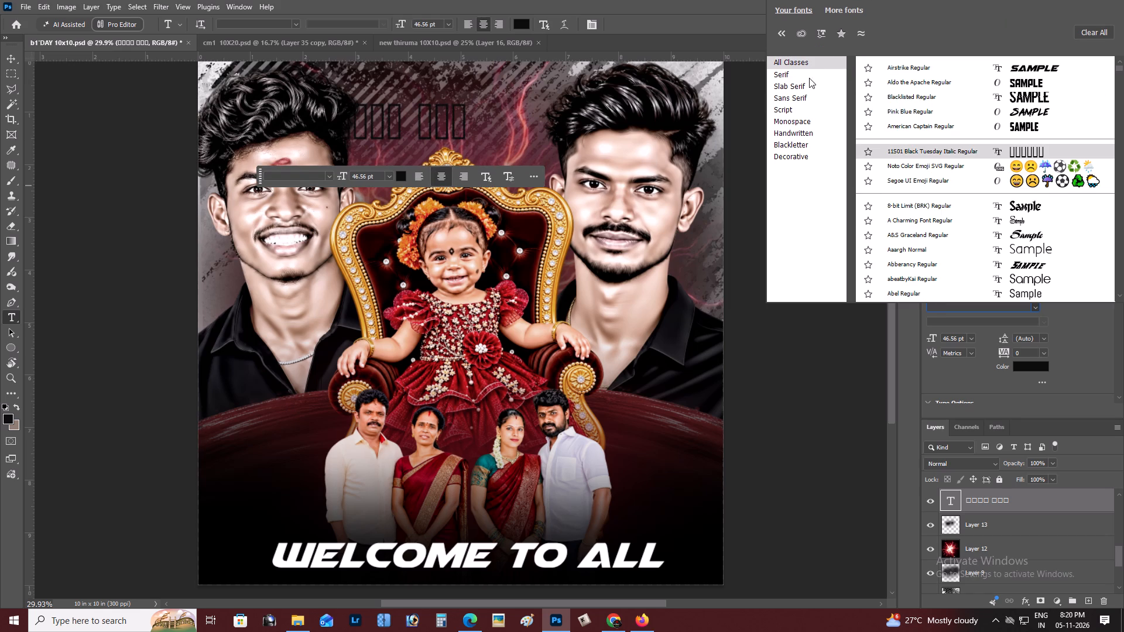
drag(1119, 68, 1123, 107)
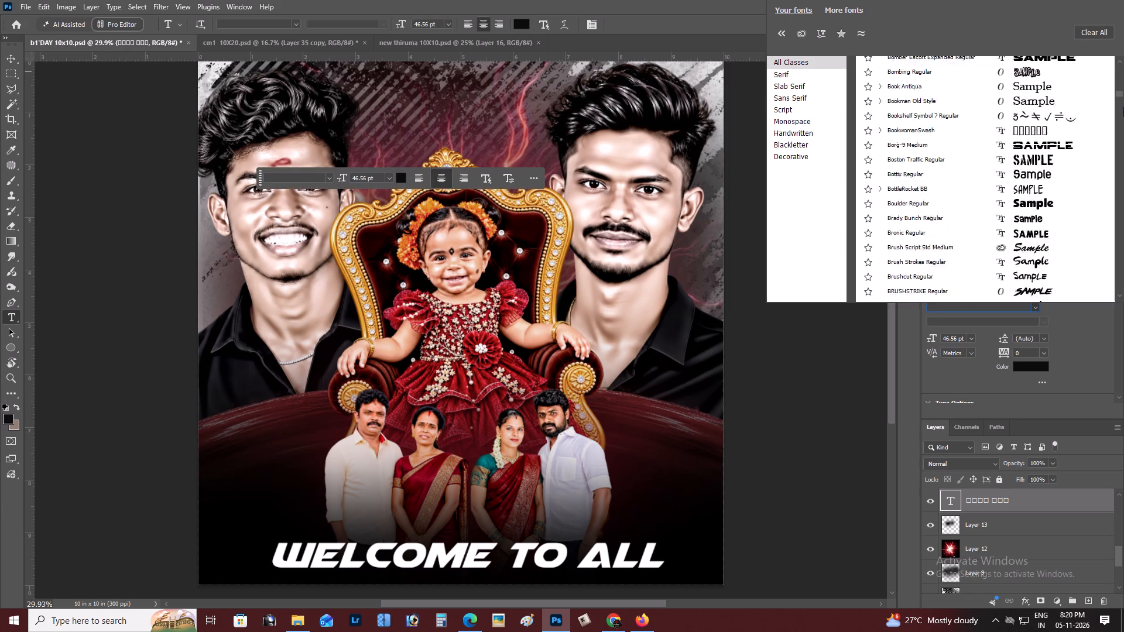
drag(1123, 107, 1119, 159)
scroll(988, 219, down, 8)
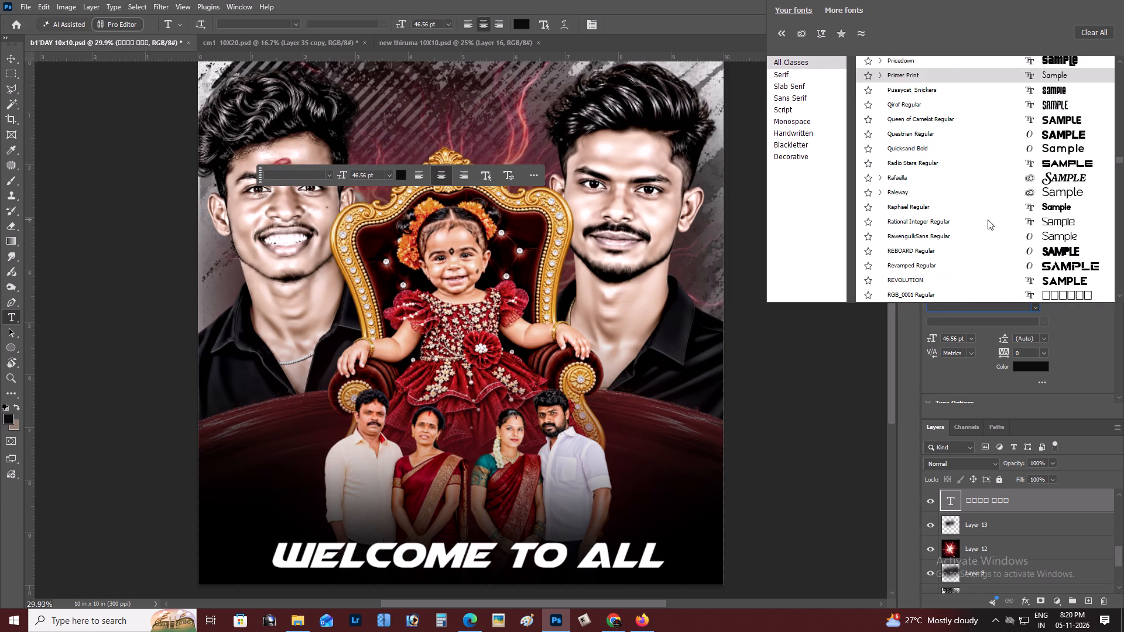
scroll(988, 219, down, 4)
scroll(1057, 204, down, 4)
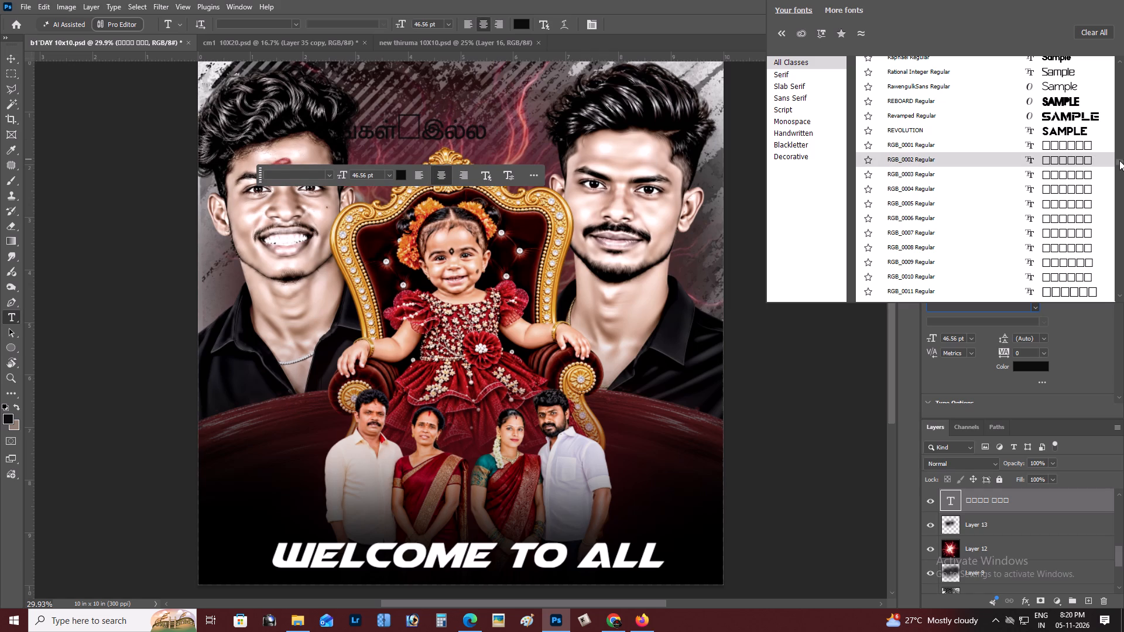
drag(1120, 160, 1122, 231)
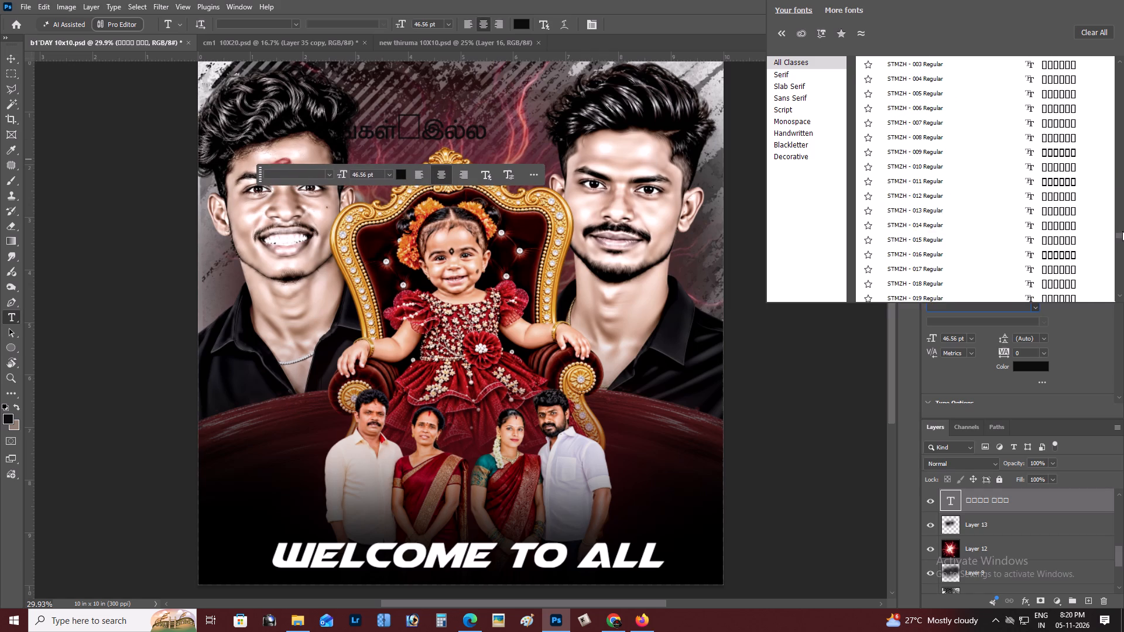
drag(1122, 231, 1122, 230)
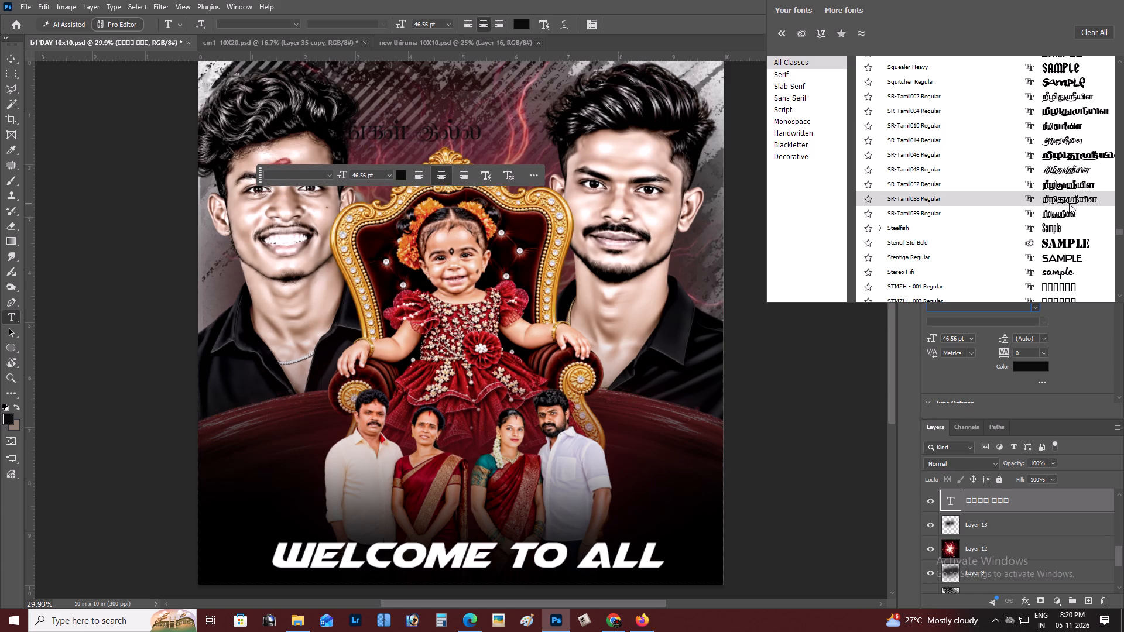
click(1063, 113)
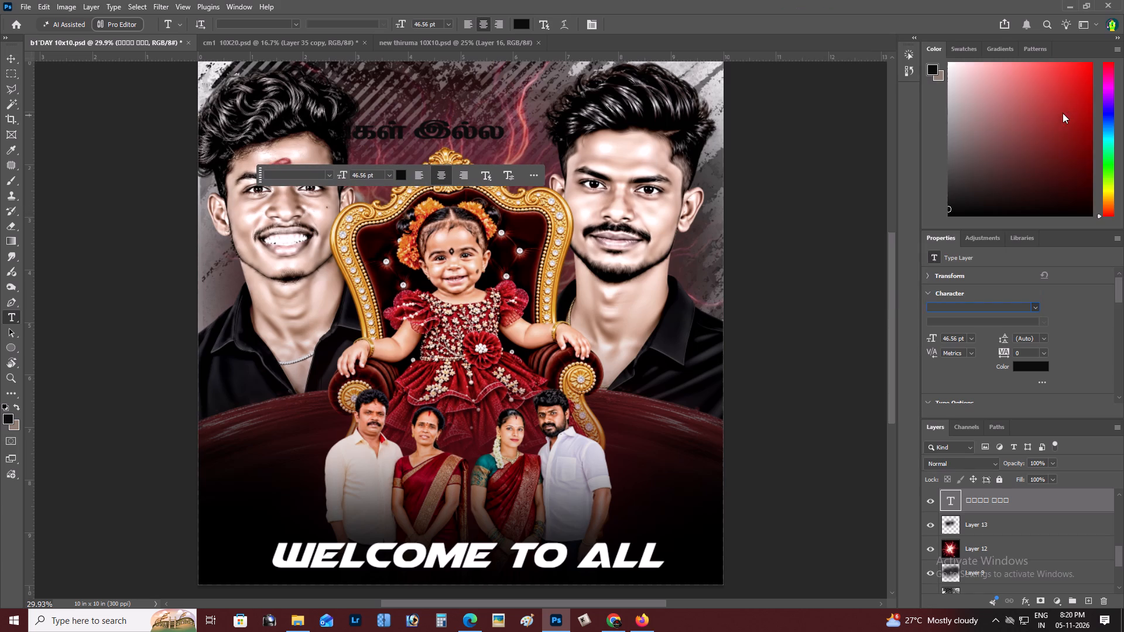
Change the Tamil text colour to white.
click(399, 176)
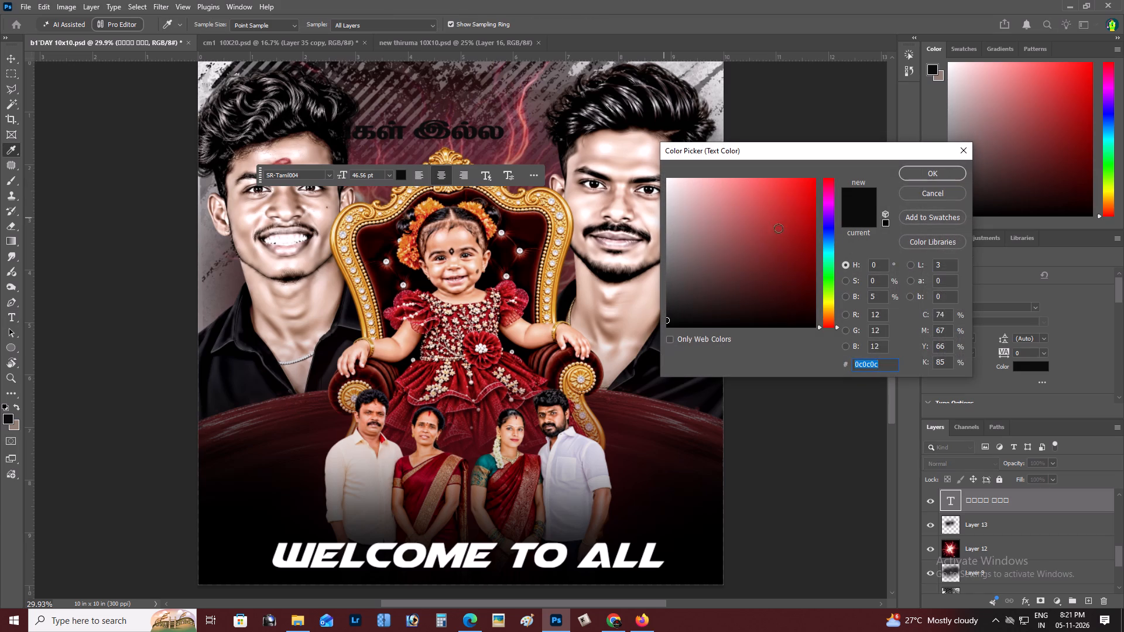
drag(758, 221, 539, 133)
click(920, 173)
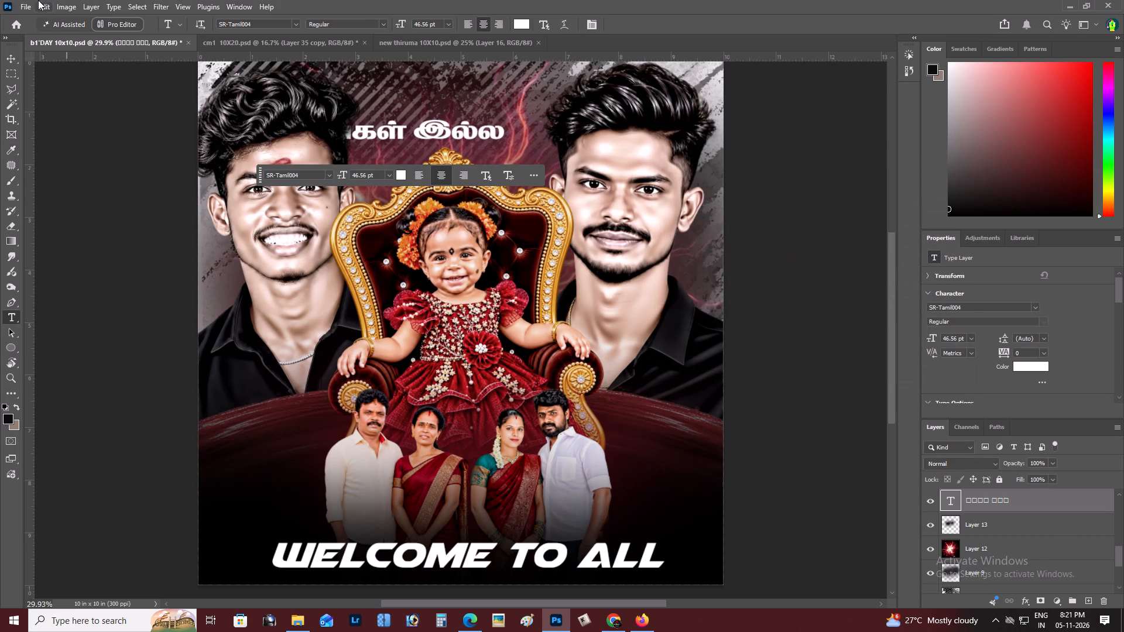
Move the Tamil title between the two men's heads near the poster's top and scale it to about 76.5%.
click(5, 58)
drag(408, 134, 470, 92)
key(ctrl+t)
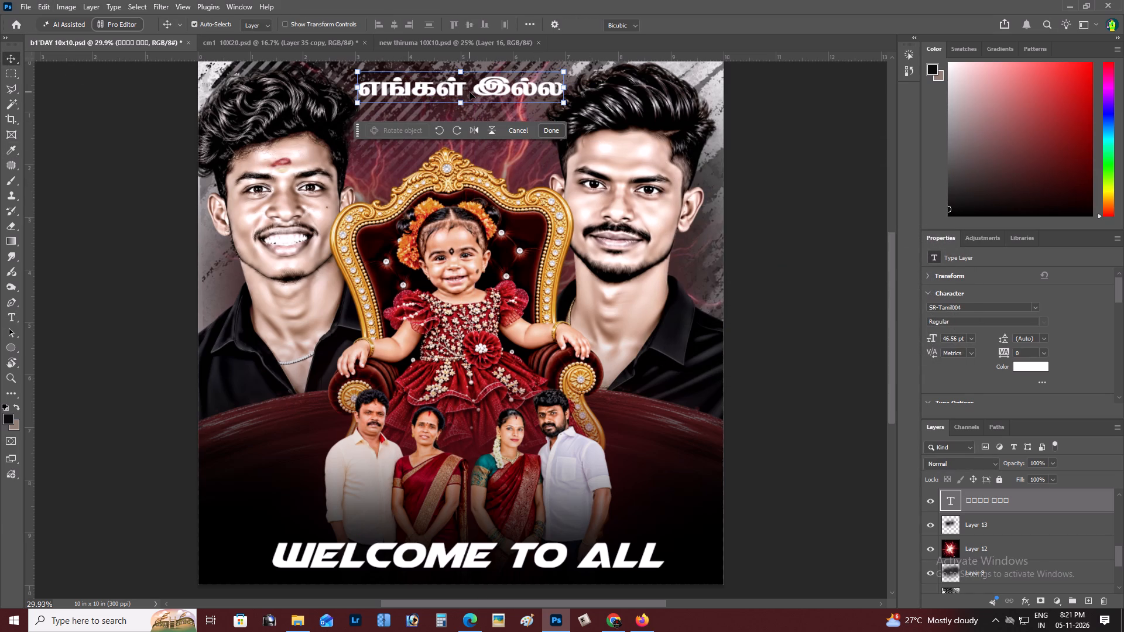
drag(566, 74, 554, 75)
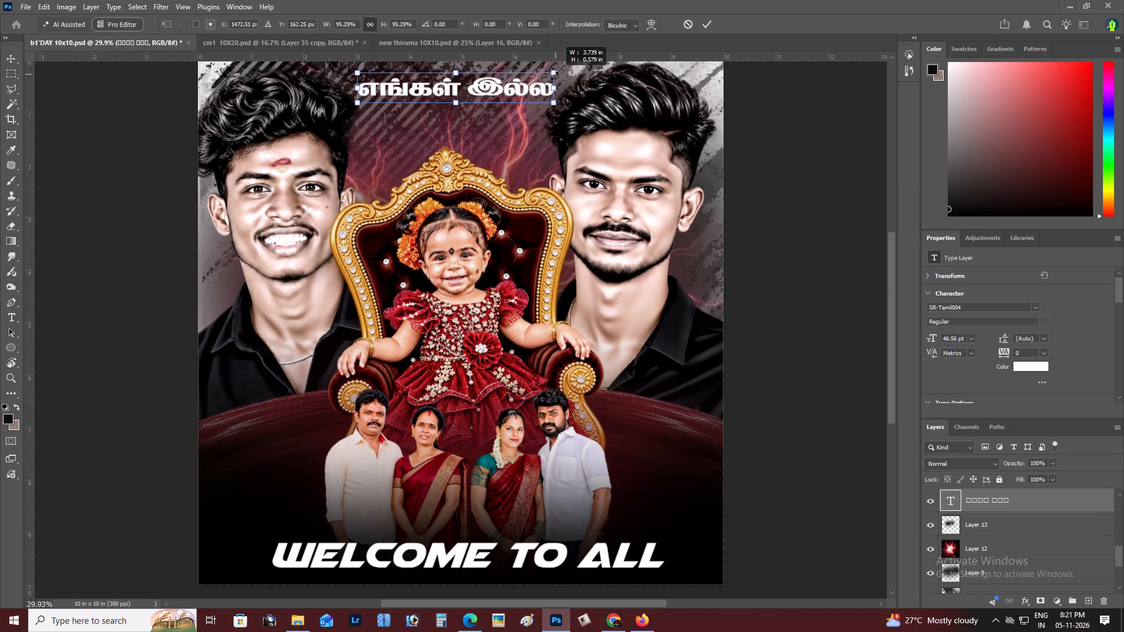
drag(554, 75, 527, 78)
drag(477, 87, 488, 89)
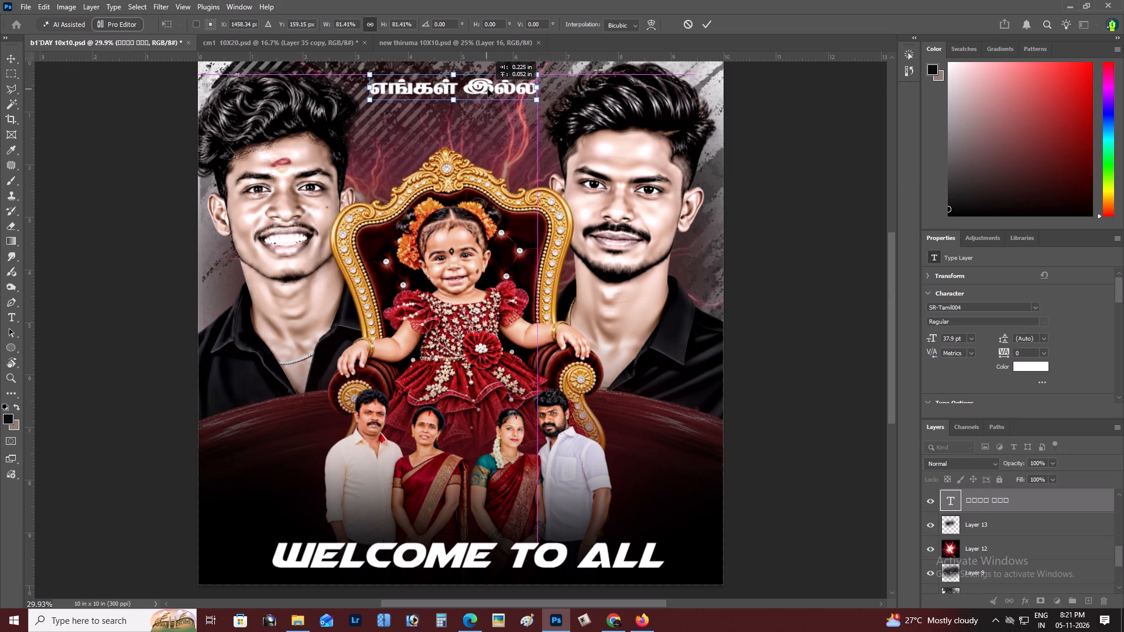
drag(488, 89, 496, 89)
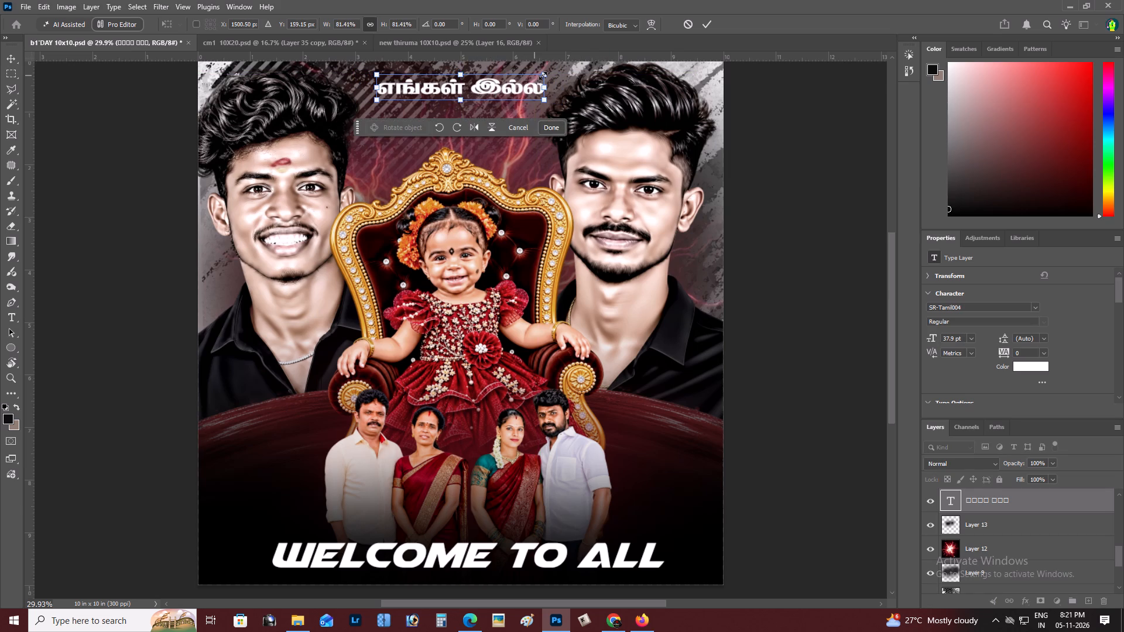
drag(544, 74, 534, 77)
drag(494, 87, 498, 87)
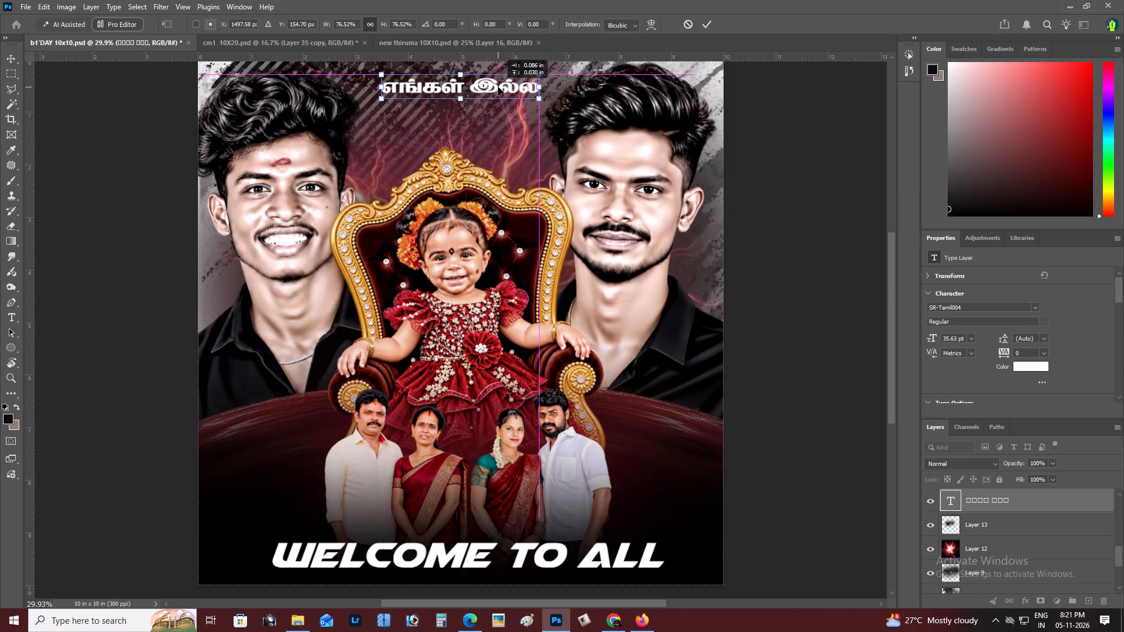
drag(498, 87, 500, 87)
key(Return)
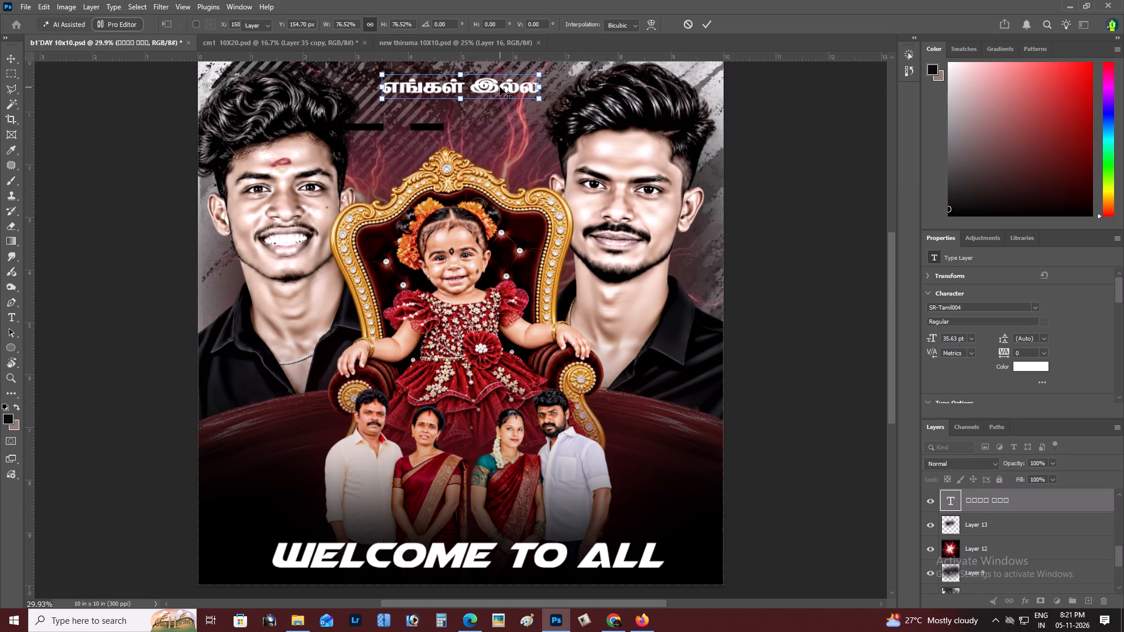
Stretch the Tamil title taller to about 44.17 pt, keeping its width.
key(ctrl+t)
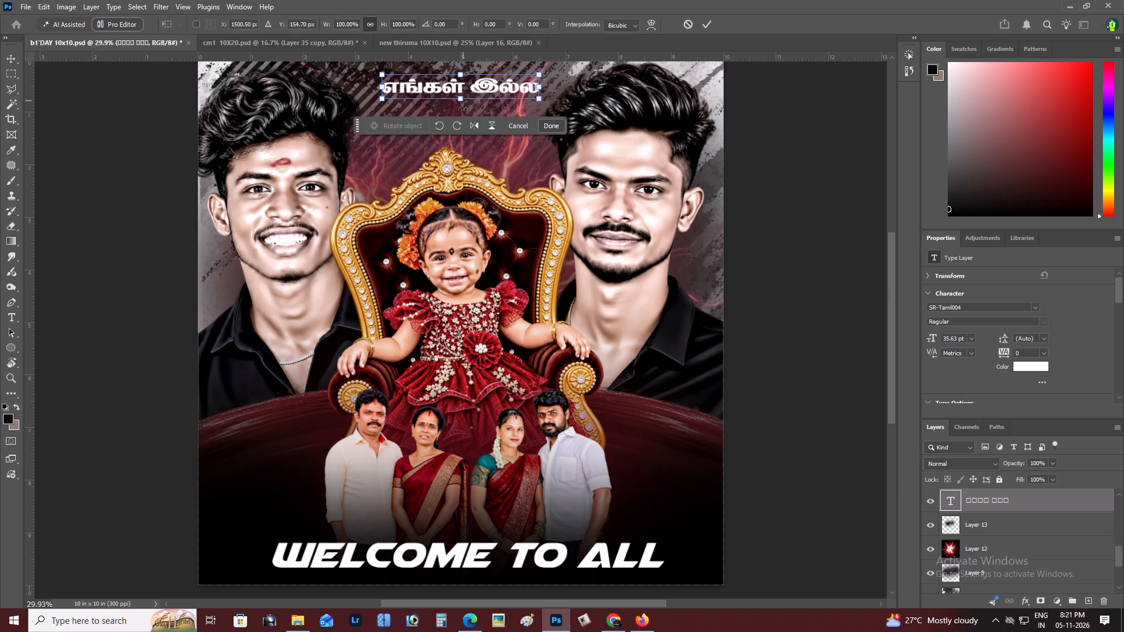
shift+drag(459, 103, 463, 109)
key(Return)
Nudge the Tamil title up toward the poster's top edge and slightly to the left.
key(v)
key(shift+Up)
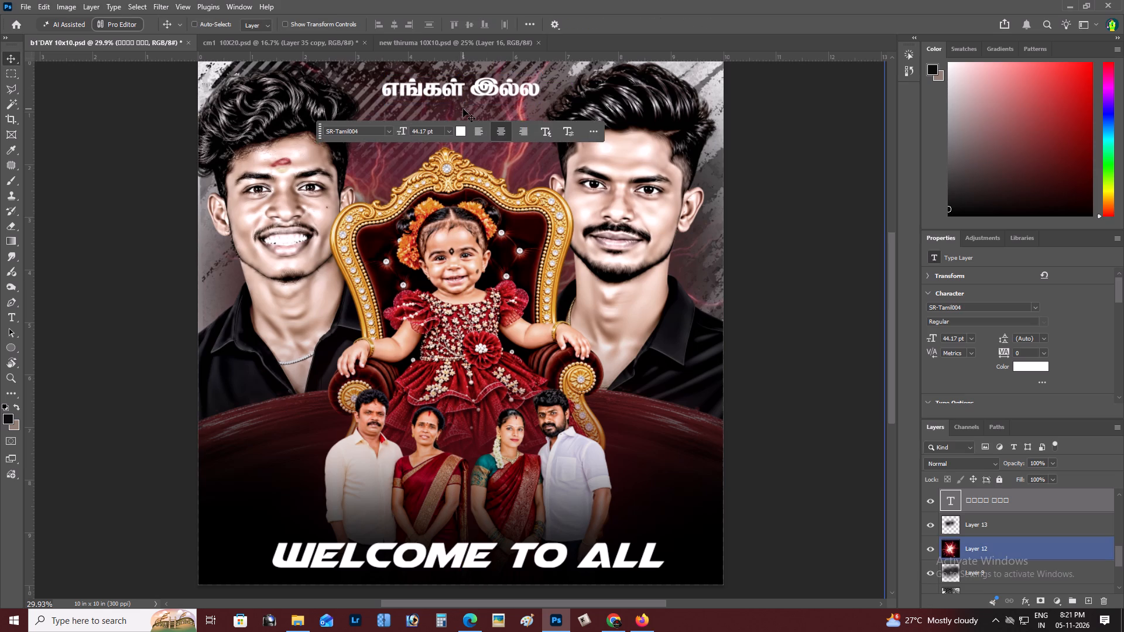
key(shift+Up)
key(shift+Left)
key(z)
alt+click(445, 102)
right_click(488, 78)
click(505, 82)
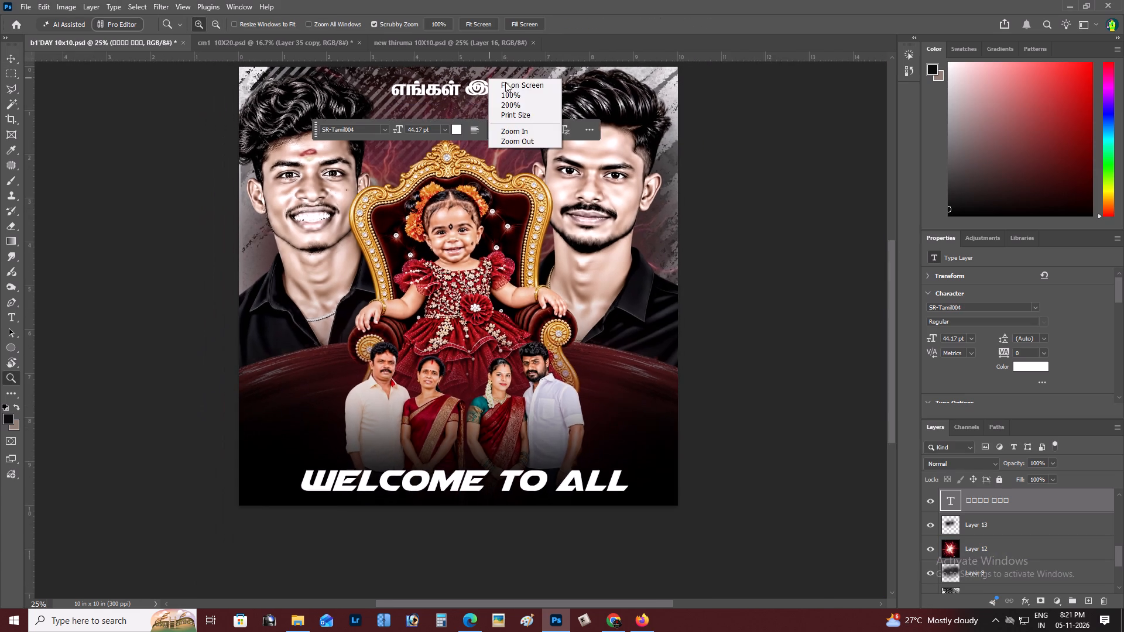
key(space)
key(space)
key(space)
key(space)
key(space)
key(space)
key(space)
key(space)
key(space)
key(space)
key(space)
key(space)
key(space)
key(space)
key(space)
drag(505, 82, 521, 134)
key(z)
triple_click(512, 143)
key(v)
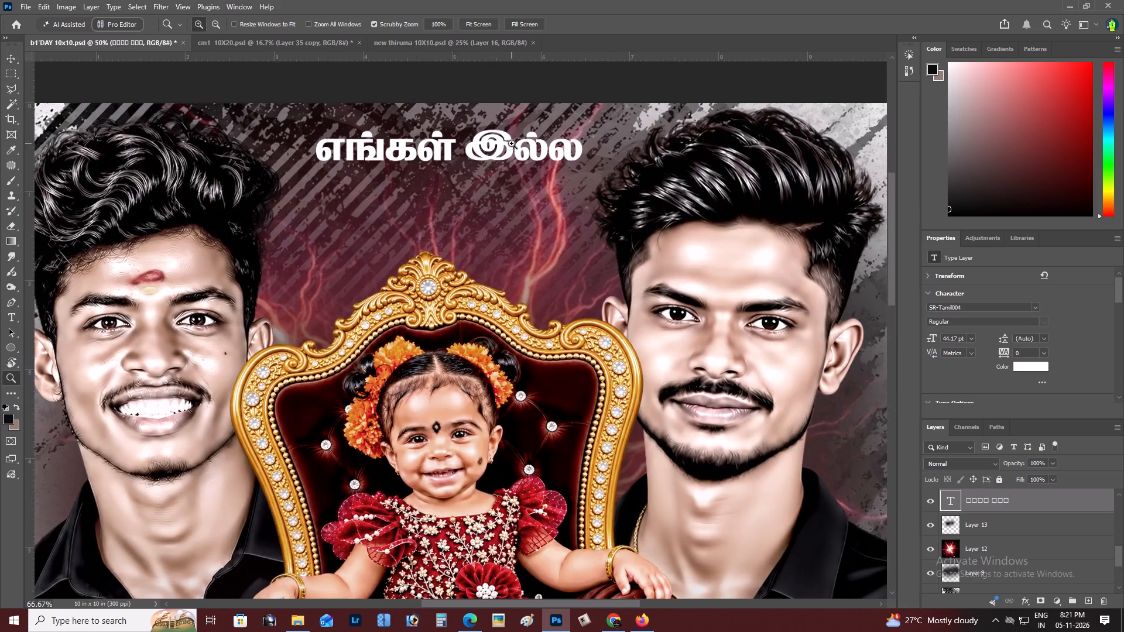
key(shift+Up)
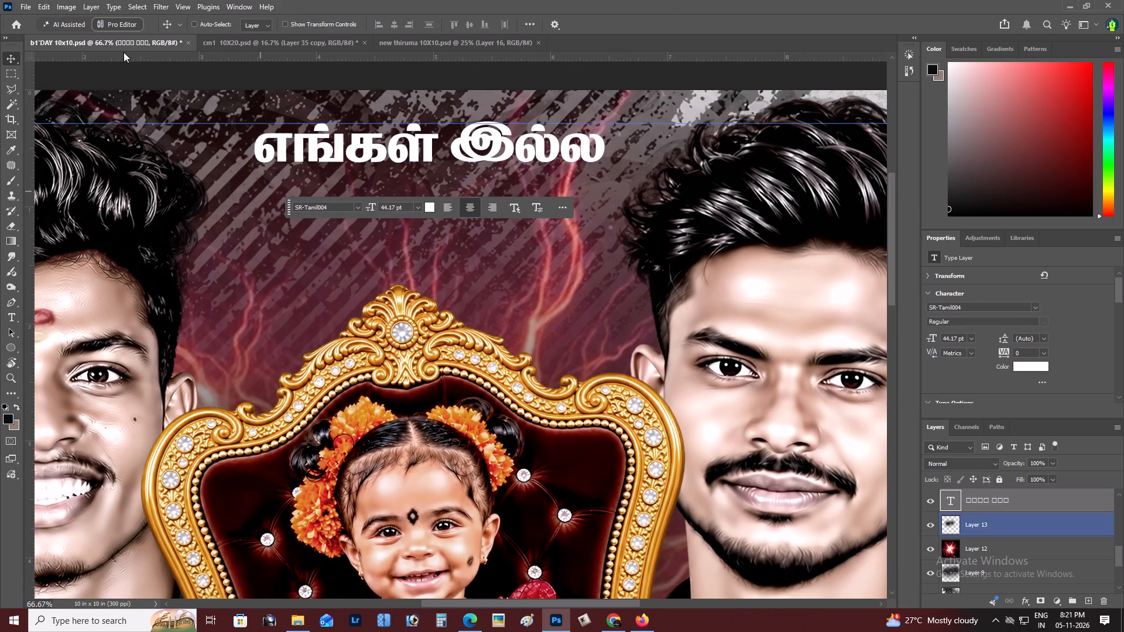
Add a black drop shadow to the Tamil title with 100% opacity, 20% spread and 43 px size.
click(93, 5)
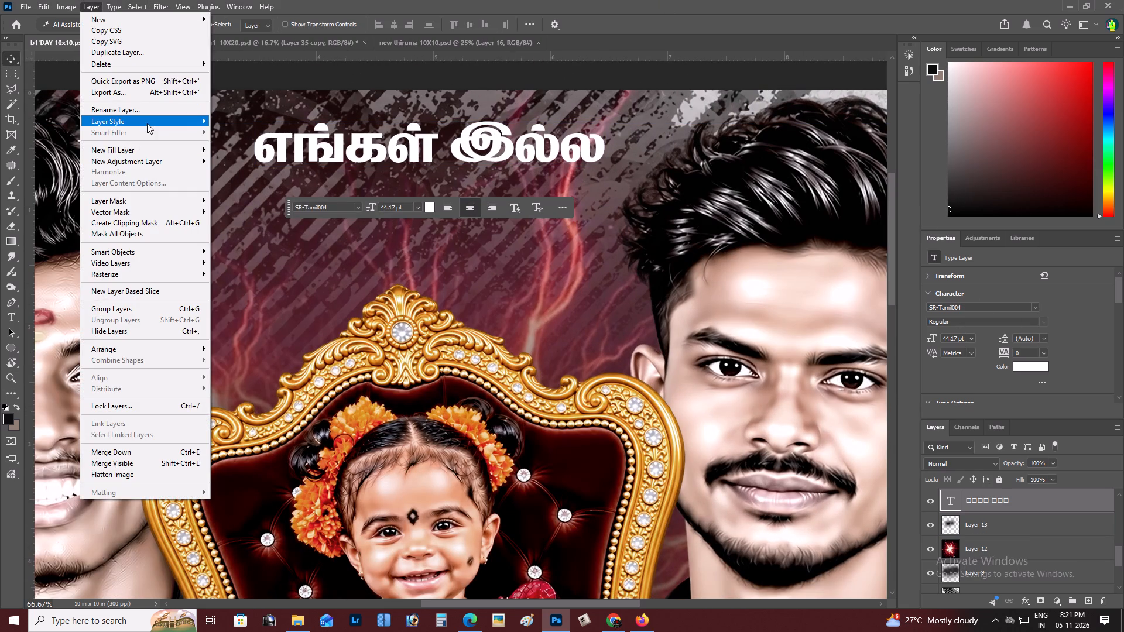
click(235, 235)
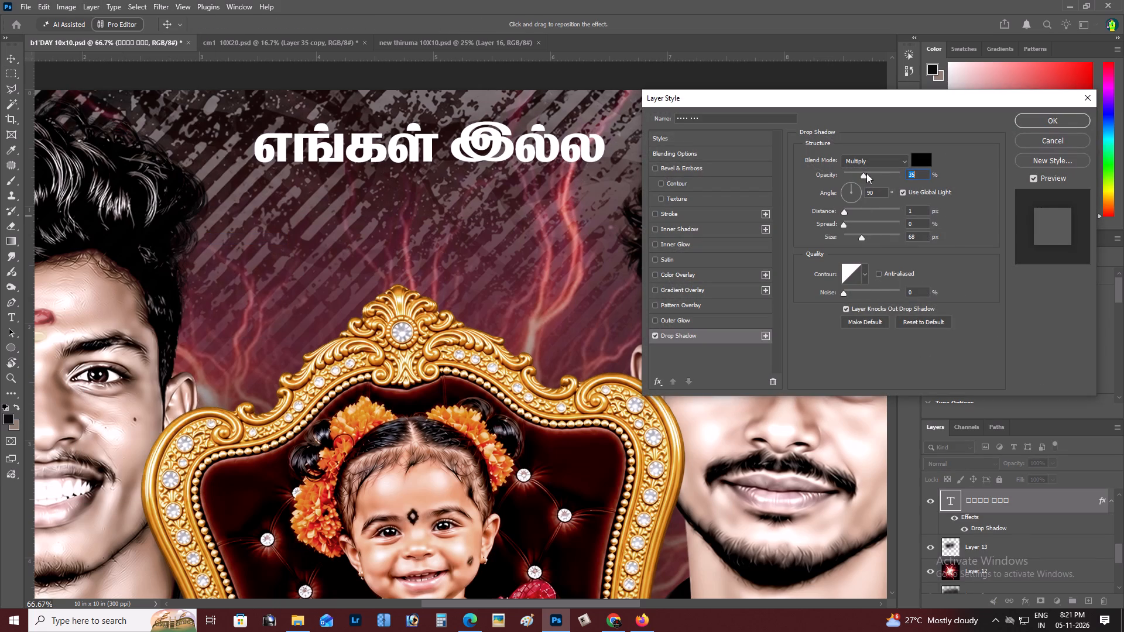
drag(871, 173, 901, 173)
drag(878, 232, 857, 224)
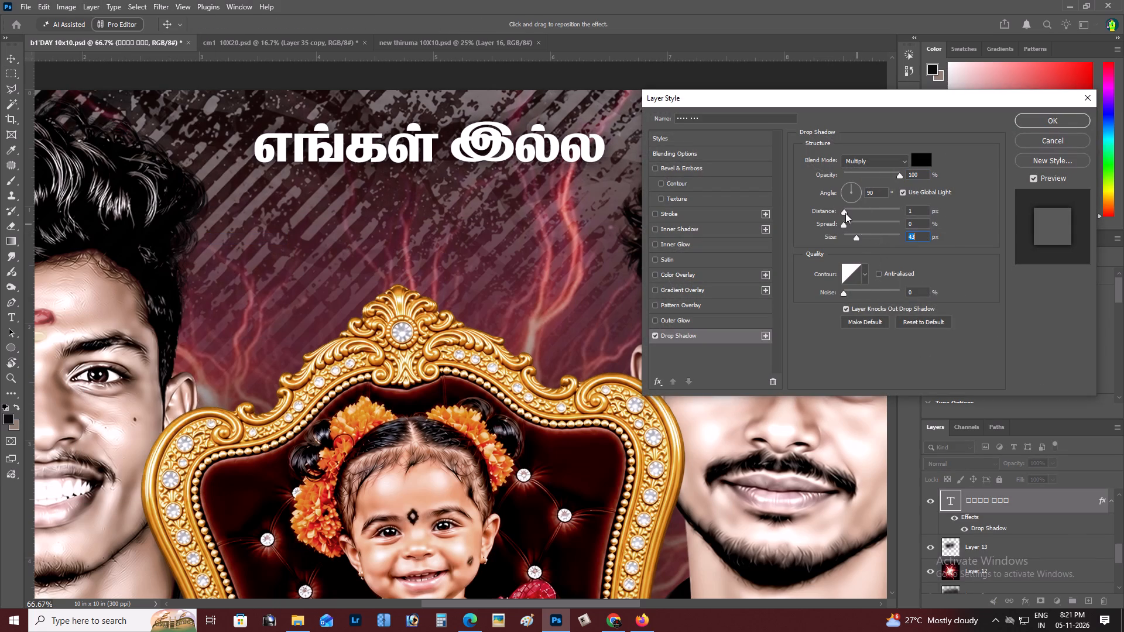
drag(895, 177, 904, 175)
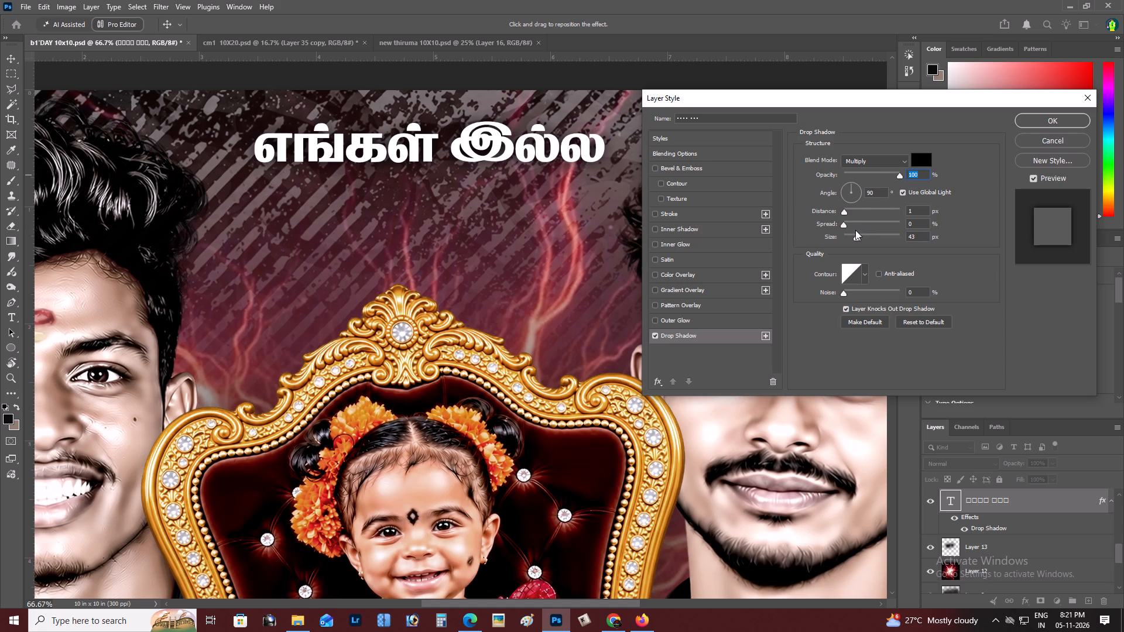
click(851, 224)
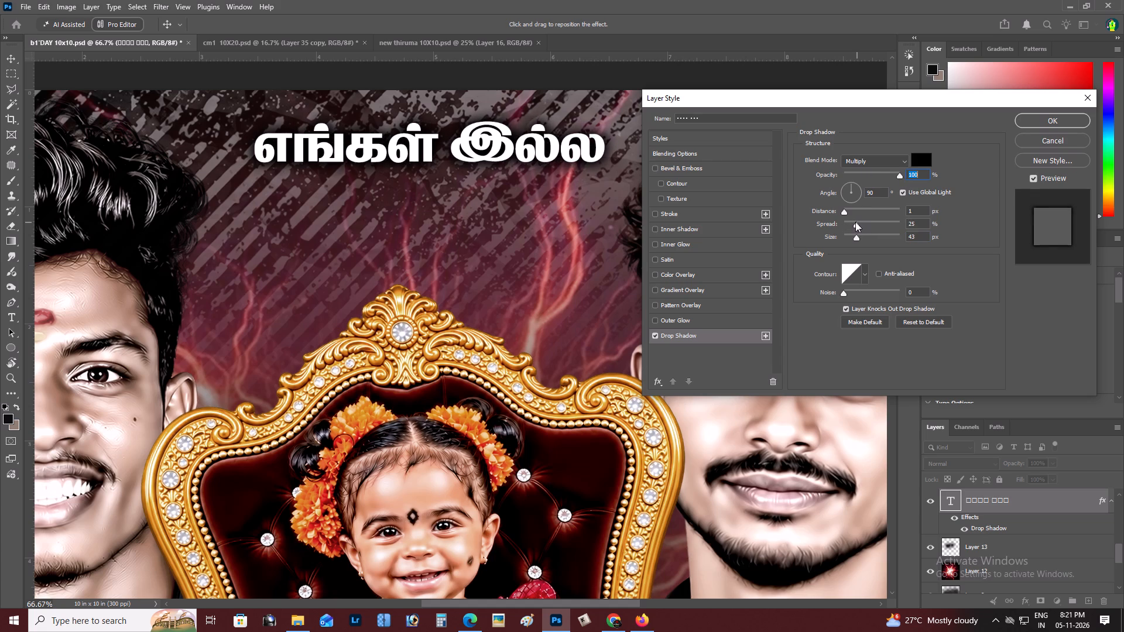
click(1056, 118)
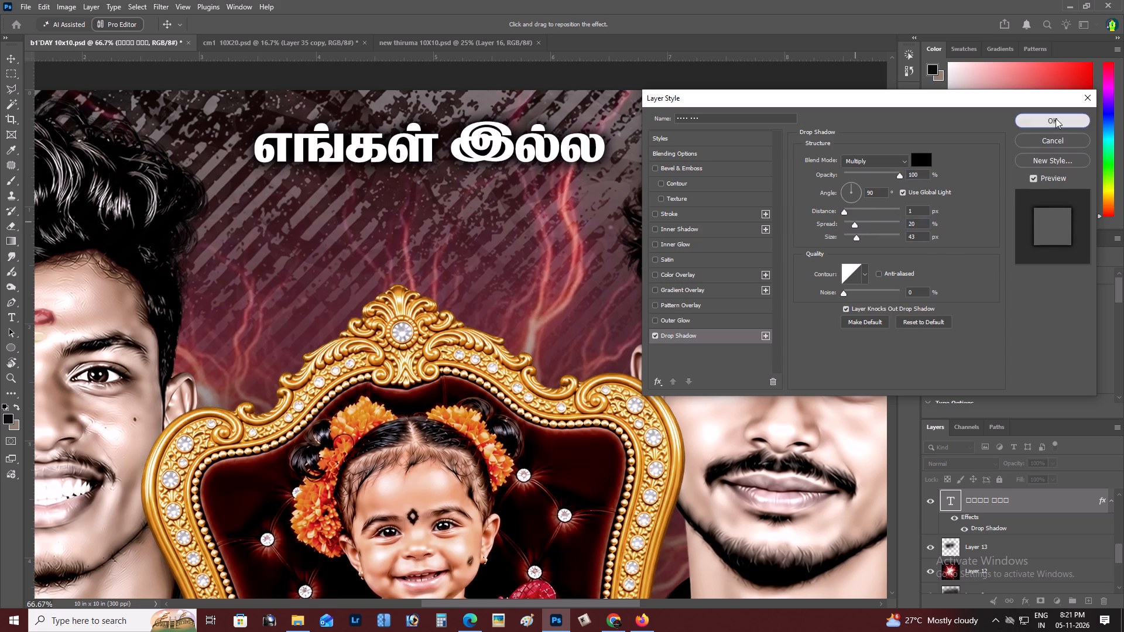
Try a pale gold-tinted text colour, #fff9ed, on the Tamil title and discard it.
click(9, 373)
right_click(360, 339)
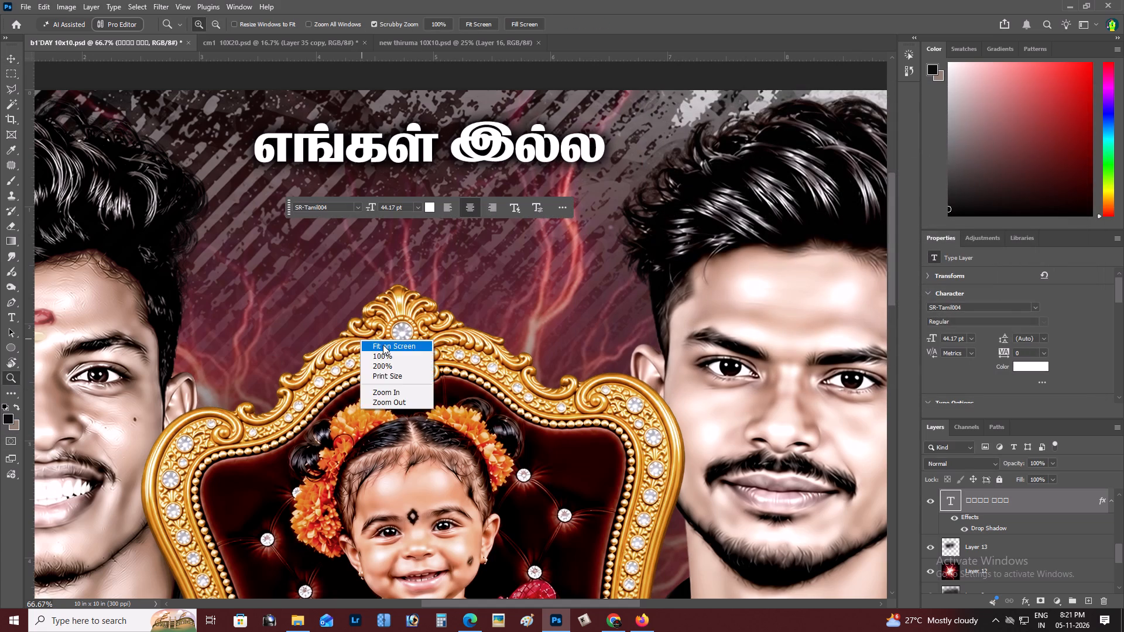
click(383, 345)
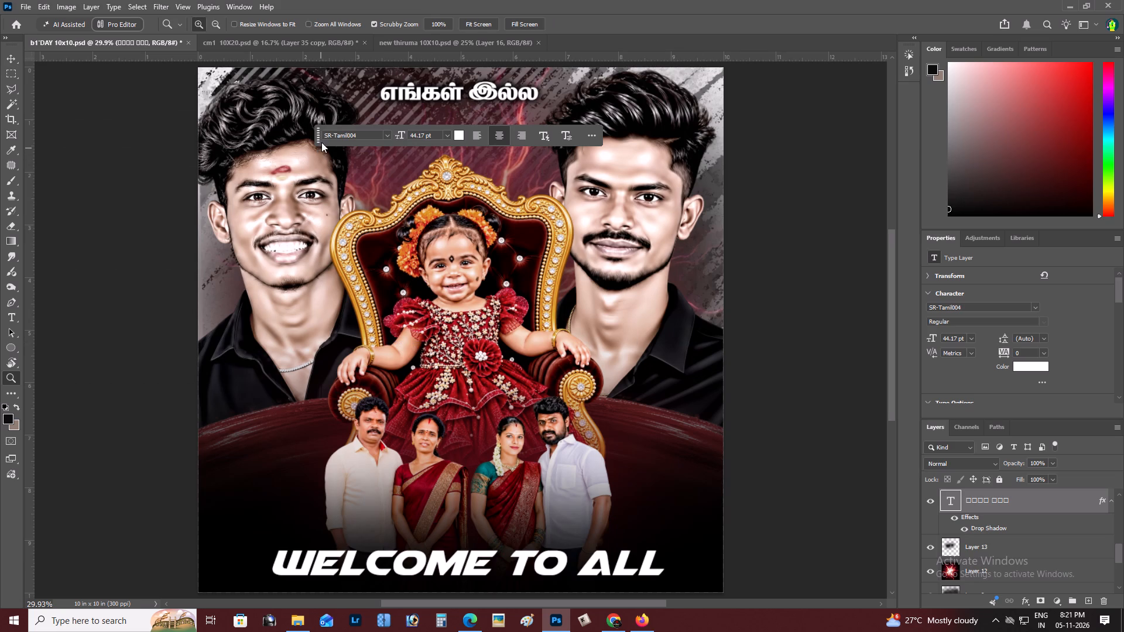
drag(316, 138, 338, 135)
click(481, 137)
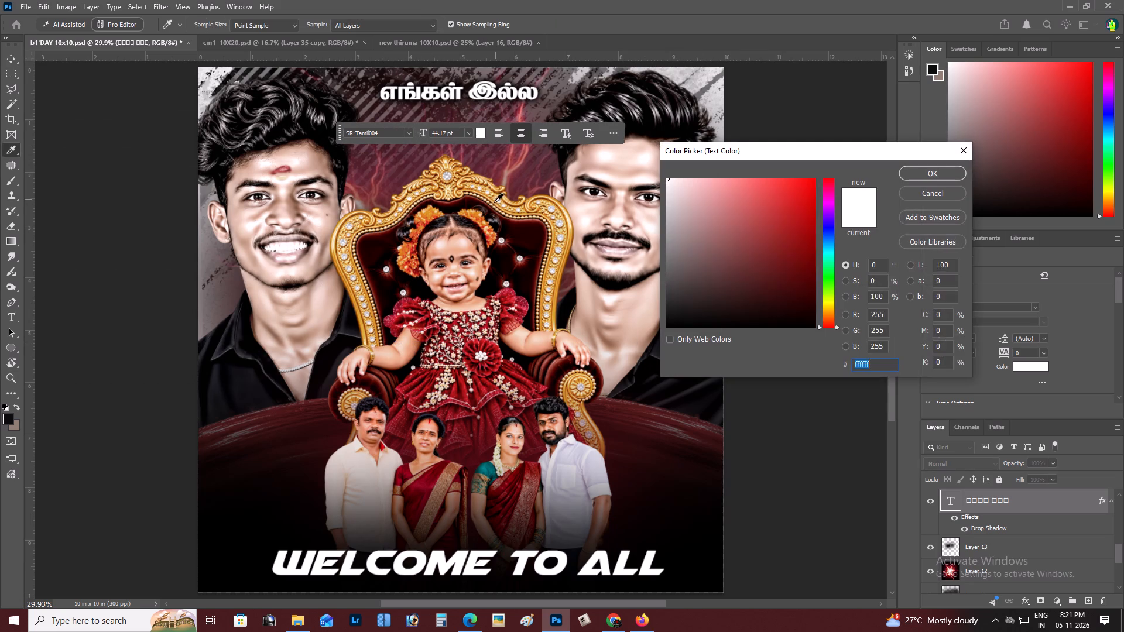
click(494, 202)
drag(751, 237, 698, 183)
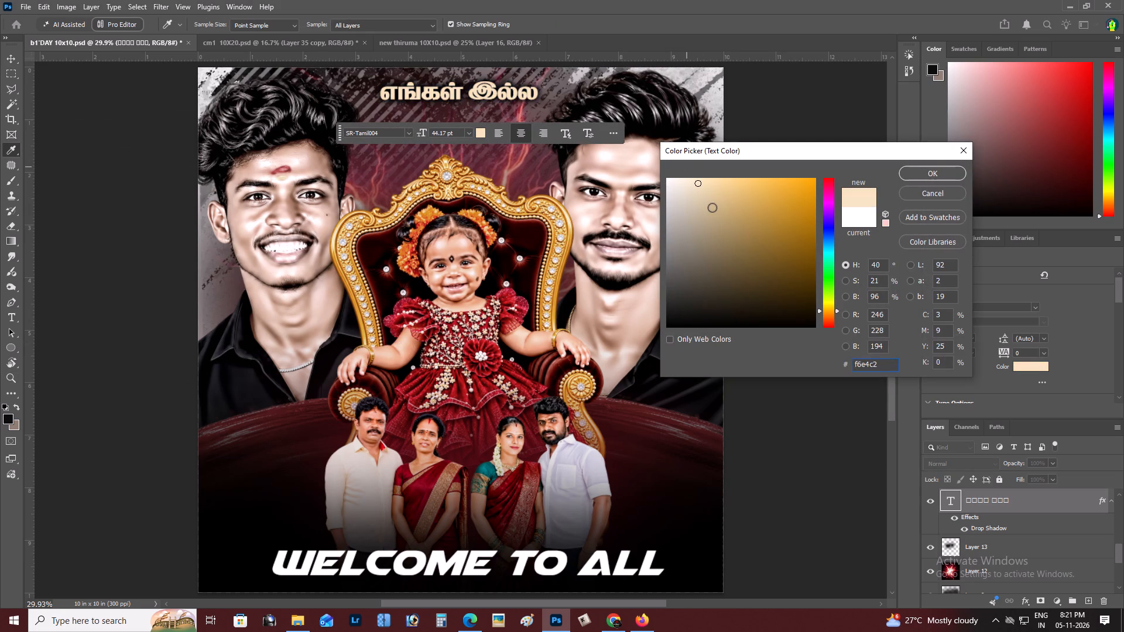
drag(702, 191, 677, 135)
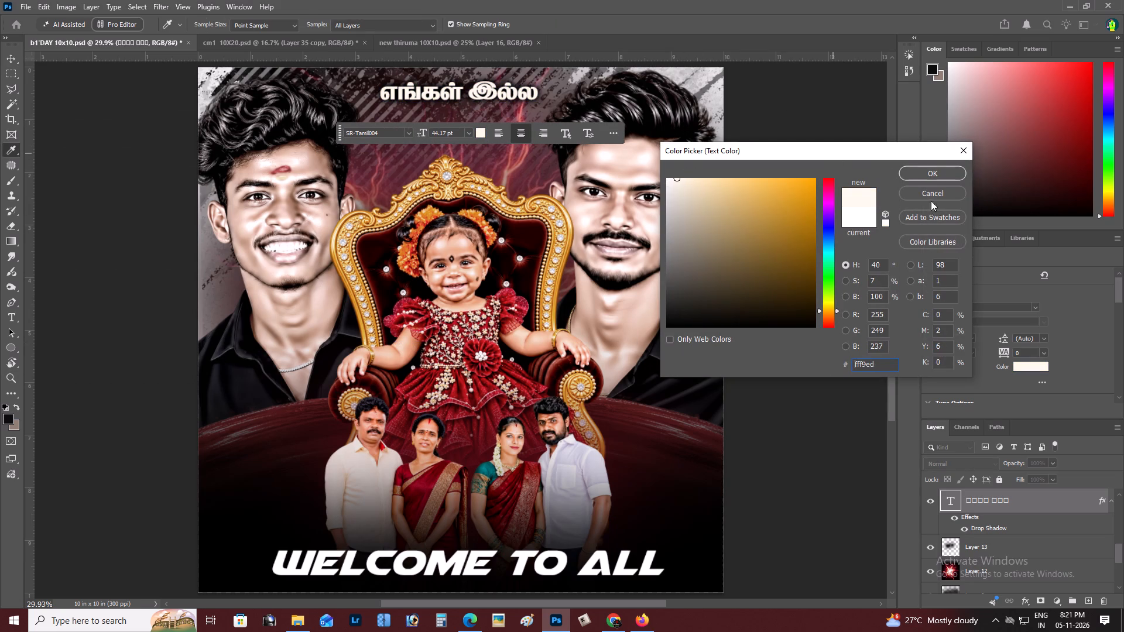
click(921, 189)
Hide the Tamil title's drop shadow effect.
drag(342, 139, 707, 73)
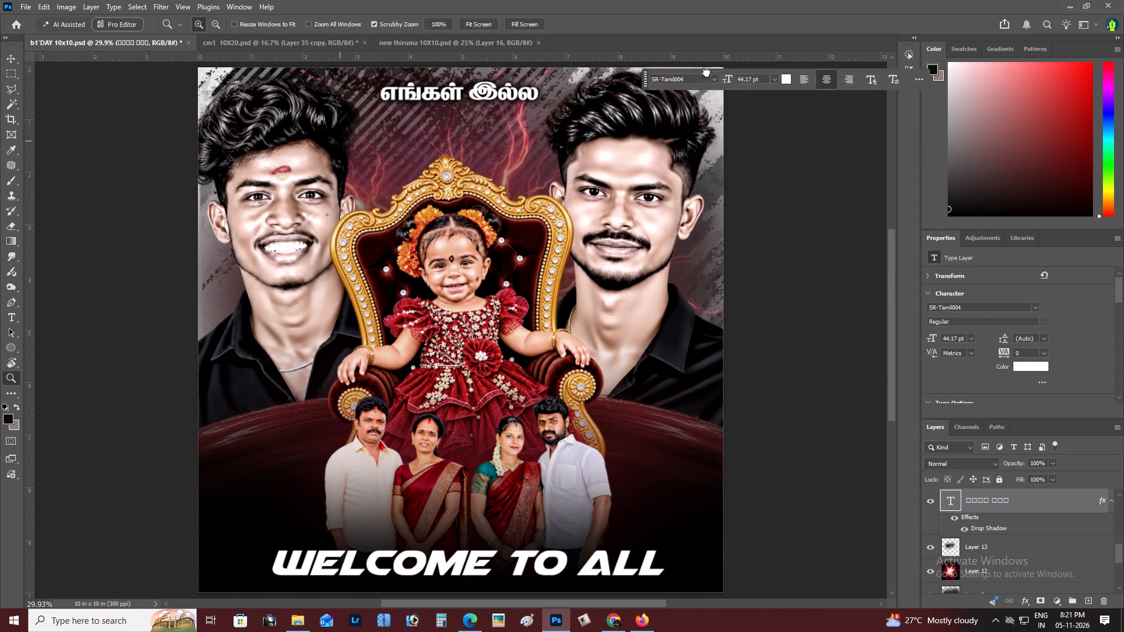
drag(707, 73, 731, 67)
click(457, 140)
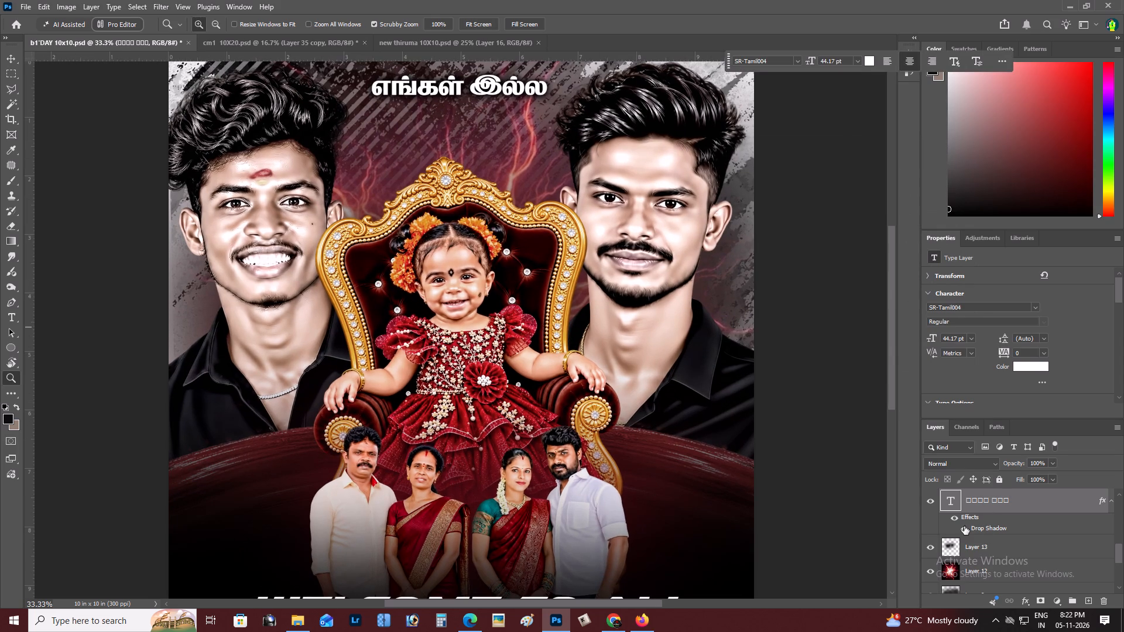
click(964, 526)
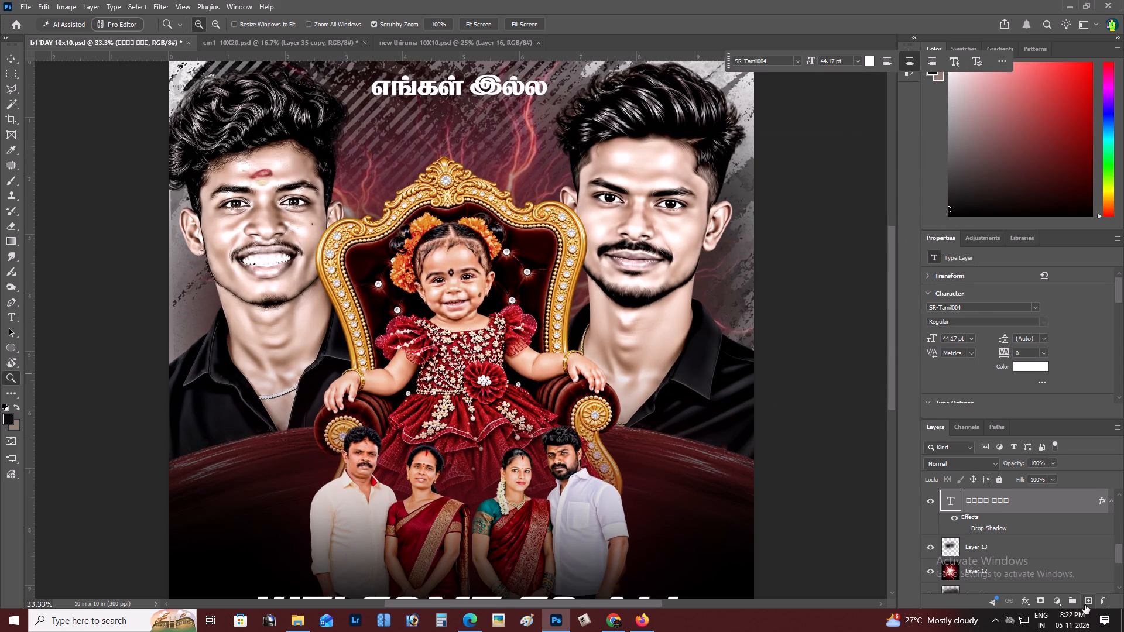
Add a new empty layer above the Tamil title.
click(1085, 605)
Reposition the red lightning effect of Layer 12 behind the men to about X -3.2 in, Y -3.36 in.
scroll(612, 341, up, 7)
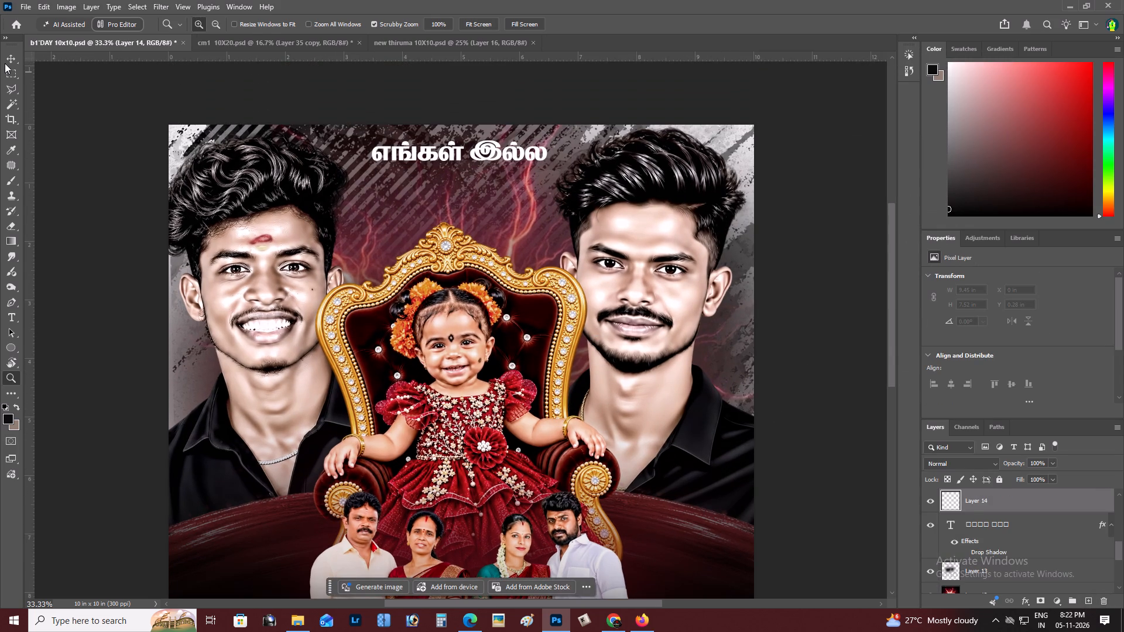
click(5, 63)
right_click(522, 205)
click(540, 212)
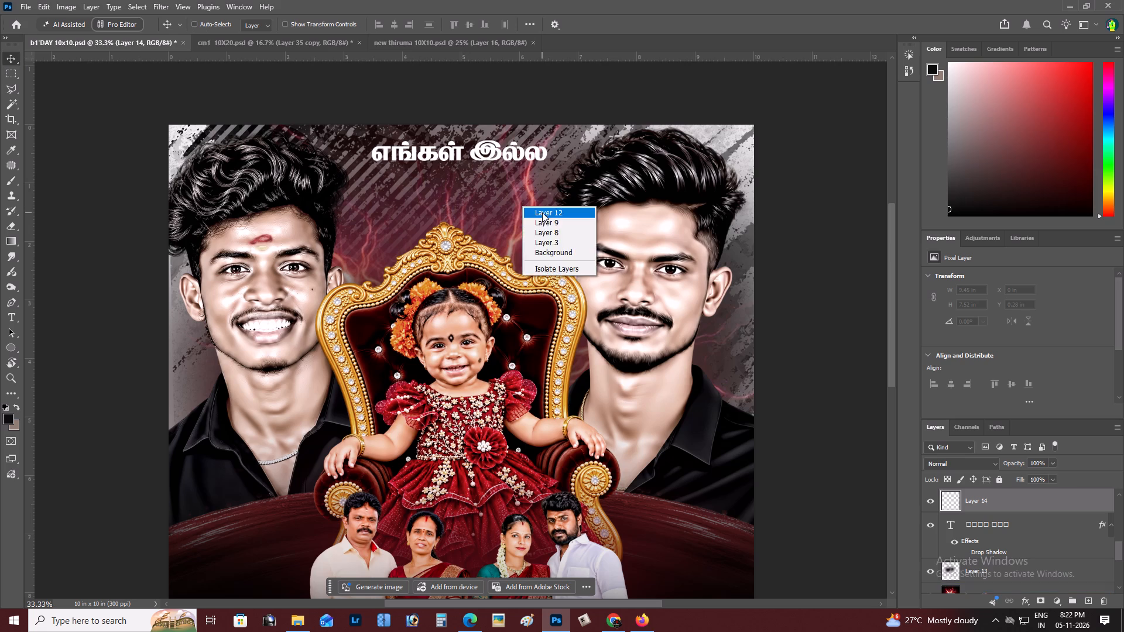
drag(543, 212, 523, 304)
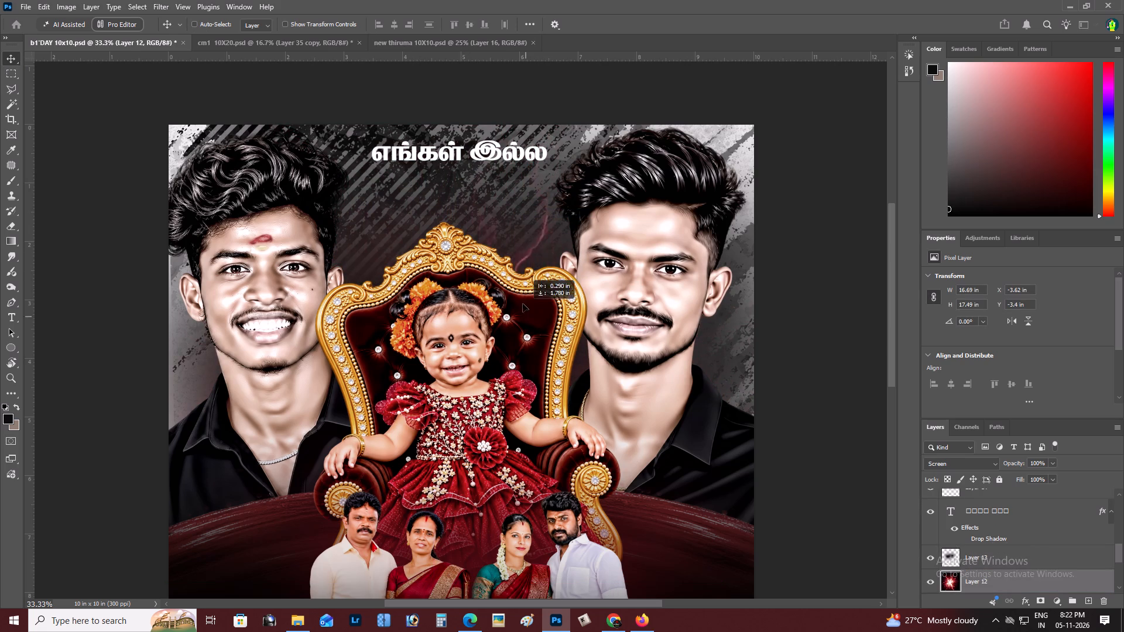
drag(523, 304, 567, 71)
drag(502, 163, 478, 314)
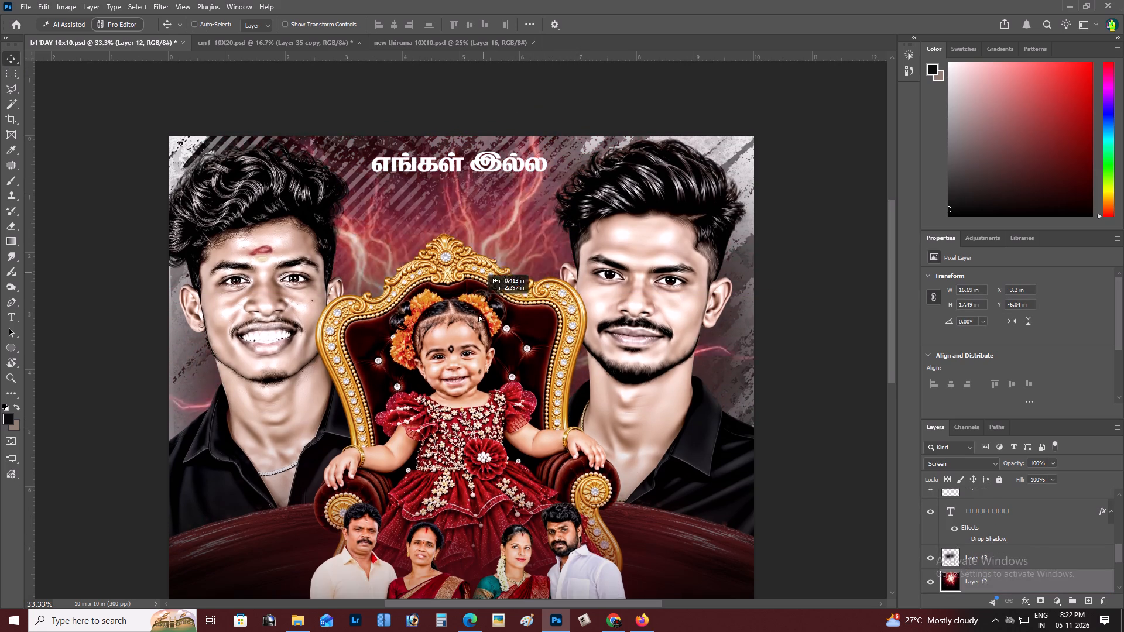
drag(478, 314, 510, 315)
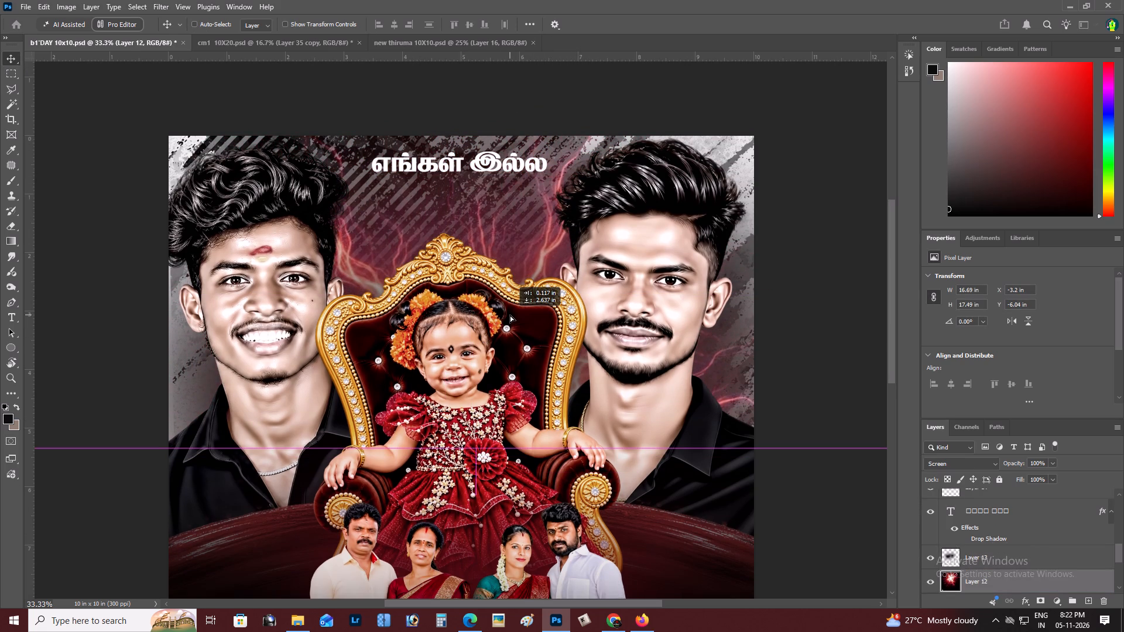
drag(510, 315, 499, 321)
scroll(701, 330, down, 6)
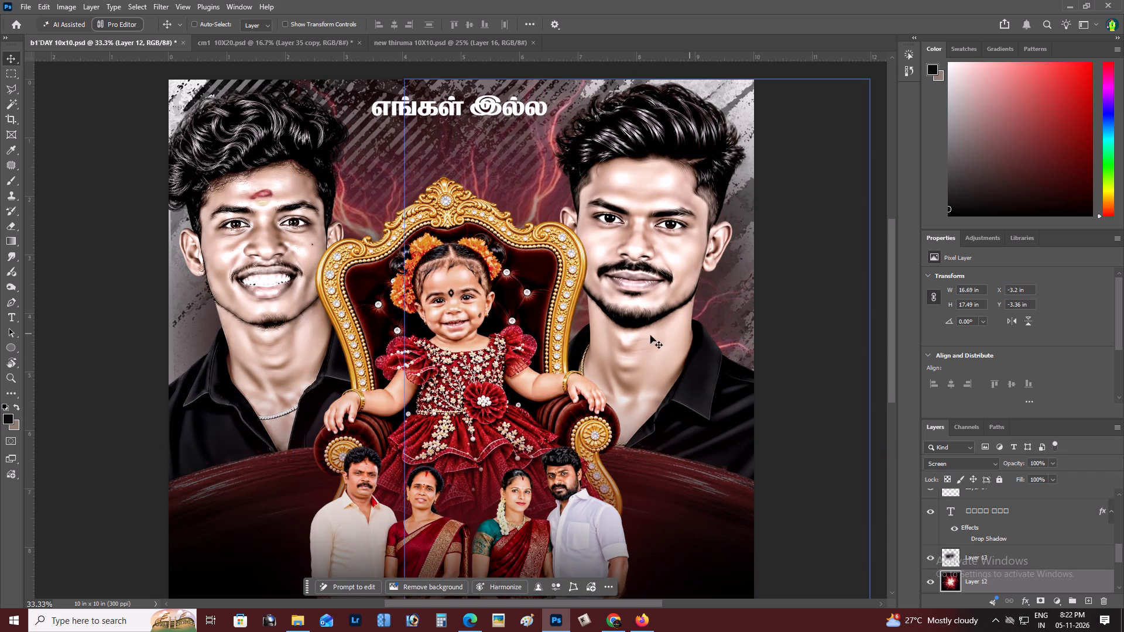
scroll(647, 335, up, 6)
Select the Tamil title and nudge it slightly up toward the poster's top edge.
right_click(473, 159)
click(496, 163)
click(501, 170)
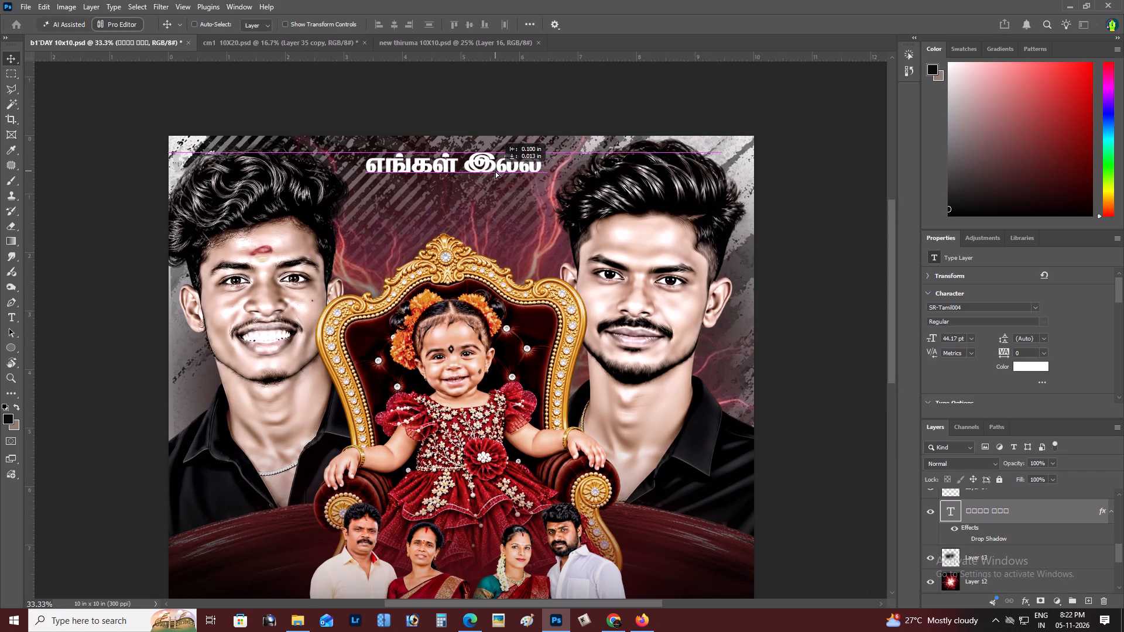
key(Up)
key(Up)
key(Up)
key(Up)
key(Up)
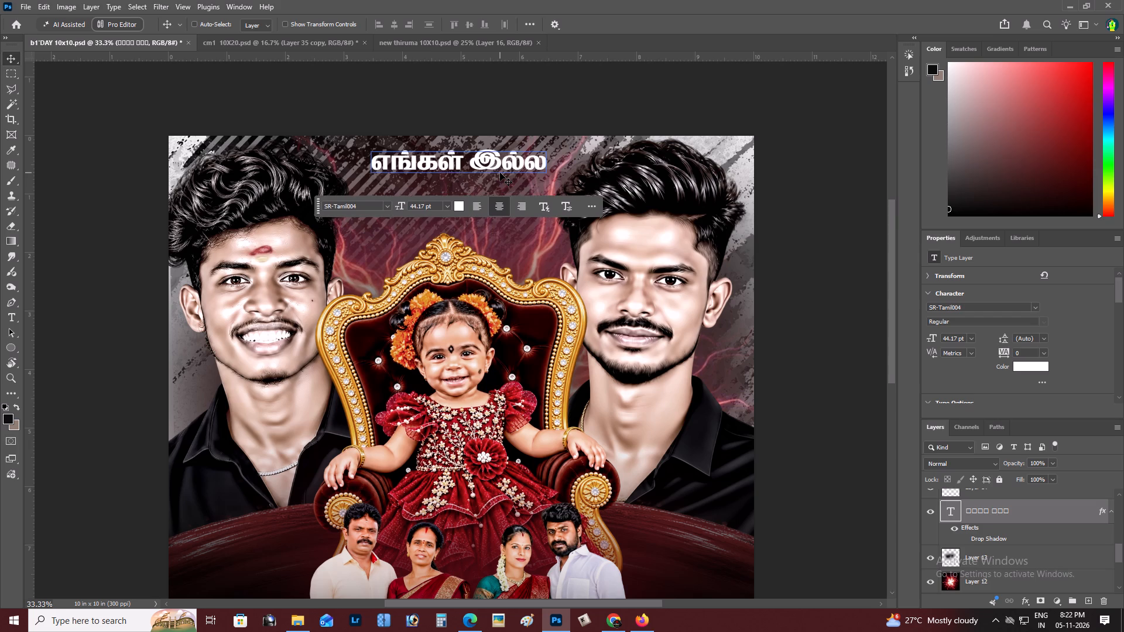
key(Up)
Fine-tune the Tamil title's position by nudging it slightly further up and to the left.
click(3, 378)
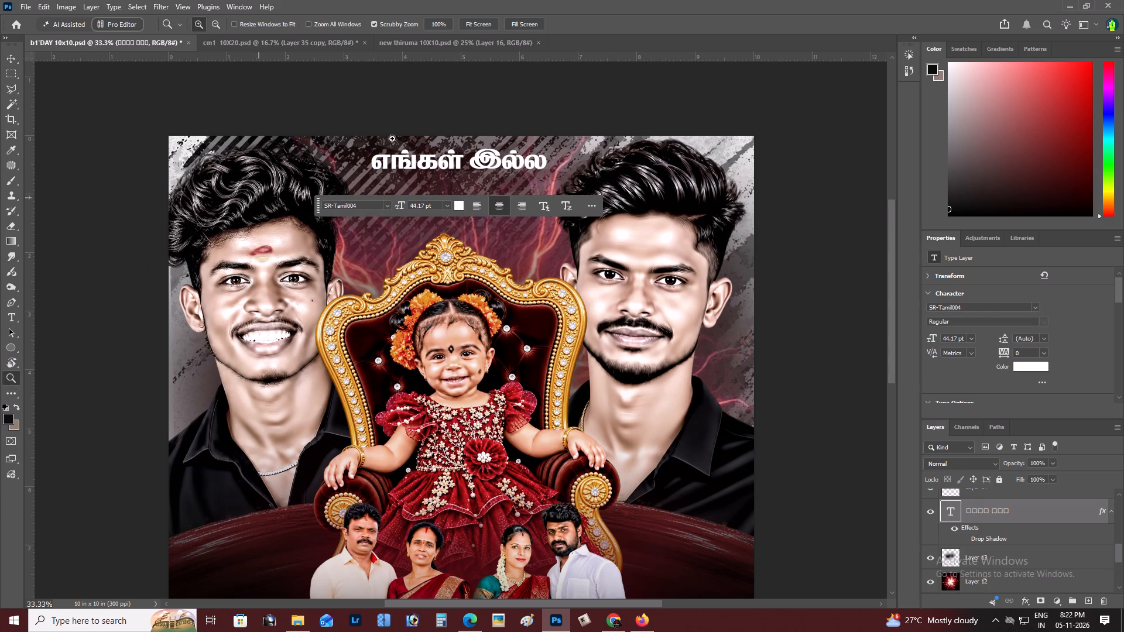
double_click(395, 139)
key(v)
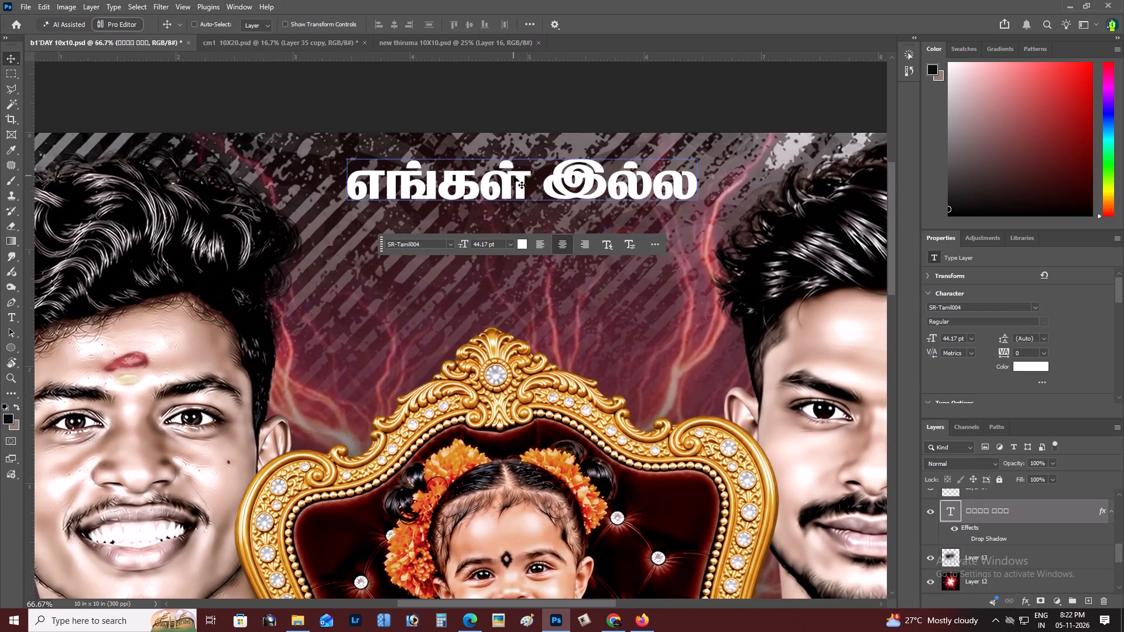
key(Up)
key(Up)
key(Left)
key(Left)
key(Left)
key(Left)
key(Left)
key(Left)
key(Left)
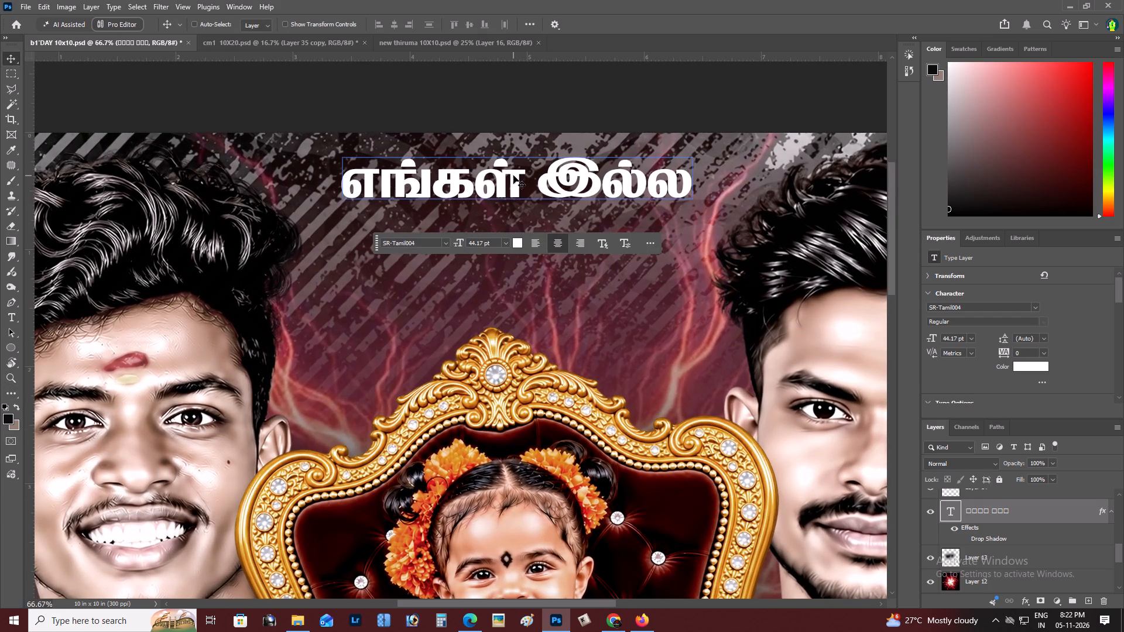
key(Up)
Set the Tamil title's drop shadow to 100% opacity, 0% spread and 40 px size, with the effect enabled.
click(92, 0)
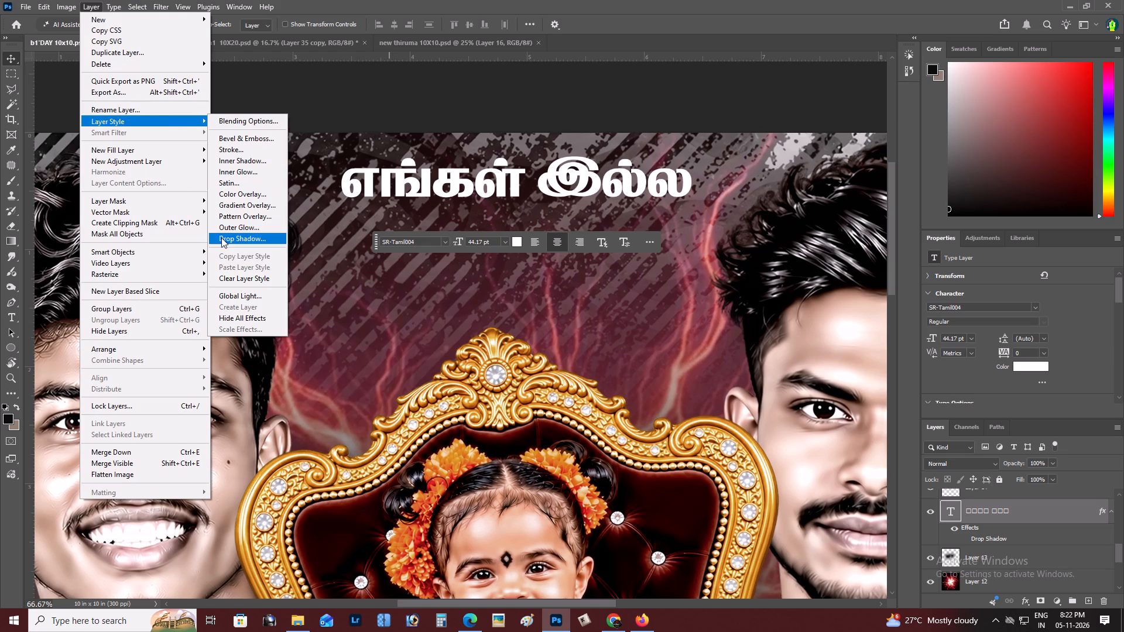
click(221, 238)
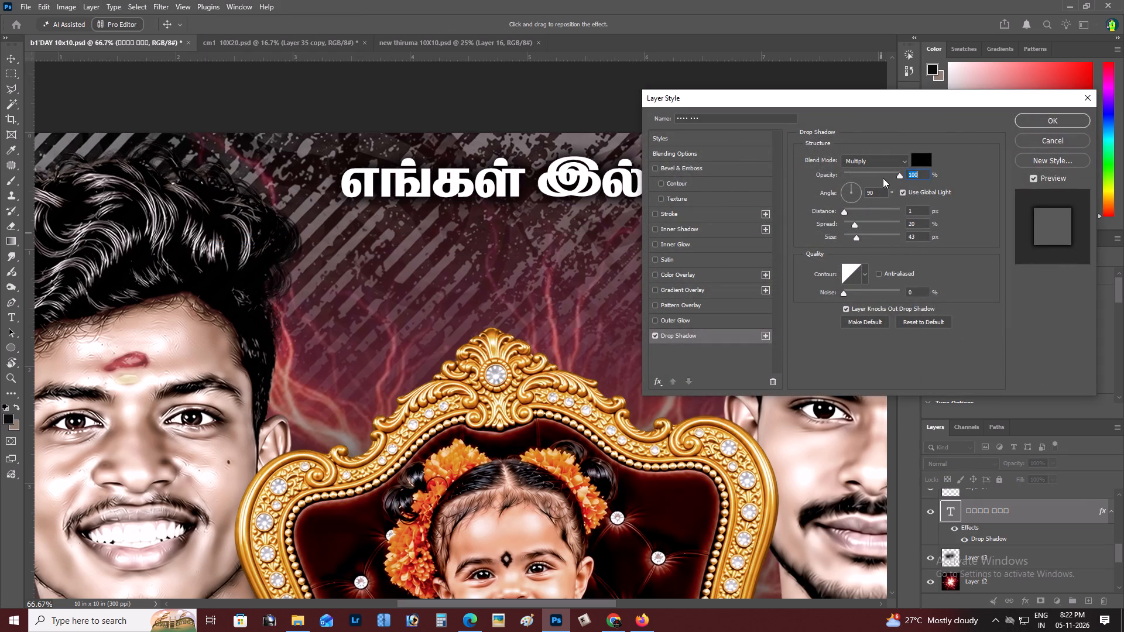
drag(856, 226, 837, 222)
drag(863, 236, 841, 225)
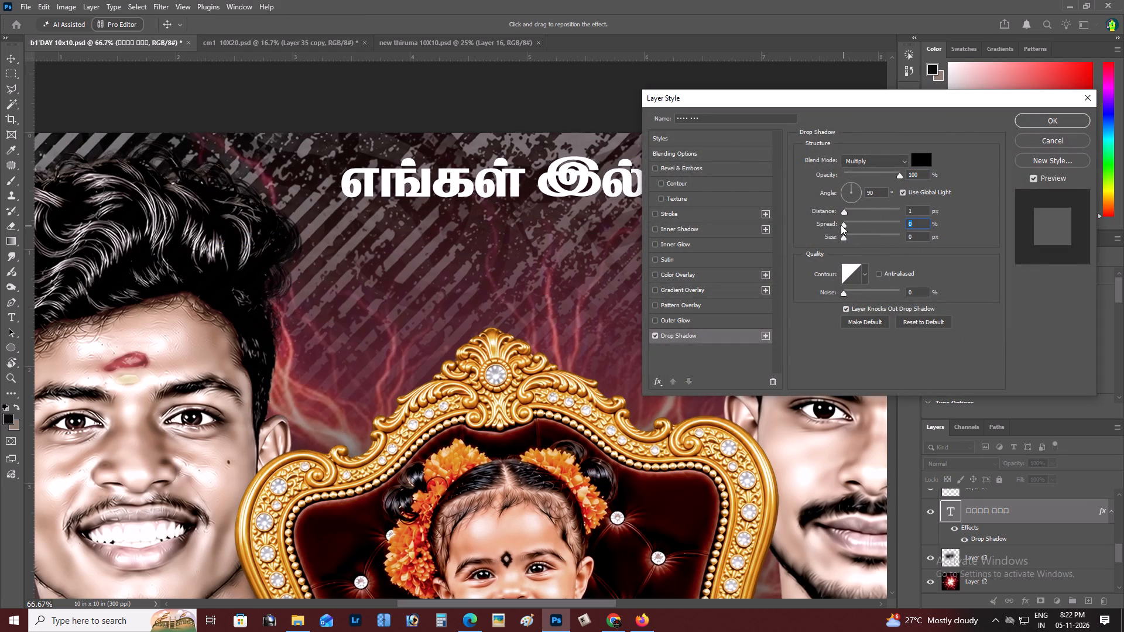
drag(841, 225, 856, 225)
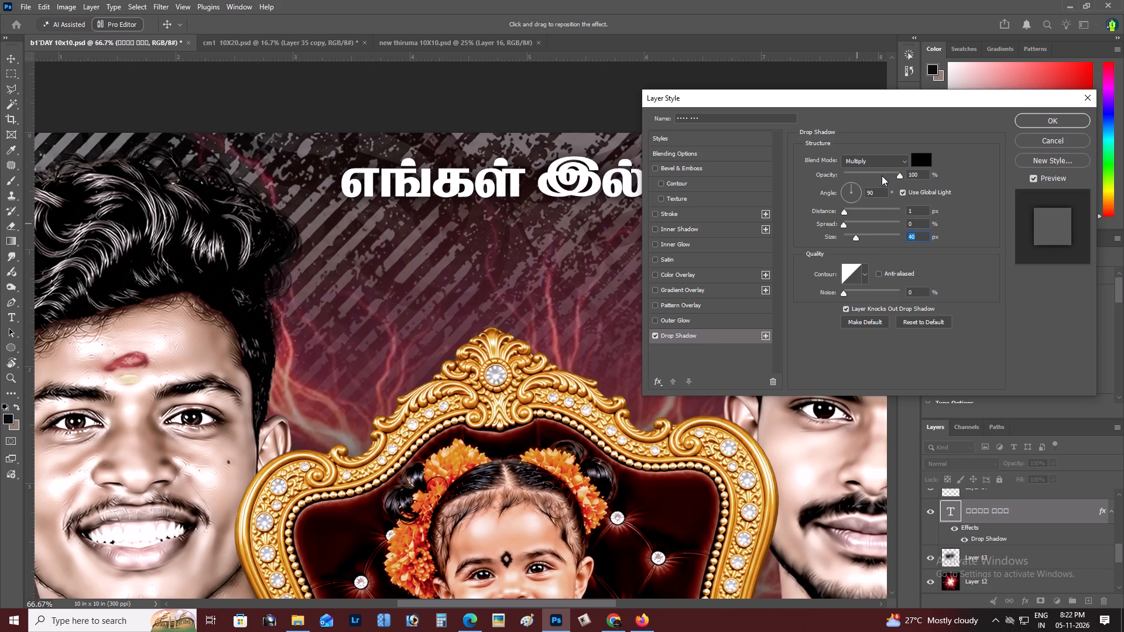
drag(878, 174, 916, 178)
click(1029, 125)
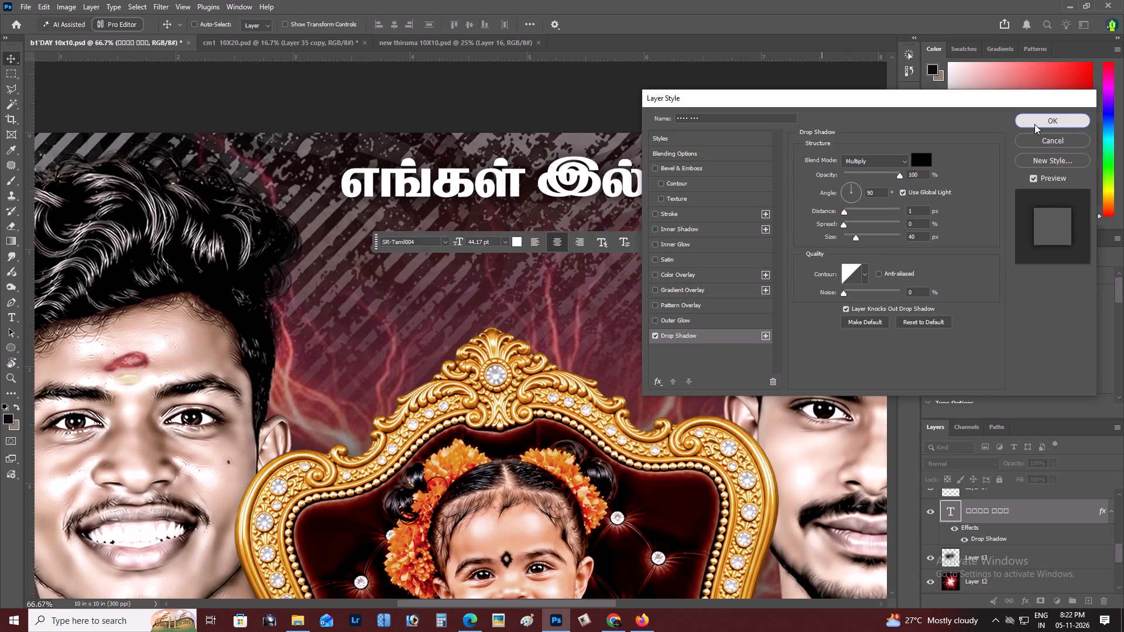
Change the Tamil title's font to SR-Tamil059 Regular.
click(1038, 309)
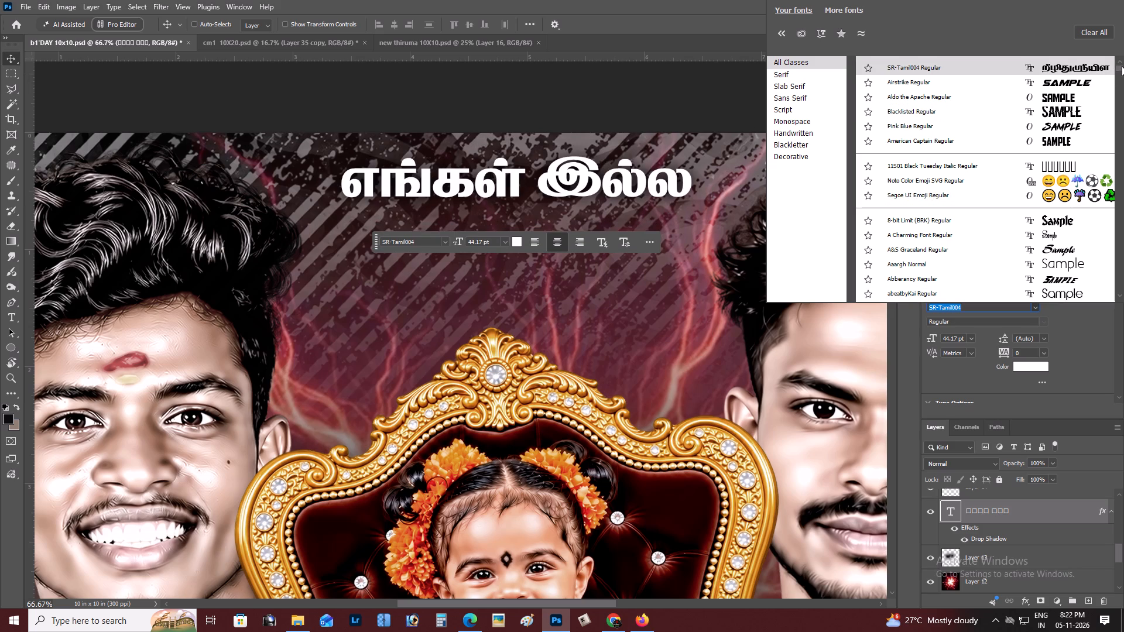
drag(1120, 67, 1123, 244)
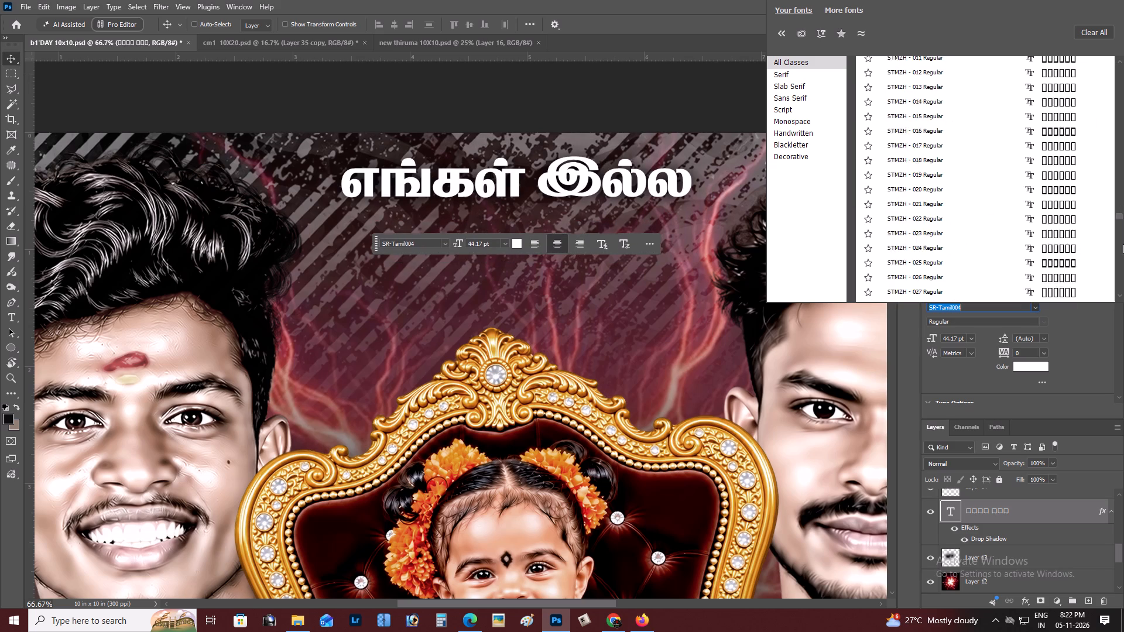
drag(1123, 244, 1120, 295)
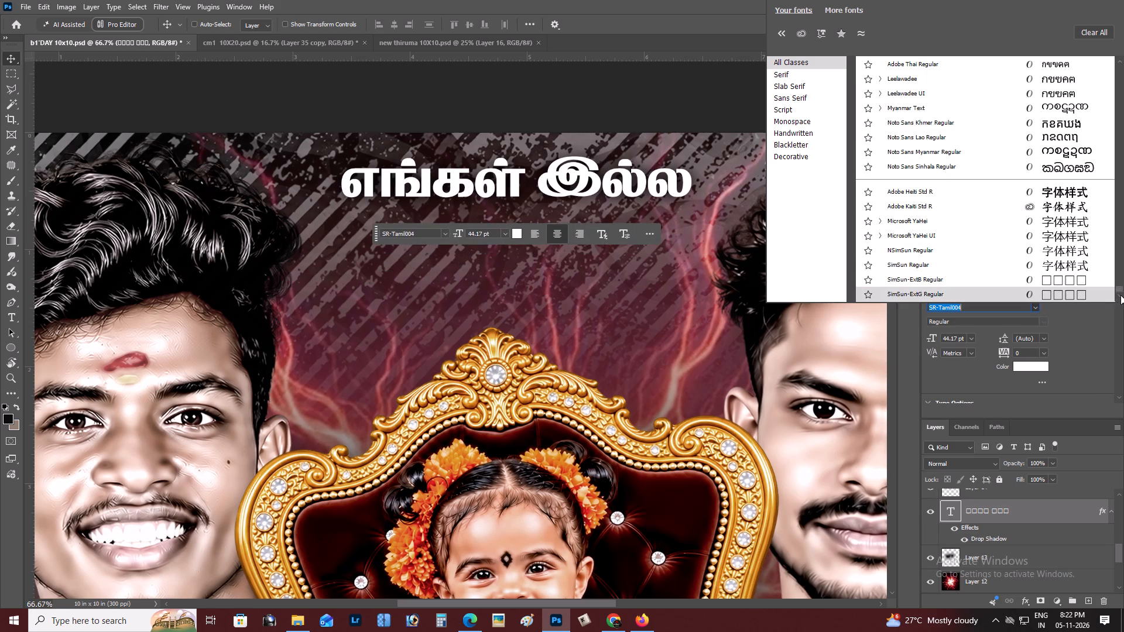
drag(1120, 295, 1123, 222)
scroll(948, 164, up, 2)
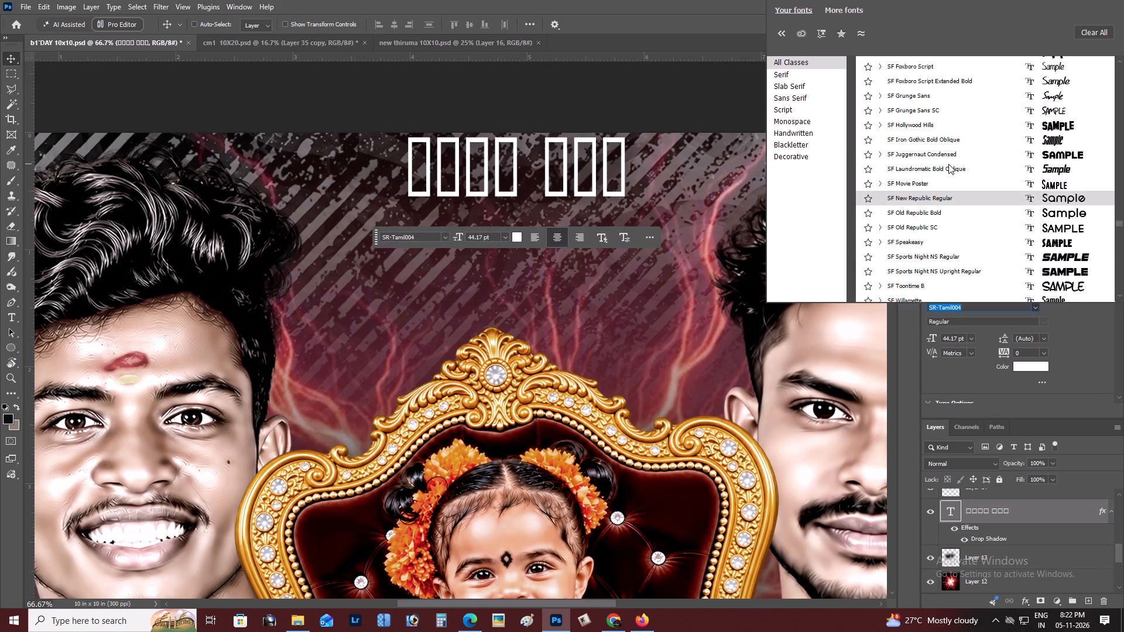
scroll(948, 164, up, 20)
scroll(948, 164, up, 7)
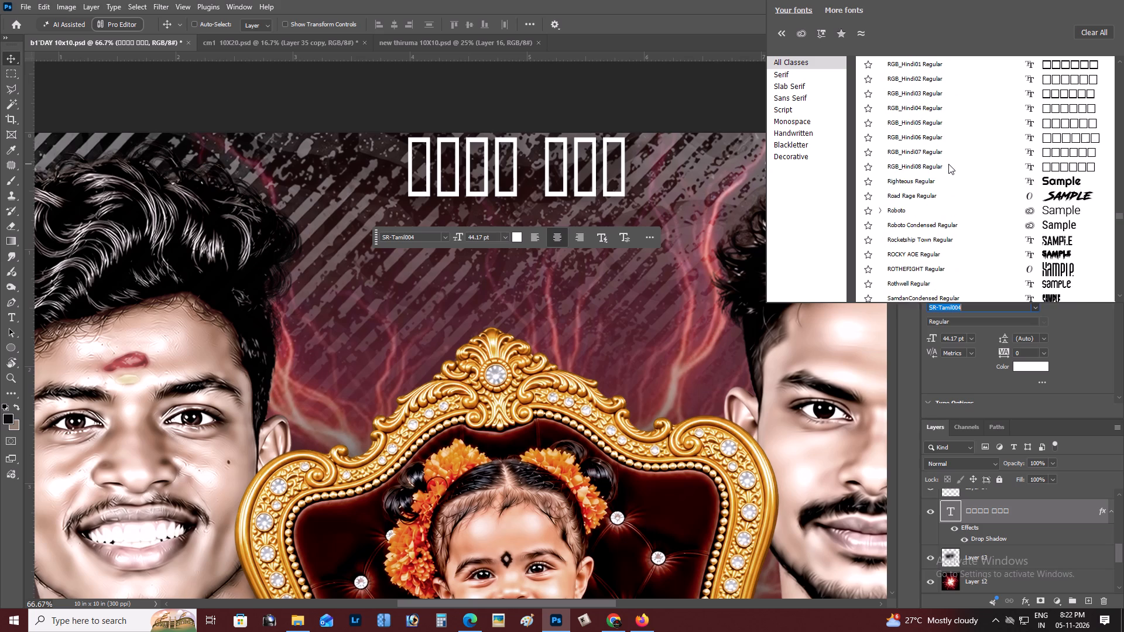
scroll(948, 164, up, 4)
scroll(948, 164, down, 20)
scroll(948, 164, down, 7)
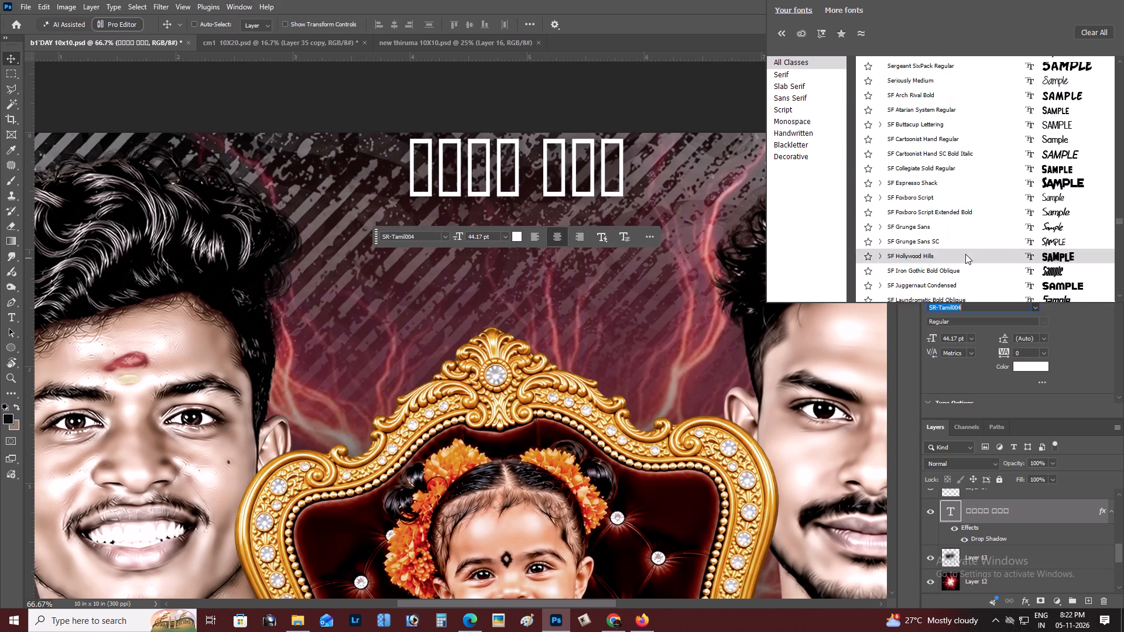
scroll(965, 254, down, 12)
scroll(919, 235, down, 15)
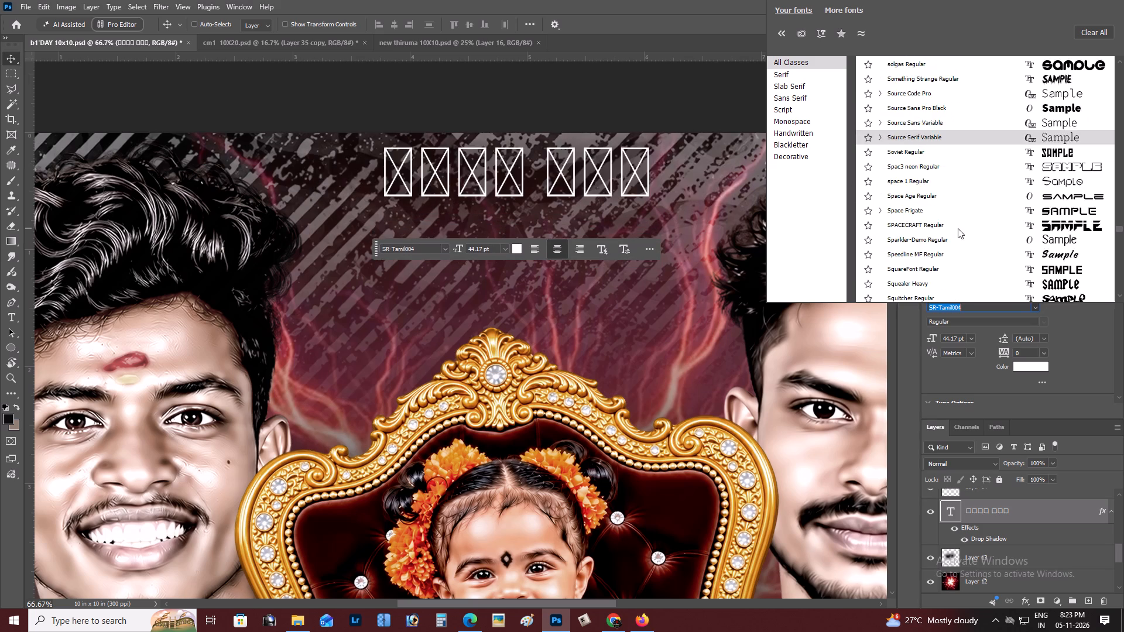
scroll(958, 228, down, 8)
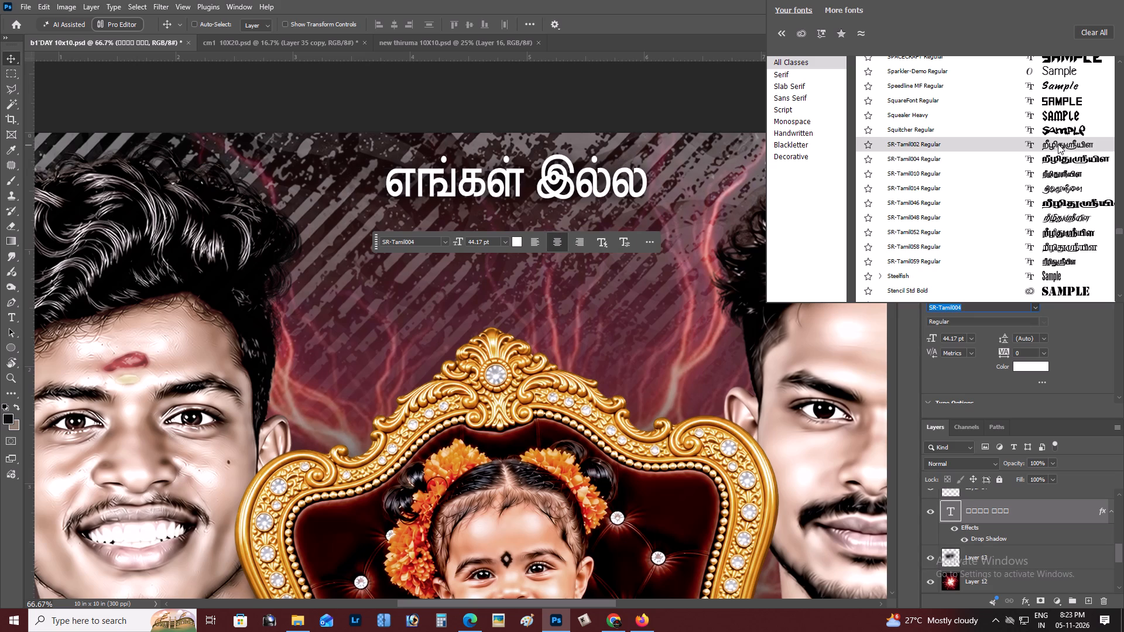
click(1060, 259)
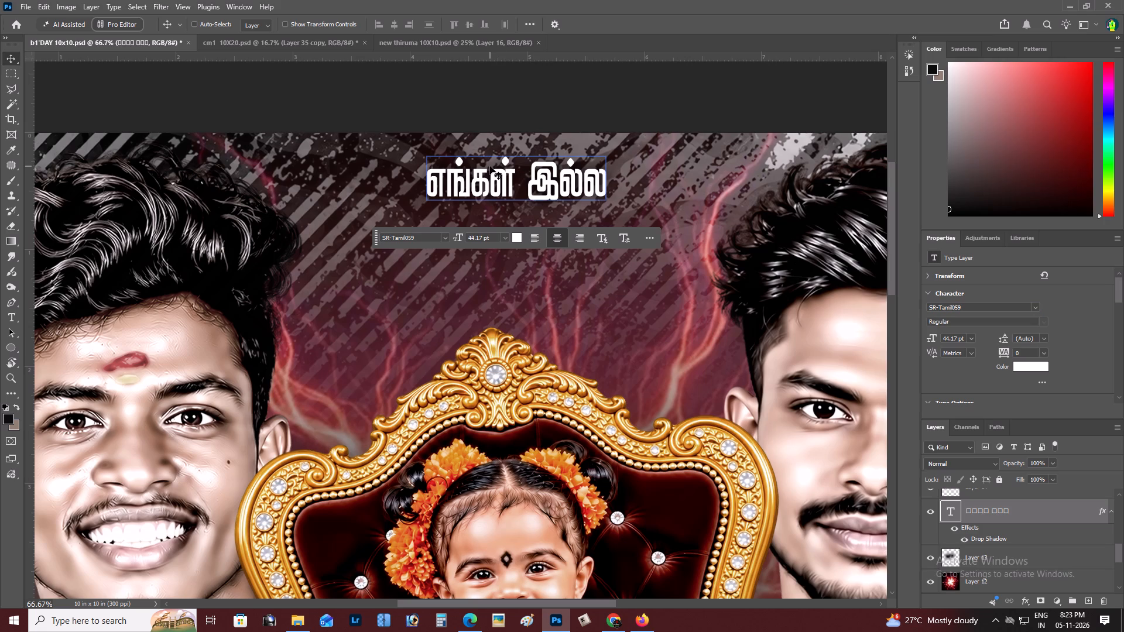
Transform the Tamil title, stretching its width to about 147% and reducing its height to about 90%.
key(ctrl+t)
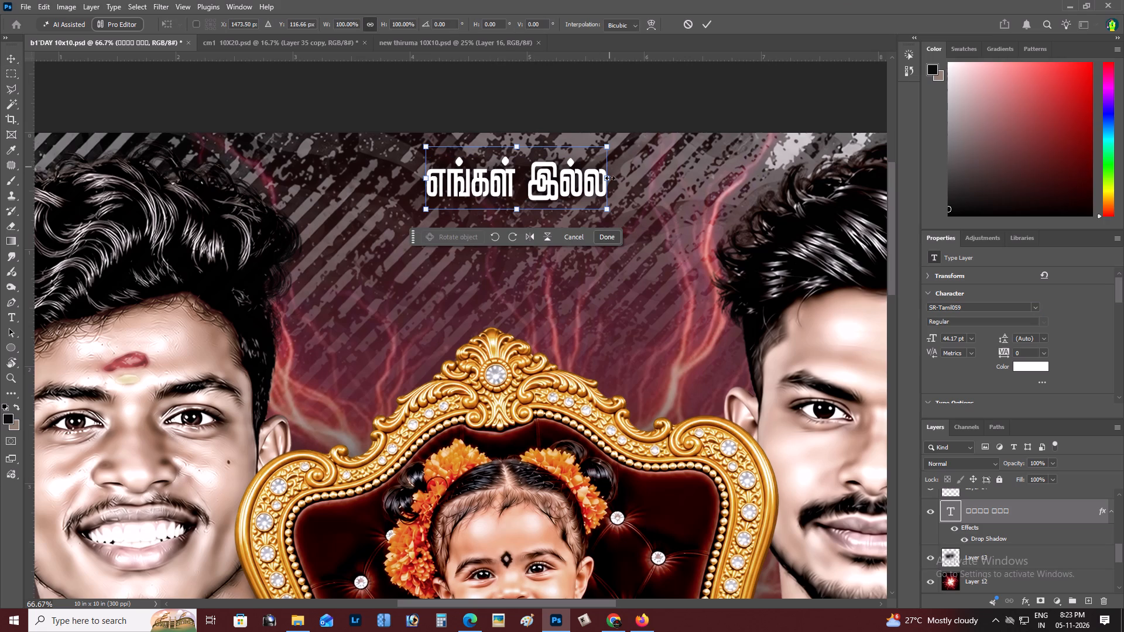
shift+drag(610, 180, 695, 185)
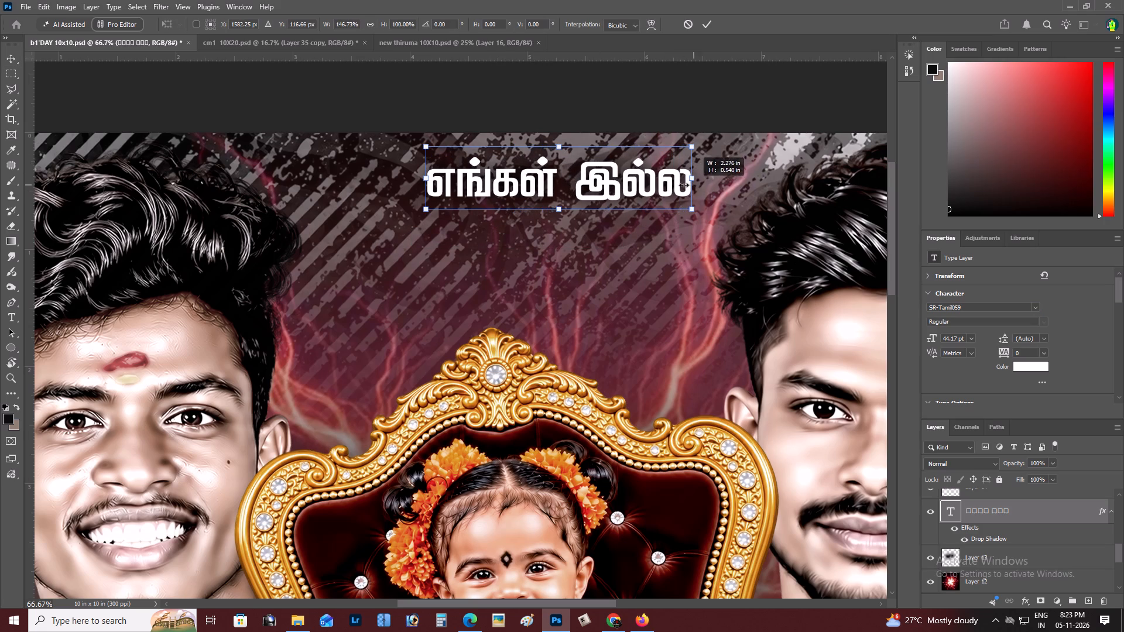
shift+drag(561, 146, 563, 153)
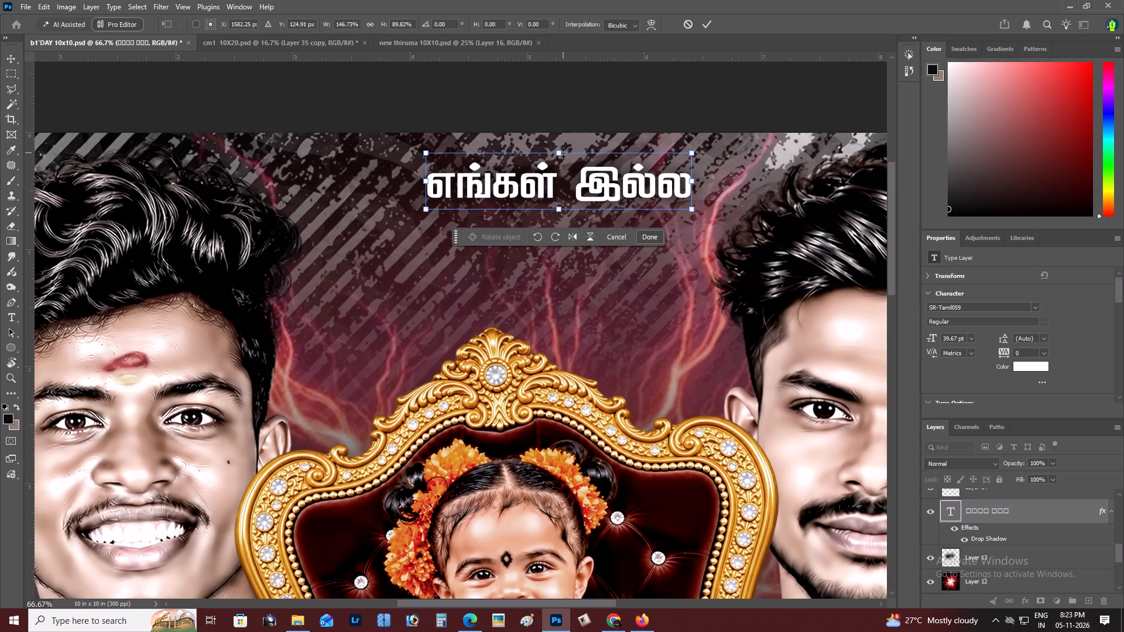
key(ctrl+Return)
Move the Tamil title left and slightly up so it sits centred above the throne.
drag(511, 185, 466, 176)
key(z)
alt+click(540, 129)
right_click(601, 160)
click(623, 165)
key(space)
key(space)
key(space)
key(space)
key(space)
drag(754, 183, 799, 255)
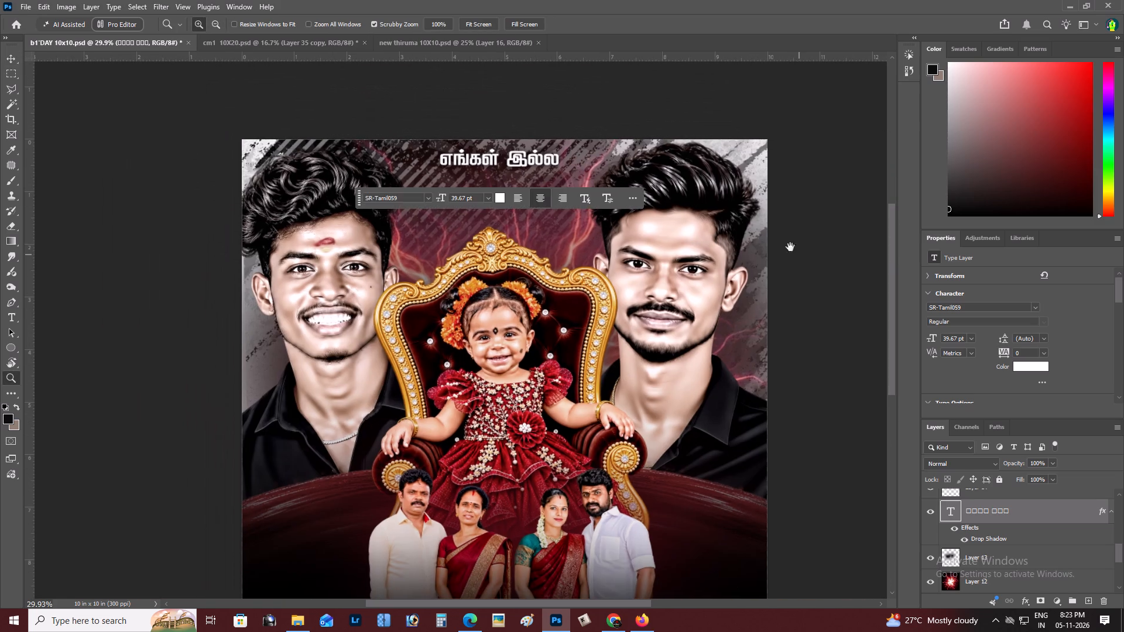
key(z)
triple_click(520, 145)
key(v)
right_click(546, 173)
click(566, 181)
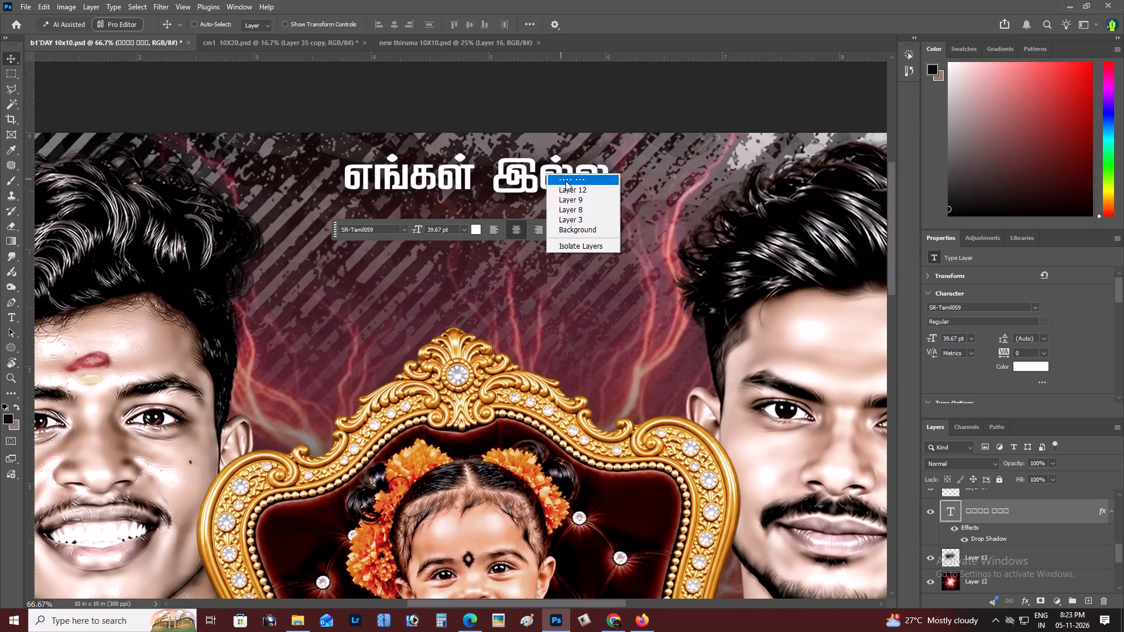
drag(565, 181, 558, 184)
Examine the Tamil title's size and placement against the whole poster, moving the floating text options out of the way.
key(z)
alt+click(494, 181)
right_click(499, 177)
click(517, 181)
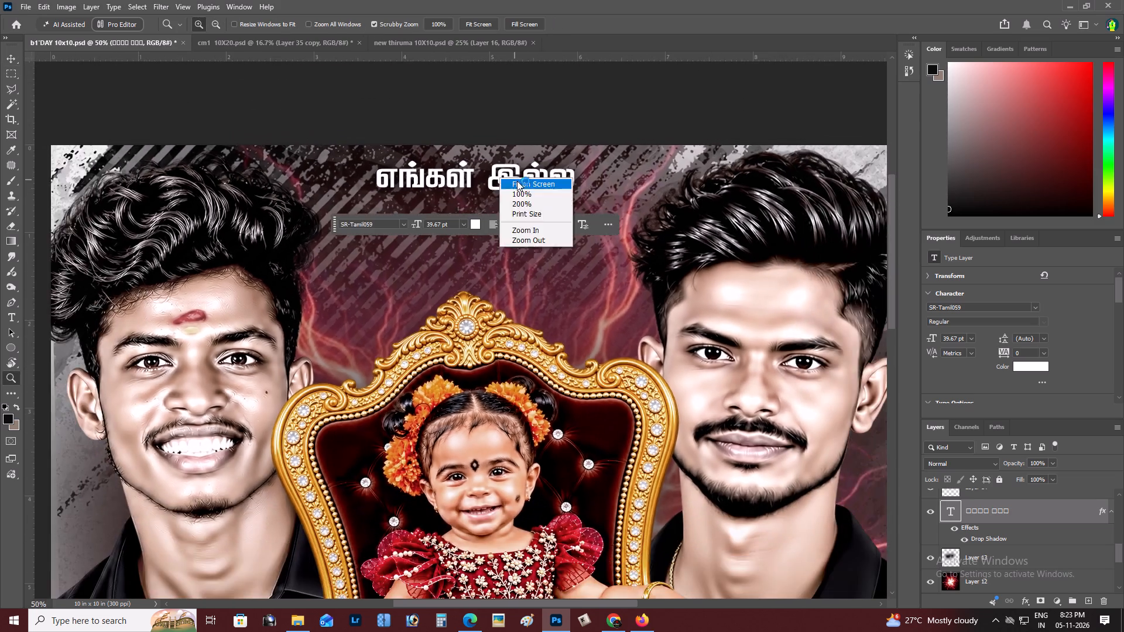
key(space)
key(space)
key(space)
key(space)
key(space)
key(space)
key(space)
key(space)
drag(500, 204, 548, 290)
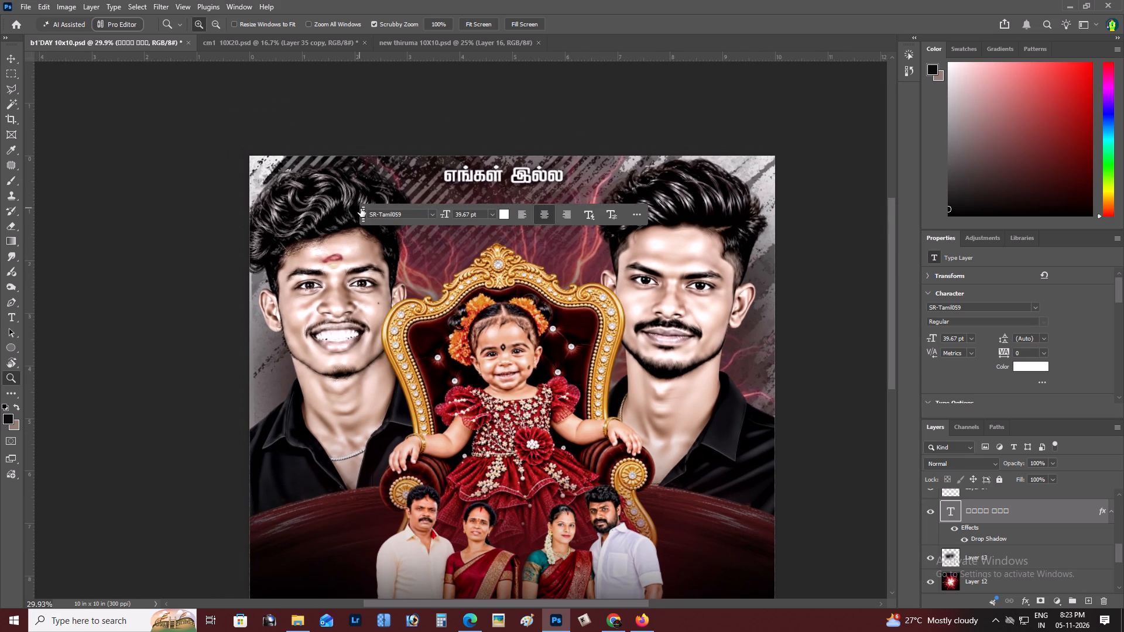
drag(362, 209, 781, 196)
Stretch the Tamil title taller and scale it down proportionally about its centre to a font size of about 34.96 pt.
key(z)
click(512, 186)
key(space)
drag(512, 186, 525, 204)
key(z)
triple_click(522, 204)
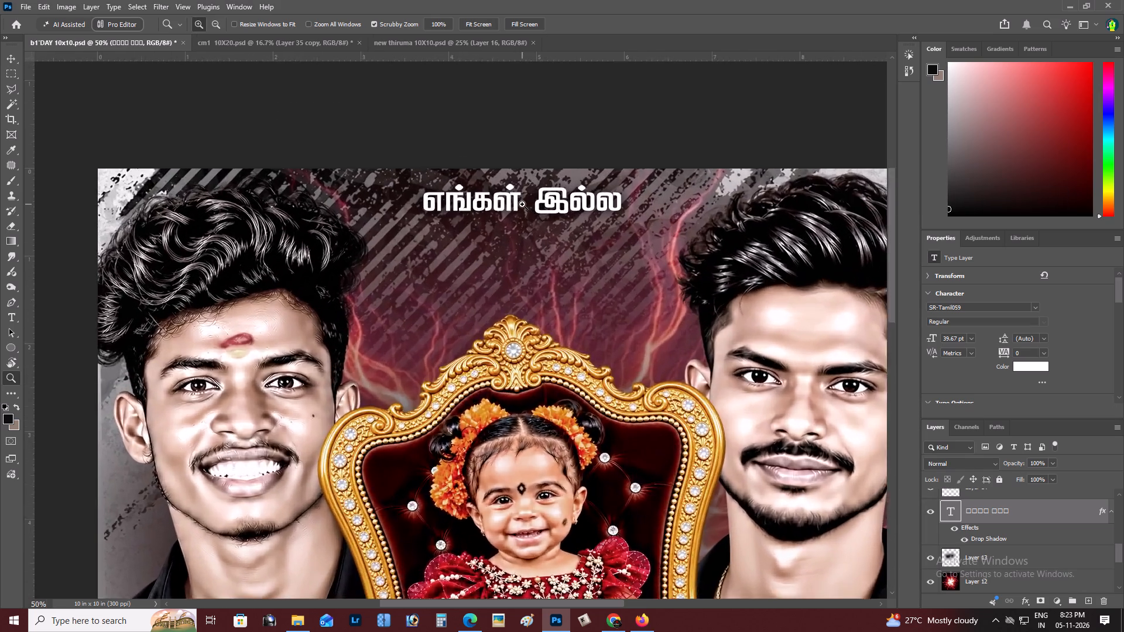
key(ctrl+t)
shift+drag(526, 226, 527, 241)
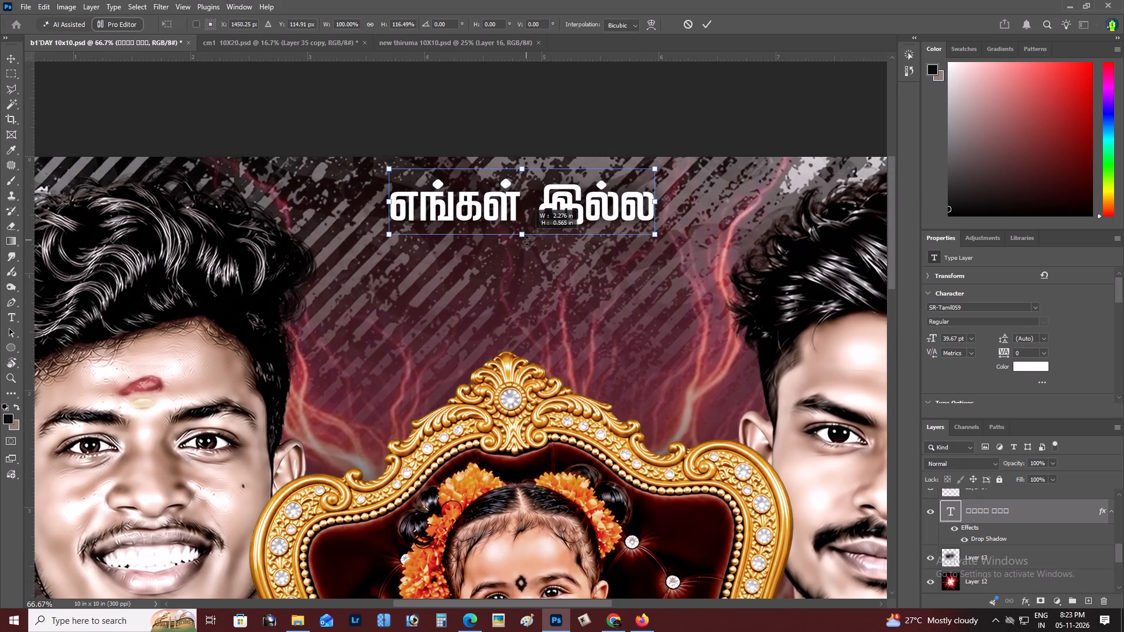
shift+drag(527, 241, 529, 237)
alt+drag(656, 170, 636, 172)
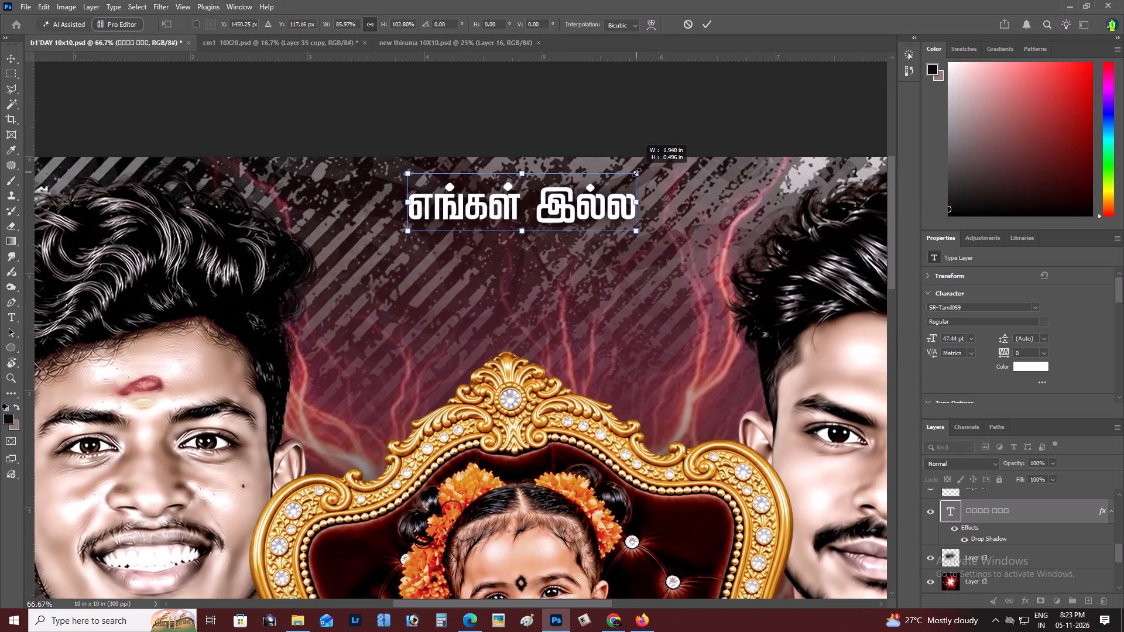
alt+drag(636, 172, 619, 171)
key(ctrl+Return)
Nudge the Tamil title up toward the poster's top edge and slightly left in large increments.
key(v)
key(shift+Up)
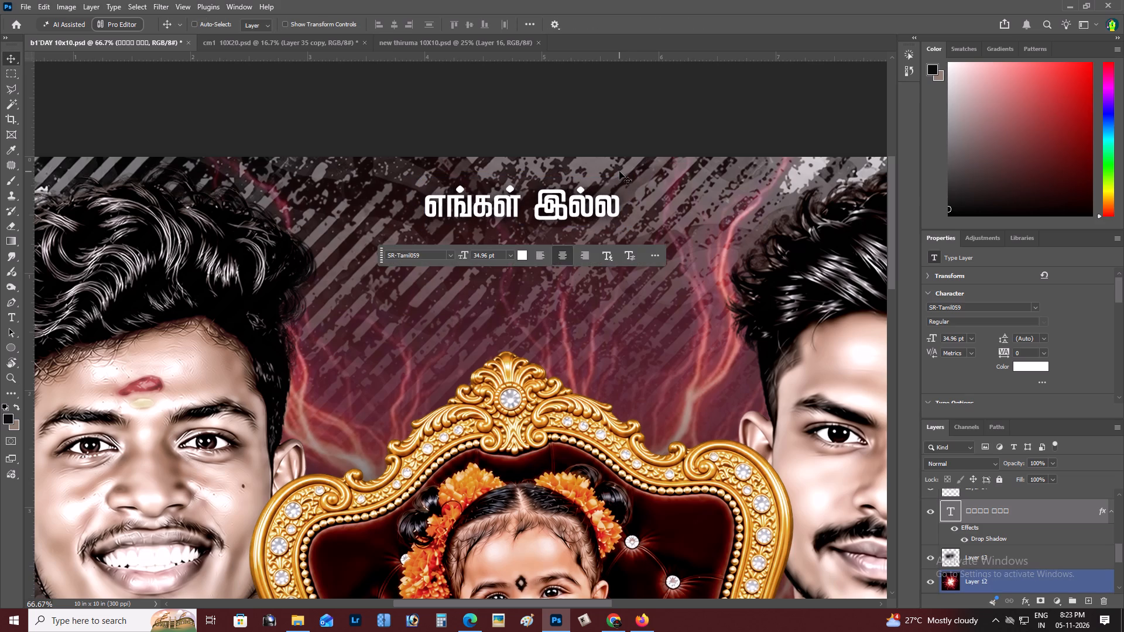
key(shift+Up)
key(shift+Up)
key(shift+Left)
Examine the resized Tamil title's placement on the full poster, keeping the floating text options clear of the artwork.
key(z)
alt+click(619, 171)
right_click(619, 171)
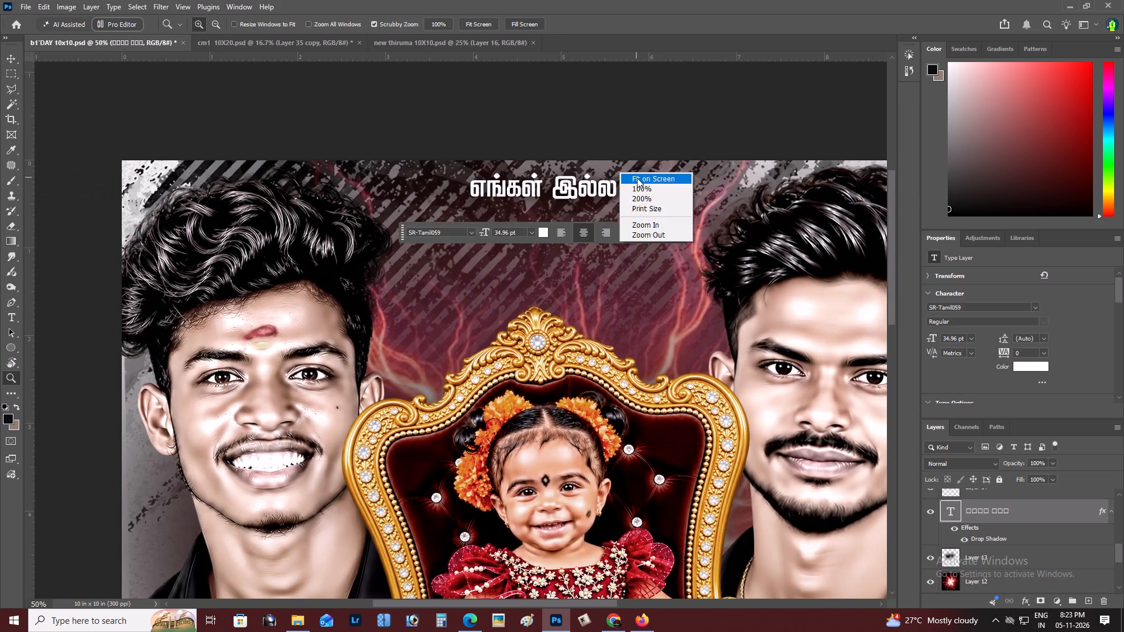
click(640, 178)
drag(308, 124, 441, 133)
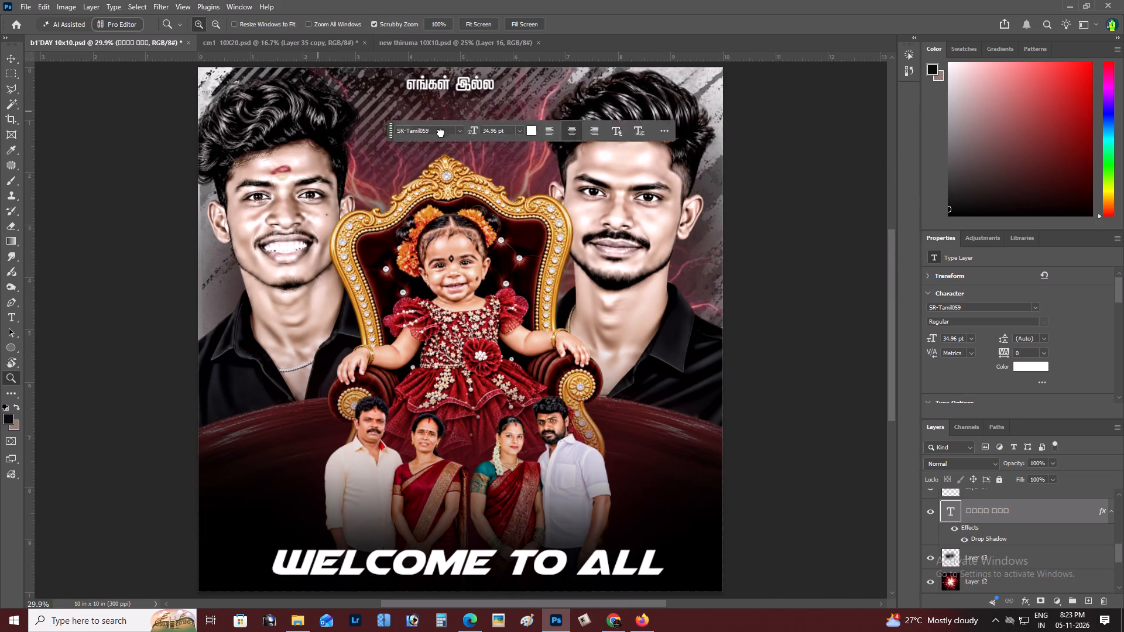
drag(441, 133, 777, 99)
triple_click(503, 92)
right_click(490, 166)
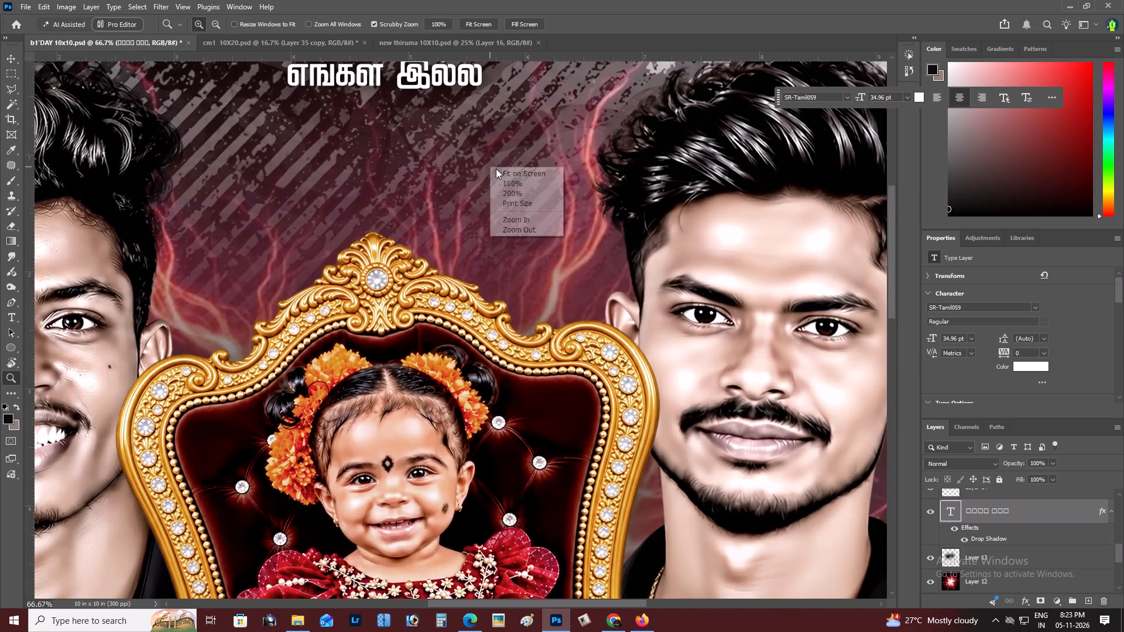
click(506, 171)
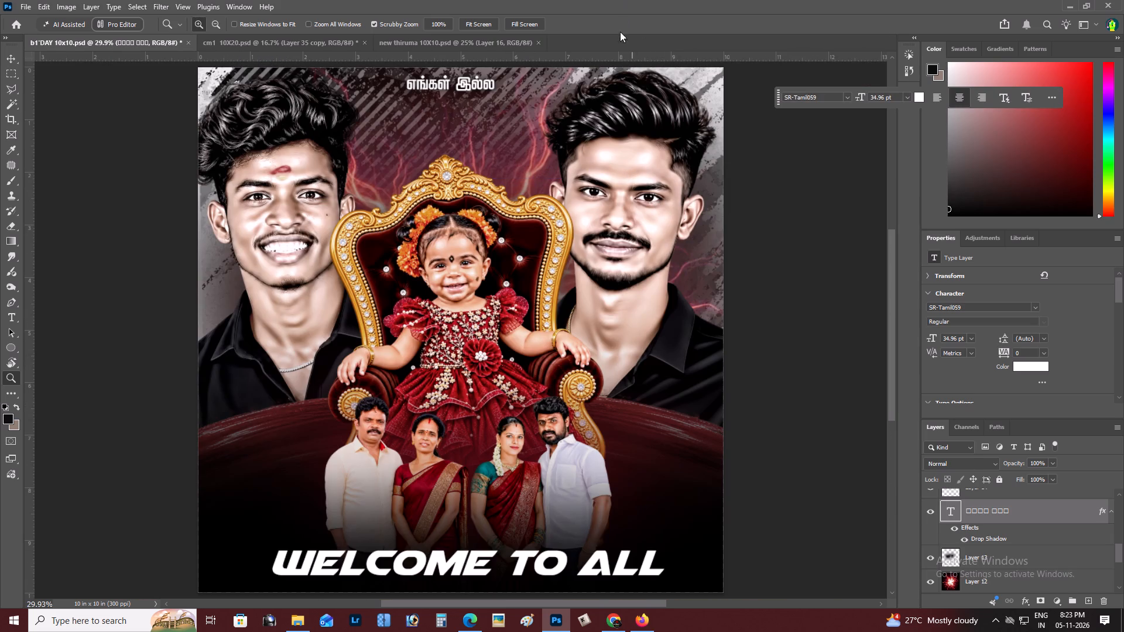
Fine-tune the Tamil title's position by nudging it slightly up and to the right.
click(10, 59)
key(Up)
key(Up)
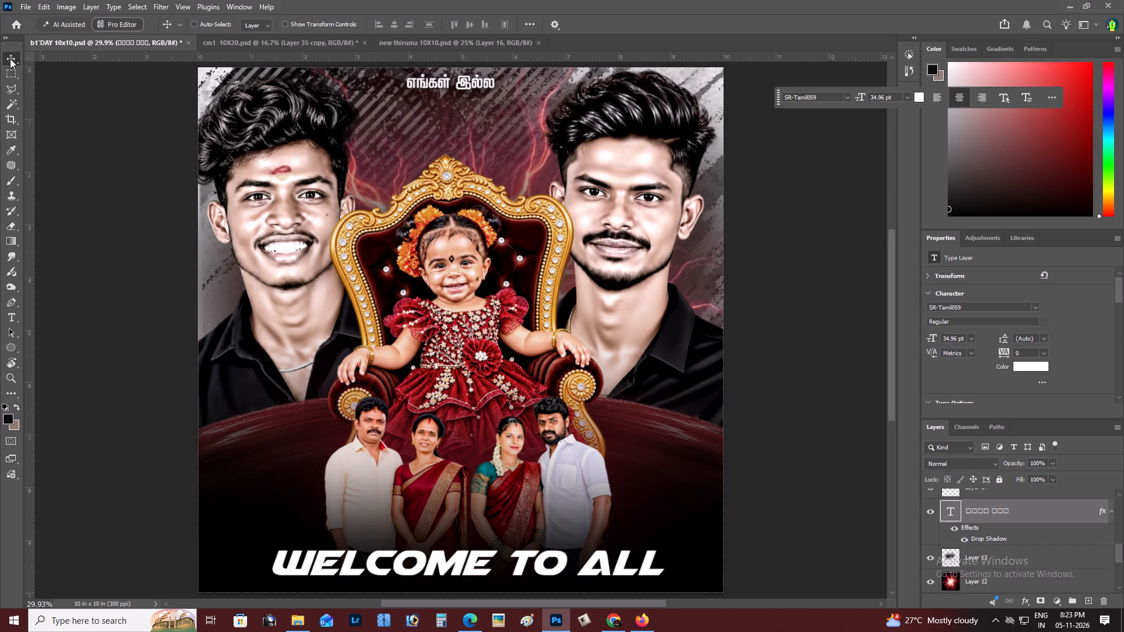
key(Down)
key(Down)
key(Up)
key(Up)
key(Right)
key(Right)
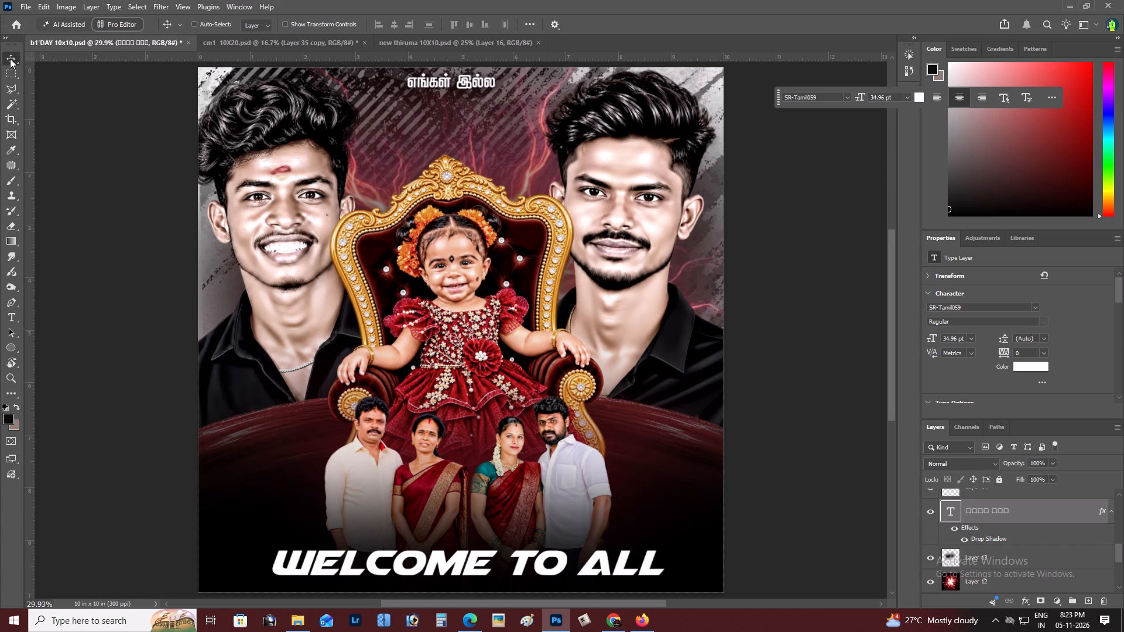
key(Left)
key(Right)
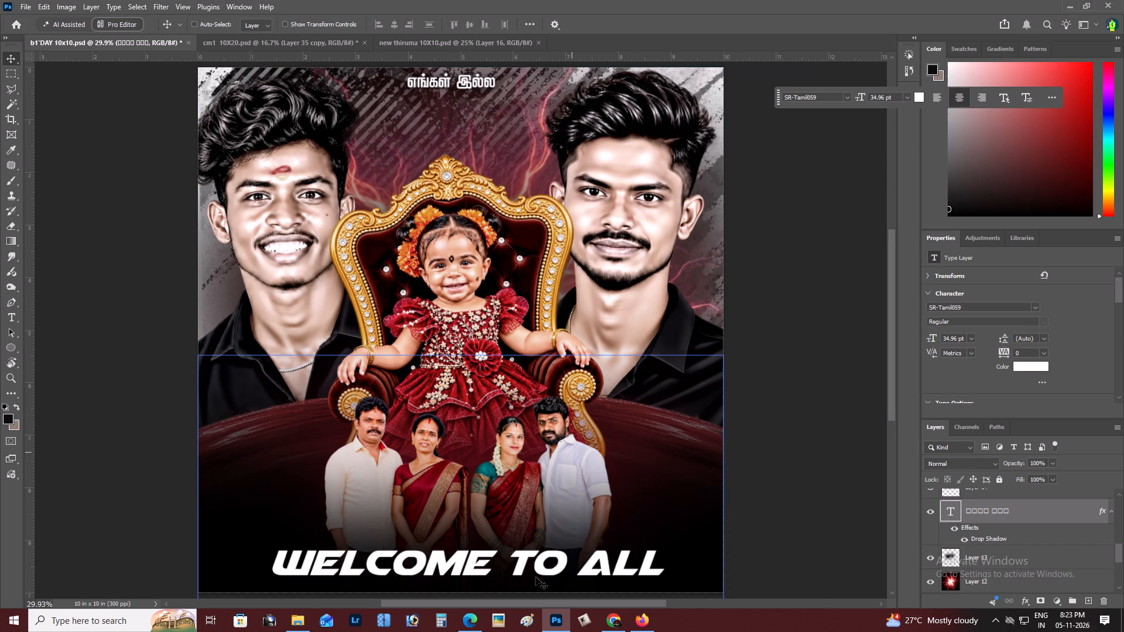
Switch to Chrome's english to tamil search page and enter "ilavarasikku" as the Tamil source text in the translator.
click(603, 622)
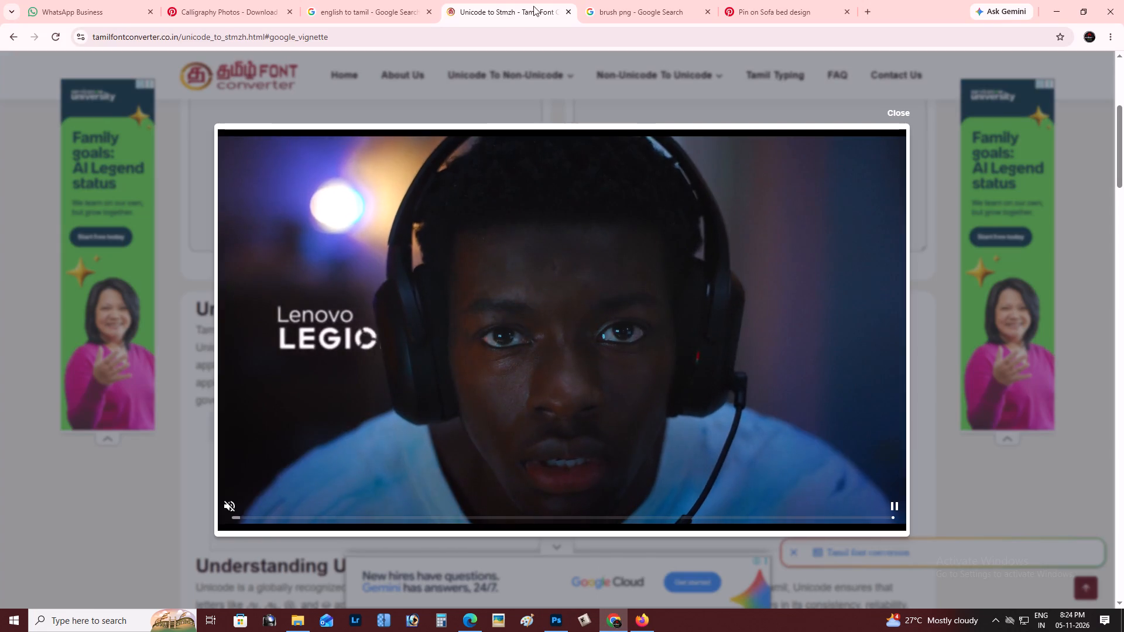
click(356, 0)
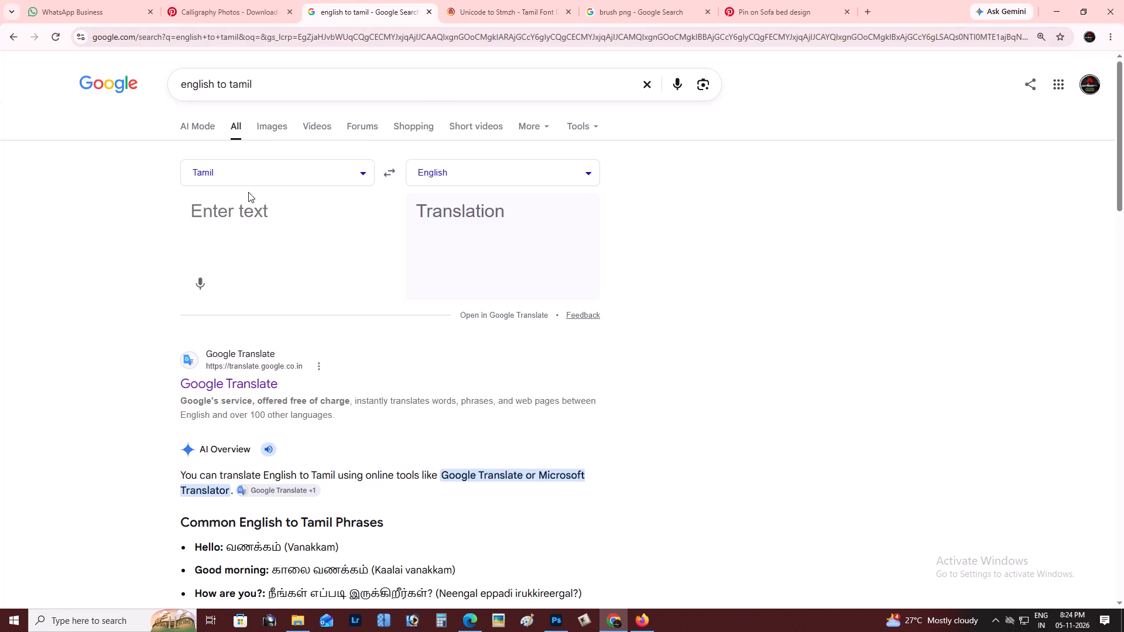
text(ilavarisukku)
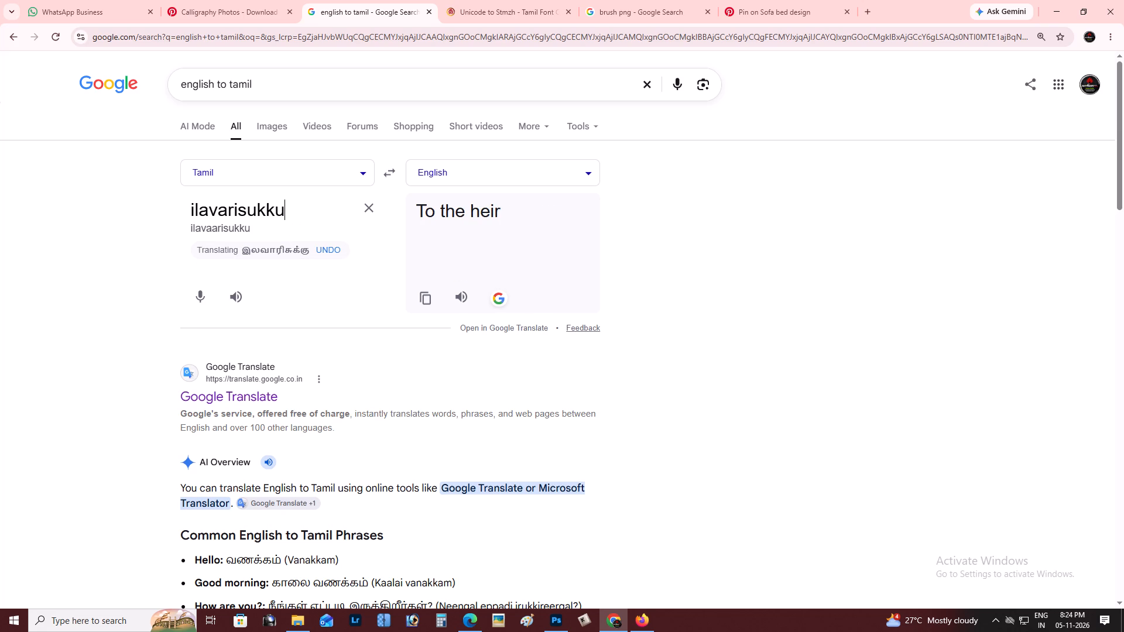
click(238, 206)
key(BackSpace)
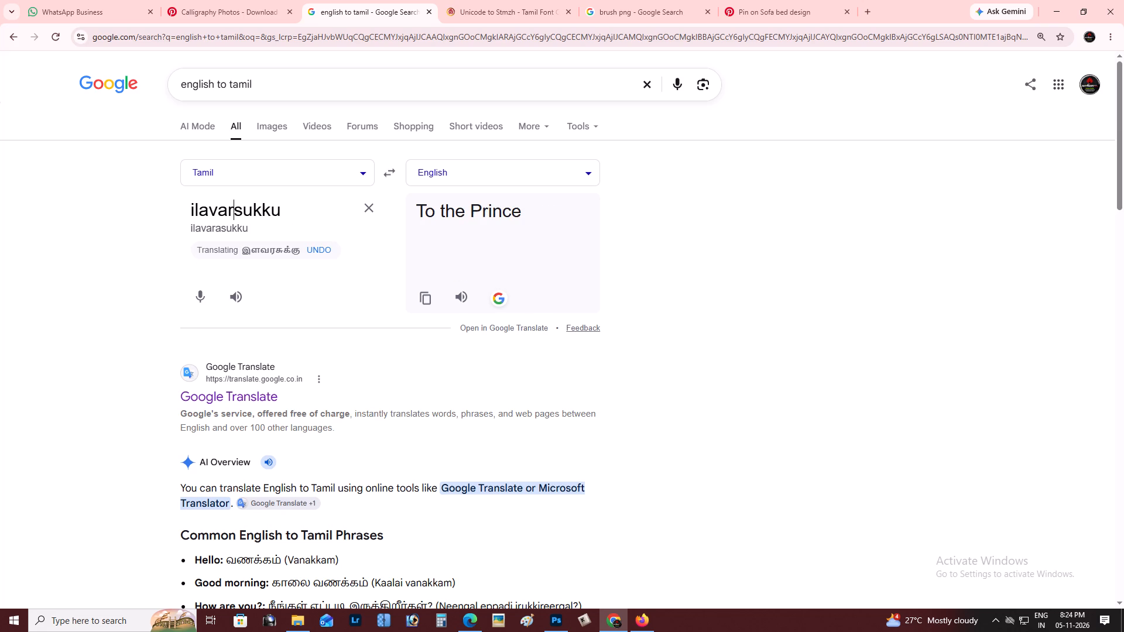
key(a)
key(Right)
key(Right)
key(BackSpace)
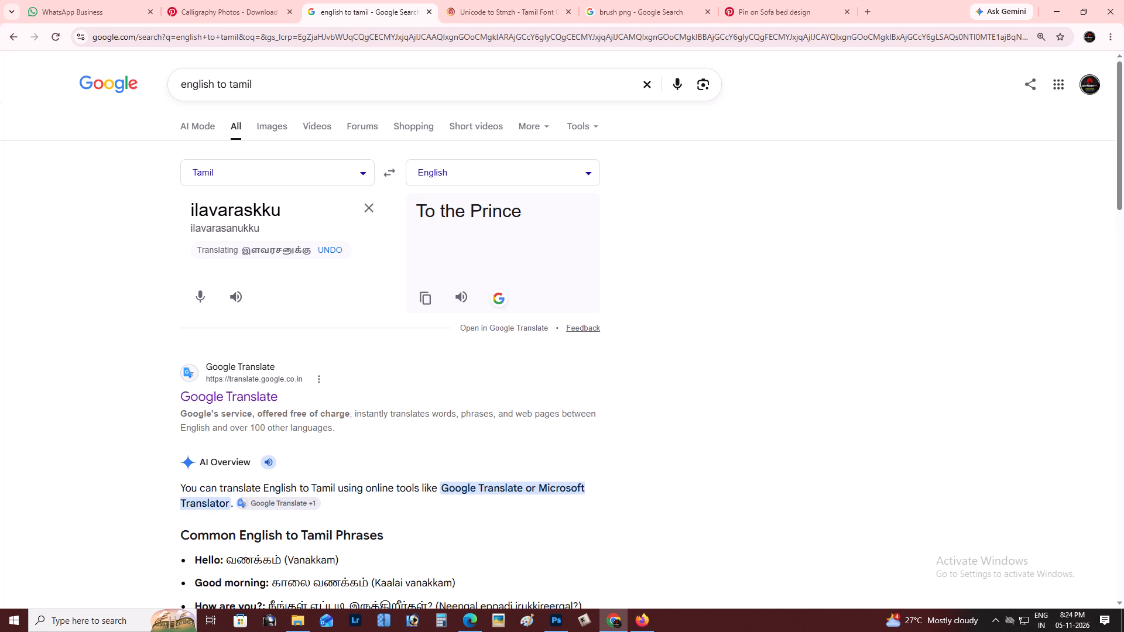
key(i)
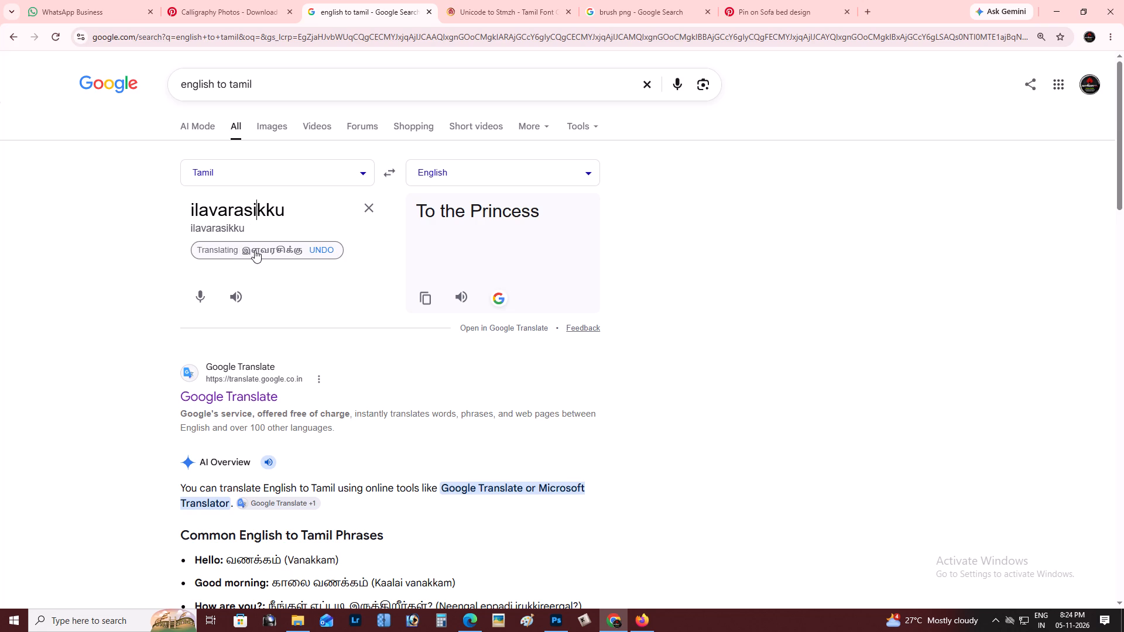
Accept the Tamil-script suggestion இளவரசிக்கு in the translator's source text and cut that word for conversion.
click(255, 250)
drag(327, 210, 174, 208)
right_click(256, 201)
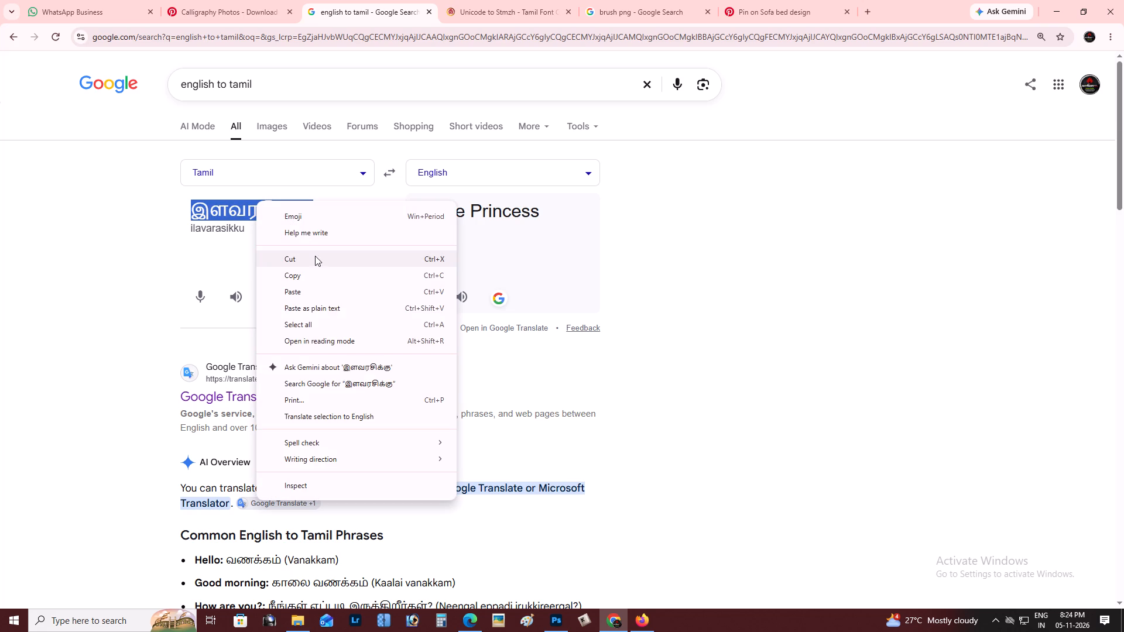
click(317, 260)
In the Unicode to Stmzh converter, replace the old source text with இளவரசிக்கு, convert it and cut the converted result.
click(485, 0)
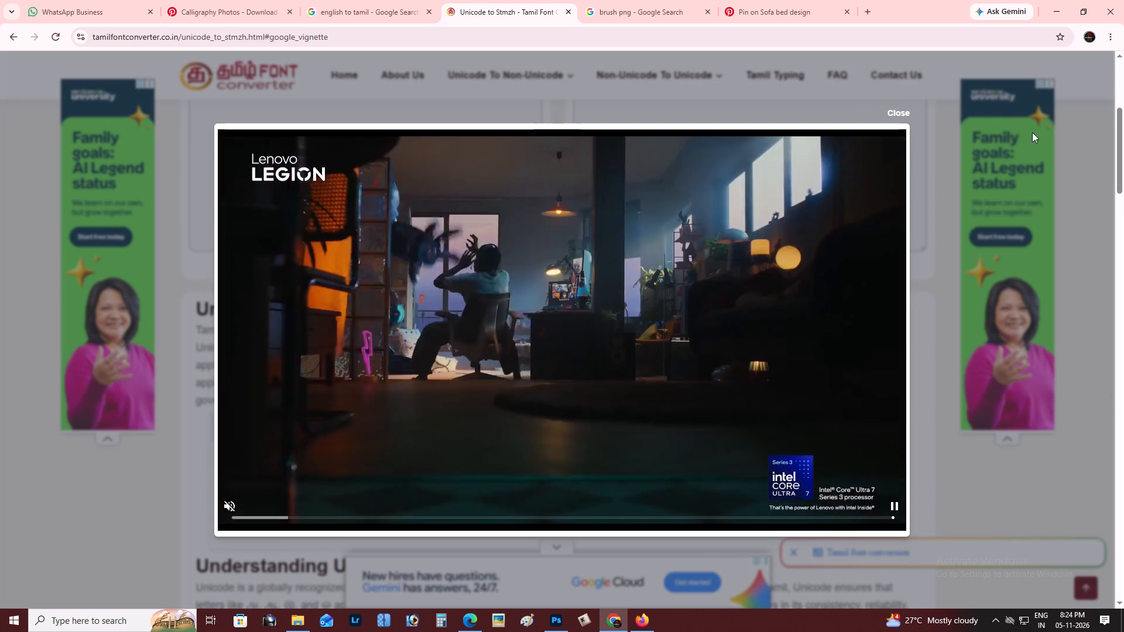
click(893, 108)
drag(403, 285, 133, 285)
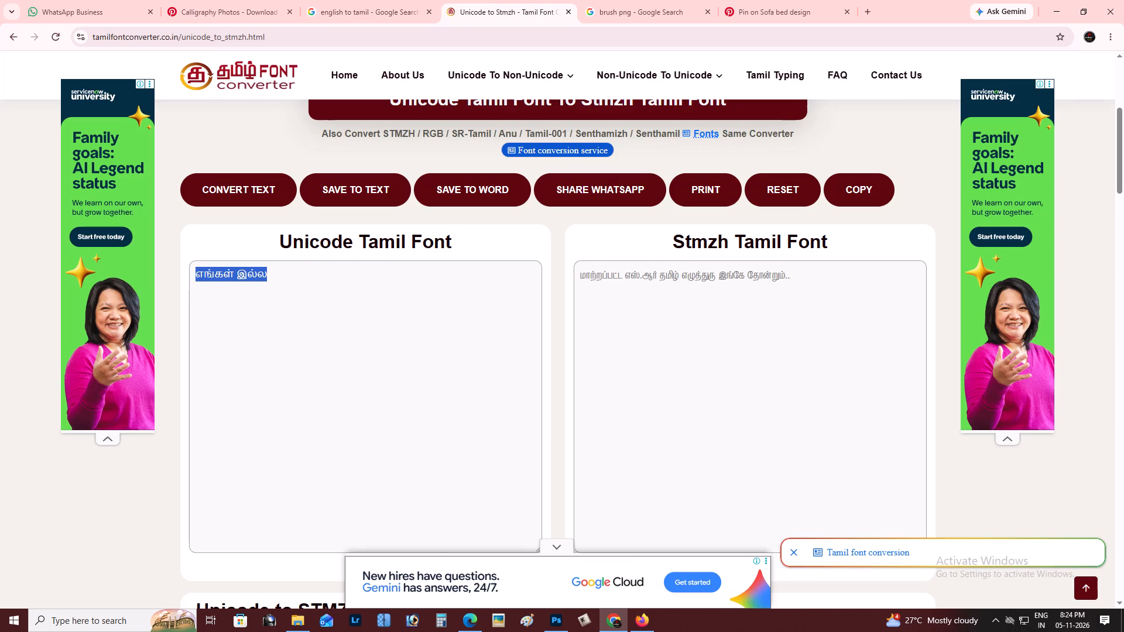
right_click(235, 272)
click(289, 356)
click(245, 194)
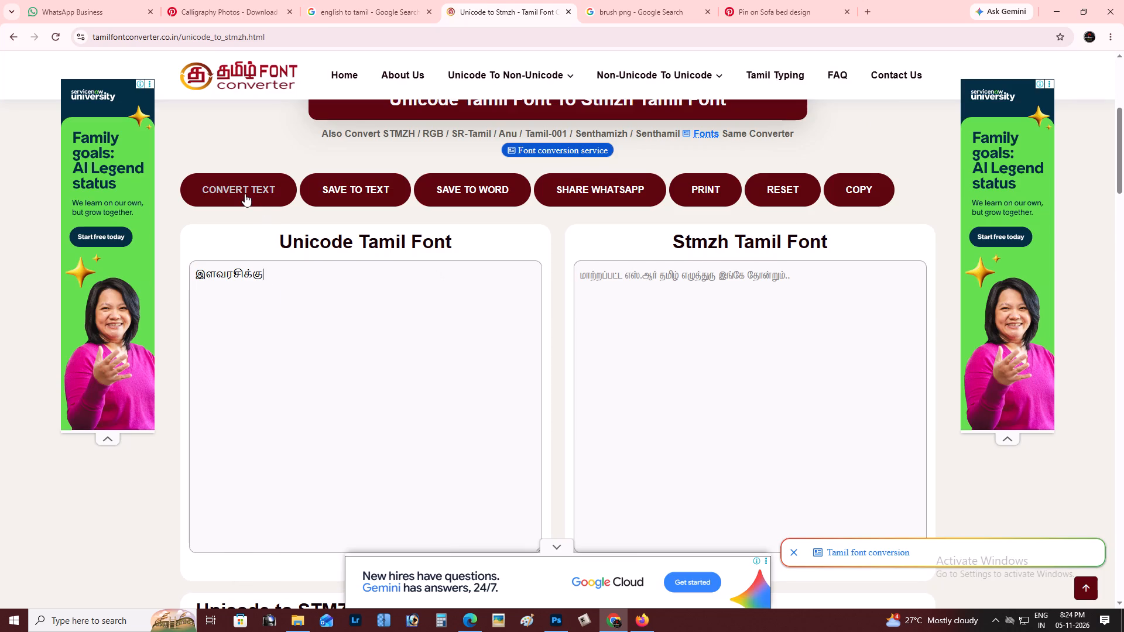
drag(681, 274, 523, 253)
right_click(591, 279)
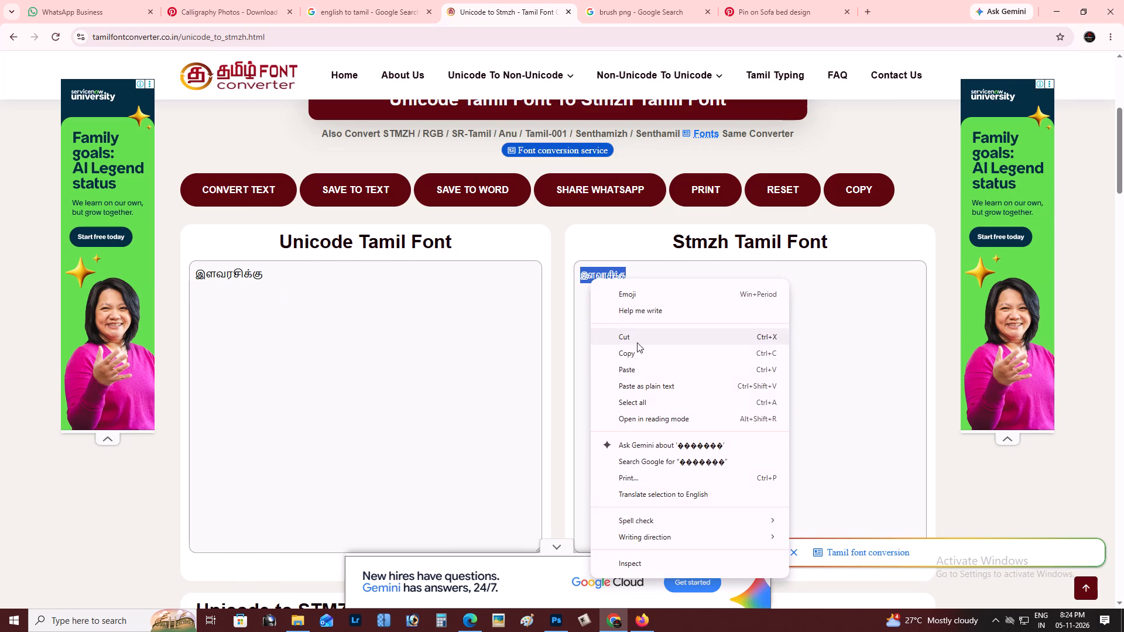
click(635, 340)
Switch to Photoshop and paste the converted word as a new text line below the existing Tamil title.
click(564, 619)
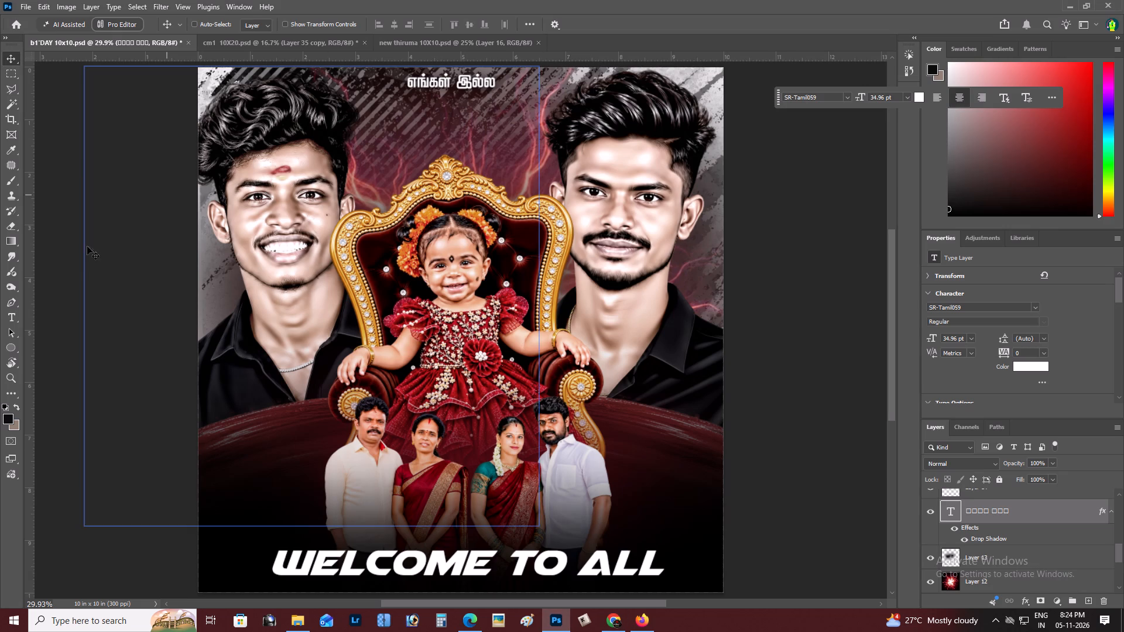
drag(6, 322, 18, 316)
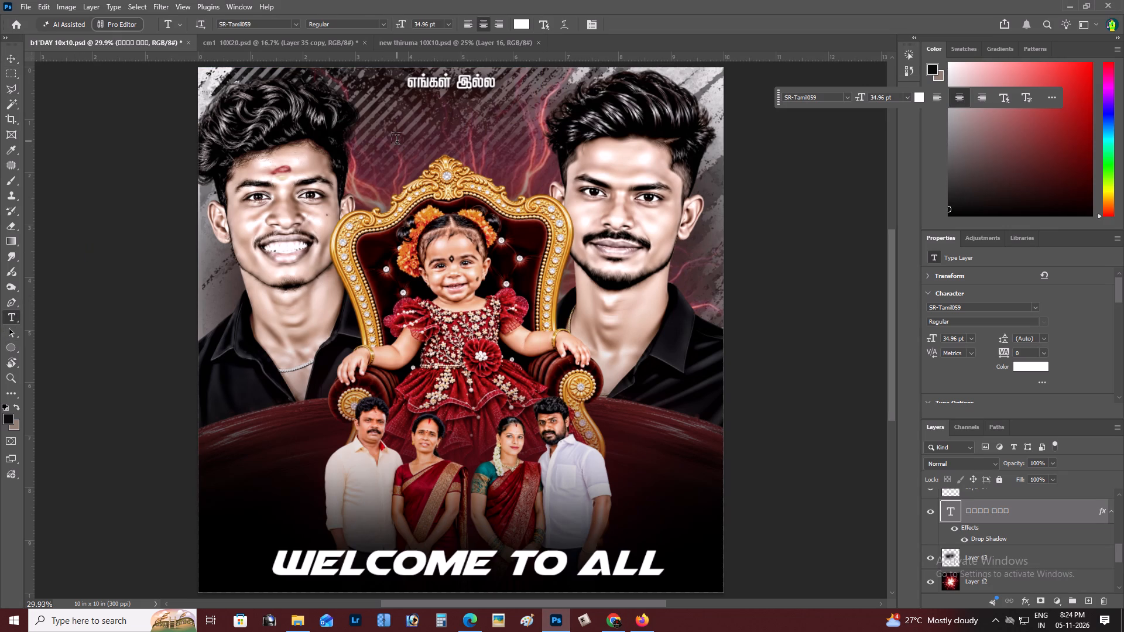
click(397, 141)
key(ctrl+v)
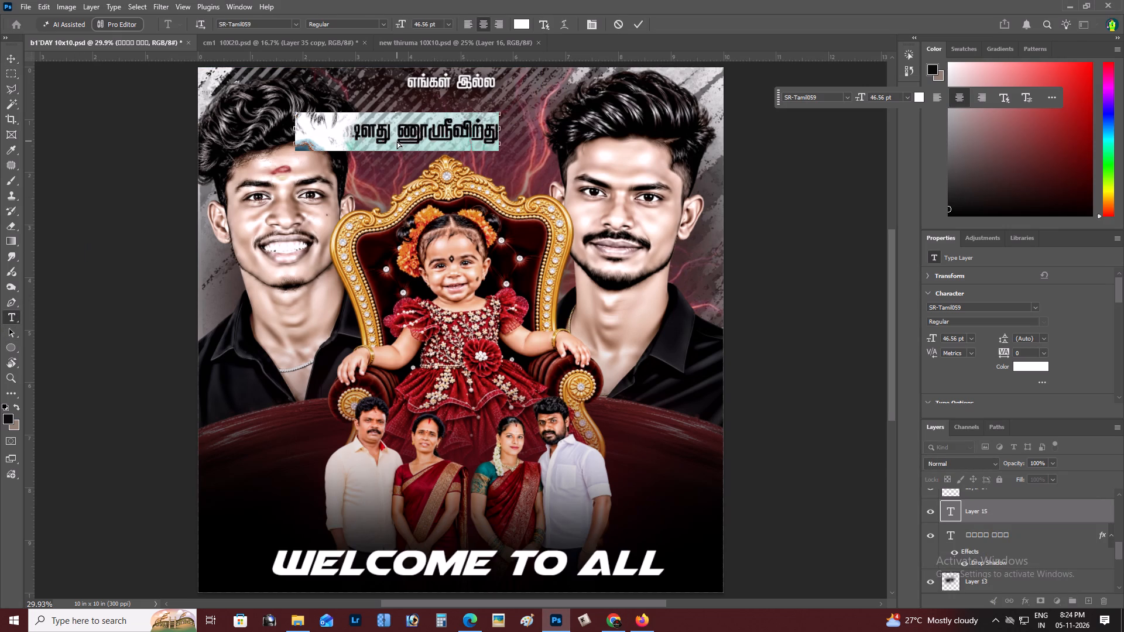
key(ctrl+Return)
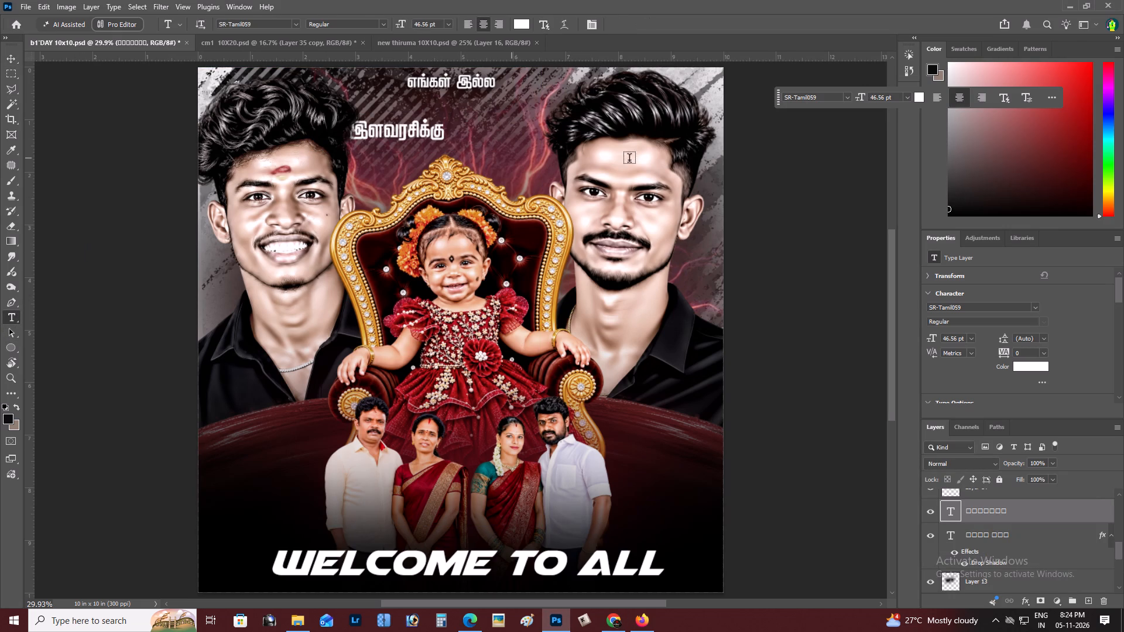
Preview the RGB Tamil fonts on the new இளவரசிக்கு line and set its font to RGB_0006.
click(848, 95)
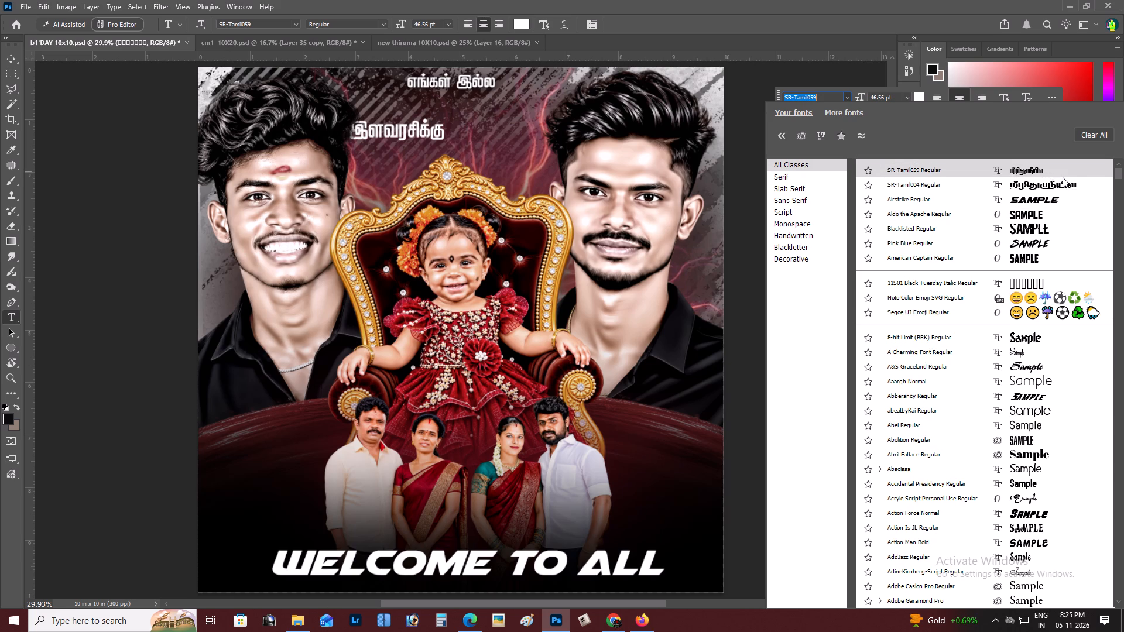
drag(1118, 176, 1123, 279)
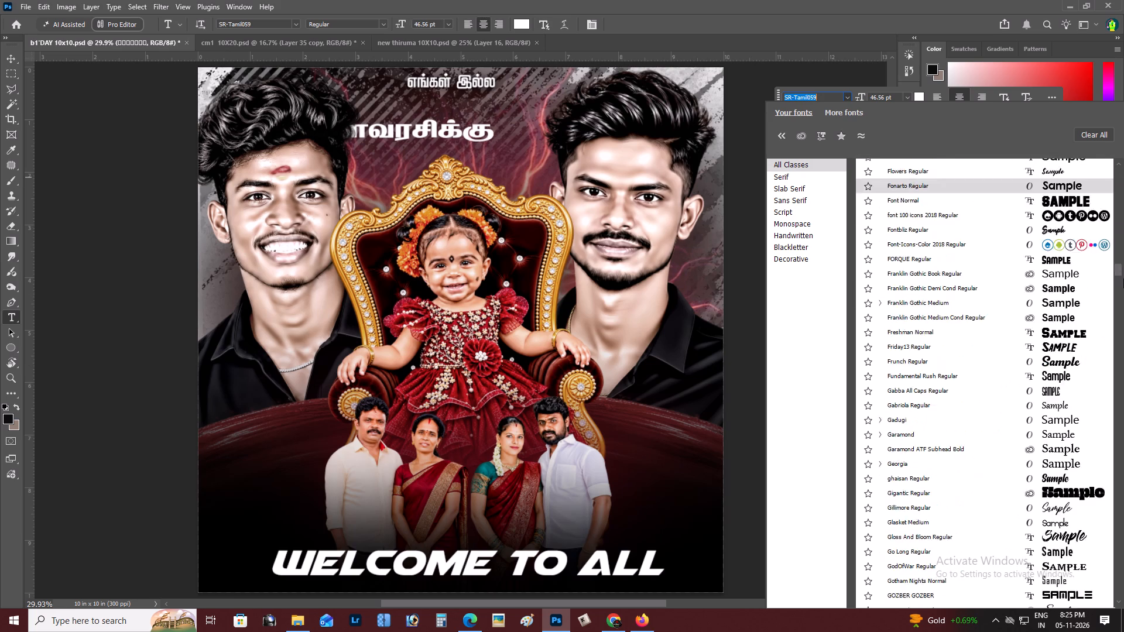
drag(1123, 279, 1123, 432)
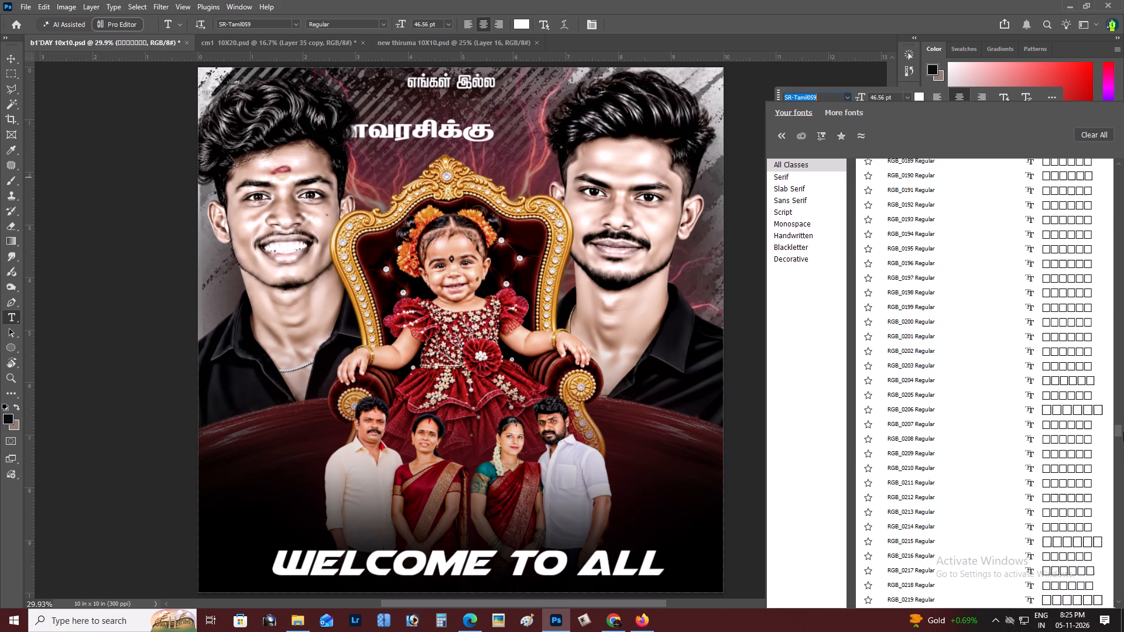
drag(1123, 432, 1123, 404)
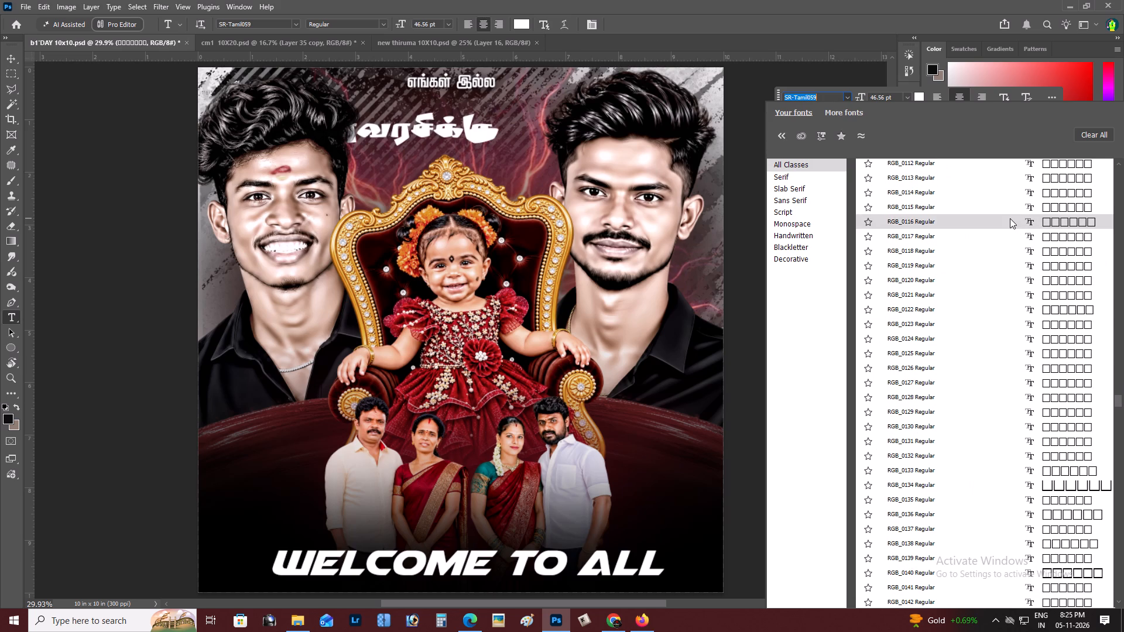
scroll(1008, 220, up, 4)
scroll(933, 229, up, 3)
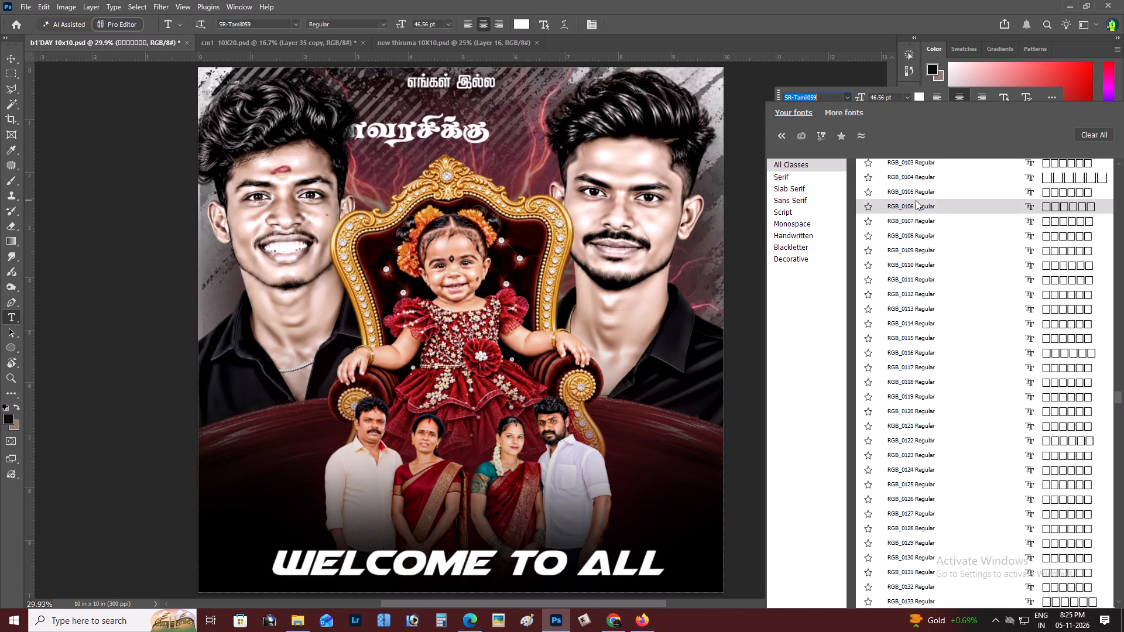
scroll(916, 200, up, 8)
scroll(933, 197, up, 14)
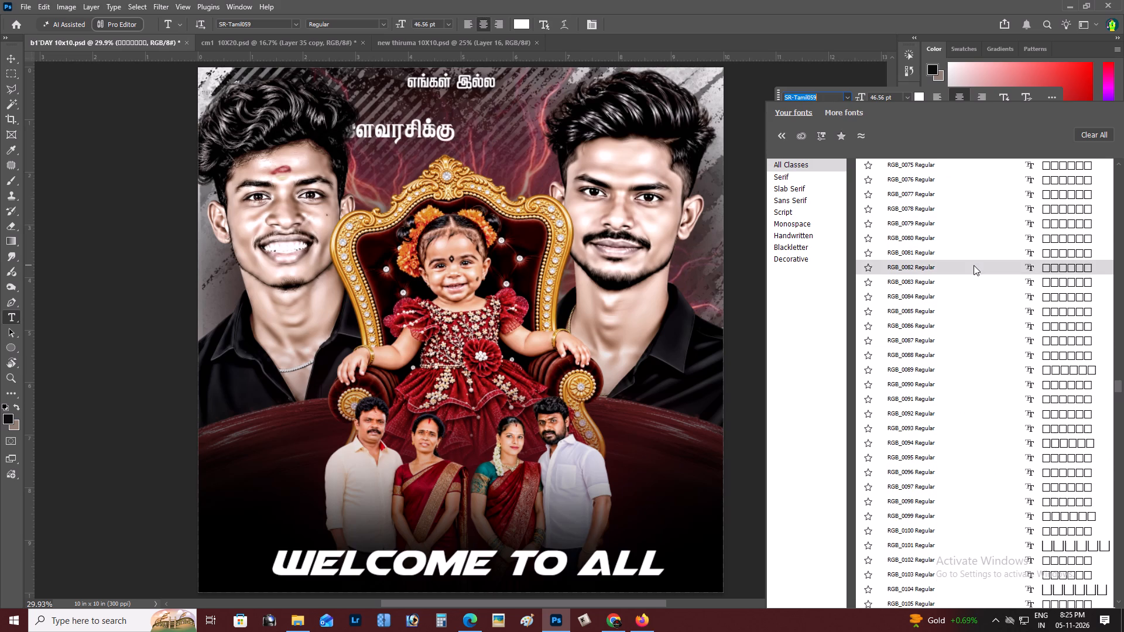
scroll(974, 265, up, 5)
scroll(994, 338, up, 4)
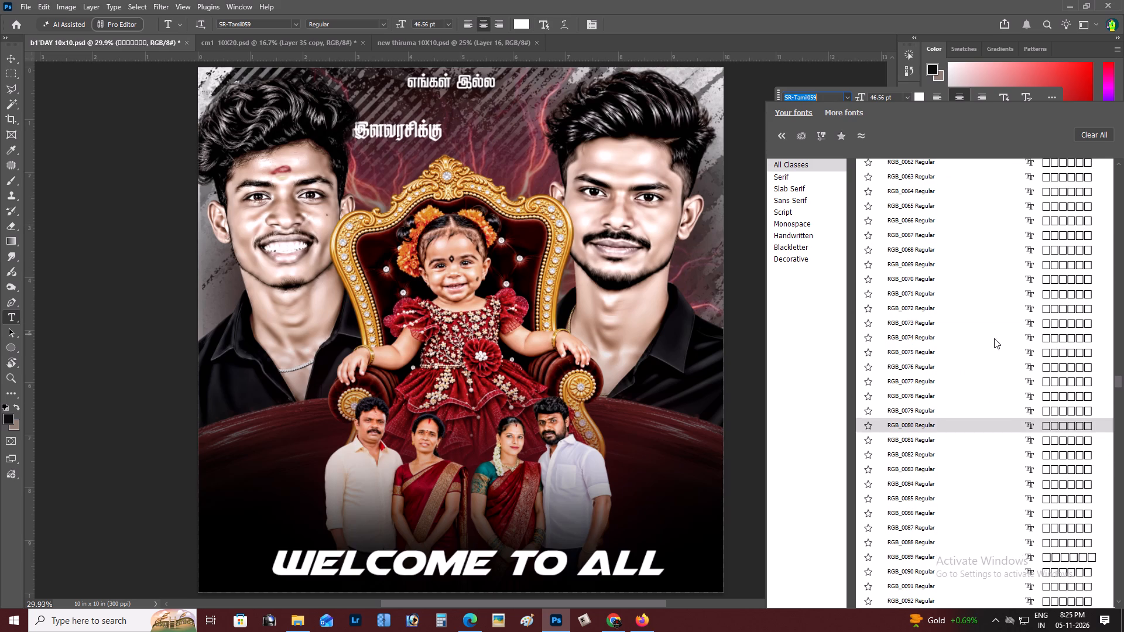
scroll(994, 338, up, 20)
scroll(994, 338, up, 17)
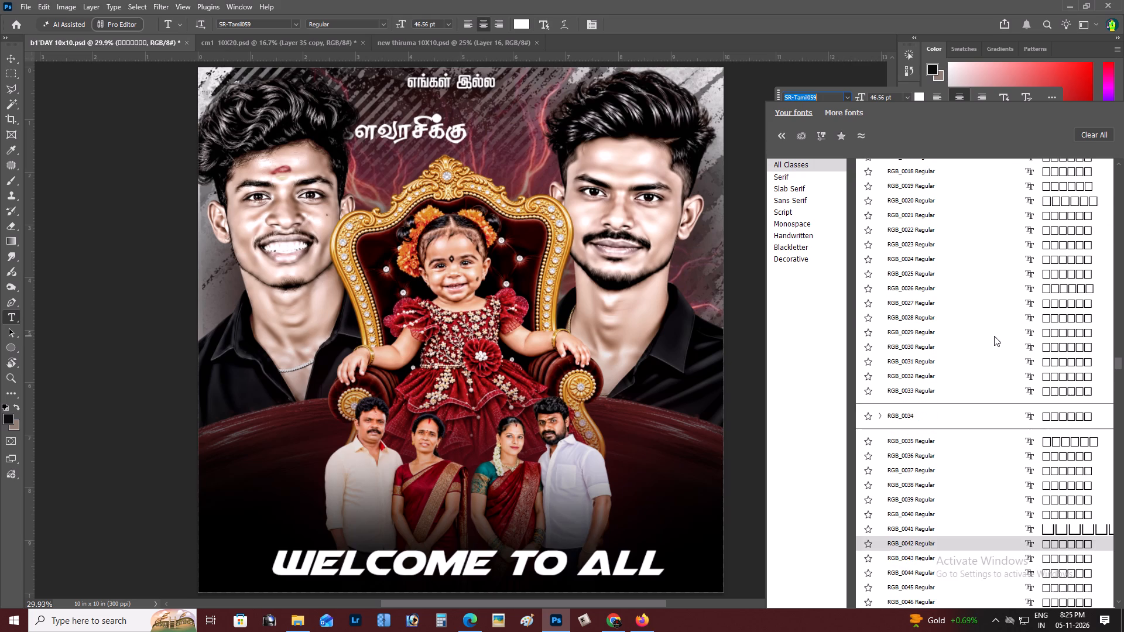
scroll(994, 336, up, 12)
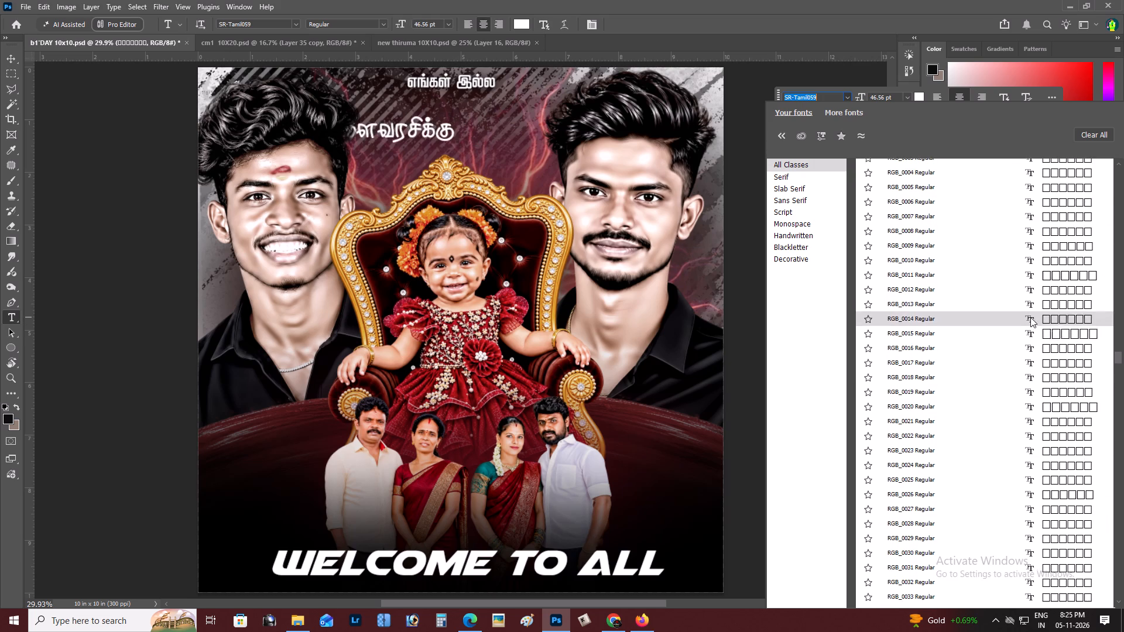
scroll(1012, 255, up, 9)
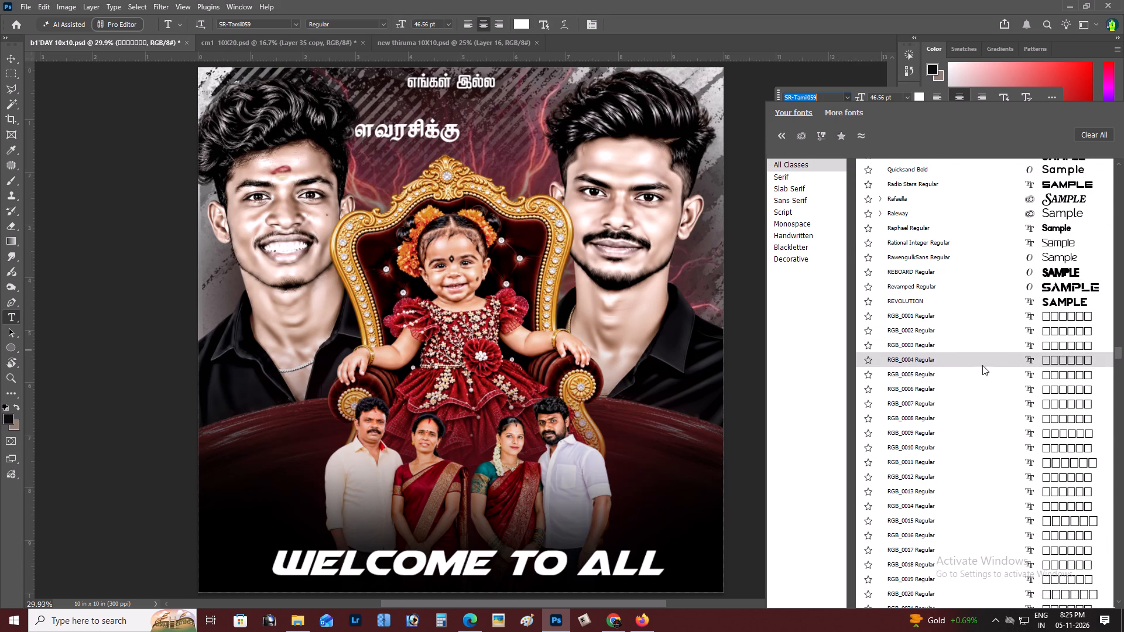
click(955, 384)
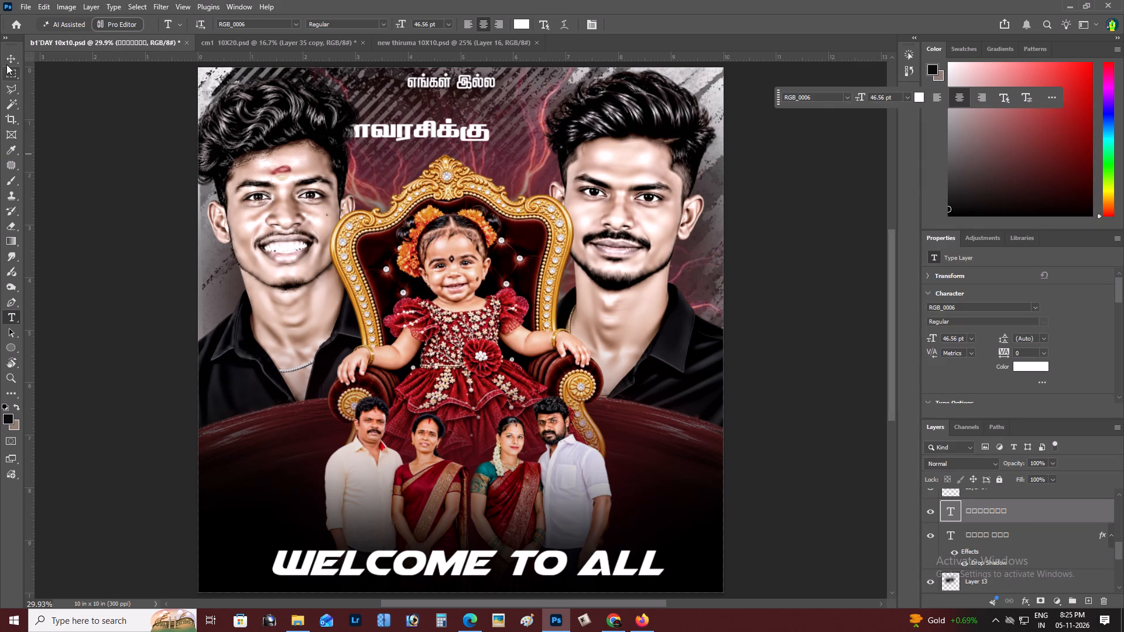
Move the இளவரசிக்கு line up and to the right so it sits directly beneath the smaller Tamil line.
click(6, 64)
drag(467, 133, 512, 108)
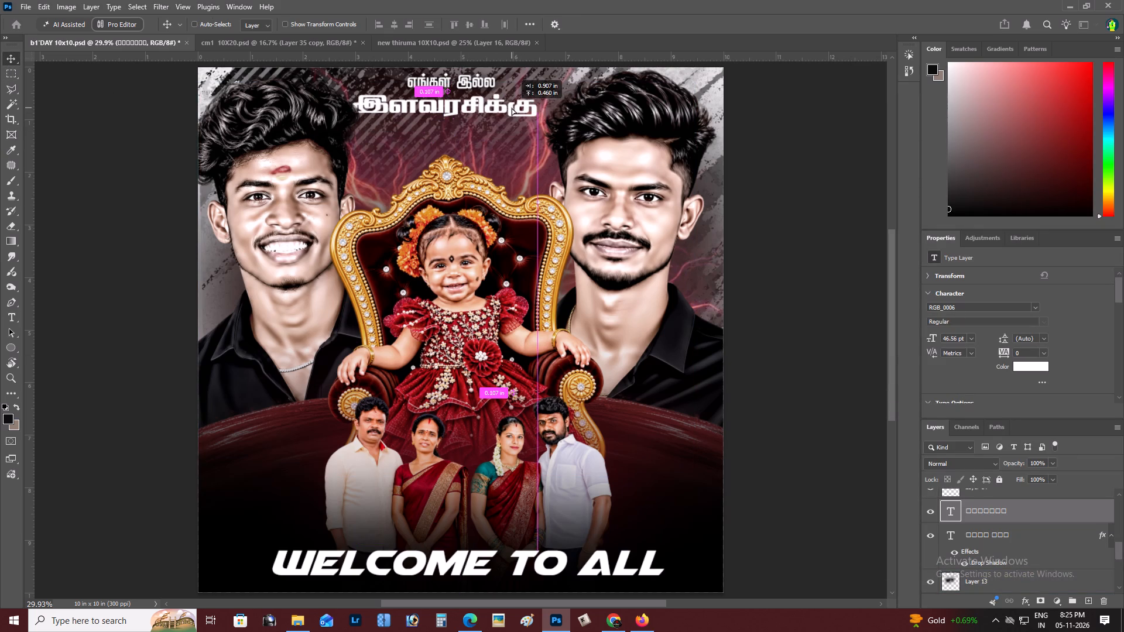
drag(512, 108, 516, 108)
Stretch and enlarge the இளவரசிக்கு line to about 114% width and 164% height, keeping it just under the smaller line.
key(ctrl+t)
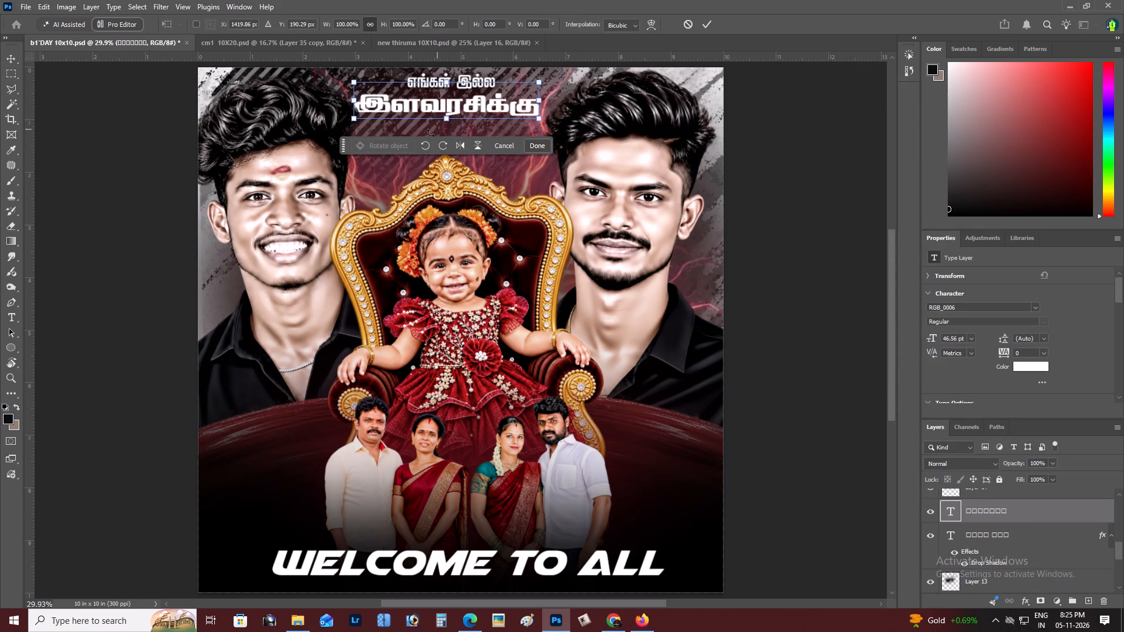
shift+drag(444, 124, 451, 147)
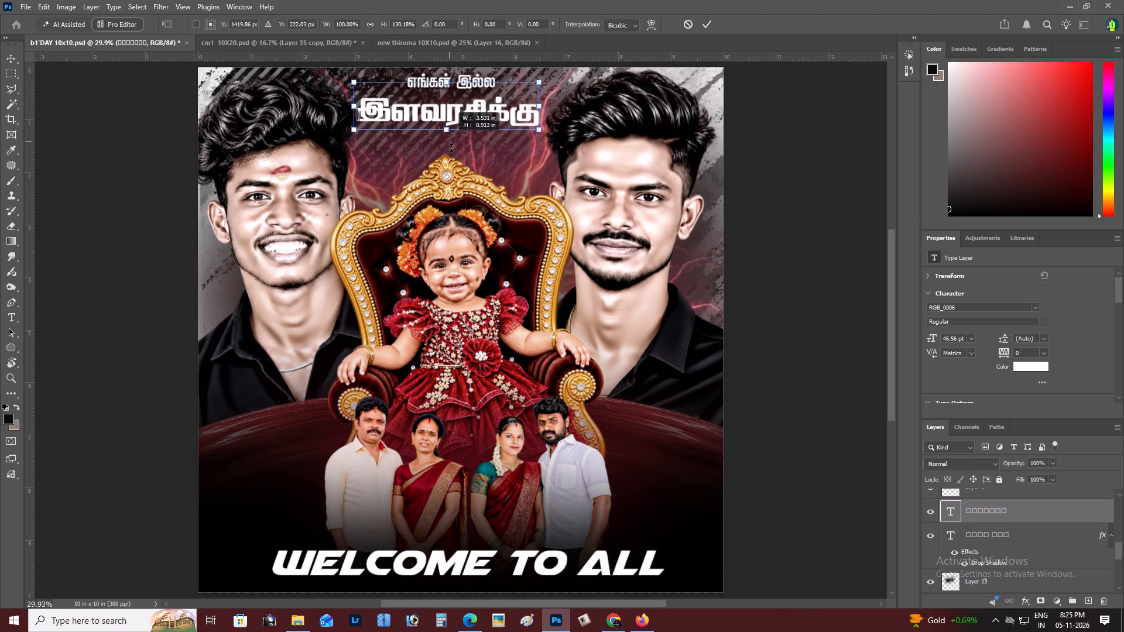
shift+drag(451, 147, 451, 140)
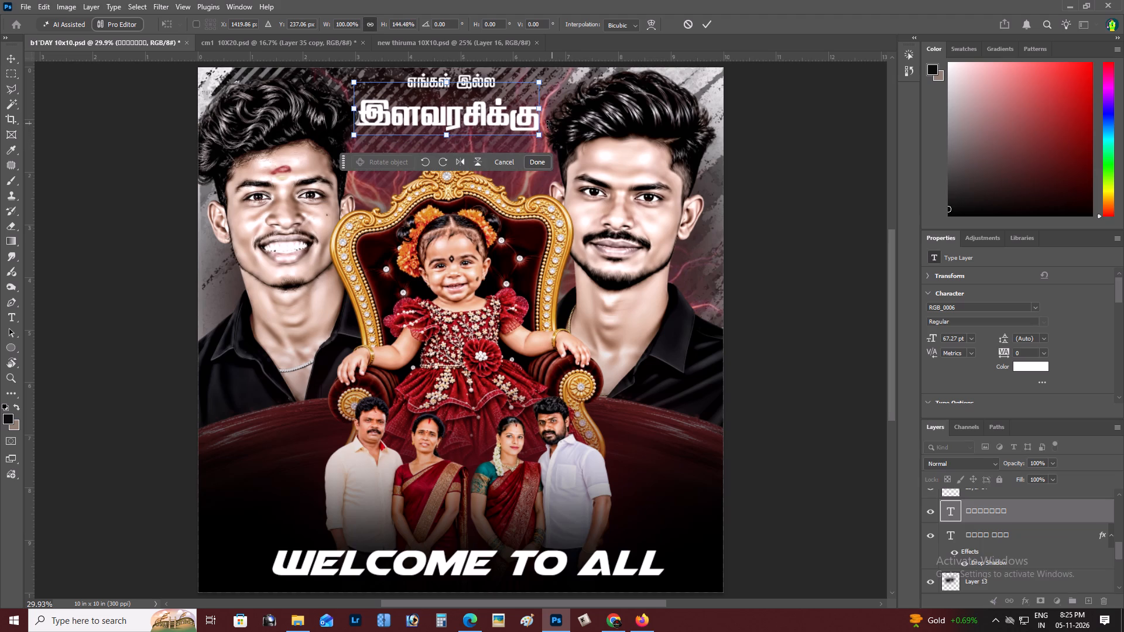
alt+drag(539, 133, 551, 139)
click(522, 112)
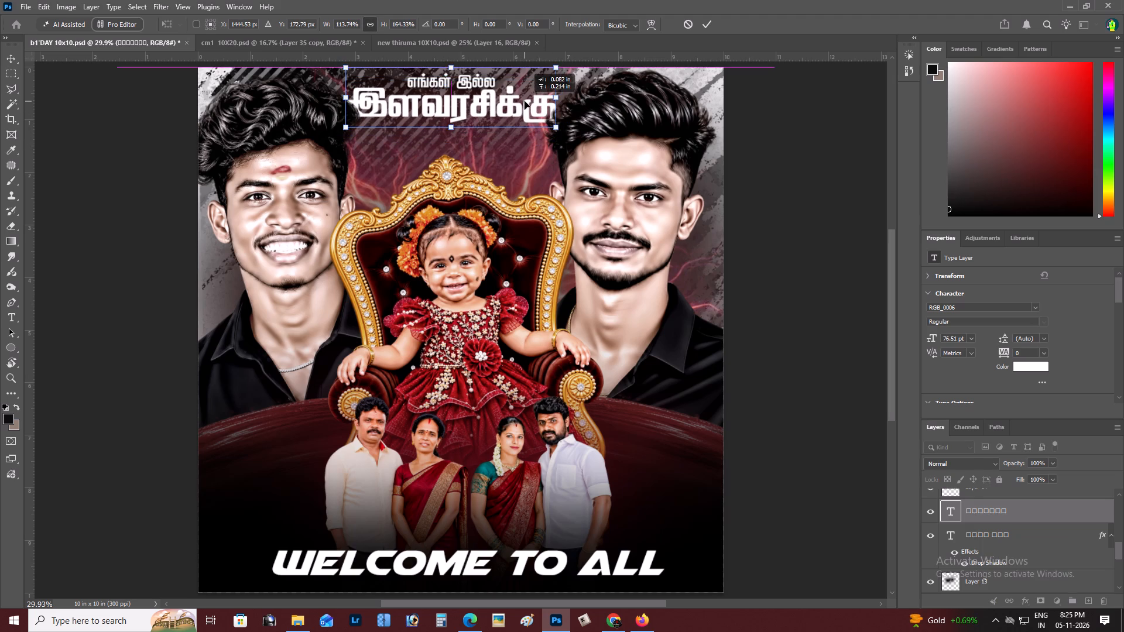
key(ctrl+Return)
Nudge the enlarged இளவரசிக்கு line slightly up and to the right.
key(v)
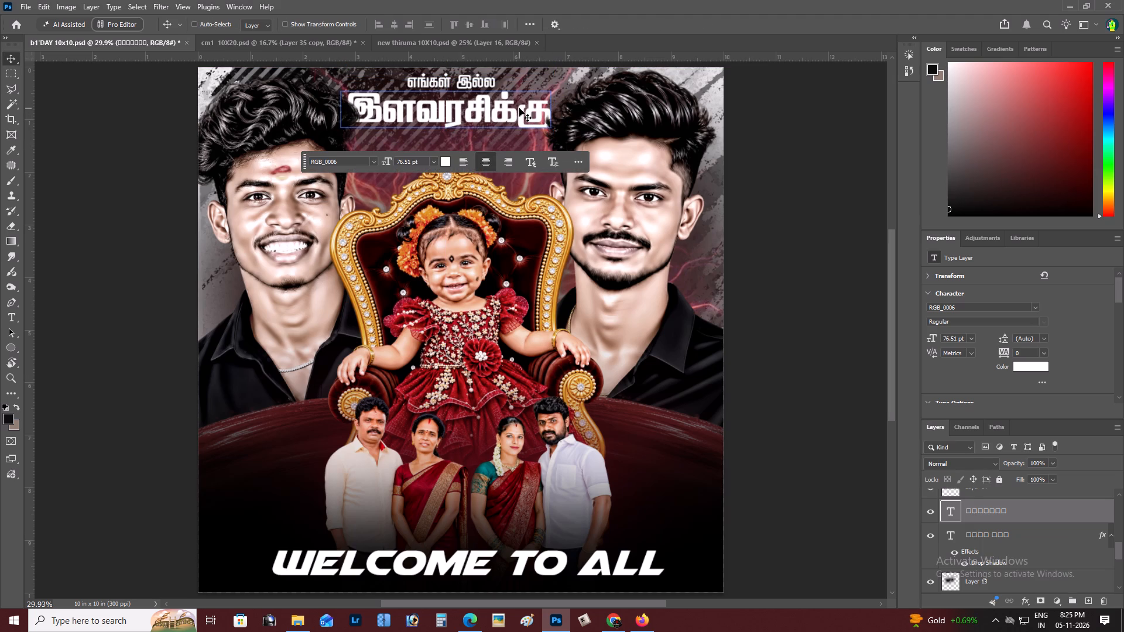
key(shift+Up)
key(shift+Right)
key(Up)
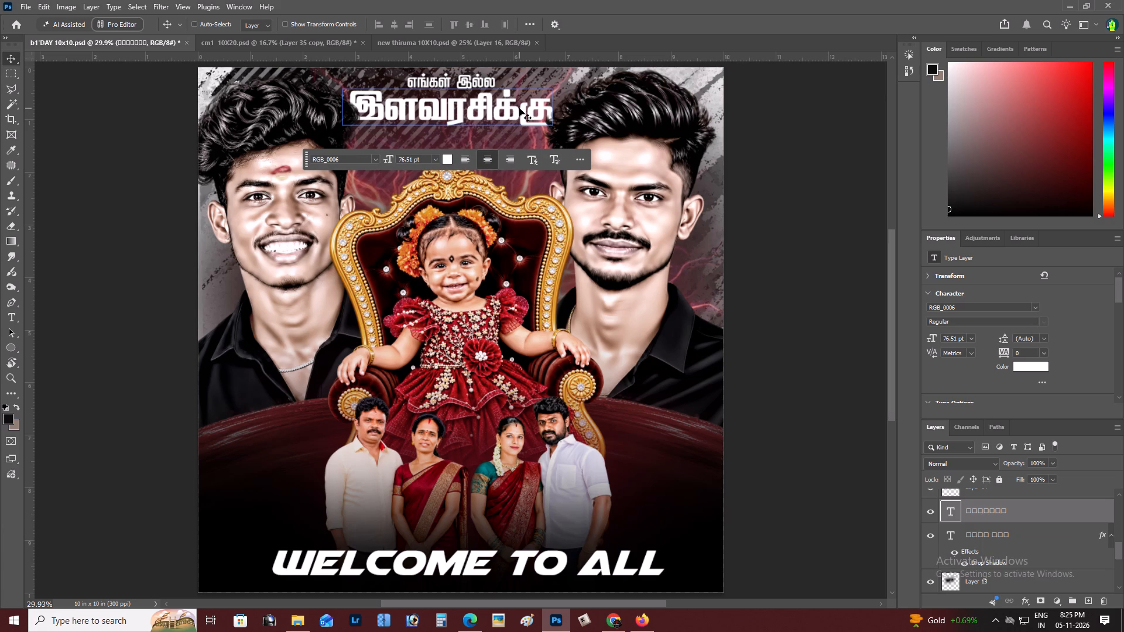
key(Right)
On a new layer, dab soft black shading over the centre of the two Tamil title lines with a 900 px brush.
key(z)
alt+click(519, 108)
right_click(519, 108)
click(522, 112)
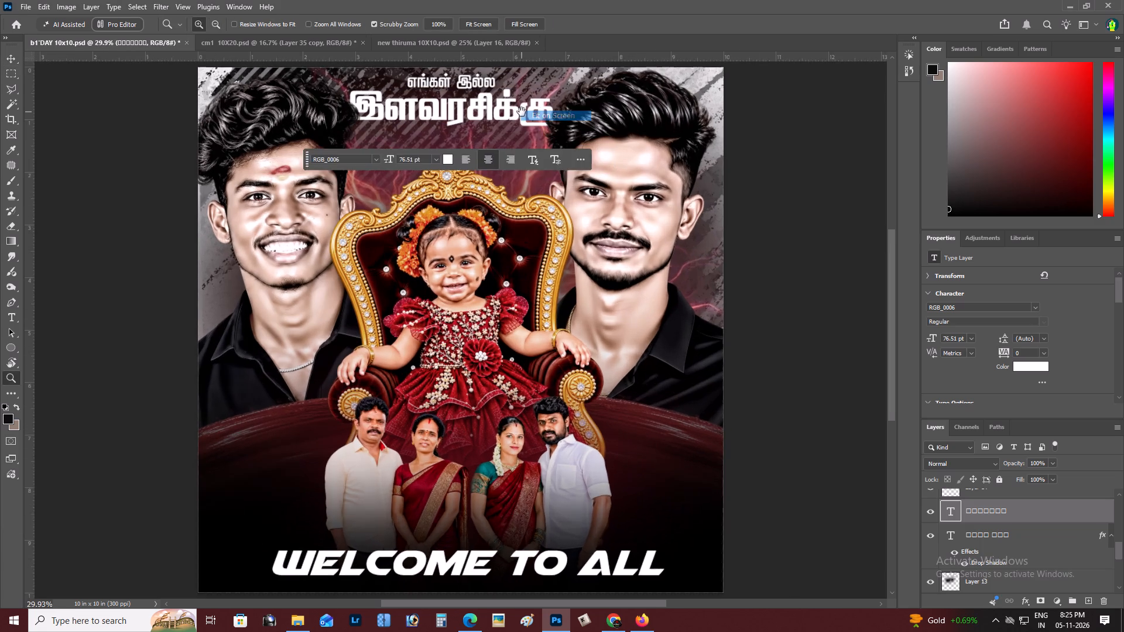
key(space)
key(space)
key(space)
key(space)
key(space)
key(space)
key(space)
key(space)
key(space)
key(space)
key(space)
key(space)
drag(524, 114, 580, 222)
key(z)
triple_click(517, 205)
key(v)
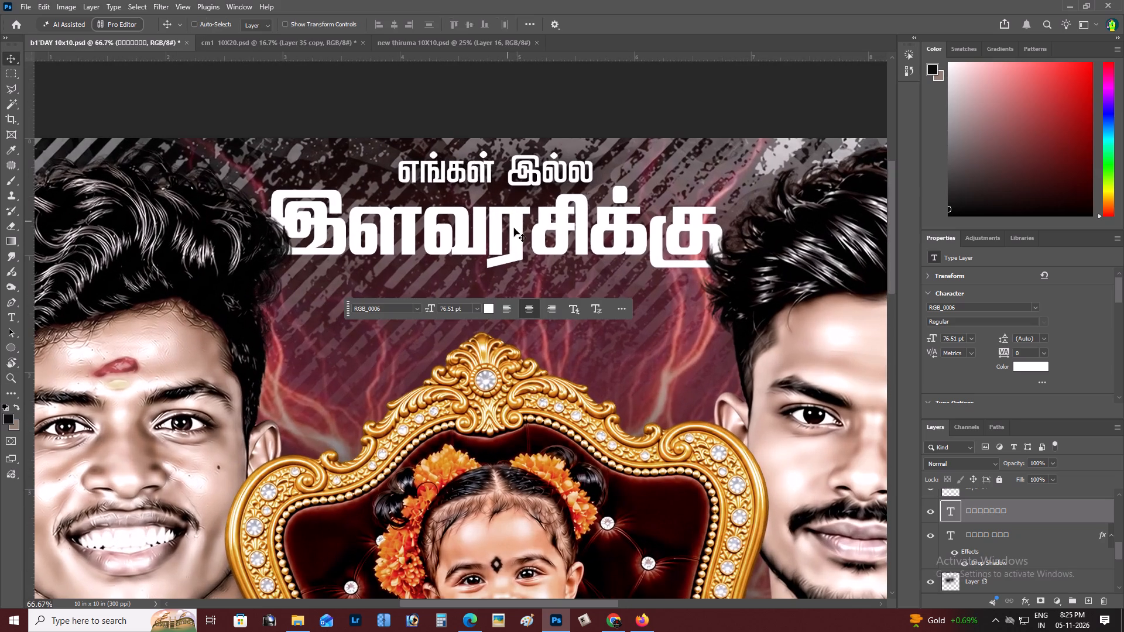
click(1087, 600)
key(b)
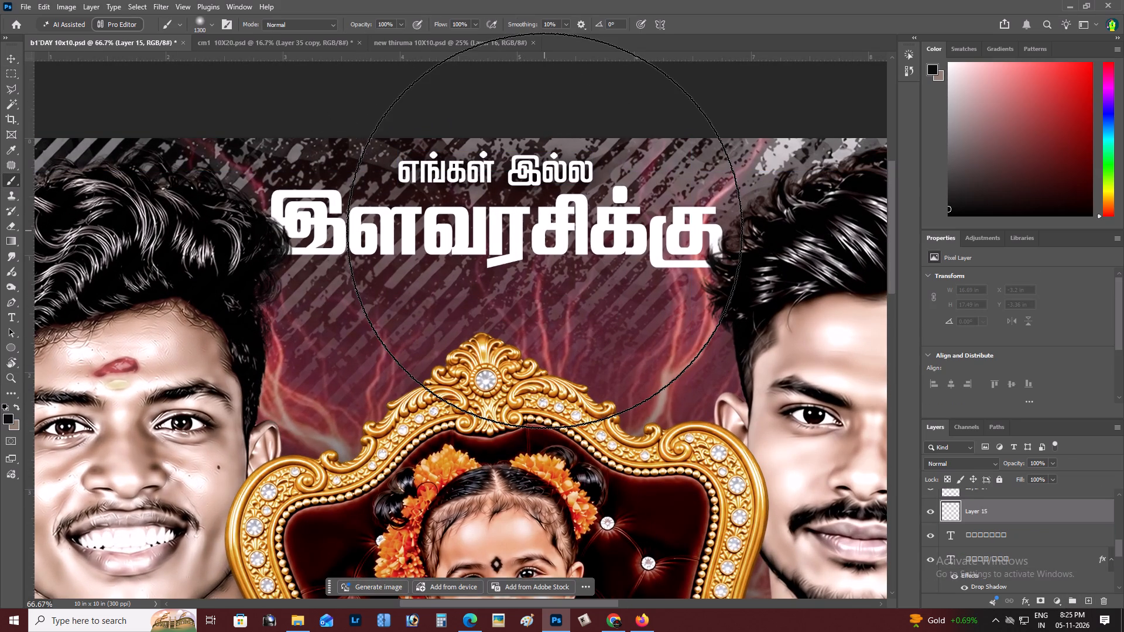
key(bracketleft)
key(bracketleft)
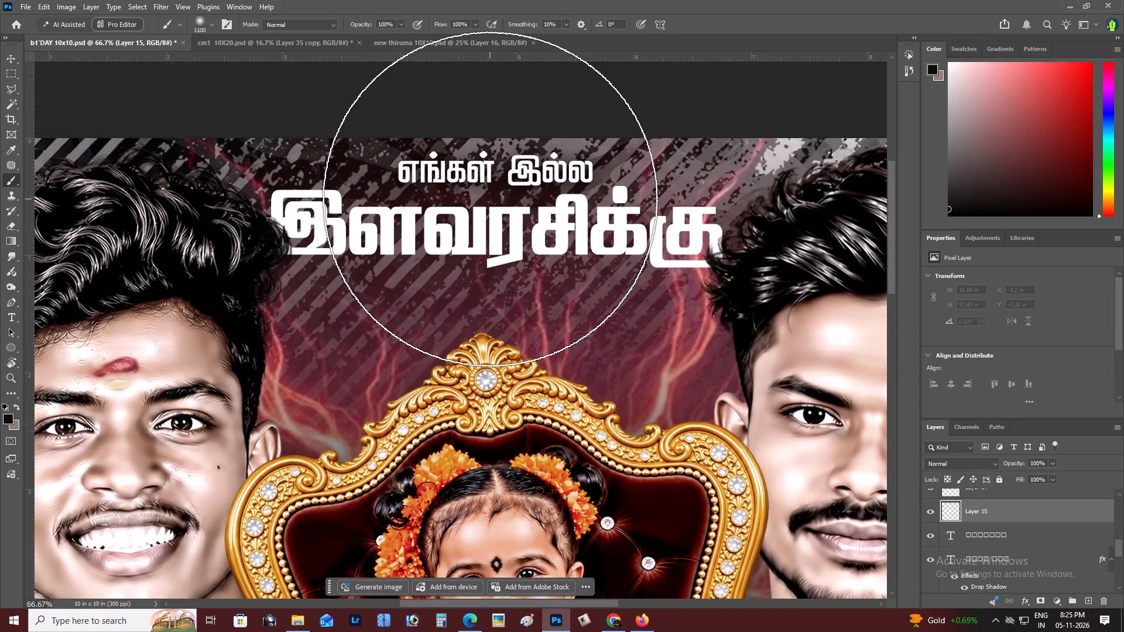
text([[)
click(498, 198)
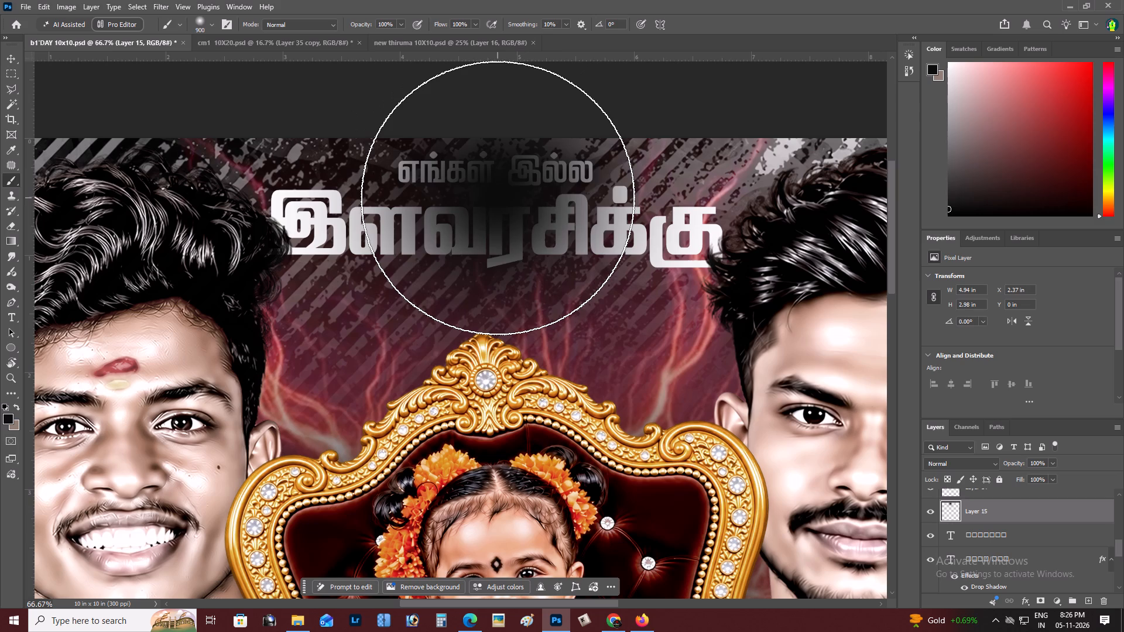
click(498, 198)
Send the black shading layer behind both Tamil title text layers.
key(v)
key(ctrl+bracketleft)
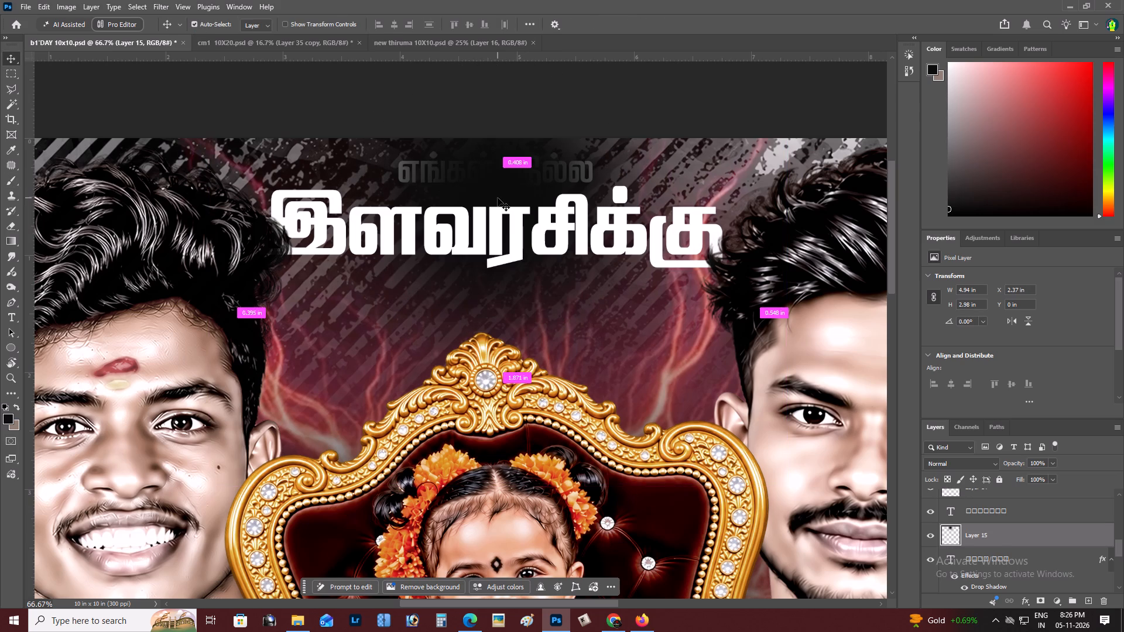
key(ctrl+bracketleft)
Stretch the black shading layer to about 153% width and 136% height, shifted up over the two Tamil title lines.
key(z)
alt+click(498, 198)
right_click(498, 198)
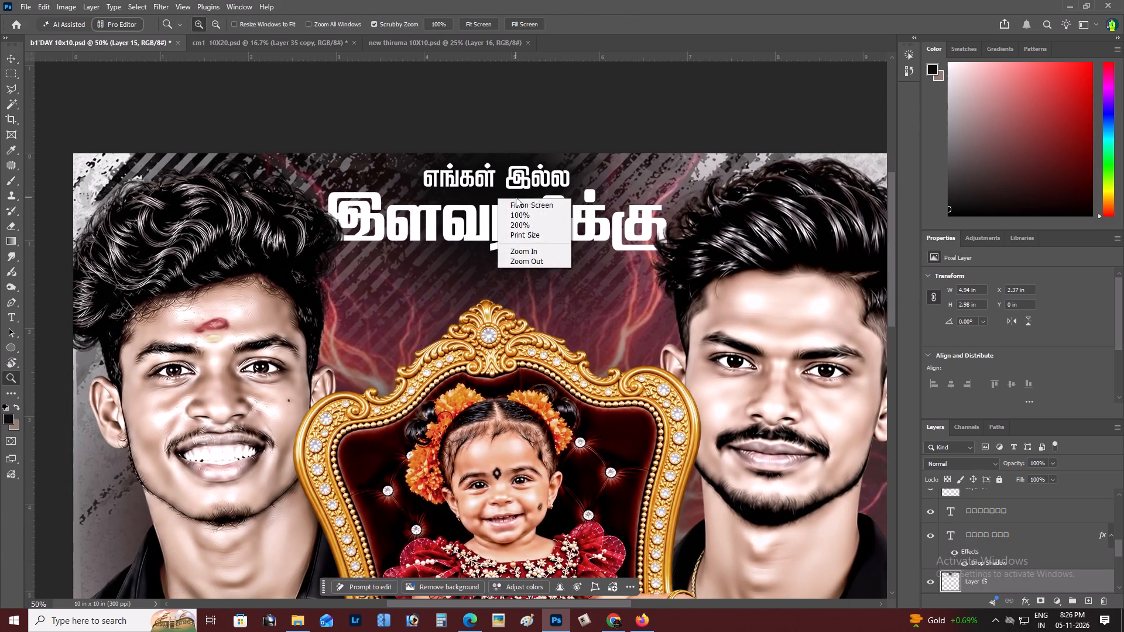
click(527, 202)
key(space)
key(space)
key(space)
key(space)
key(space)
key(space)
key(space)
key(space)
key(space)
key(space)
key(space)
key(space)
key(space)
key(space)
key(space)
key(space)
key(space)
key(space)
key(space)
key(space)
drag(532, 207, 588, 318)
key(z)
click(555, 249)
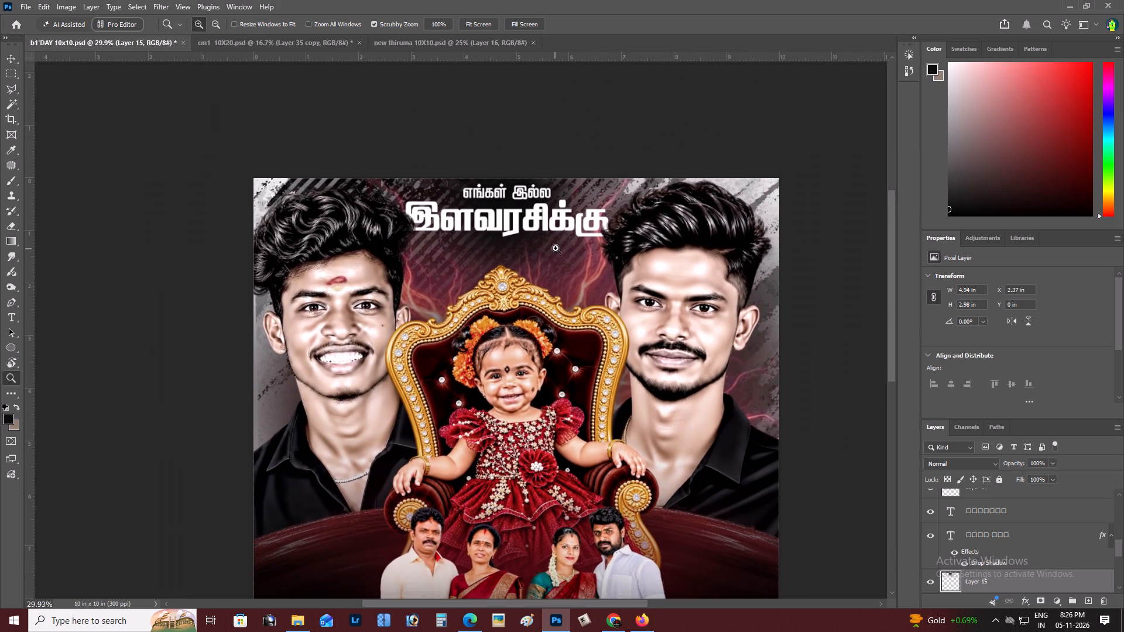
key(ctrl+t)
shift+drag(653, 251, 736, 242)
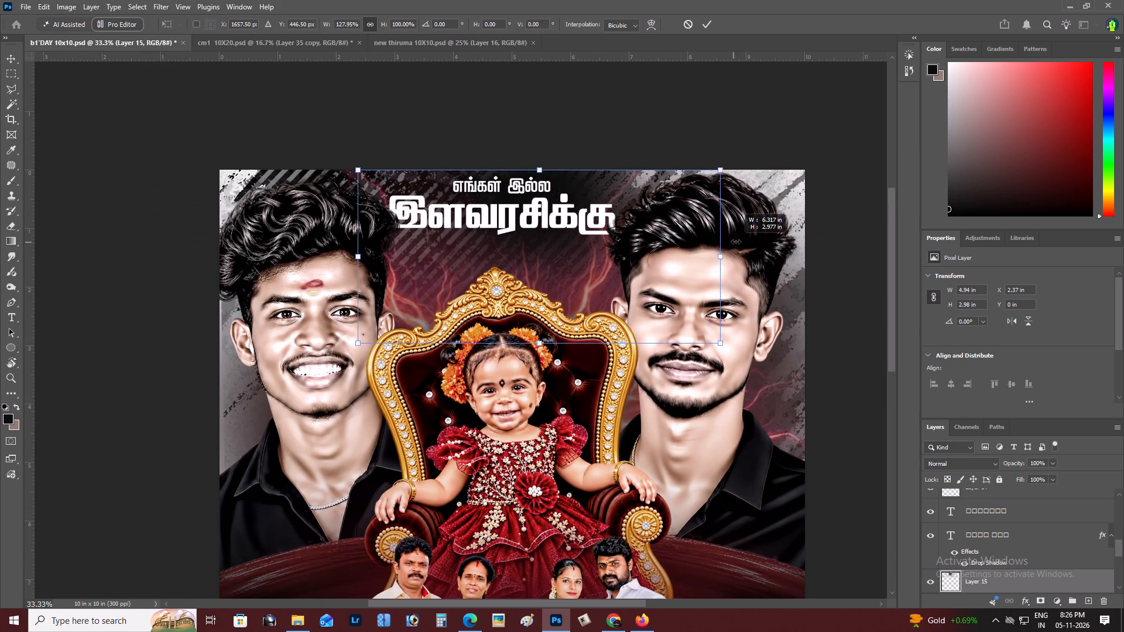
shift+drag(736, 242, 736, 242)
drag(653, 238, 601, 205)
drag(615, 215, 618, 192)
shift+drag(684, 205, 753, 197)
drag(666, 218, 640, 219)
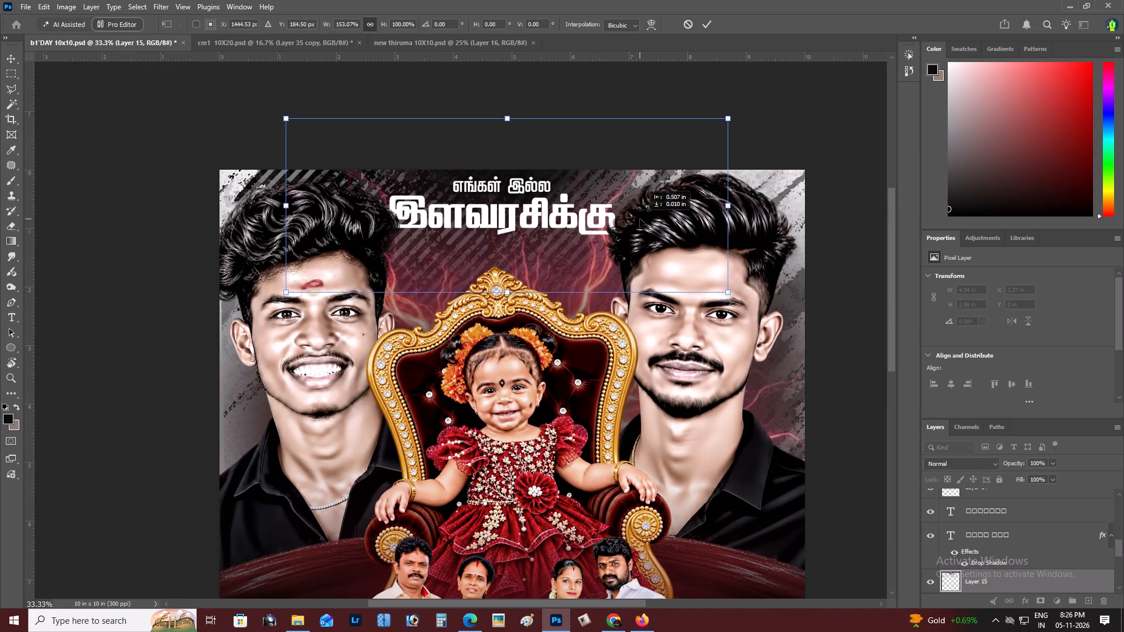
drag(640, 219, 653, 218)
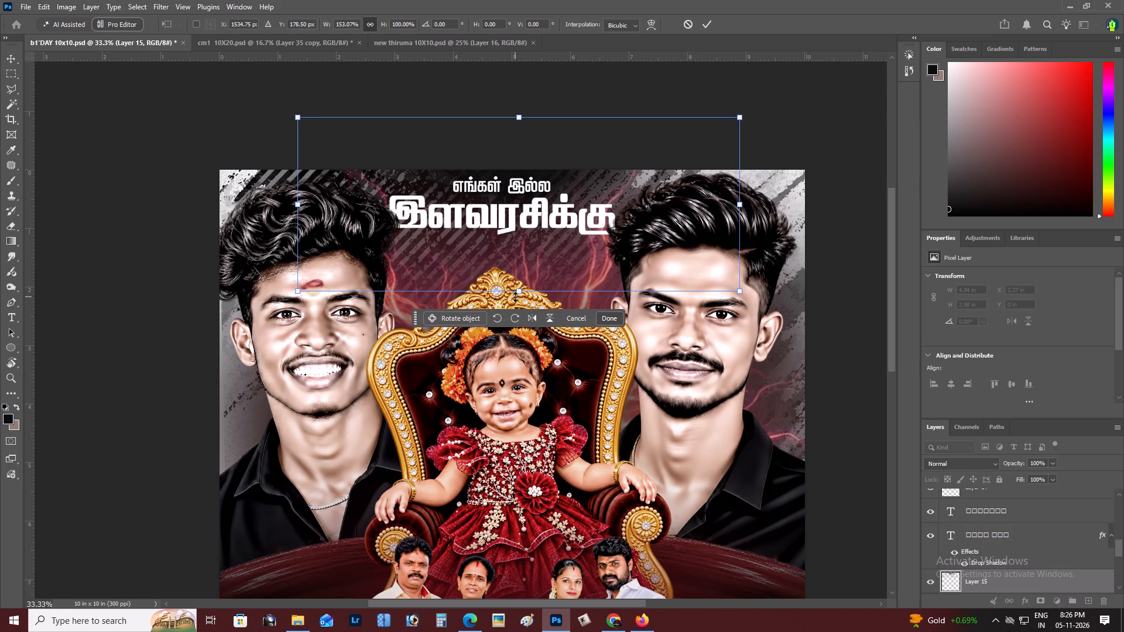
shift+drag(515, 297, 521, 359)
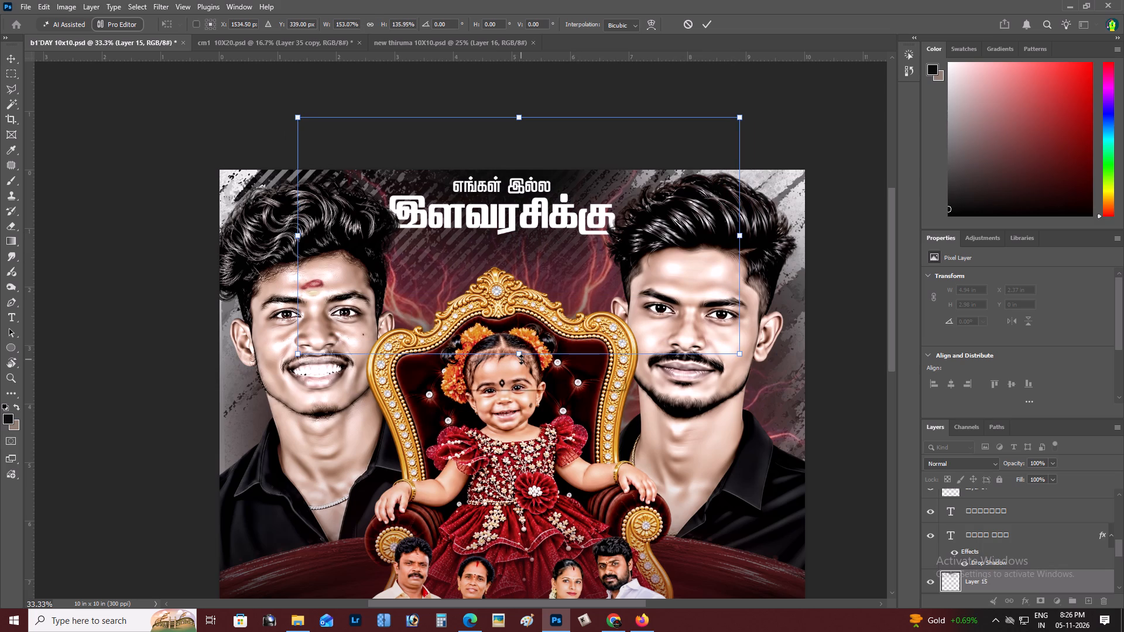
key(ctrl+Return)
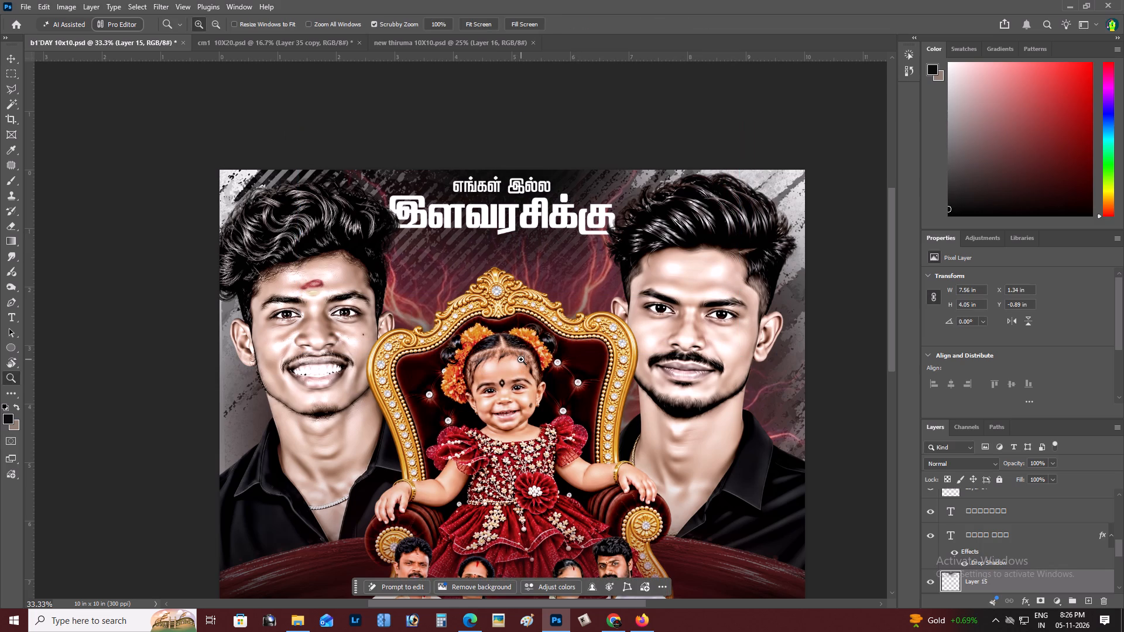
Recolour the large இளவரசிக்கு title line to pale cream yellow, fffdc6.
key(z)
alt+click(489, 238)
right_click(490, 232)
click(506, 237)
key(space)
key(space)
key(space)
key(space)
key(space)
key(space)
key(space)
key(space)
key(space)
drag(506, 237, 601, 335)
key(z)
double_click(570, 208)
key(v)
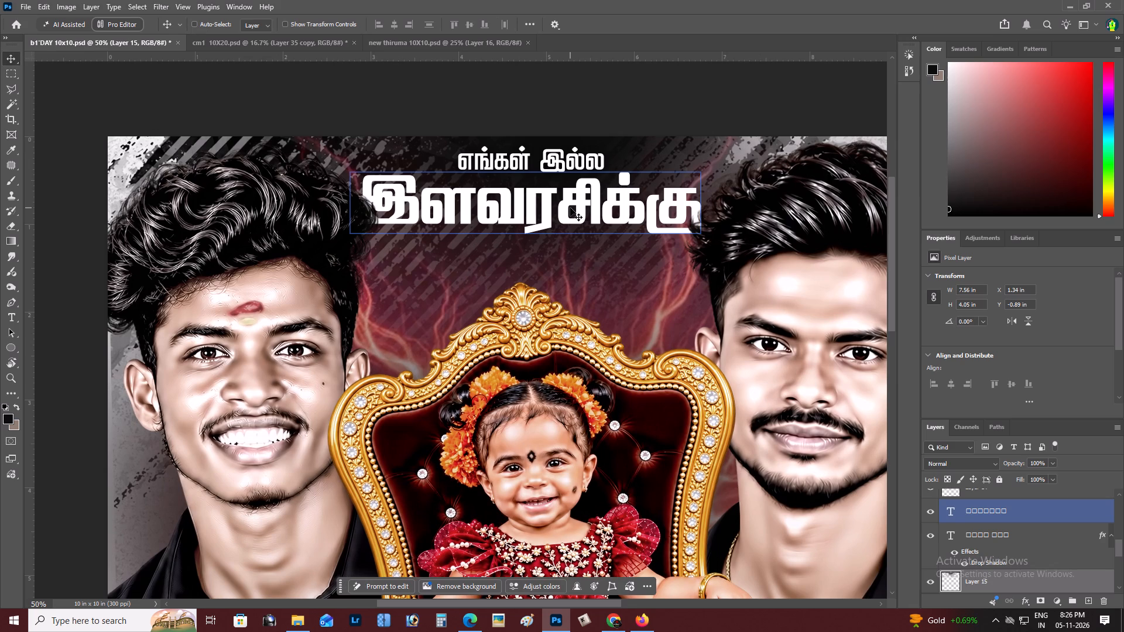
right_click(570, 208)
click(580, 213)
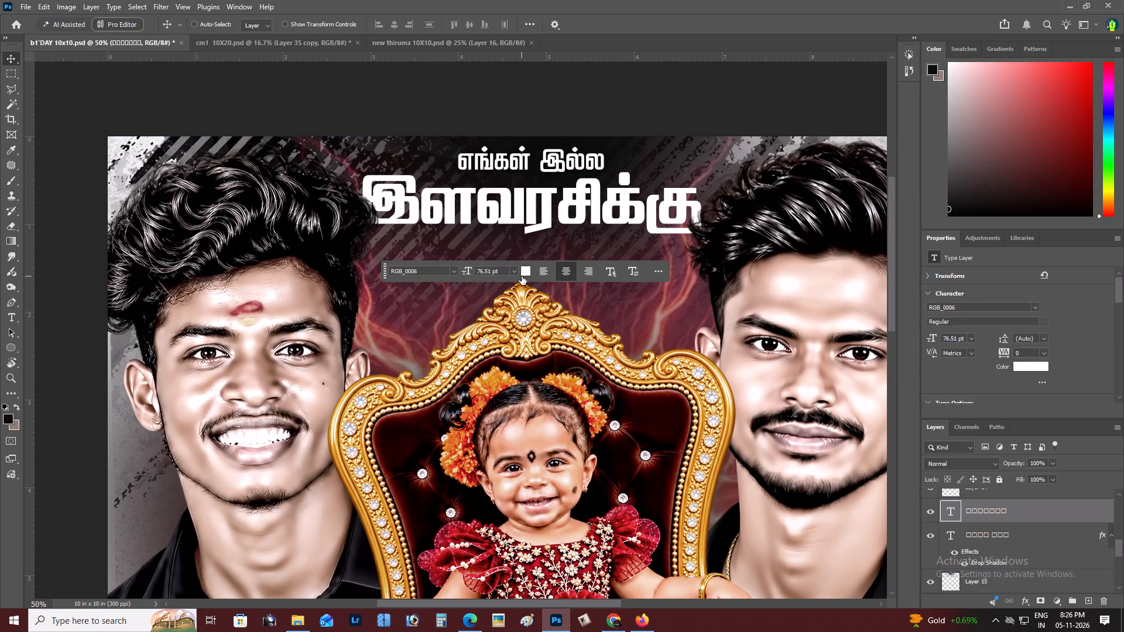
click(530, 272)
click(539, 320)
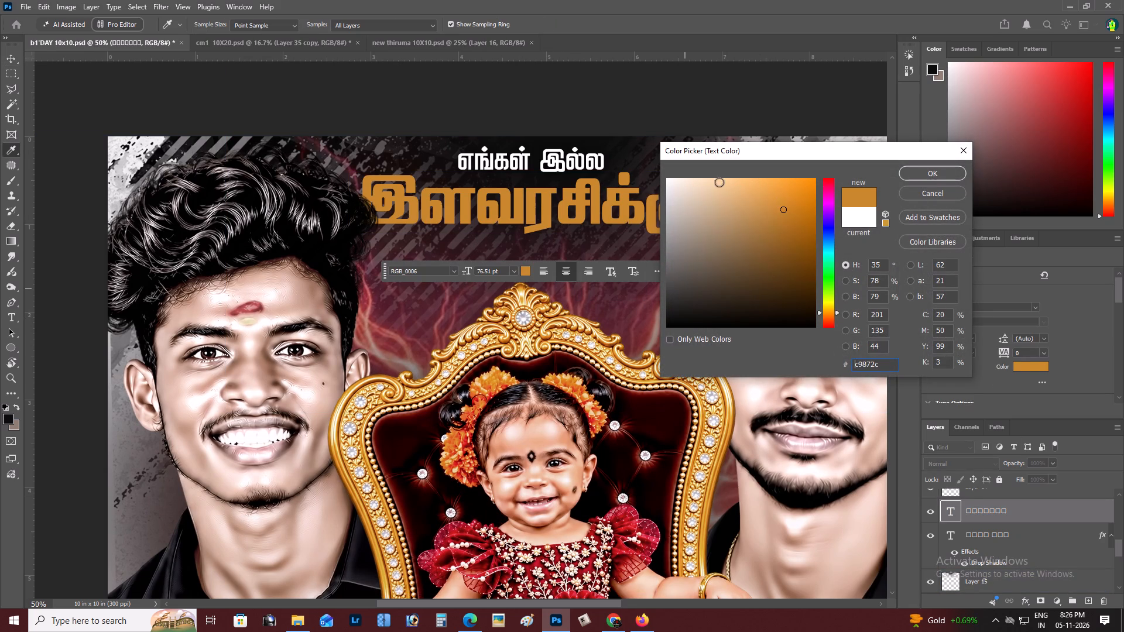
drag(712, 180, 704, 170)
click(829, 303)
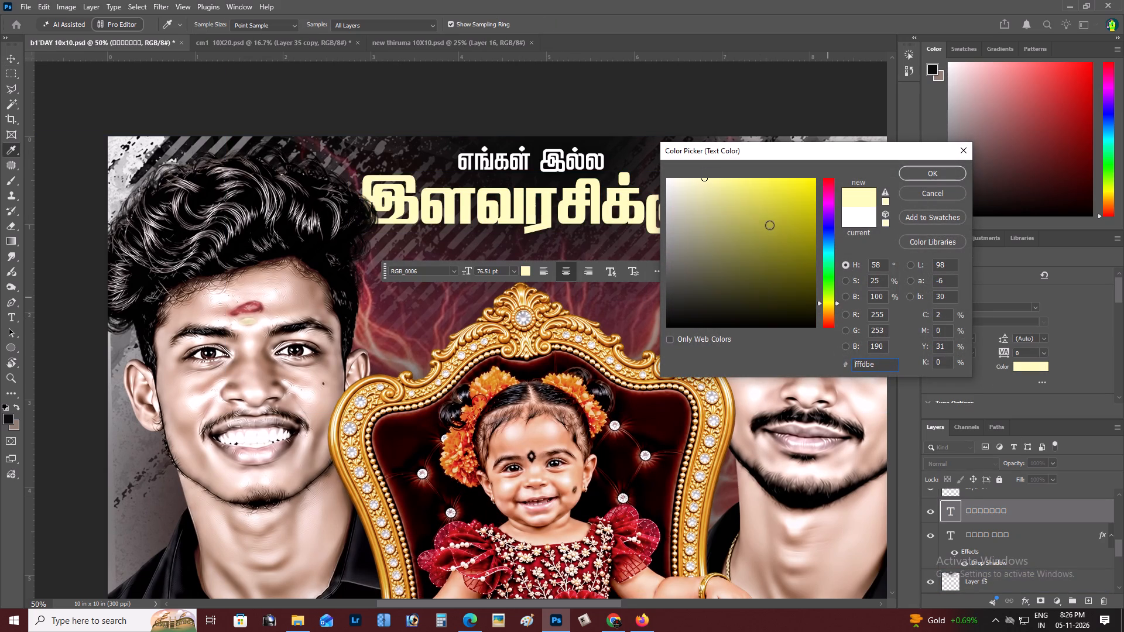
drag(705, 188, 700, 165)
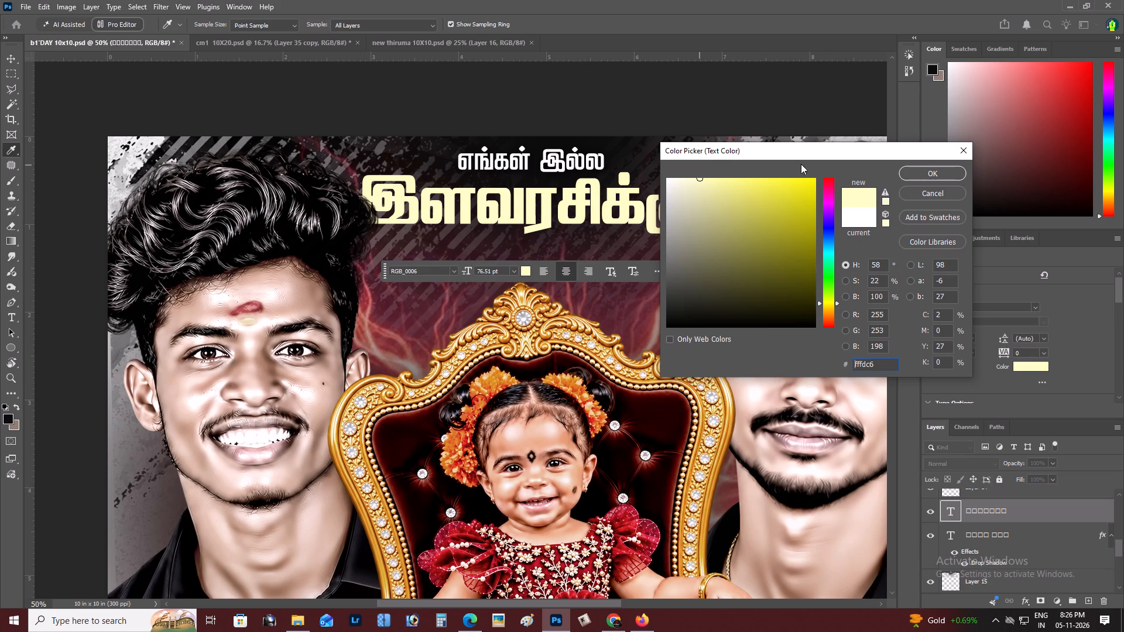
click(938, 172)
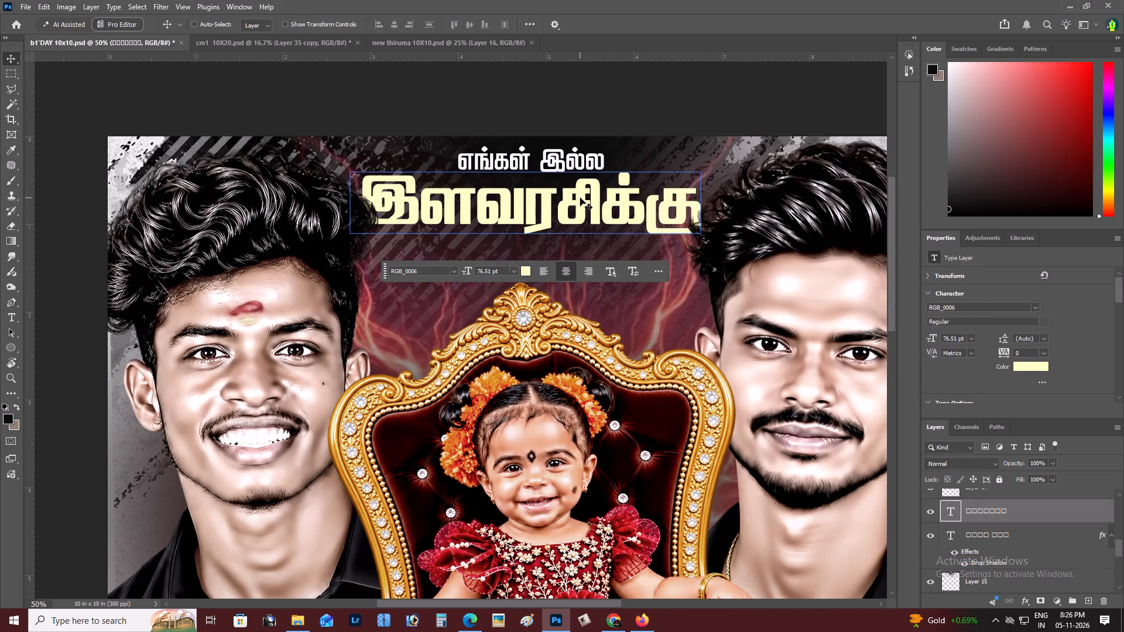
Move the floating text options bar clear of the poster artwork.
key(z)
alt+click(588, 200)
right_click(602, 200)
click(616, 204)
key(space)
key(space)
key(space)
key(space)
key(space)
key(space)
drag(616, 204, 678, 228)
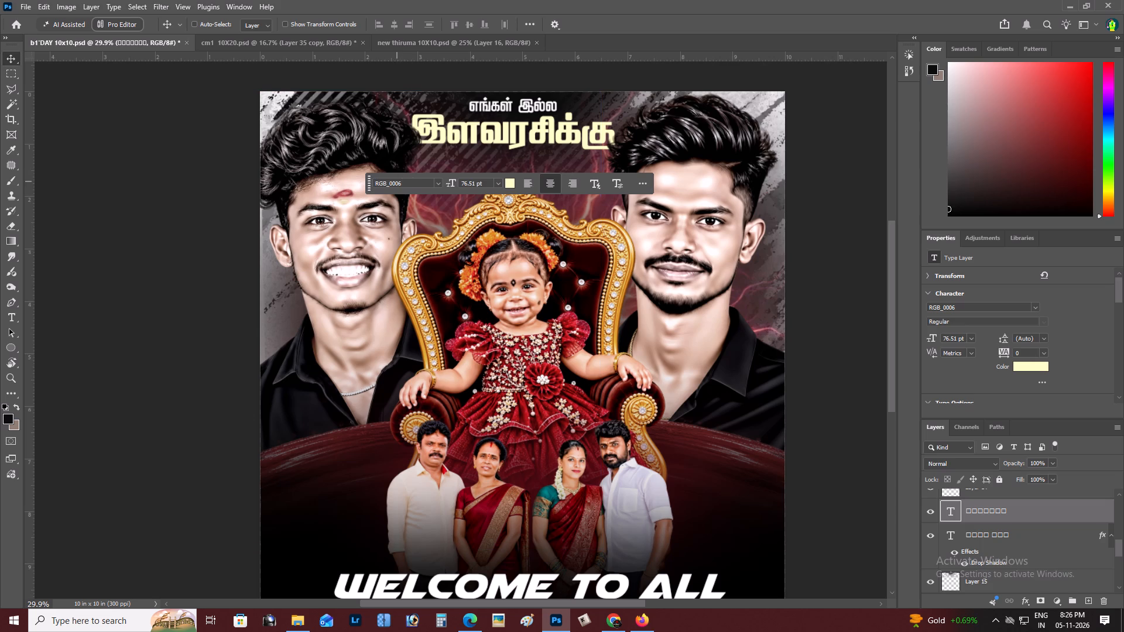
drag(369, 188, 1036, 128)
Examine the recoloured title line against the whole poster, from the portraits to the WELCOME TO ALL text.
key(z)
alt+click(547, 211)
right_click(554, 205)
click(576, 212)
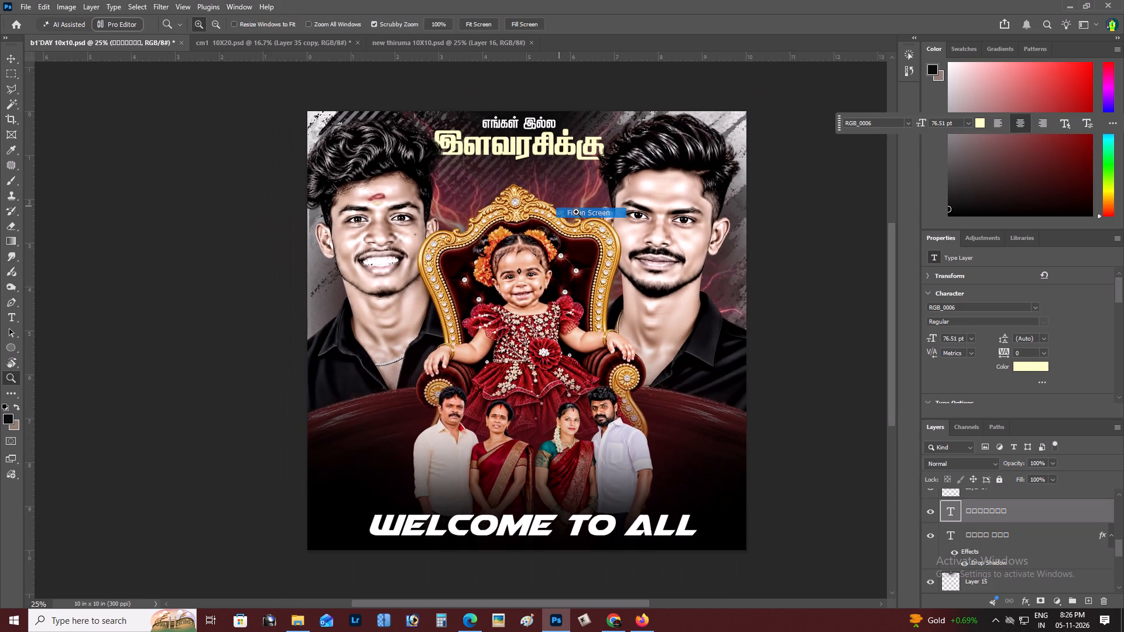
key(space)
drag(576, 212, 656, 226)
key(z)
alt+click(575, 279)
right_click(613, 277)
click(633, 284)
key(space)
key(space)
key(space)
key(space)
key(space)
key(space)
key(space)
key(space)
key(space)
key(space)
key(space)
key(space)
key(space)
key(space)
key(space)
key(space)
key(space)
key(space)
drag(639, 287, 804, 349)
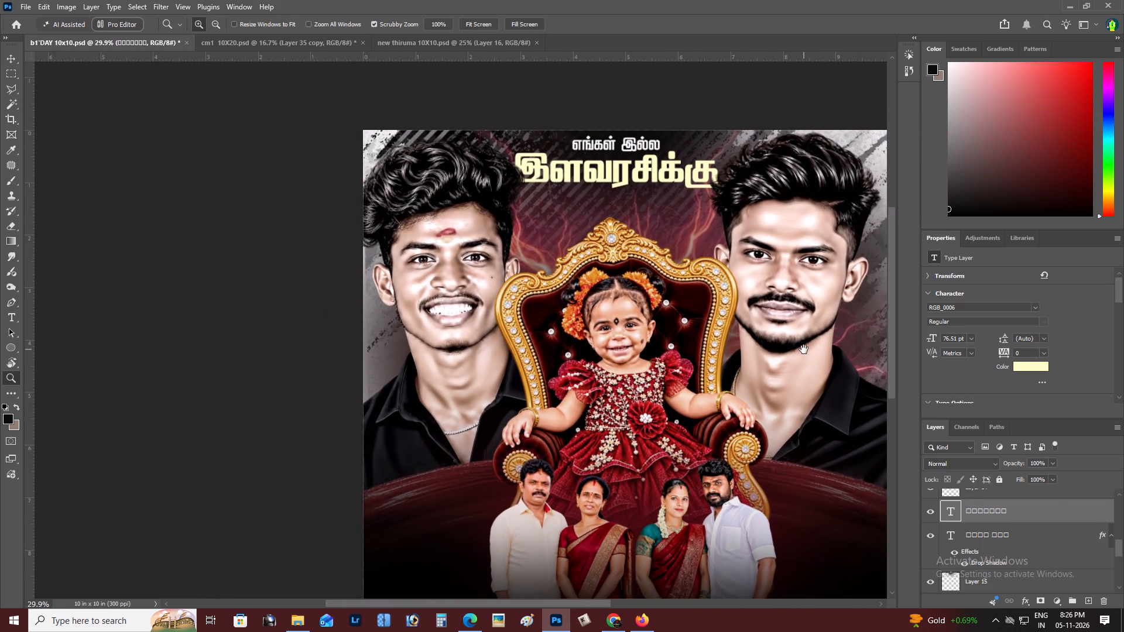
drag(804, 349, 810, 357)
key(z)
double_click(610, 209)
key(space)
drag(610, 209, 594, 239)
In Chrome's Google translator, enter "mudhal piranthanal vizha" as Tamil and cut the resulting முதல் பிறந்தநாள் விழா text.
key(alt+Tab)
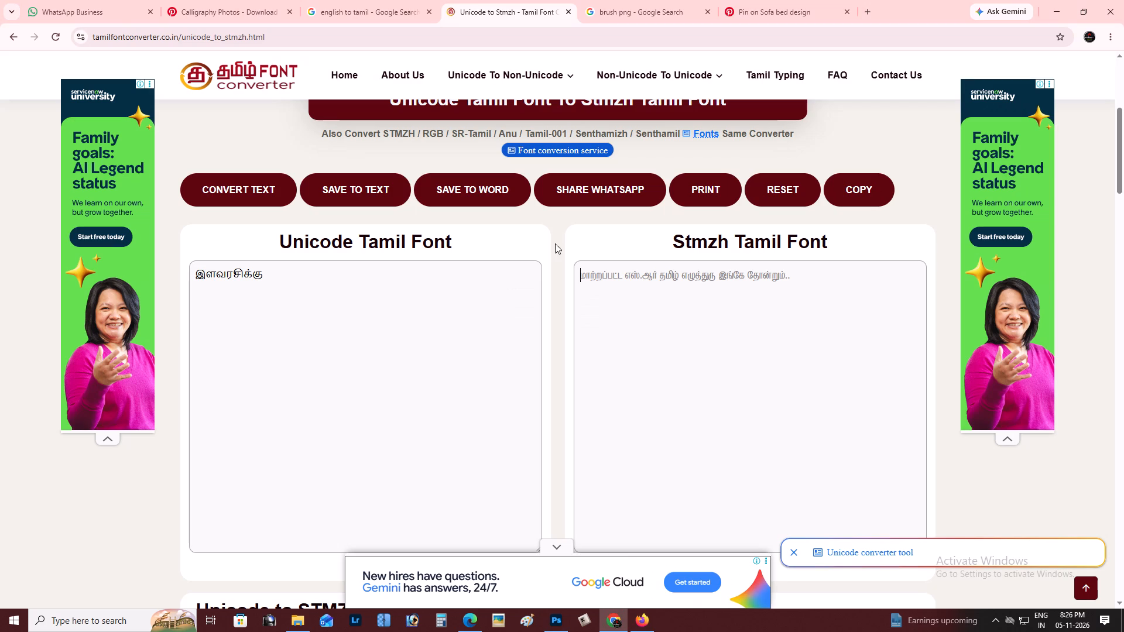
click(354, 0)
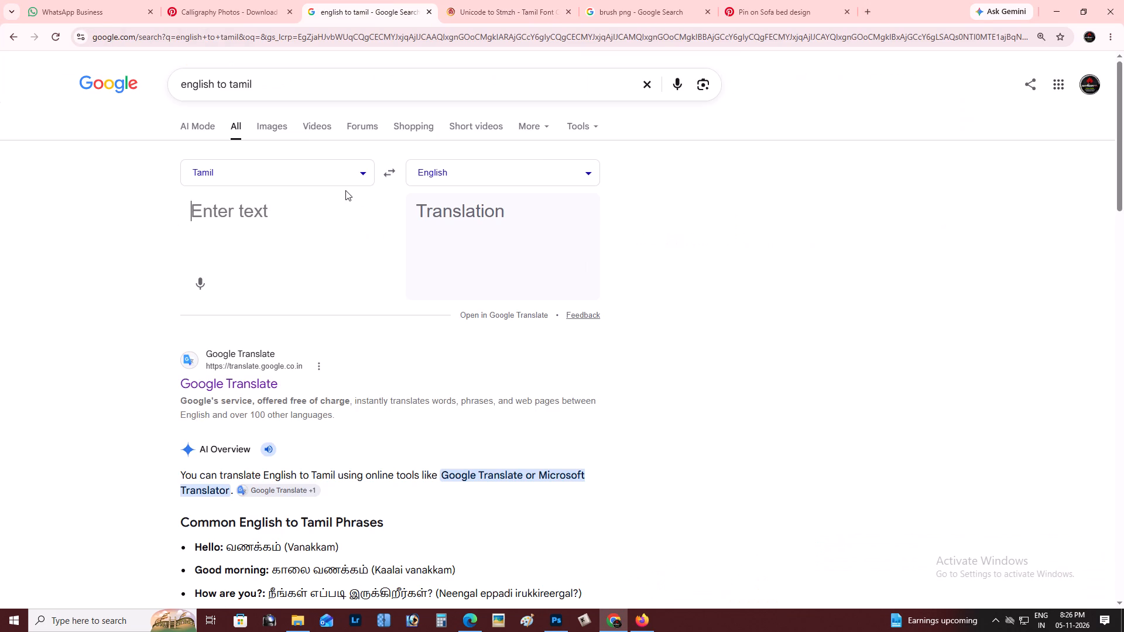
key(alt+Tab)
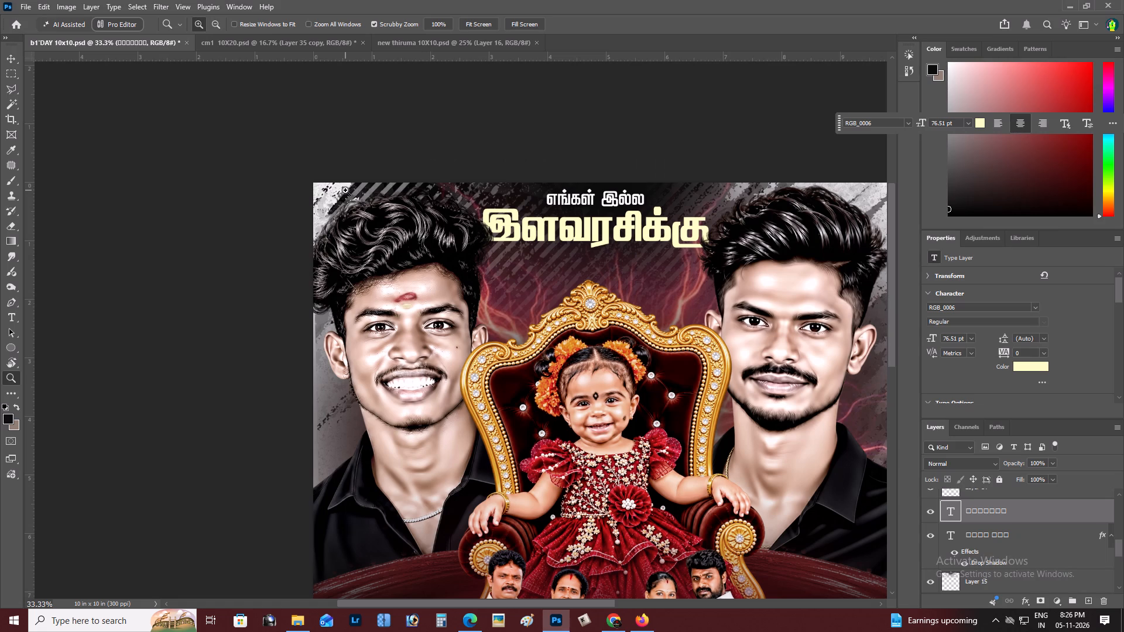
key(alt+Tab)
text(mu)
text(dhal pirnt)
key(BackSpace)
key(BackSpace)
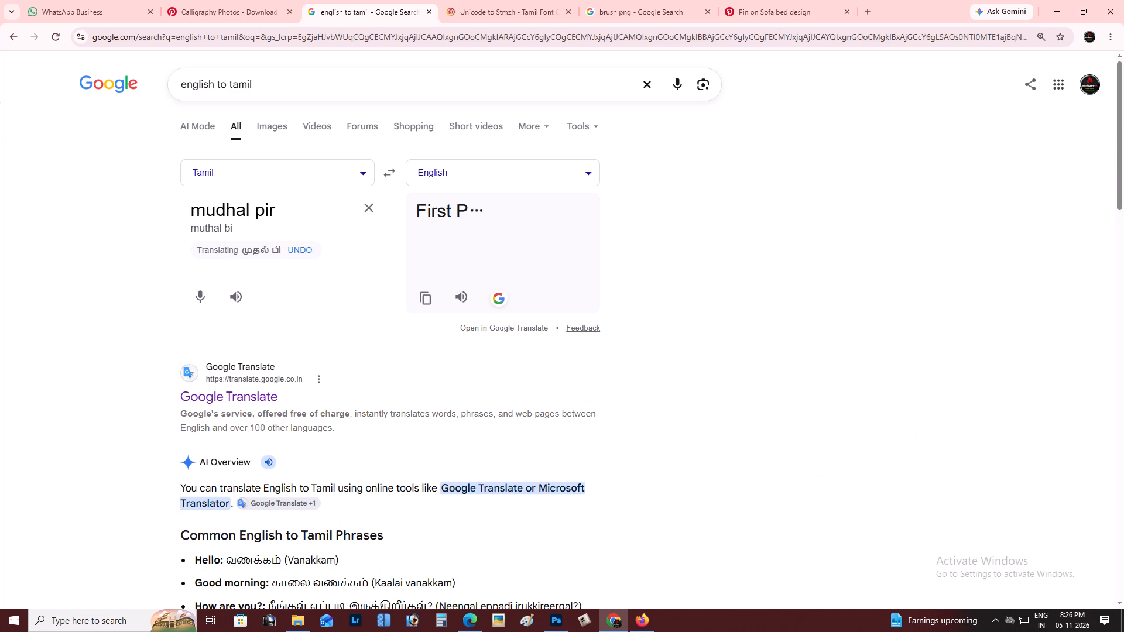
text(anthga)
key(BackSpace)
key(BackSpace)
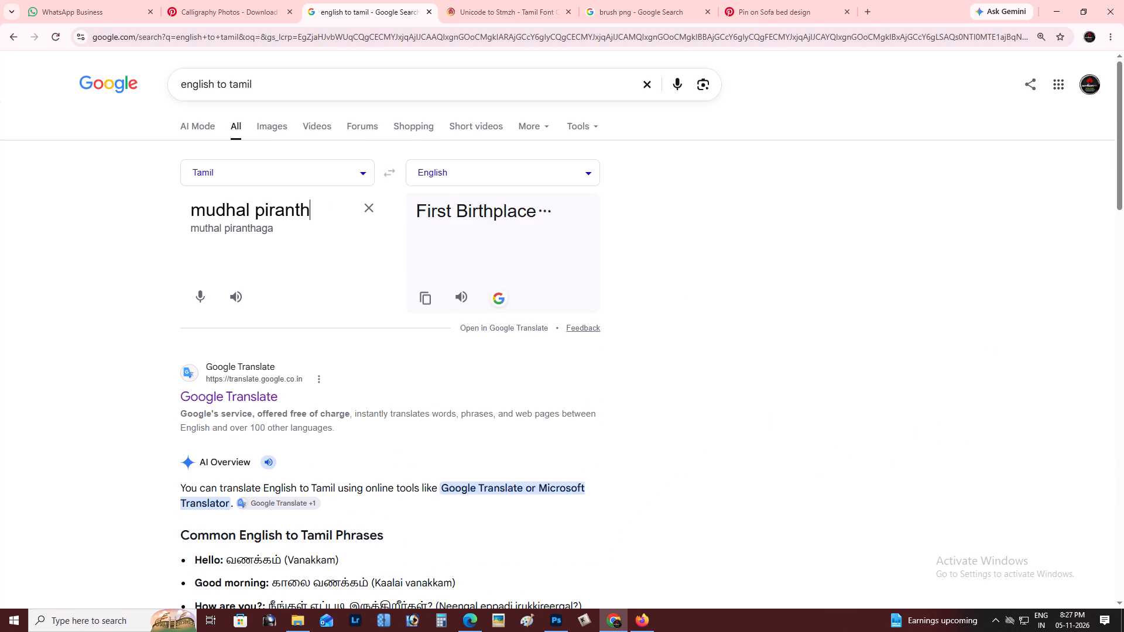
text(anal vizha)
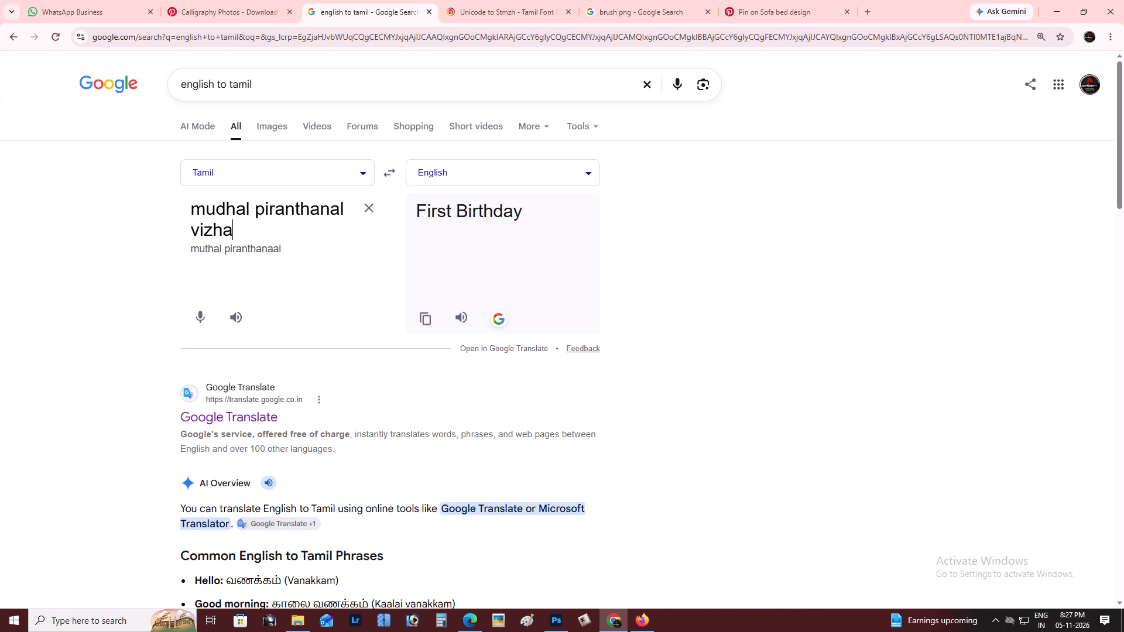
click(292, 277)
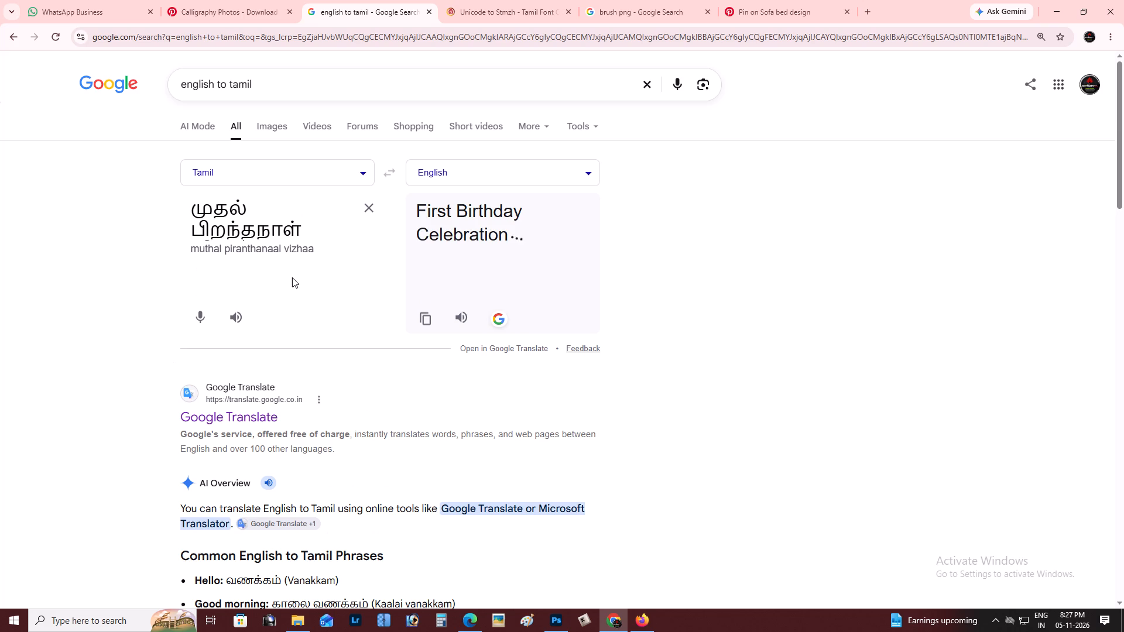
key(ctrl+a)
key(ctrl+x)
In the Unicode to Stmzh converter, replace the old text with முதல் பிறந்தநாள் விழா, convert it and cut the converted result.
click(505, 0)
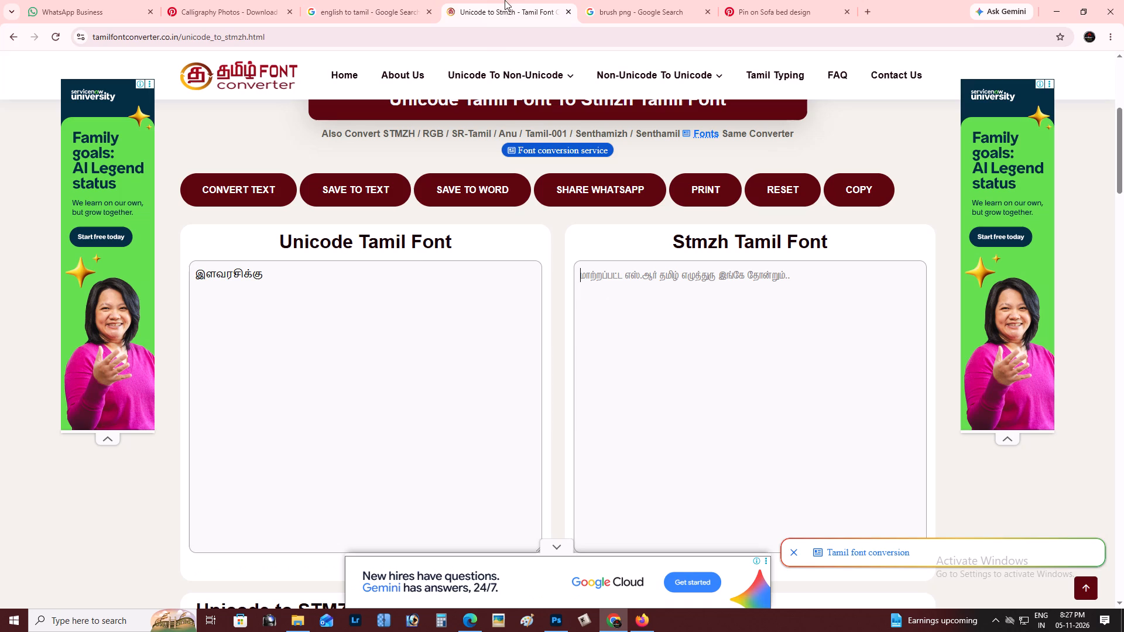
drag(364, 328, 18, 246)
key(ctrl+v)
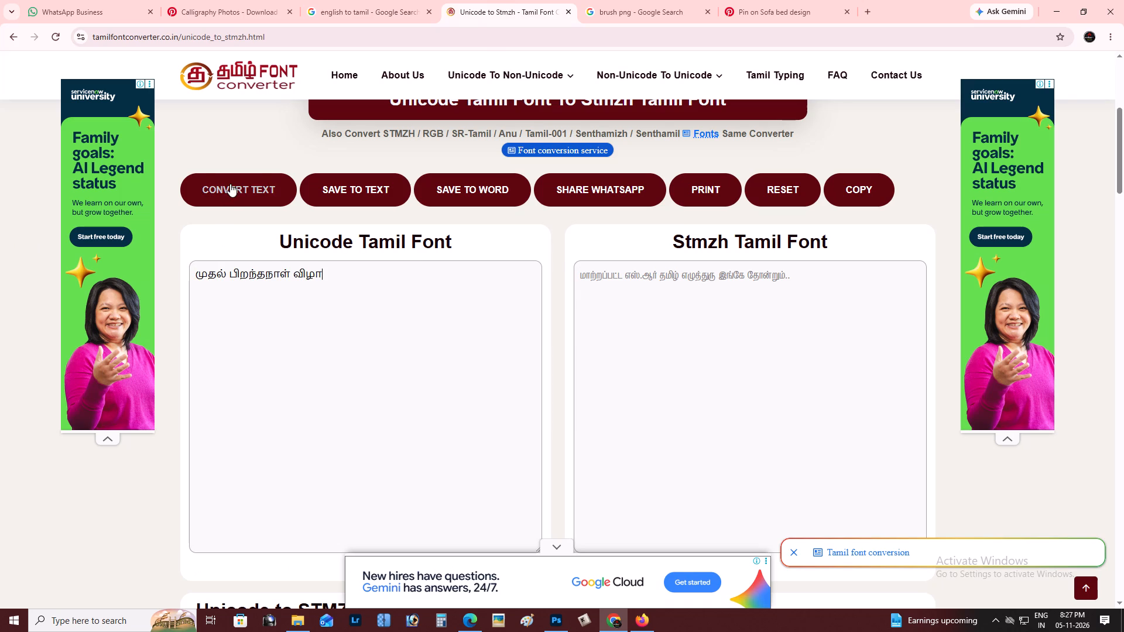
click(230, 184)
drag(745, 281, 377, 280)
key(ctrl+x)
Back in Photoshop, add the converted முதல் பிறந்தநாள் விழா text as a new text line below இளவரசிக்கு.
key(alt+Tab)
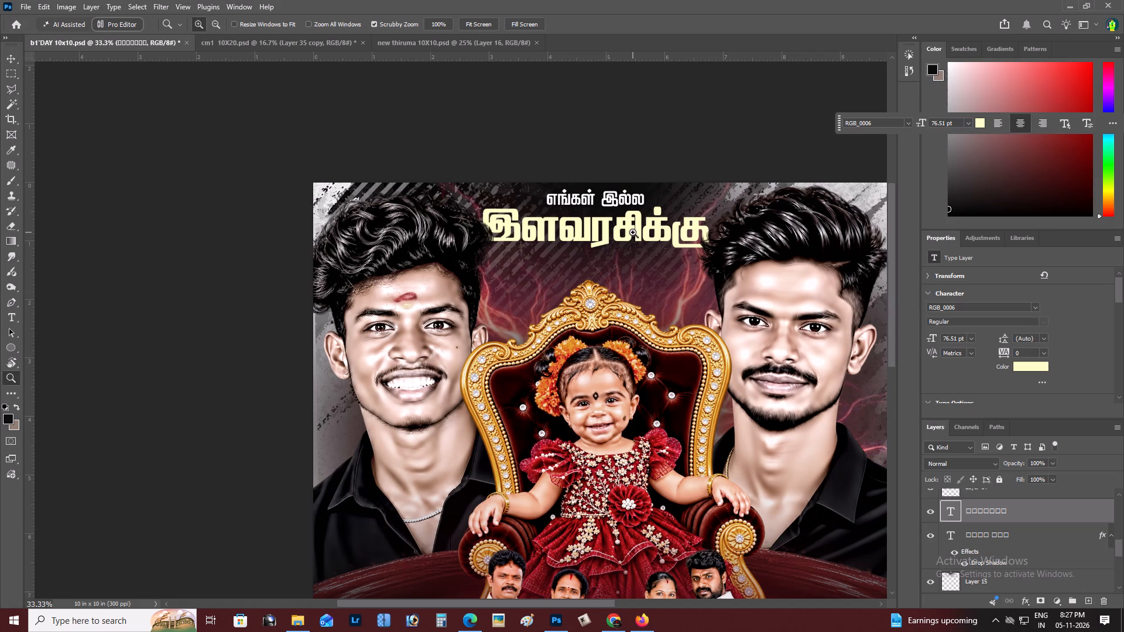
click(571, 271)
key(t)
click(548, 272)
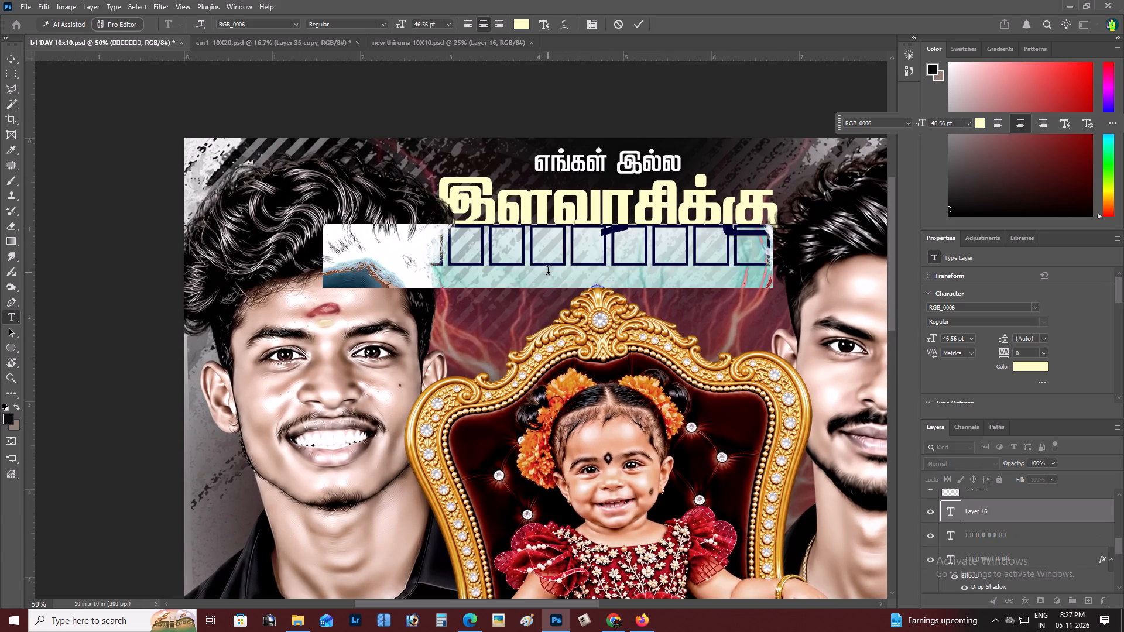
key(ctrl+v)
key(ctrl+Return)
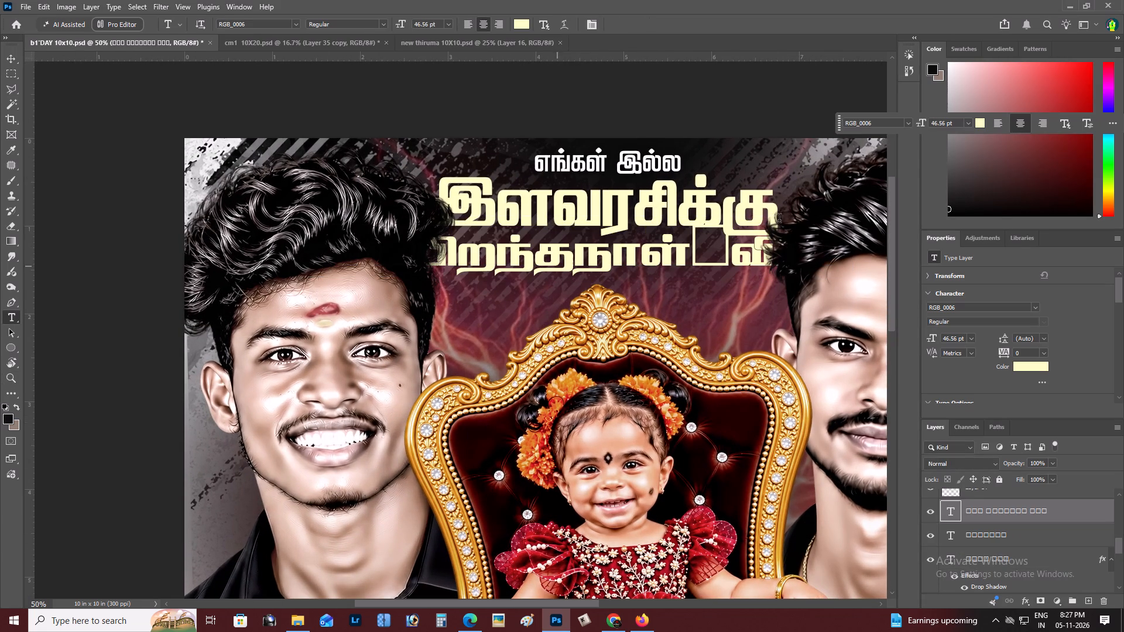
Set the font of the முதல் பிறந்தநாள் விழா line to SR-Tamil004 Regular.
click(1039, 307)
scroll(1033, 135, up, 4)
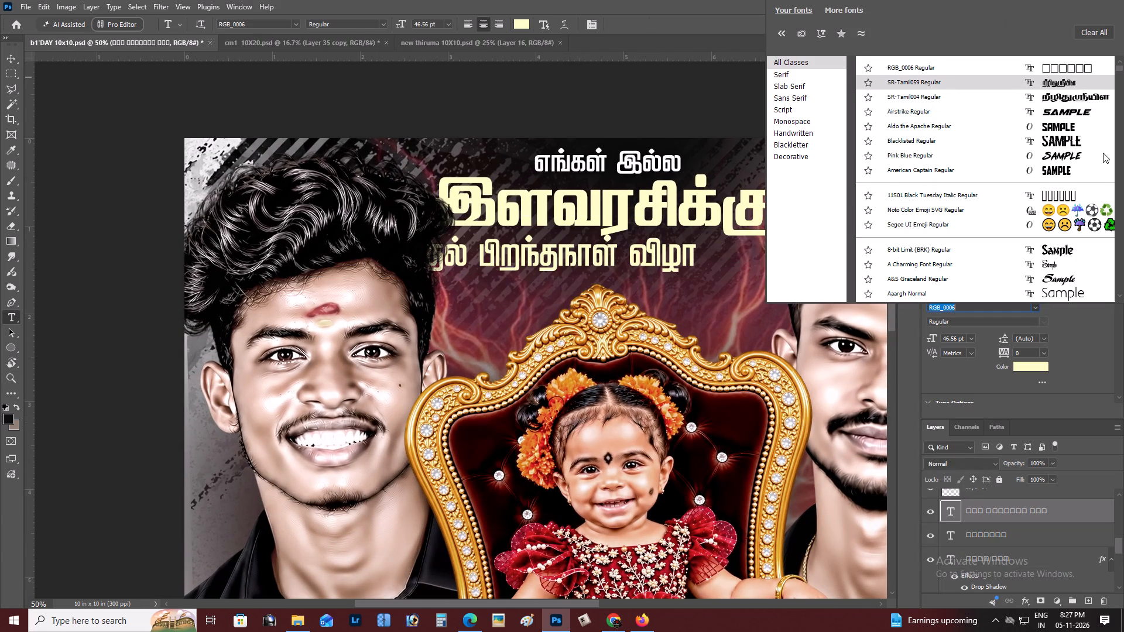
click(1064, 92)
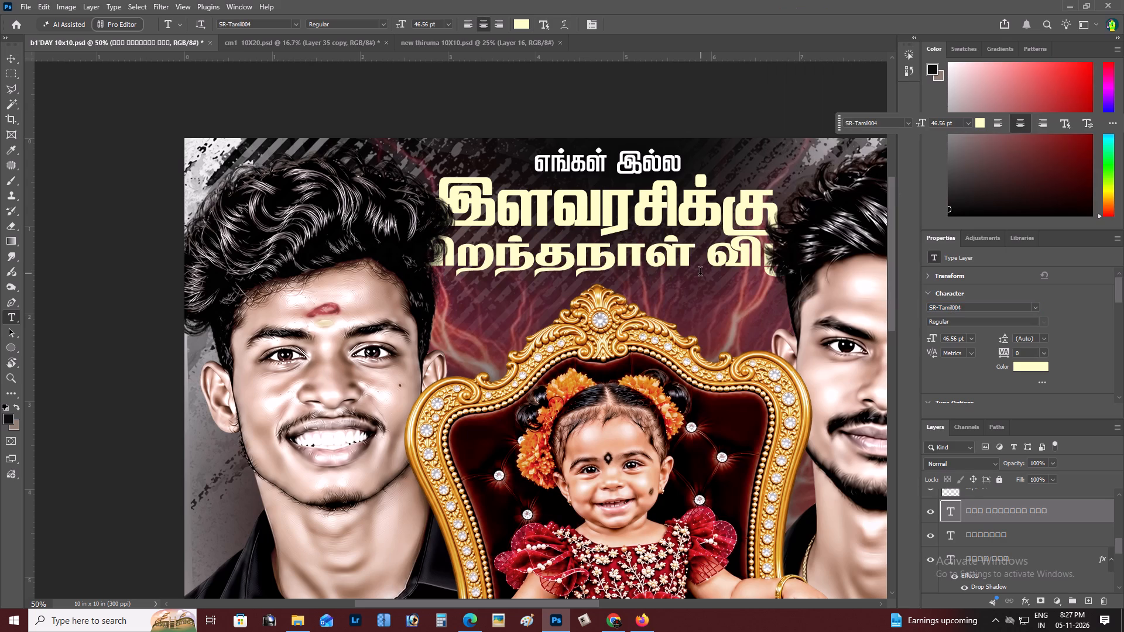
Scale the முதல் பிறந்தநாள் விழா line down proportionally to about 17.72 pt.
key(ctrl+t)
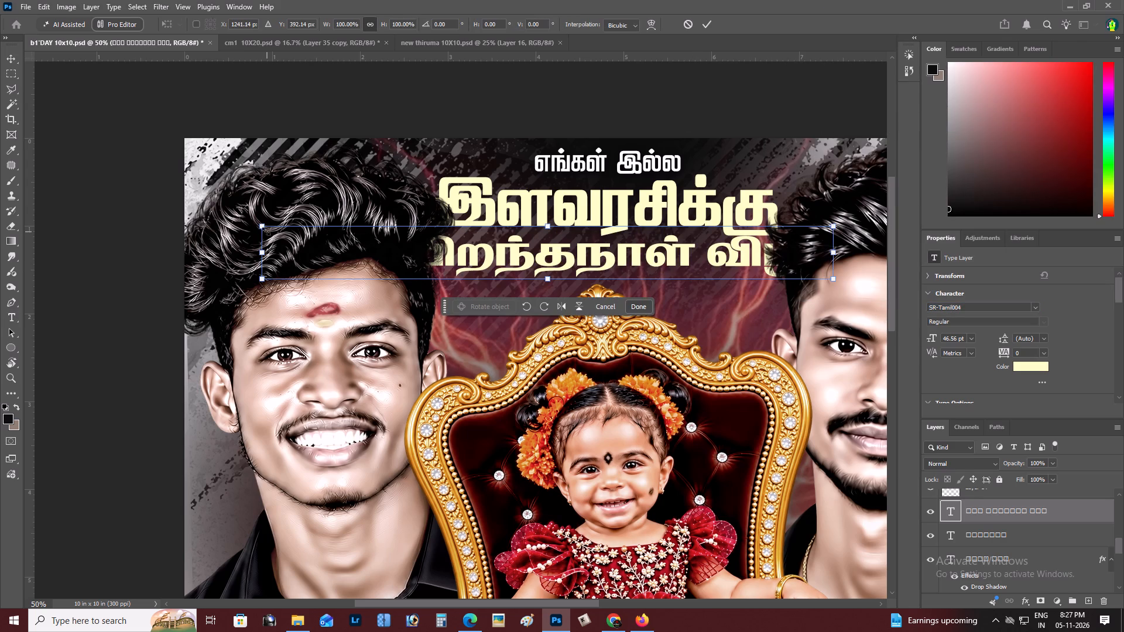
alt+drag(263, 230, 440, 250)
key(ctrl+Return)
Move the முதல் பிறந்தநாள் விழா line right so it sits centred beneath the large இளவரசிக்கு line.
key(z)
alt+click(634, 198)
right_click(646, 198)
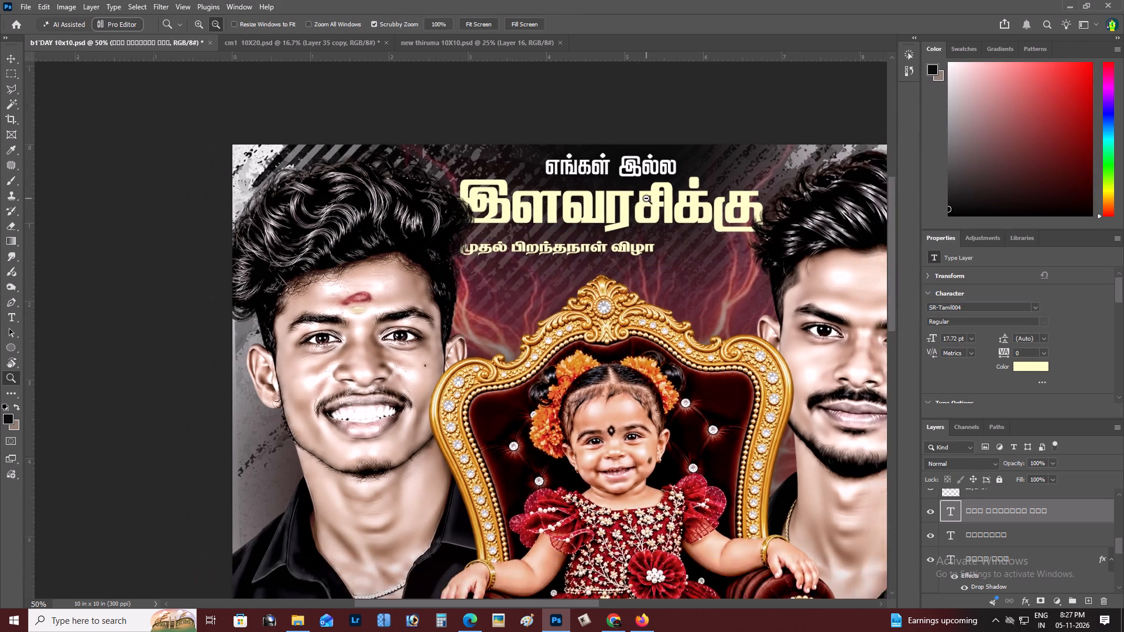
click(667, 207)
key(space)
drag(666, 217, 701, 263)
key(z)
triple_click(440, 157)
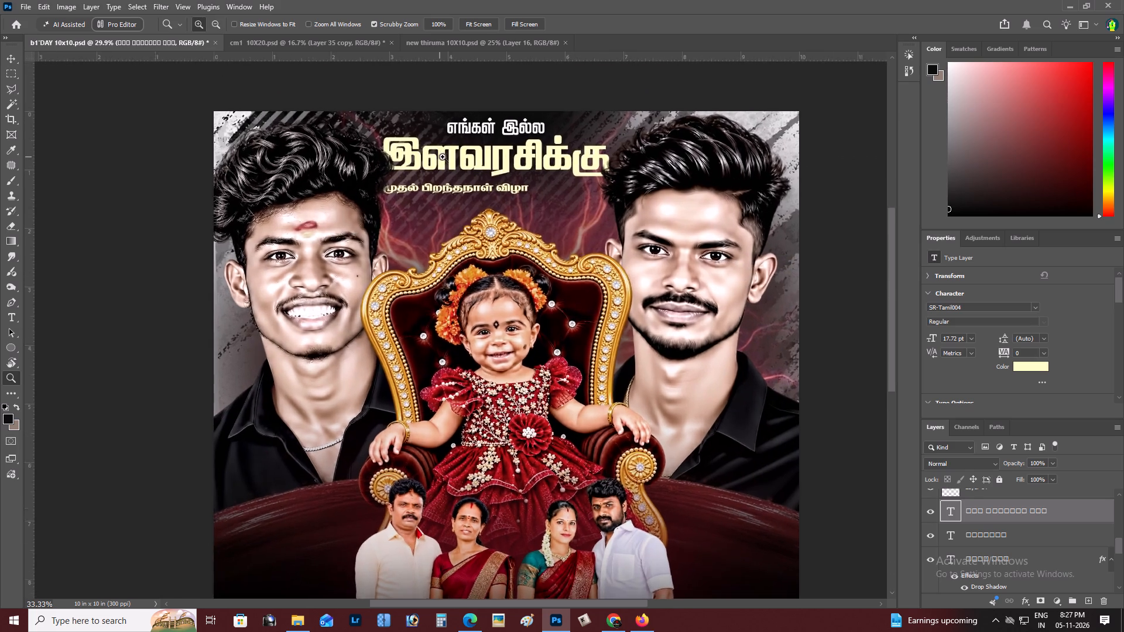
key(v)
right_click(471, 217)
click(489, 222)
drag(489, 222, 570, 218)
Enlarge the முதல் பிறந்தநாள் விழா line to about 136% width and 168% height, keeping it centred under இளவரசிக்கு.
key(ctrl+t)
shift+drag(561, 234, 562, 241)
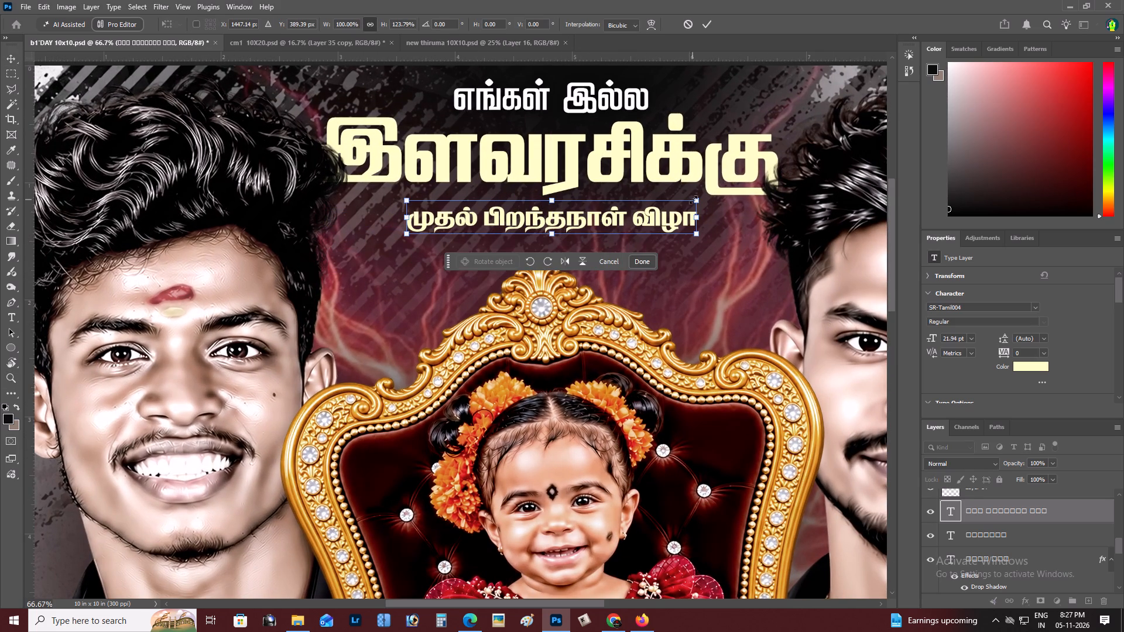
alt+drag(694, 200, 746, 194)
drag(691, 213, 683, 216)
key(ctrl+Return)
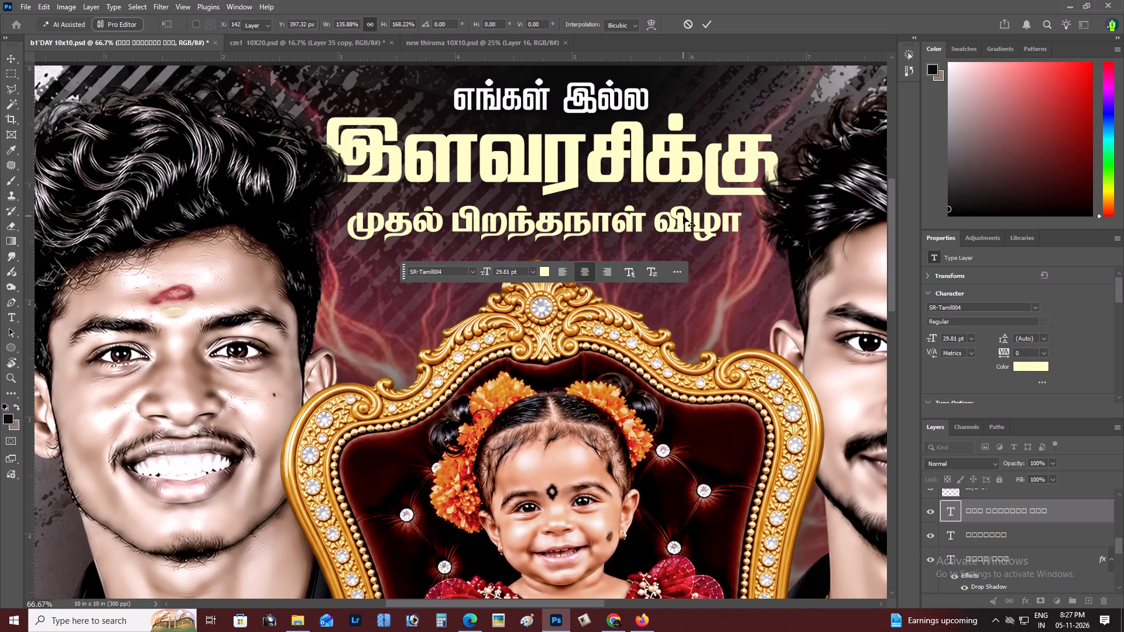
Nudge the முதல் பிறந்தநாள் விழா line slightly to fine-tune its centring beneath the large இளவரசிக்கு line.
key(v)
key(shift+Right)
key(Down)
key(Left)
key(z)
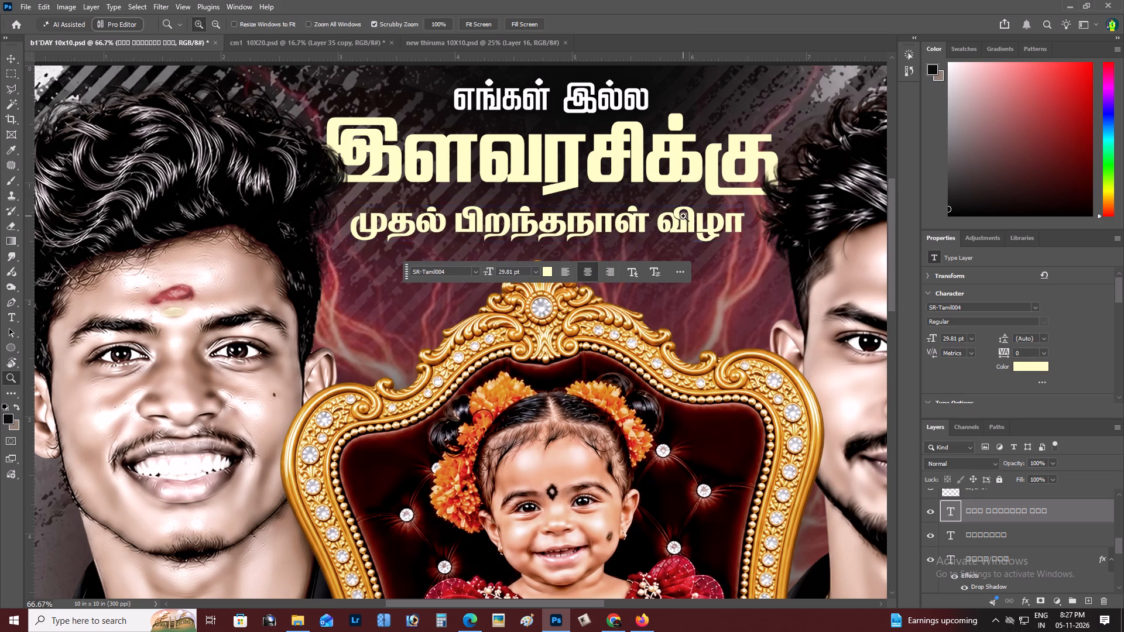
alt+click(683, 216)
right_click(683, 216)
click(705, 224)
key(space)
key(space)
key(space)
key(space)
key(space)
key(space)
drag(706, 225, 748, 270)
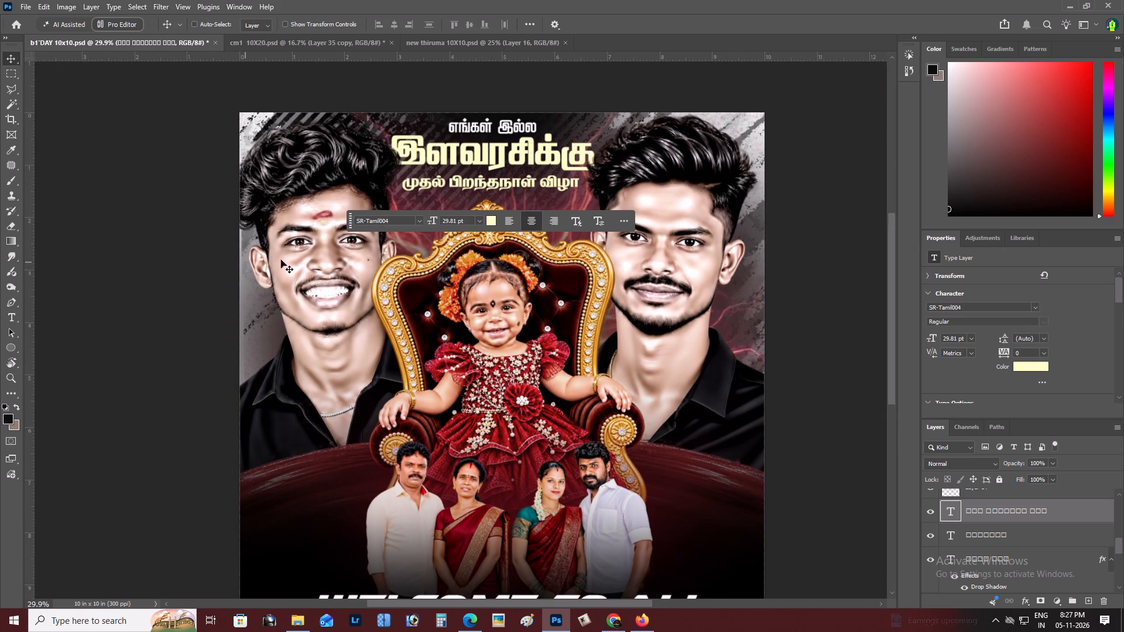
drag(349, 223, 769, 139)
key(z)
click(494, 145)
click(495, 184)
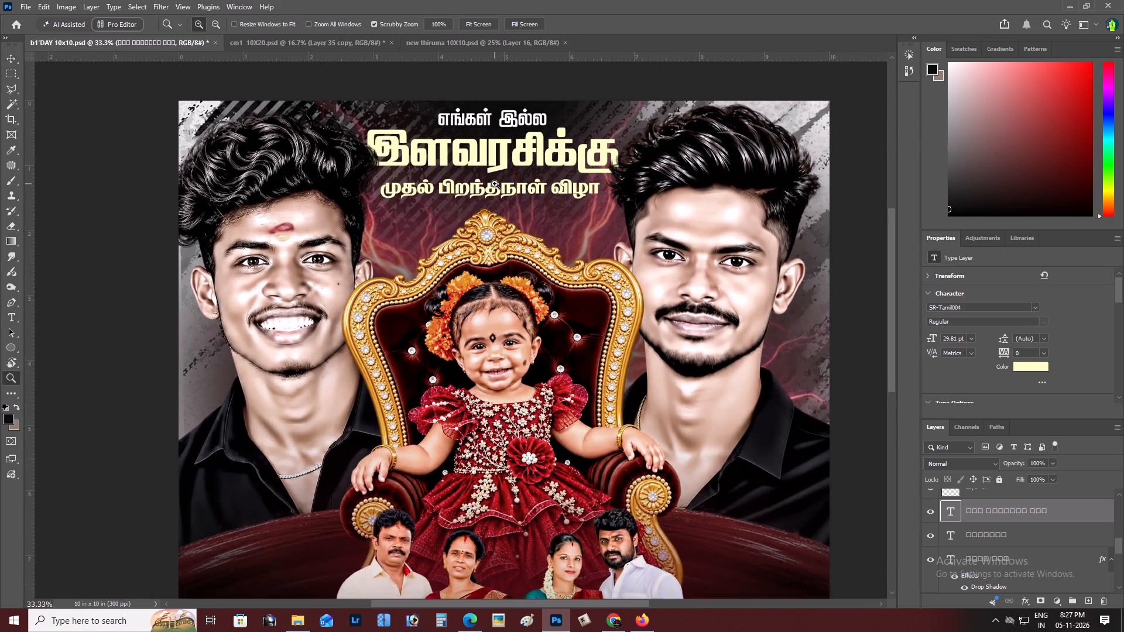
key(v)
key(Left)
key(Up)
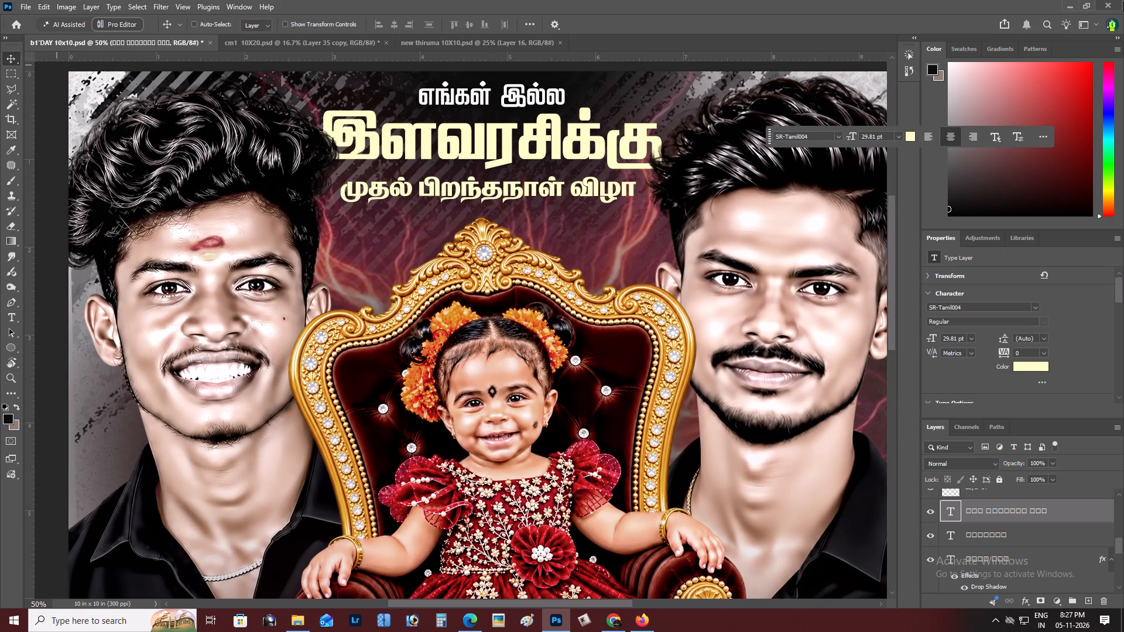
Change the text colour of the முதல் பிறந்தநாள் விழா line to white (ffffff).
click(913, 136)
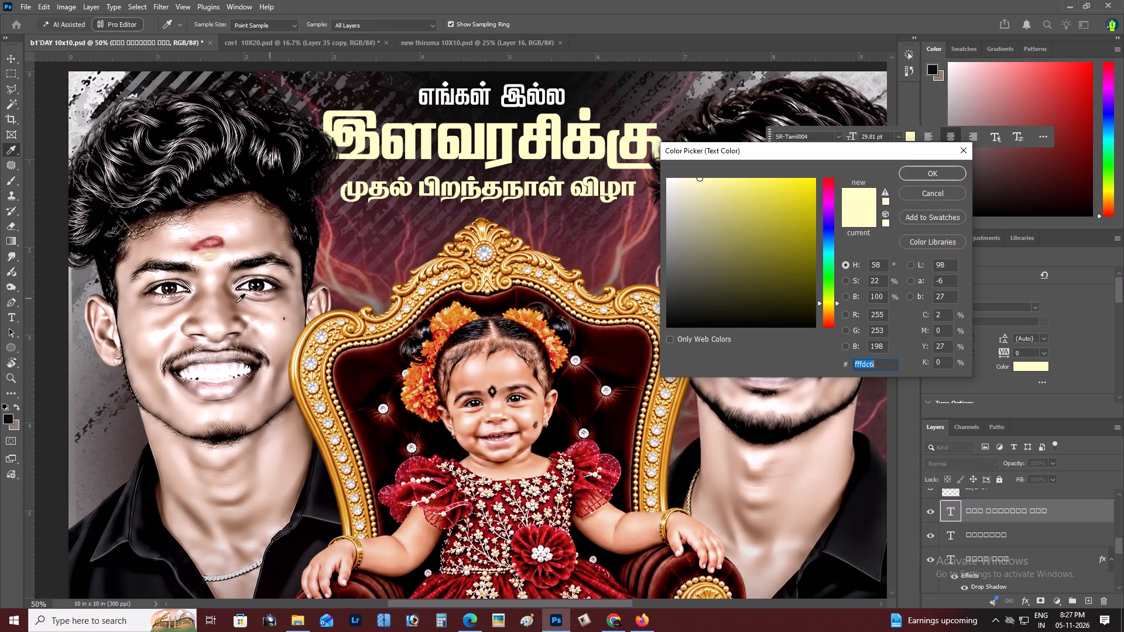
click(80, 112)
drag(742, 197, 531, 80)
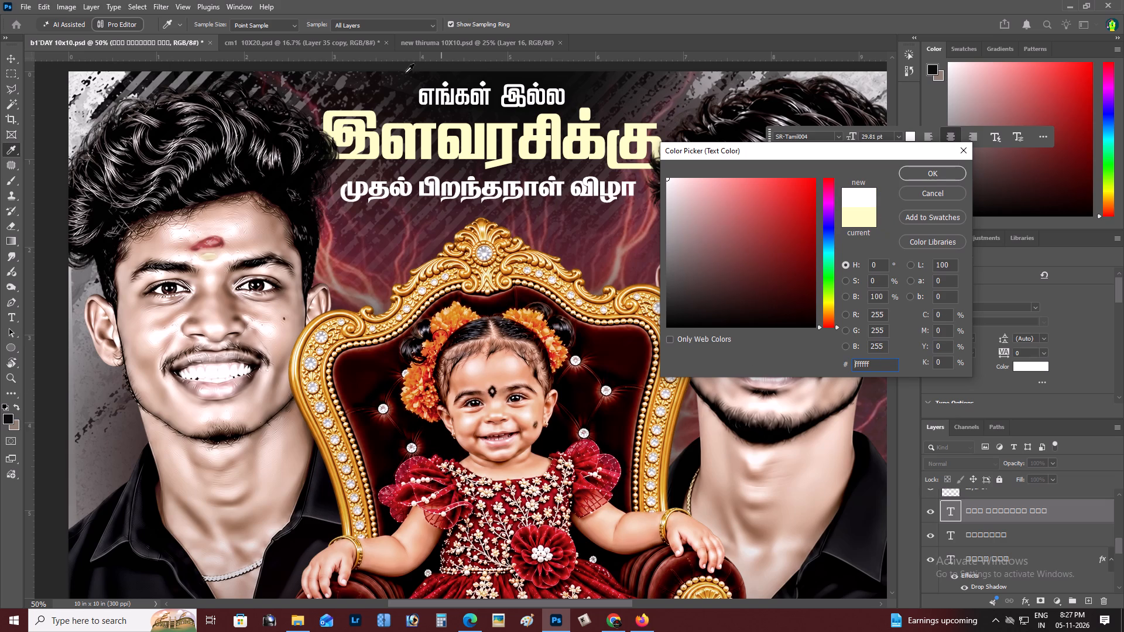
click(942, 169)
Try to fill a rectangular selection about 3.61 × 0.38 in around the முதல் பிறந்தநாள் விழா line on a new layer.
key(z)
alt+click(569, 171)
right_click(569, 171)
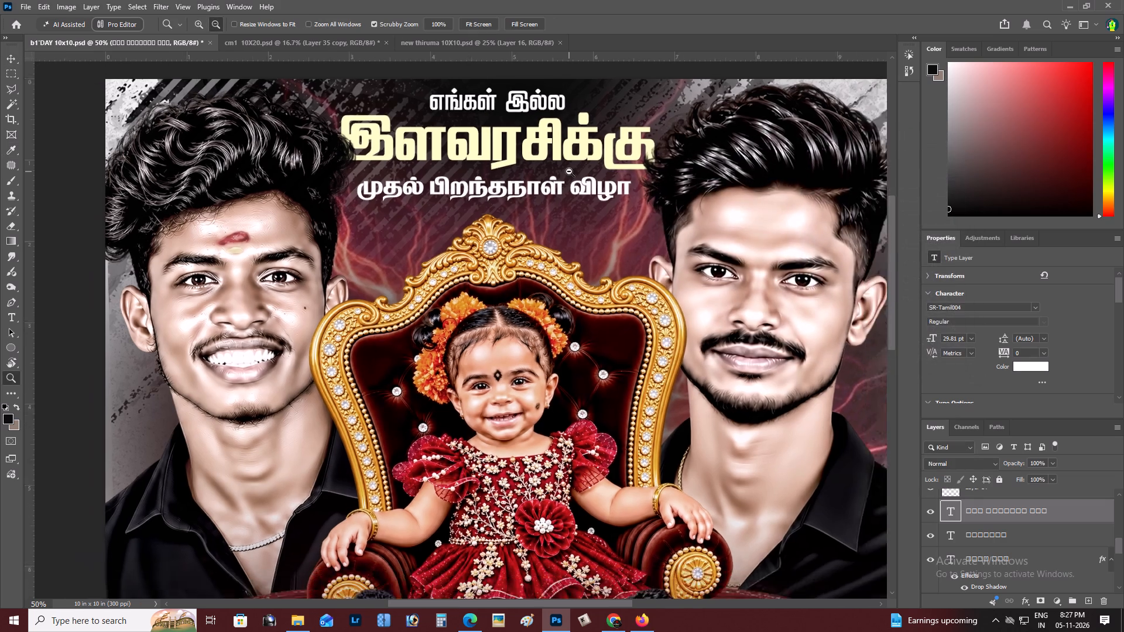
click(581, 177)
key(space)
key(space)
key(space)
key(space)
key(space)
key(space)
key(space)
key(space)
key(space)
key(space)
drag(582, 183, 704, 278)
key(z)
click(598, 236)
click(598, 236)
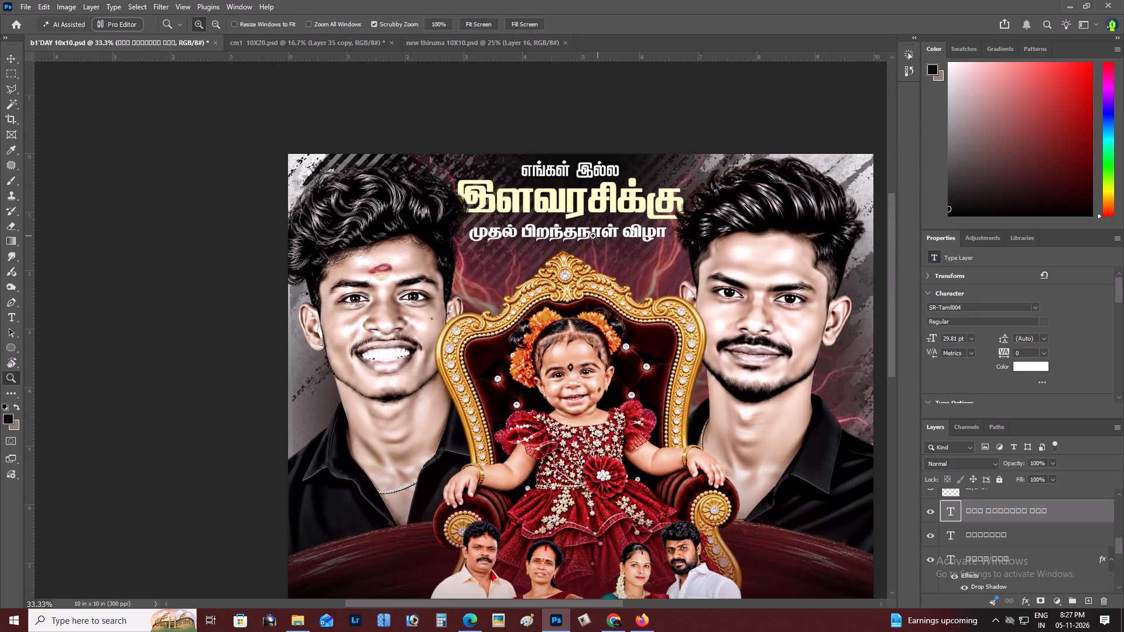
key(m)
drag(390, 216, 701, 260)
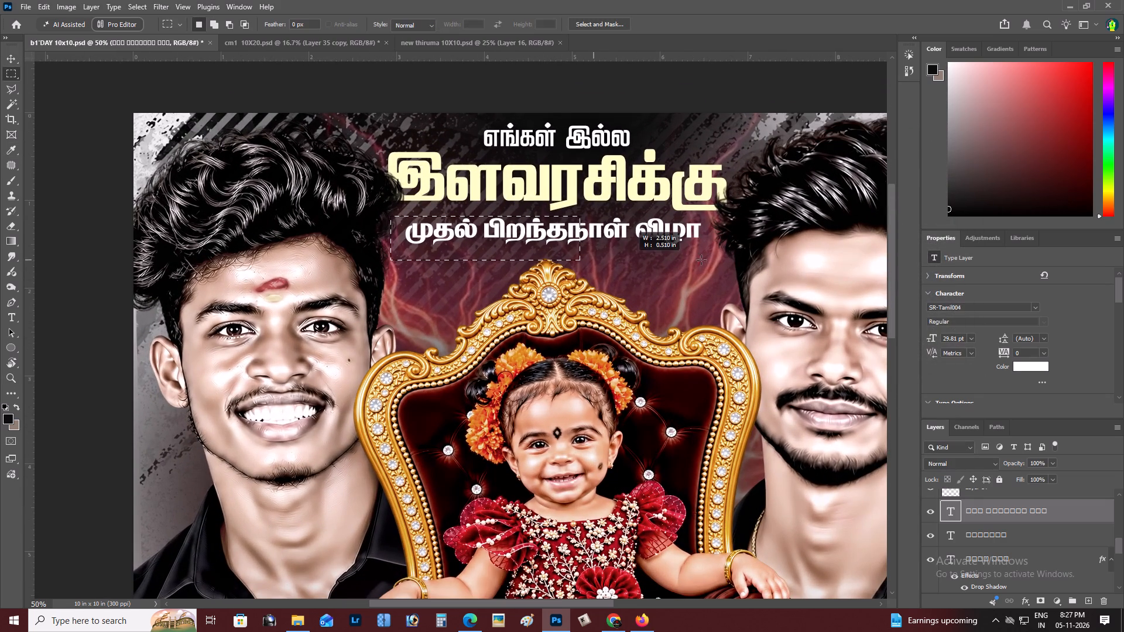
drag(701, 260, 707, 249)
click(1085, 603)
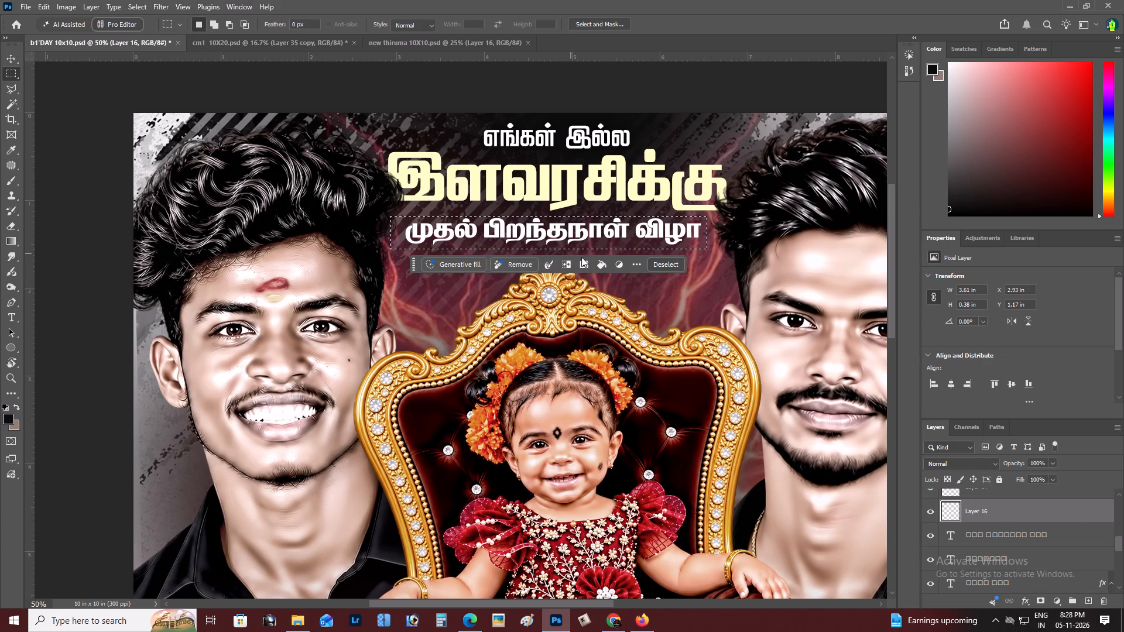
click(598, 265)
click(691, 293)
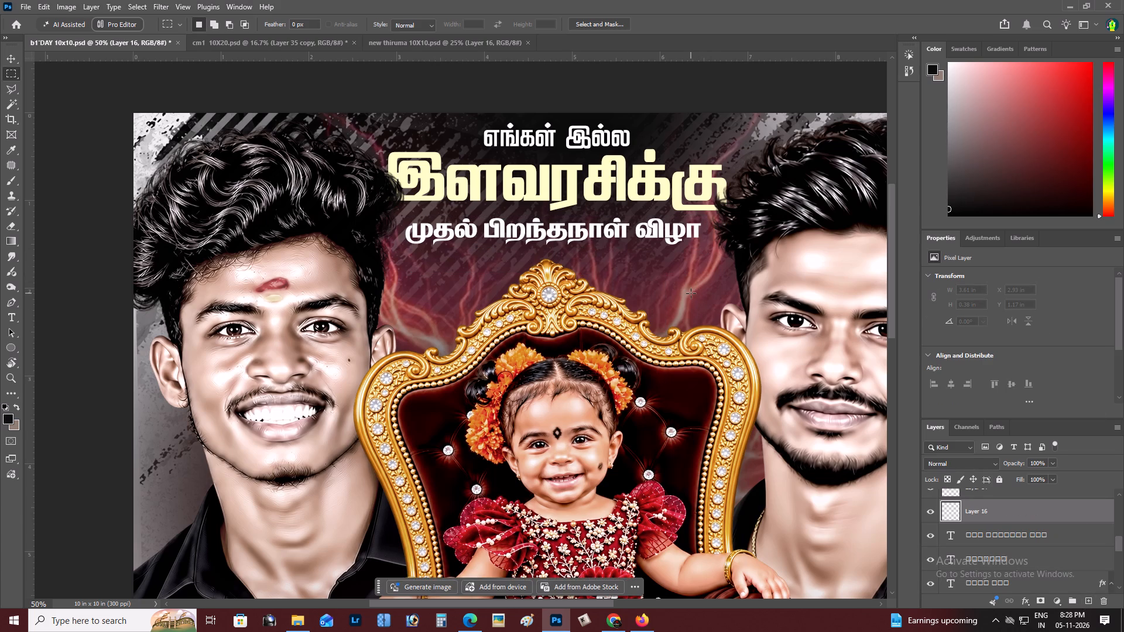
Select a rectangle about 3.48 × 0.4 in around the முதல் பிறந்தநாள் விழா line and fill it dark maroon on a new layer.
drag(400, 216, 709, 259)
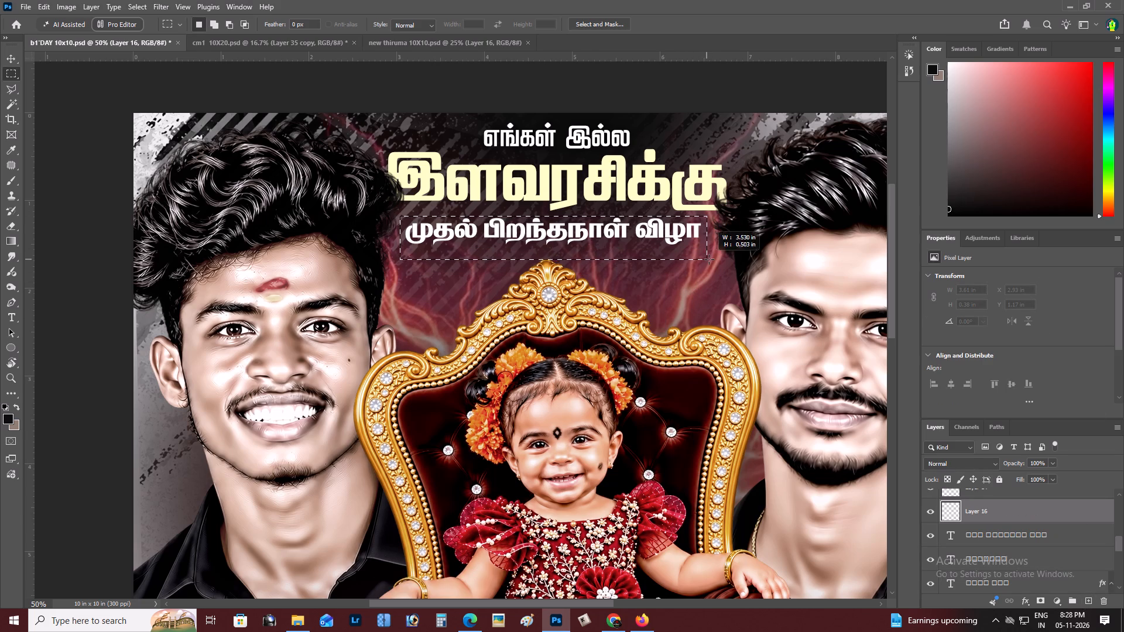
drag(709, 259, 704, 250)
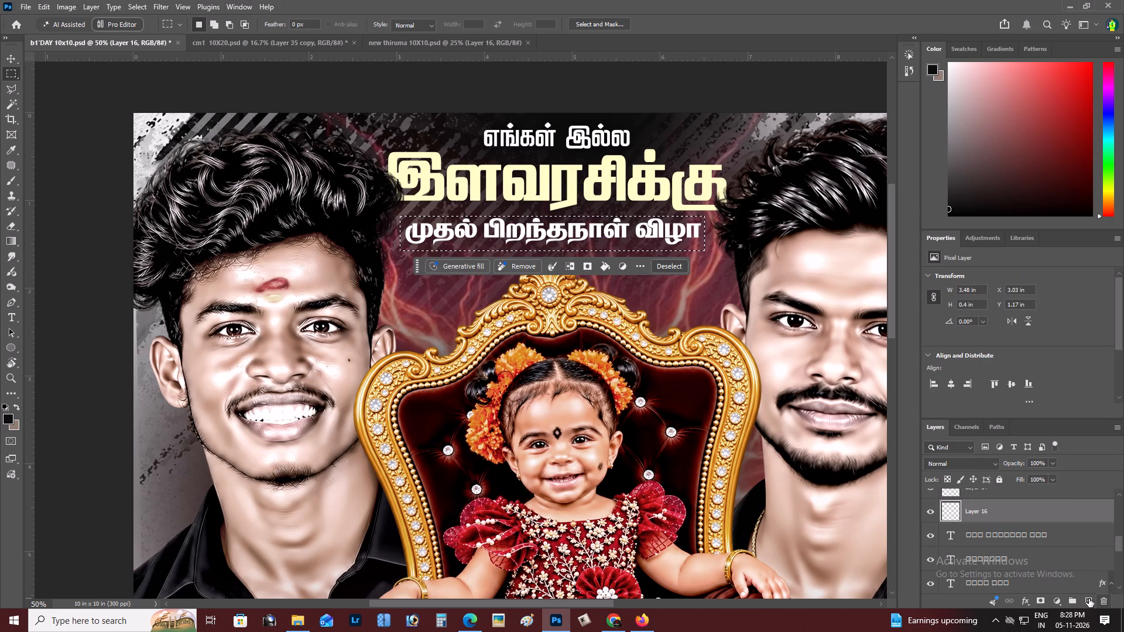
click(1089, 599)
click(611, 262)
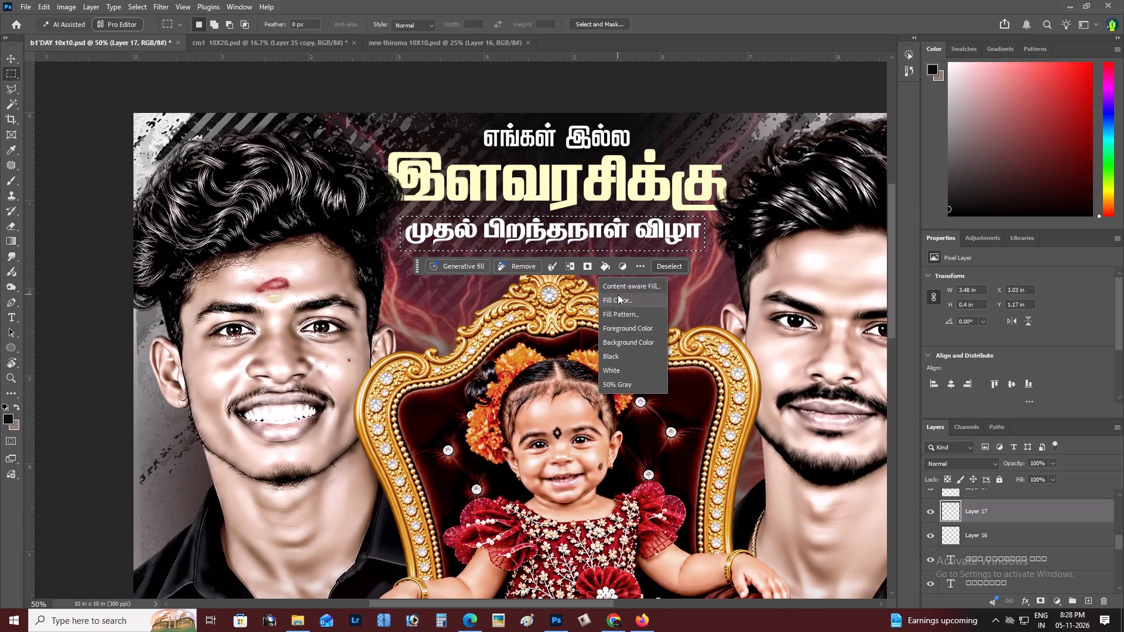
click(618, 294)
click(606, 281)
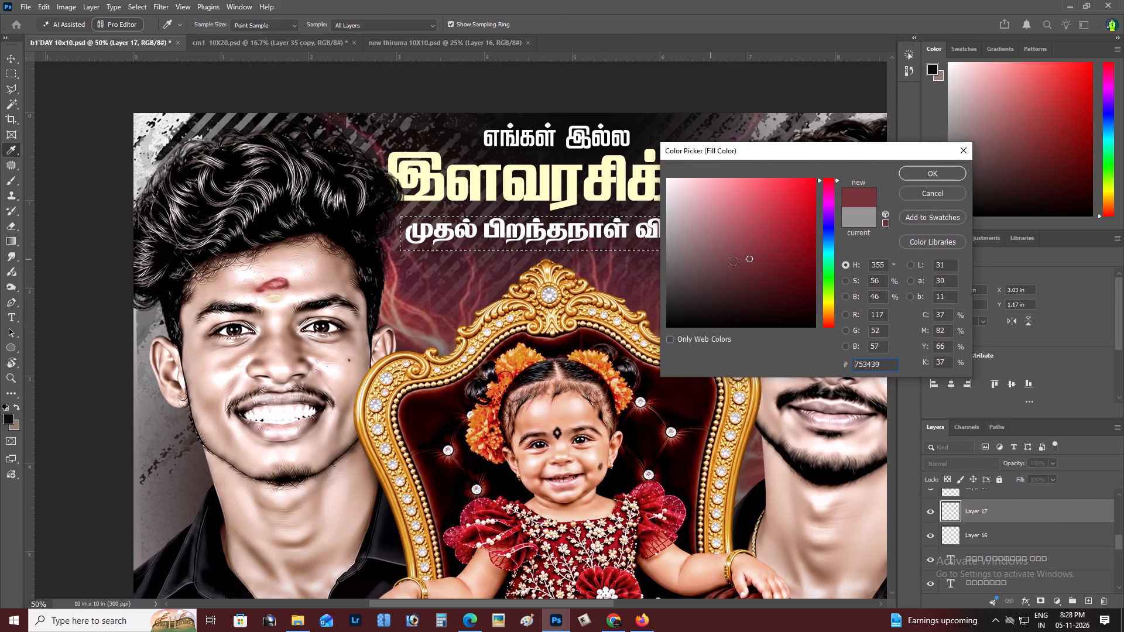
click(767, 275)
key(Return)
key(Return)
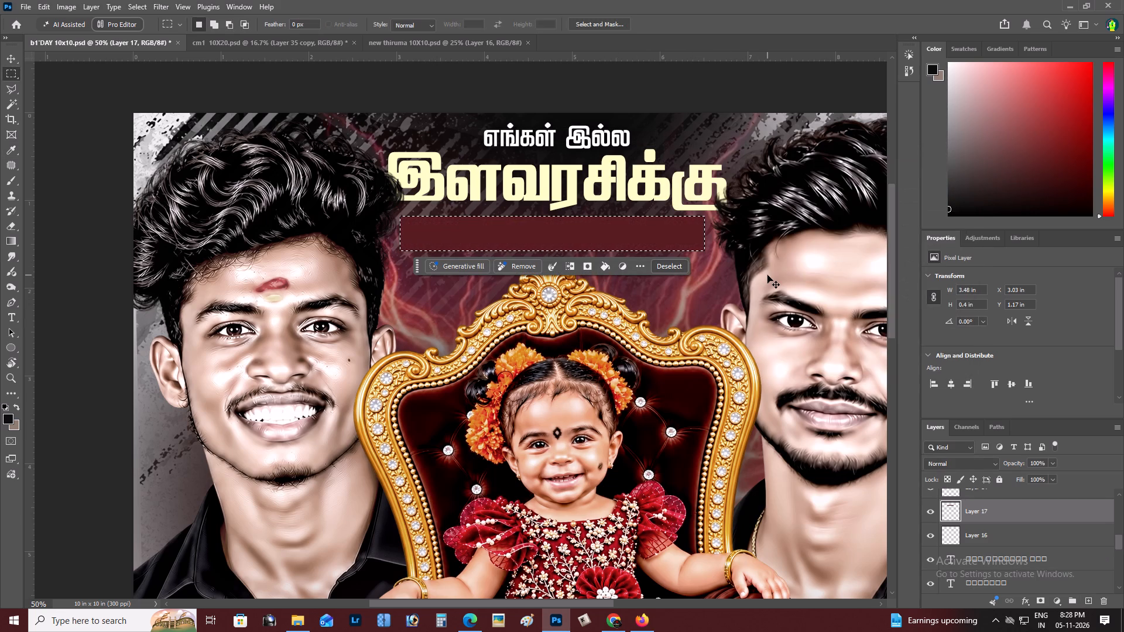
Deselect and move the maroon bar layer beneath the முதல் பிறந்தநாள் விழா and இளவரசிக்கு text layers.
key(ctrl+d)
key(ctrl+bracketleft)
key(ctrl+bracketleft)
key(ctrl+bracketleft)
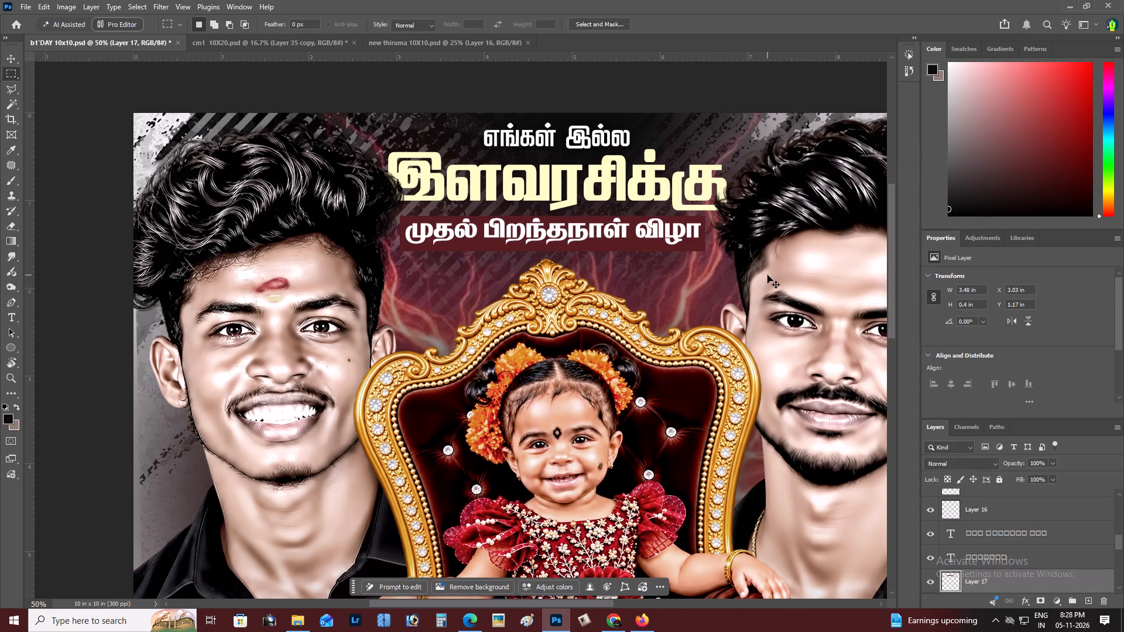
Turn the maroon bar black by lowering its lightness to the minimum with Hue/Saturation.
key(z)
alt+click(636, 281)
right_click(640, 277)
click(657, 280)
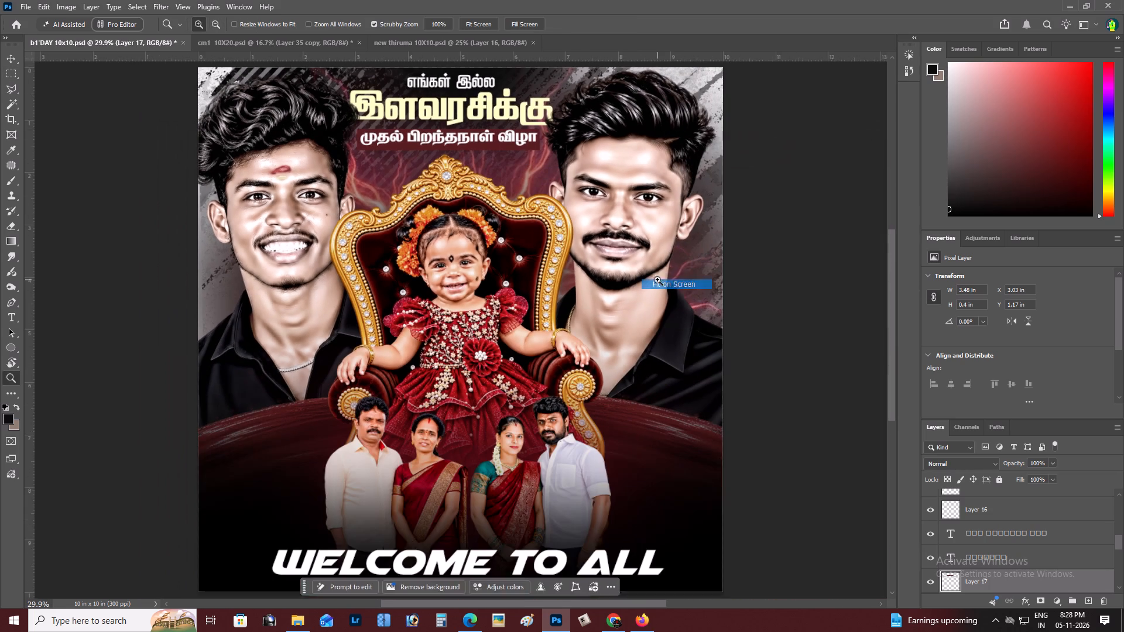
key(space)
drag(659, 280, 720, 294)
key(ctrl+u)
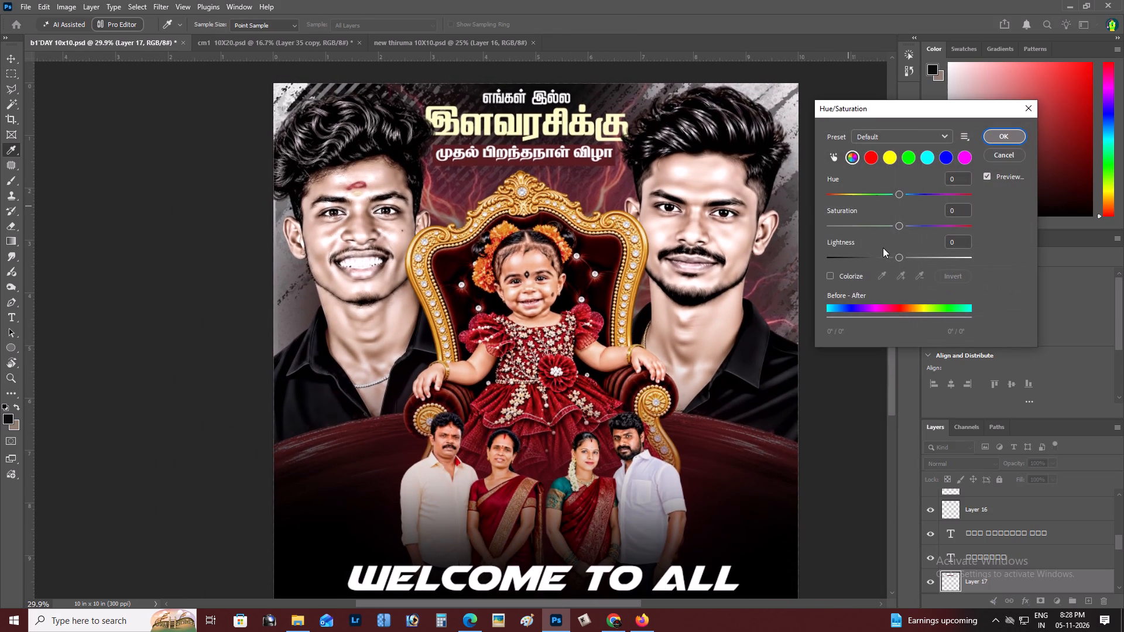
drag(898, 260, 738, 262)
key(Return)
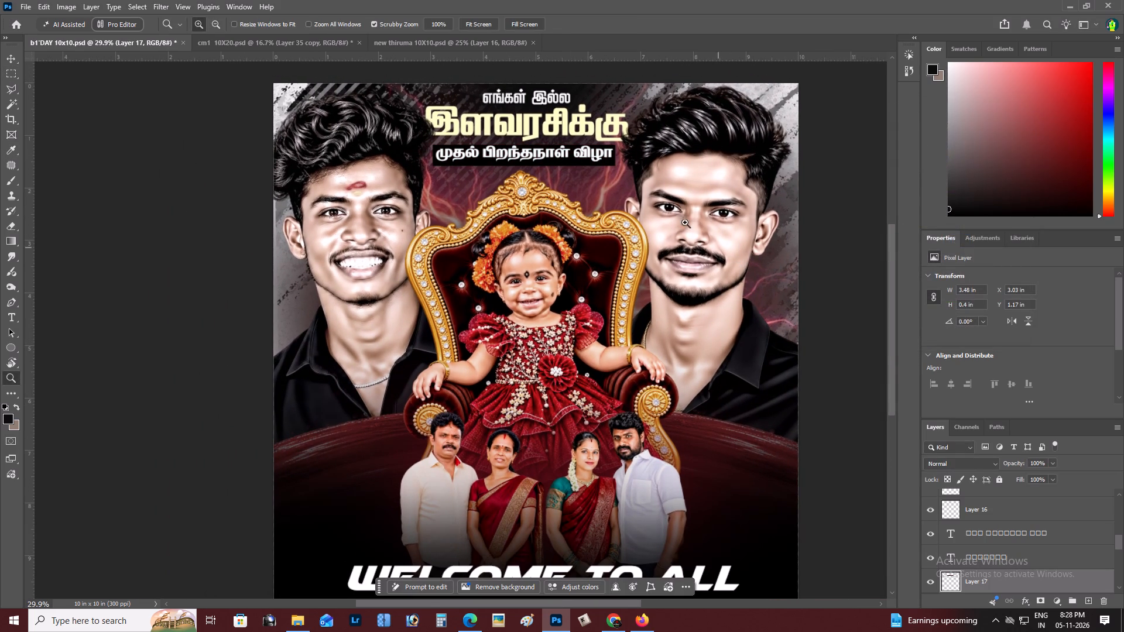
Adjust the black bar's vertical position behind the முதல் பிறந்தநாள் விழா line, ending slightly higher.
key(z)
triple_click(542, 154)
key(v)
key(shift+Up)
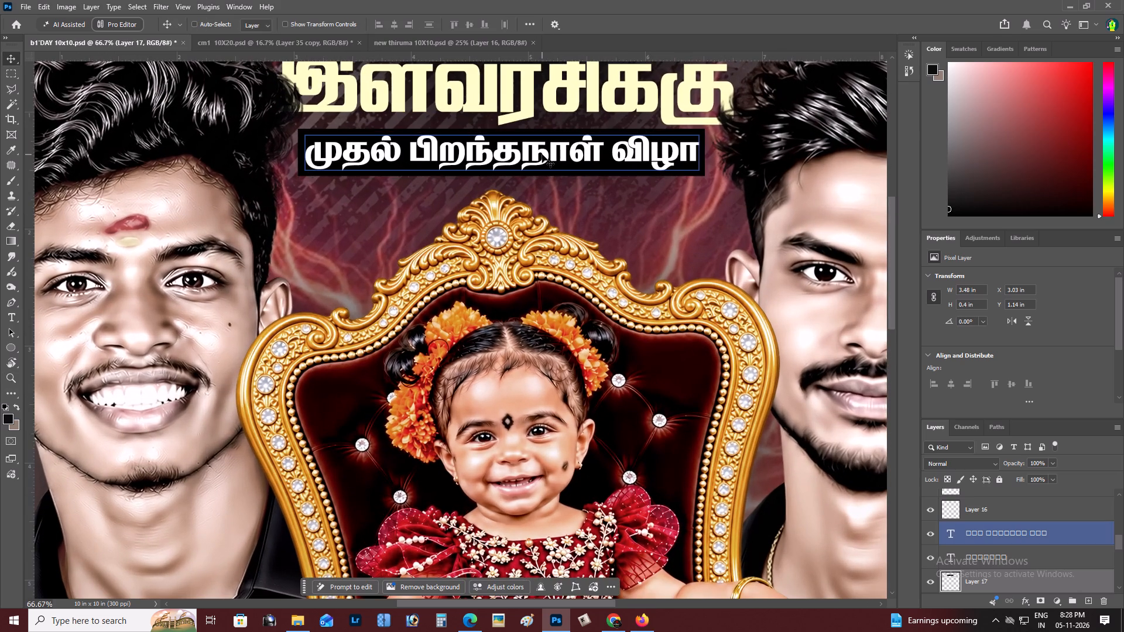
key(shift+Down)
key(Up)
Fade the middle of the black bar with two dabs of a large eraser, about 800 px in size.
key(e)
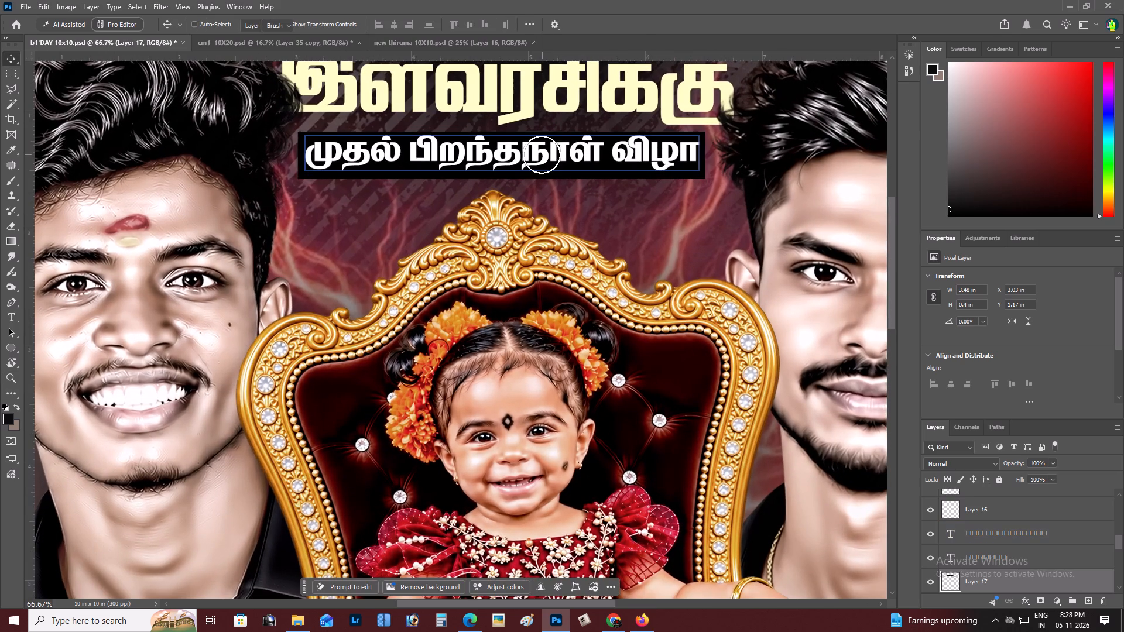
key(bracketright)
key(bracketright)
key(bracketright)
key(bracketright)
key(bracketright)
key(bracketright)
key(bracketright)
key(bracketright)
key(bracketright)
key(bracketright)
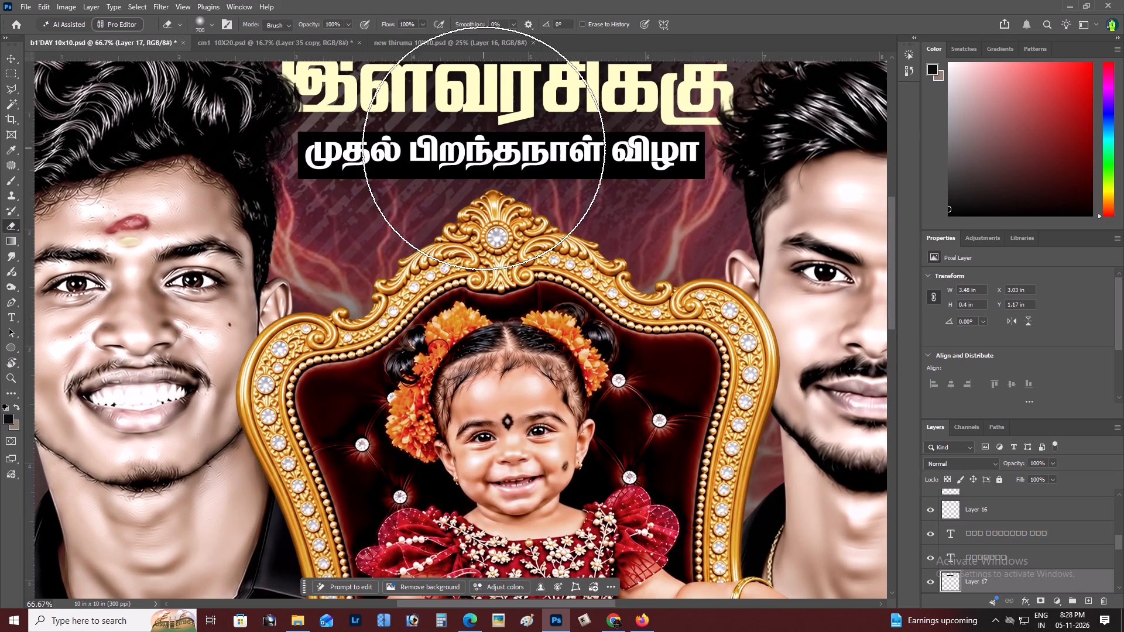
click(512, 149)
click(512, 149)
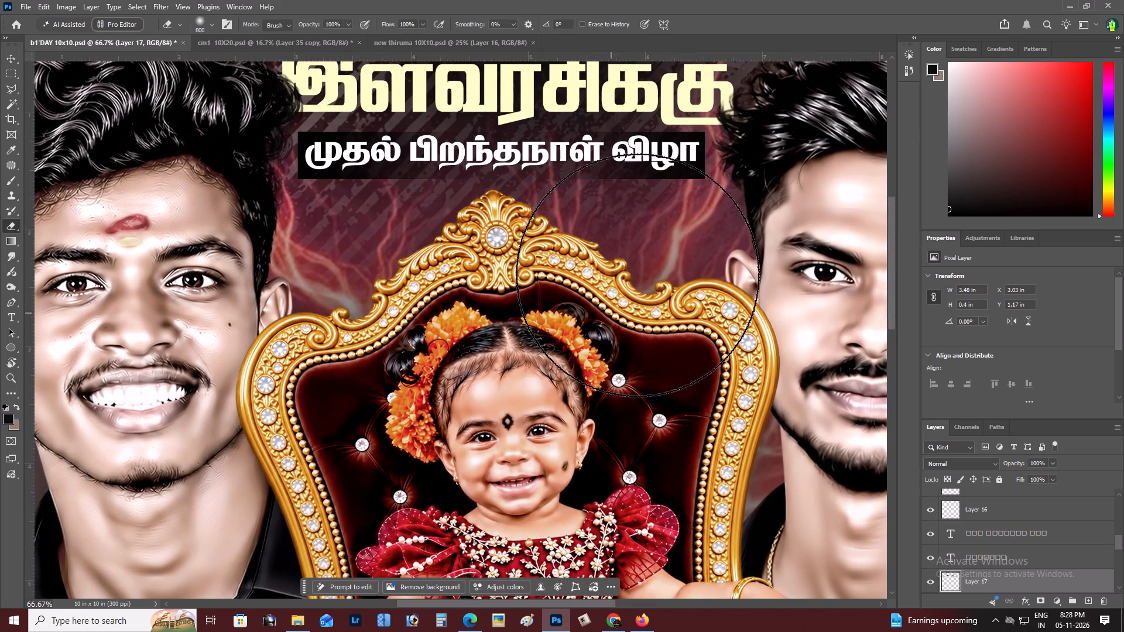
Nudge the black bar up to a Y position of about 1.15 in behind the முதல் பிறந்தநாள் விழா line.
key(z)
alt+click(516, 216)
right_click(516, 215)
click(535, 218)
key(space)
key(space)
key(space)
key(space)
key(space)
key(space)
key(space)
drag(539, 221, 697, 325)
key(z)
double_click(666, 277)
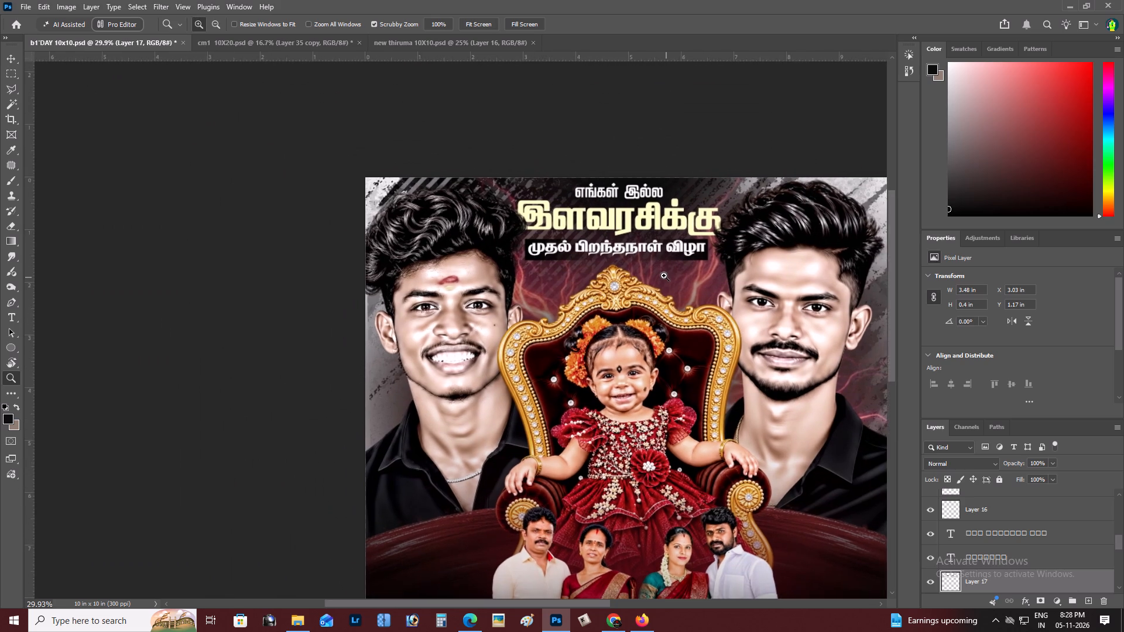
click(663, 274)
key(v)
key(Up)
key(Up)
key(Up)
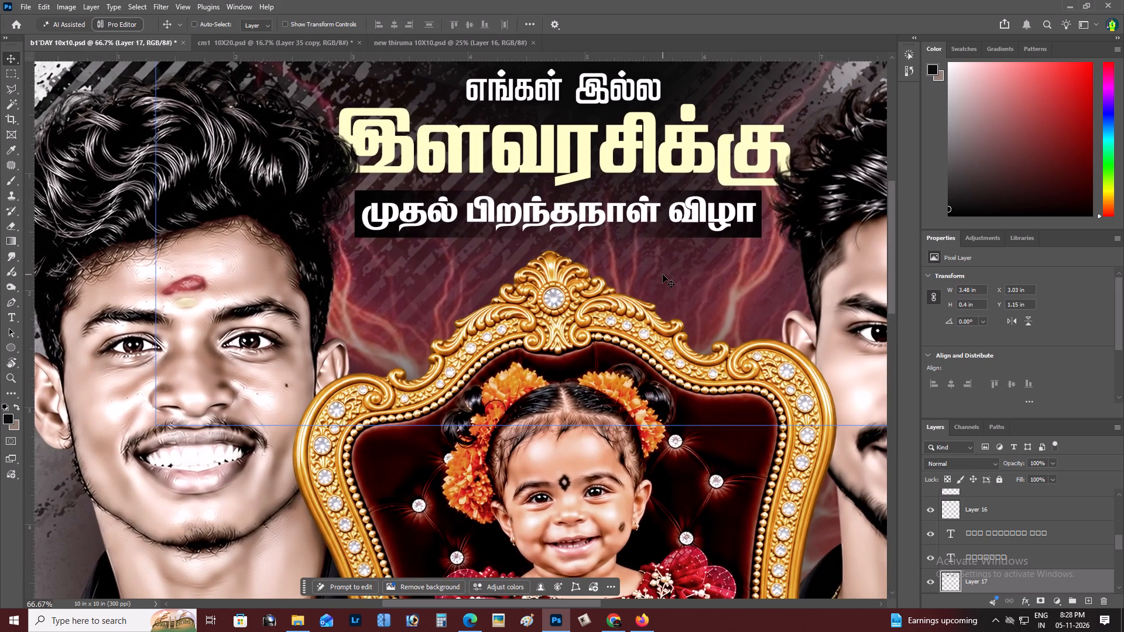
Reduce the black bar layer's opacity to 60%.
key(8)
key(z)
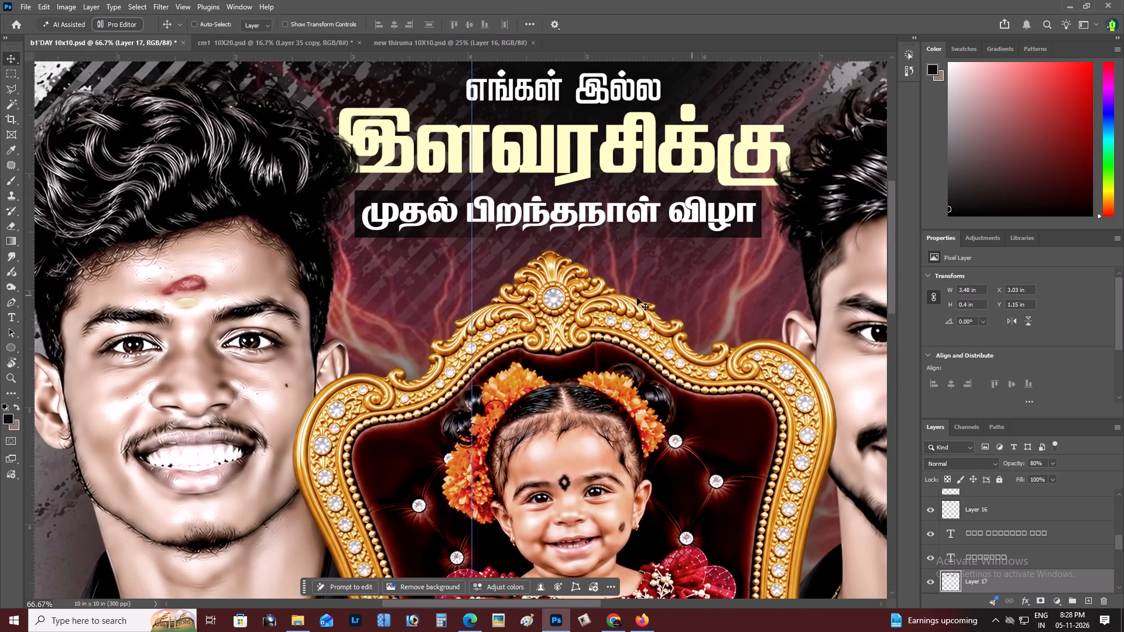
alt+click(604, 297)
key(space)
key(space)
key(space)
key(space)
key(space)
key(space)
drag(604, 297, 691, 368)
key(7)
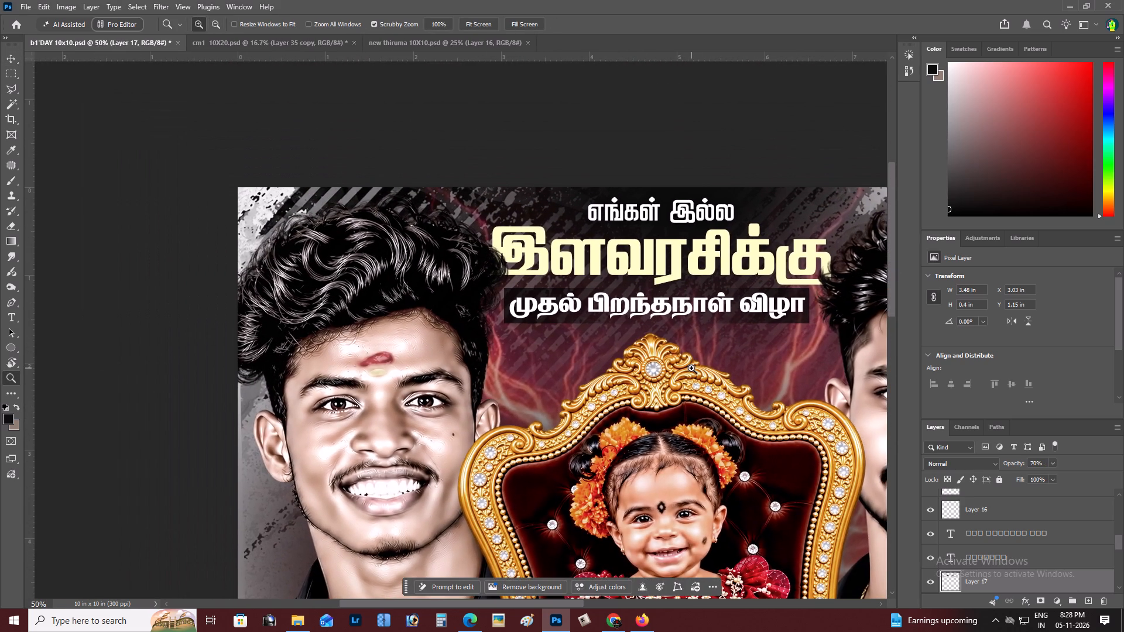
key(6)
Examine the whole poster to judge how the title lines and the dark bar look in the layout.
key(z)
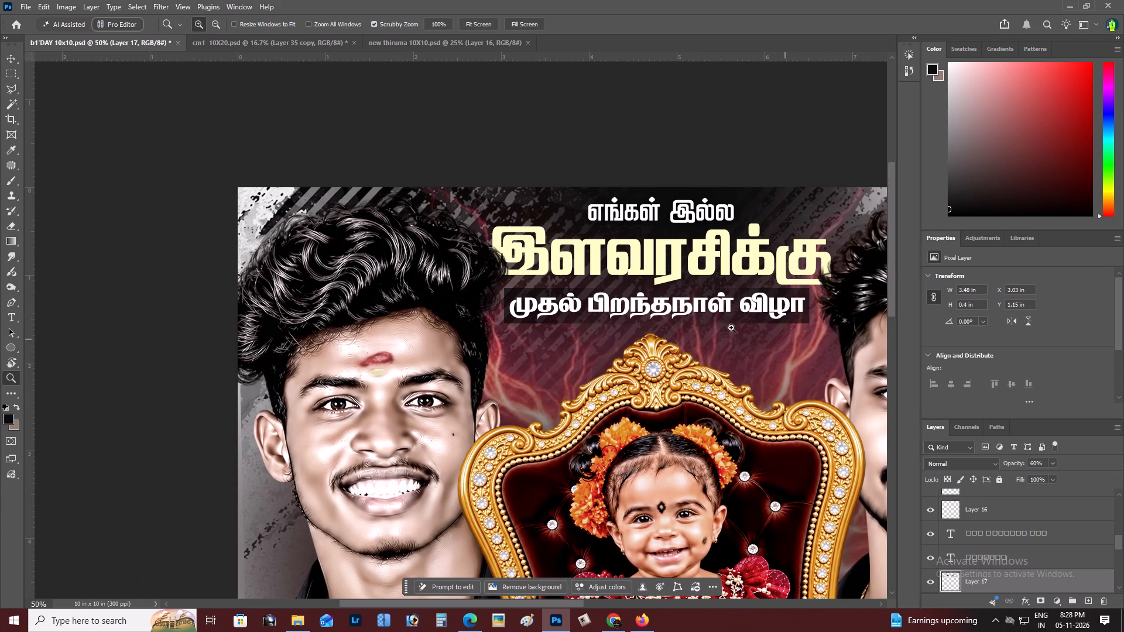
alt+click(719, 326)
right_click(719, 326)
click(736, 329)
key(space)
key(space)
key(space)
key(space)
key(space)
key(space)
key(space)
key(space)
key(space)
key(space)
key(space)
key(space)
key(space)
key(space)
key(space)
key(space)
key(space)
key(space)
key(space)
key(space)
drag(736, 329, 782, 362)
key(z)
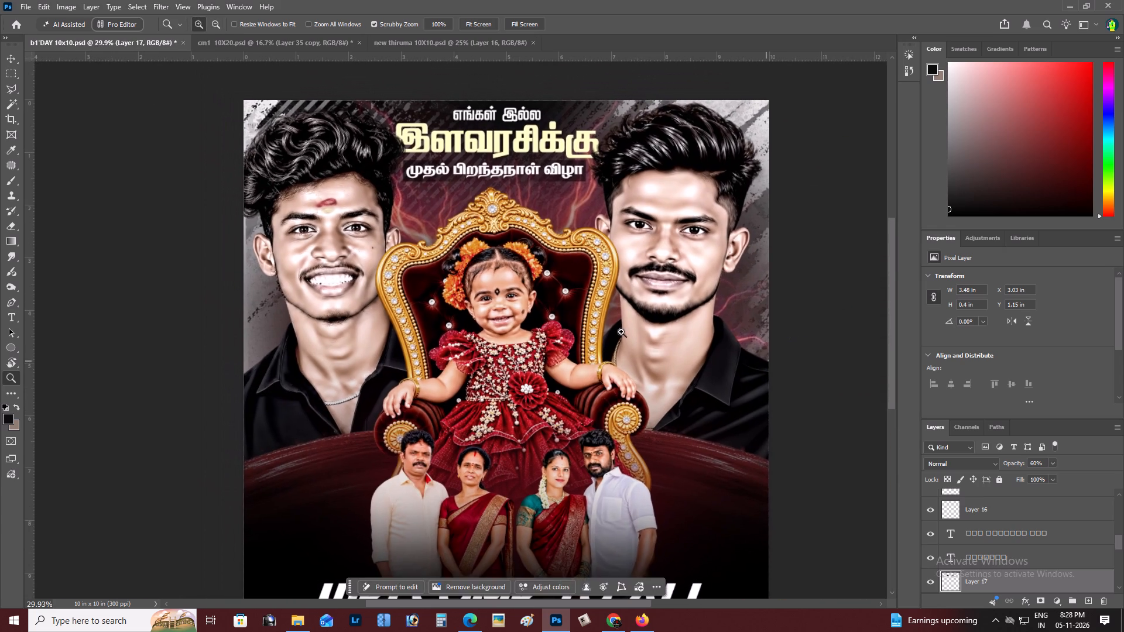
alt+click(562, 325)
right_click(562, 325)
double_click(582, 333)
key(space)
key(space)
key(space)
key(space)
key(space)
key(space)
key(space)
key(space)
drag(535, 335, 604, 315)
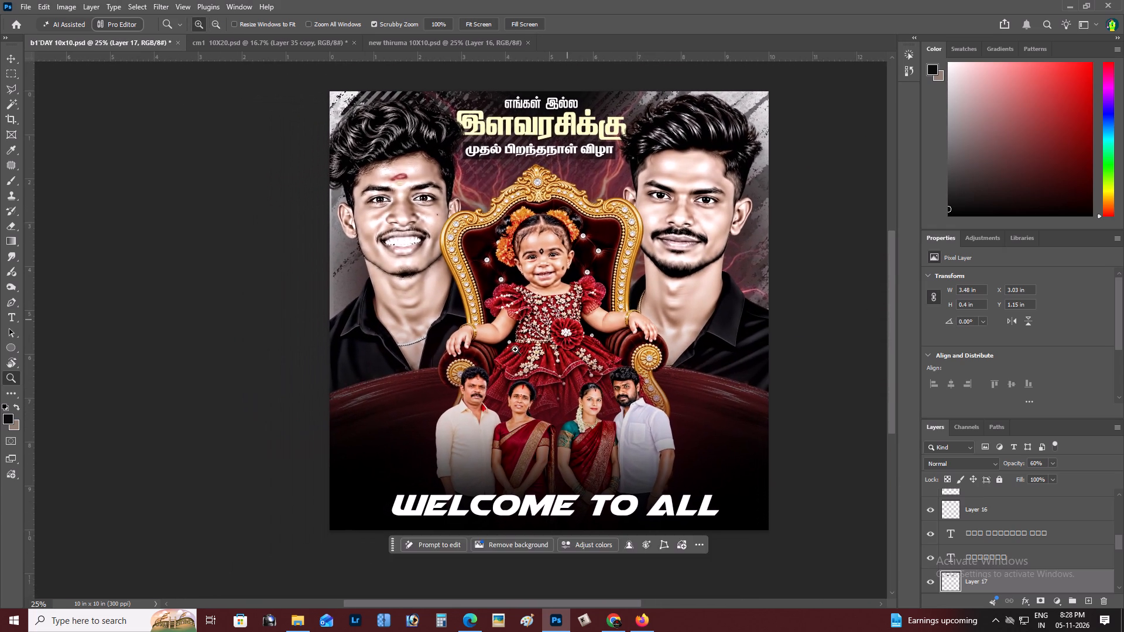
Brighten Layer 7, the couple in the cream shirt and maroon sari, using Levels with the white input level at 240.
key(z)
triple_click(515, 361)
key(space)
drag(514, 362, 503, 259)
key(v)
right_click(533, 363)
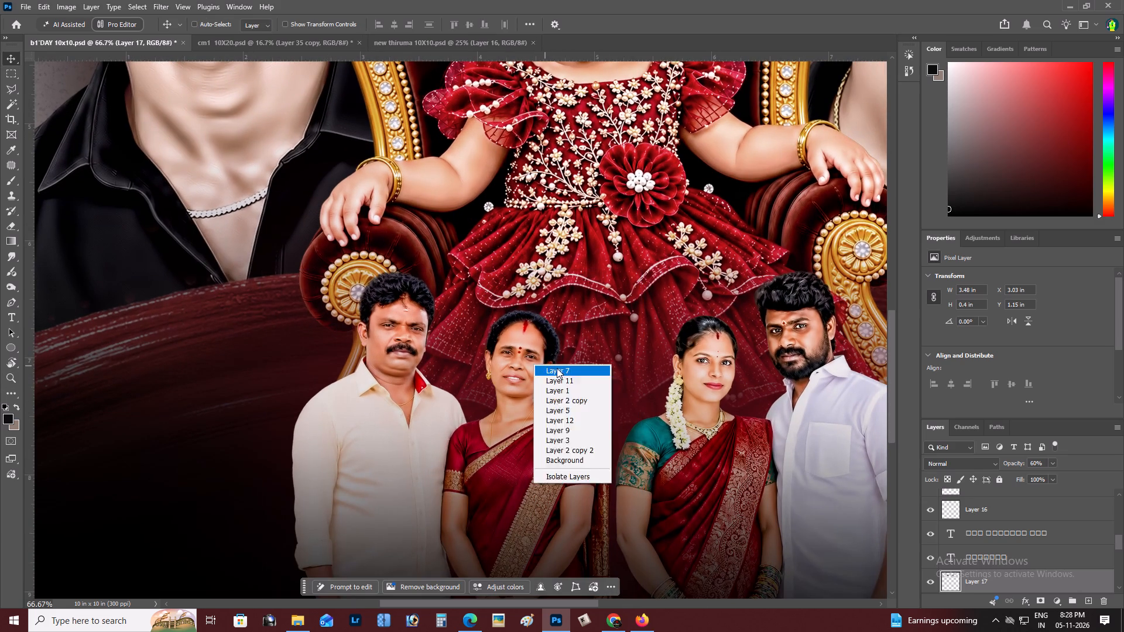
click(557, 368)
drag(547, 367, 510, 360)
key(ctrl+z)
key(ctrl+l)
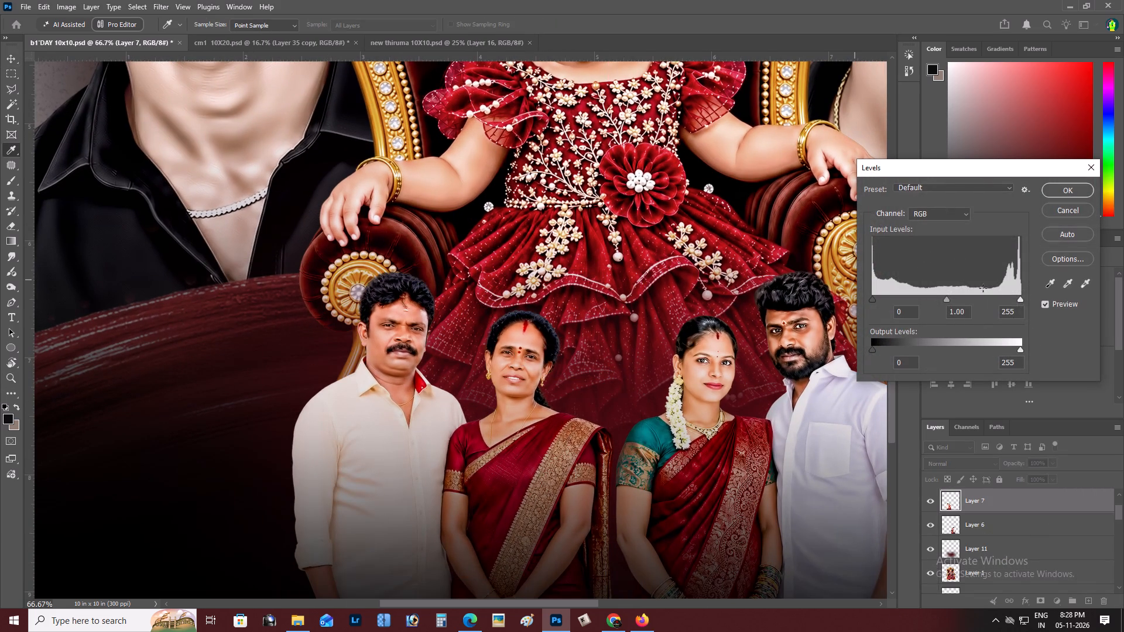
click(1013, 302)
click(1075, 197)
Apply Levels to Layer 6, the couple with the white shirt and the green-bloused sari, from its white input level.
key(space)
key(space)
key(space)
key(space)
drag(728, 287, 465, 180)
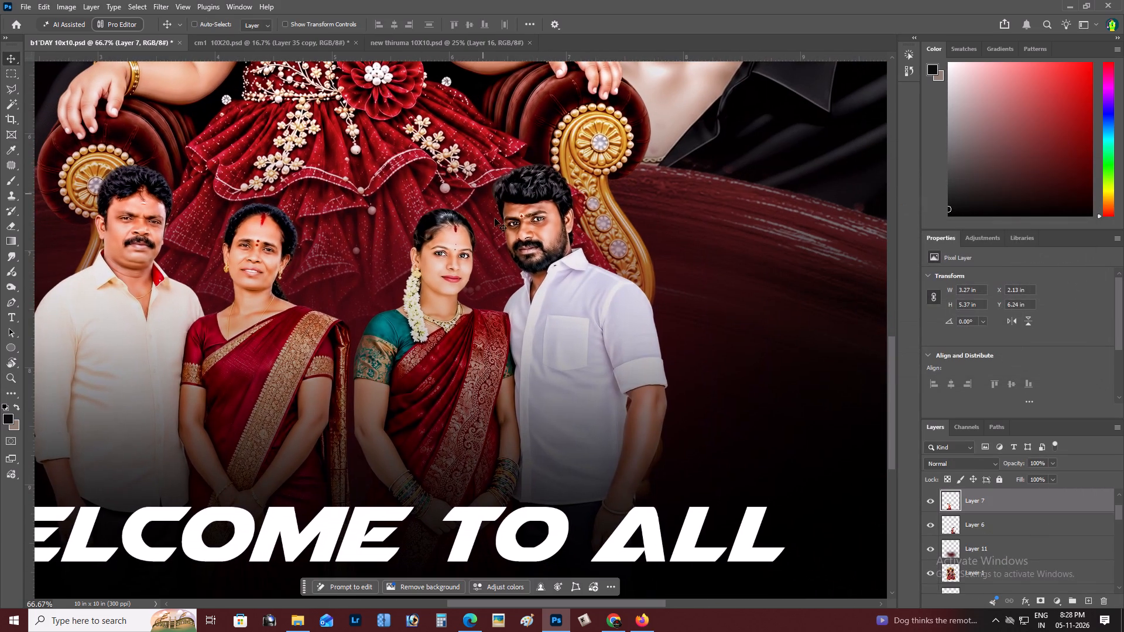
key(v)
right_click(532, 214)
click(547, 222)
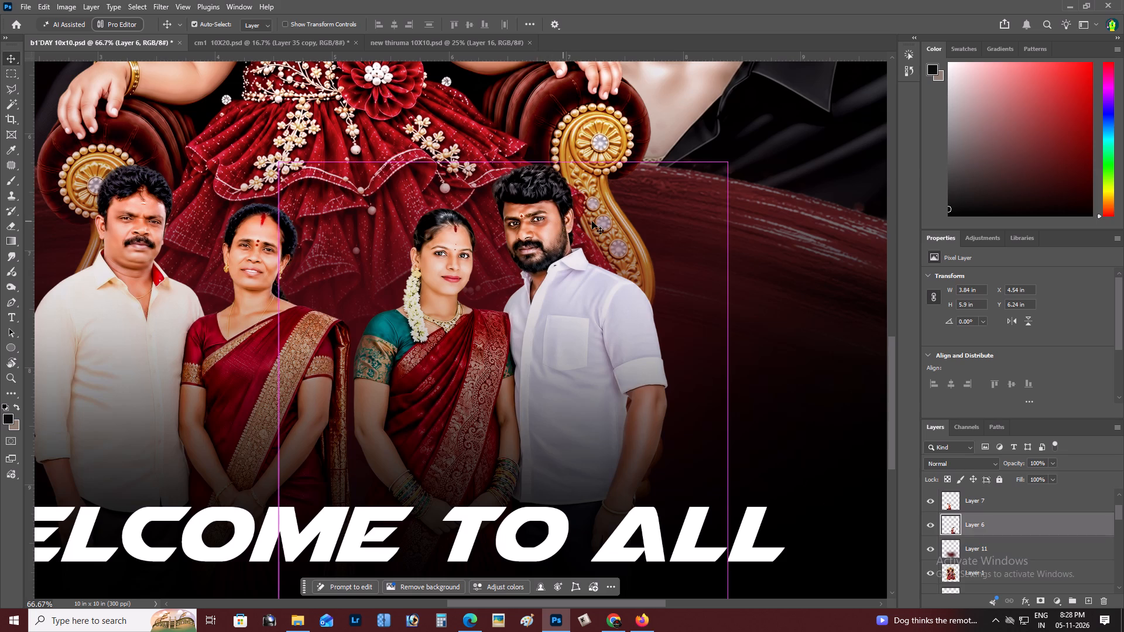
key(ctrl+l)
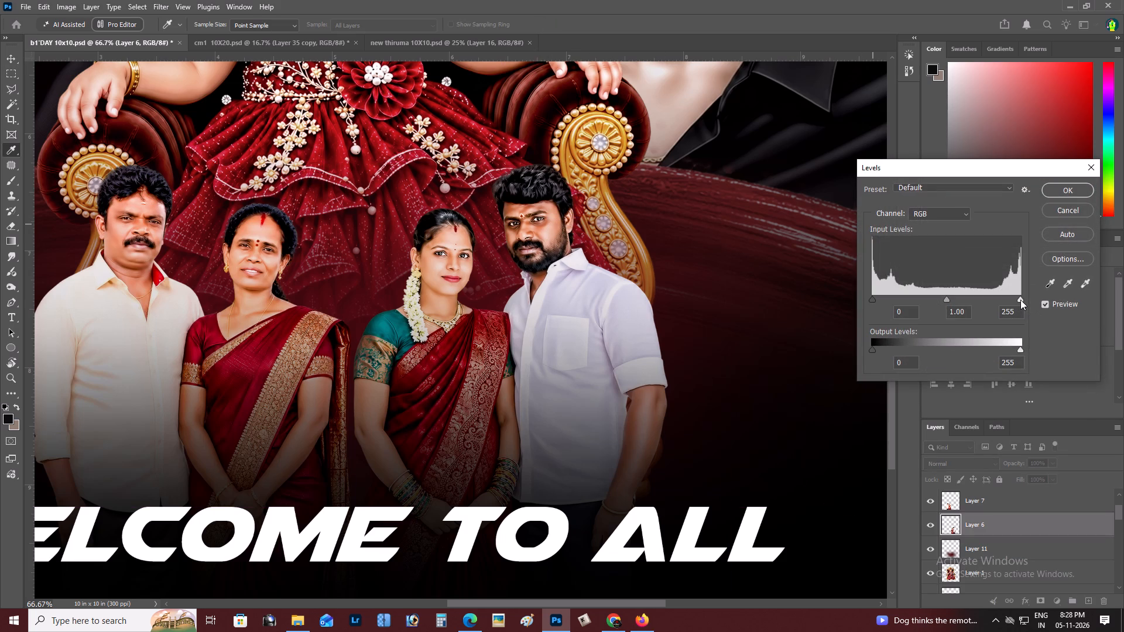
click(1020, 300)
click(1066, 190)
Examine the whole poster to judge how the family figures look against the chair and dark background.
key(z)
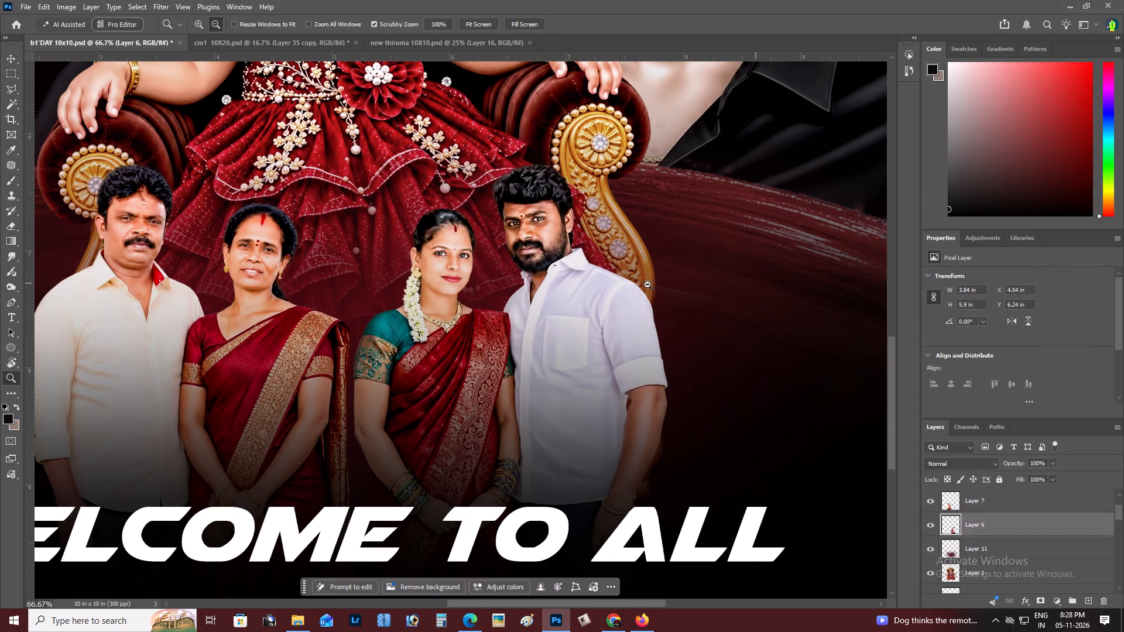
alt+click(643, 284)
right_click(643, 284)
double_click(660, 293)
key(space)
key(space)
key(space)
key(space)
key(space)
key(space)
key(space)
key(space)
key(space)
key(space)
key(space)
key(space)
key(space)
key(space)
key(space)
key(space)
key(space)
key(space)
key(space)
key(space)
drag(578, 314, 659, 307)
key(z)
alt+click(534, 330)
right_click(578, 327)
click(592, 332)
key(space)
key(space)
key(space)
drag(592, 332, 625, 329)
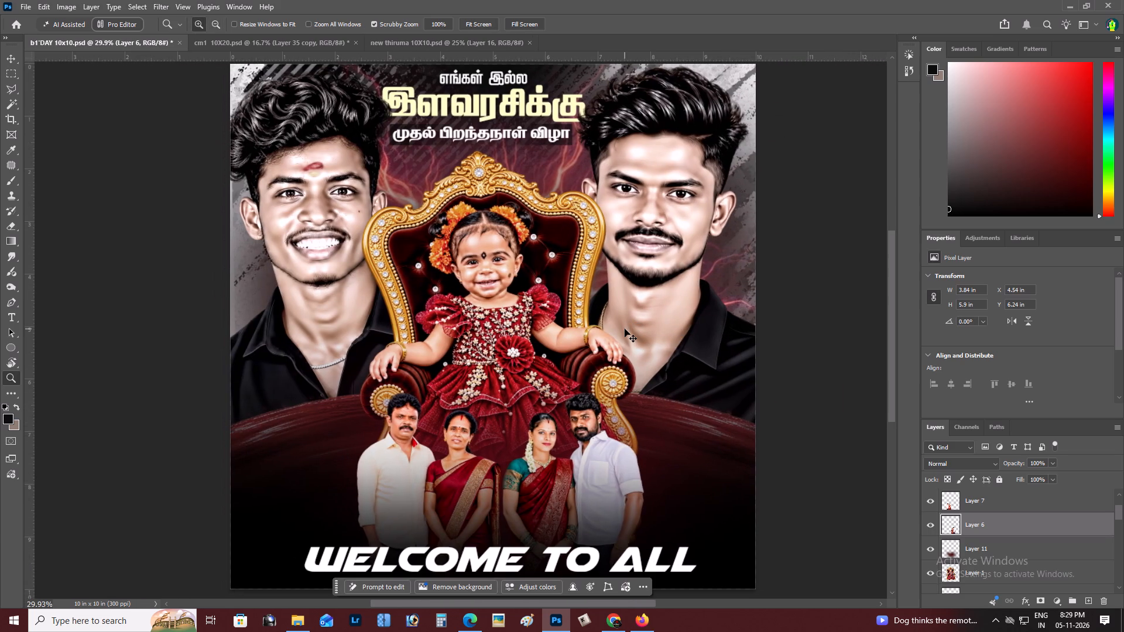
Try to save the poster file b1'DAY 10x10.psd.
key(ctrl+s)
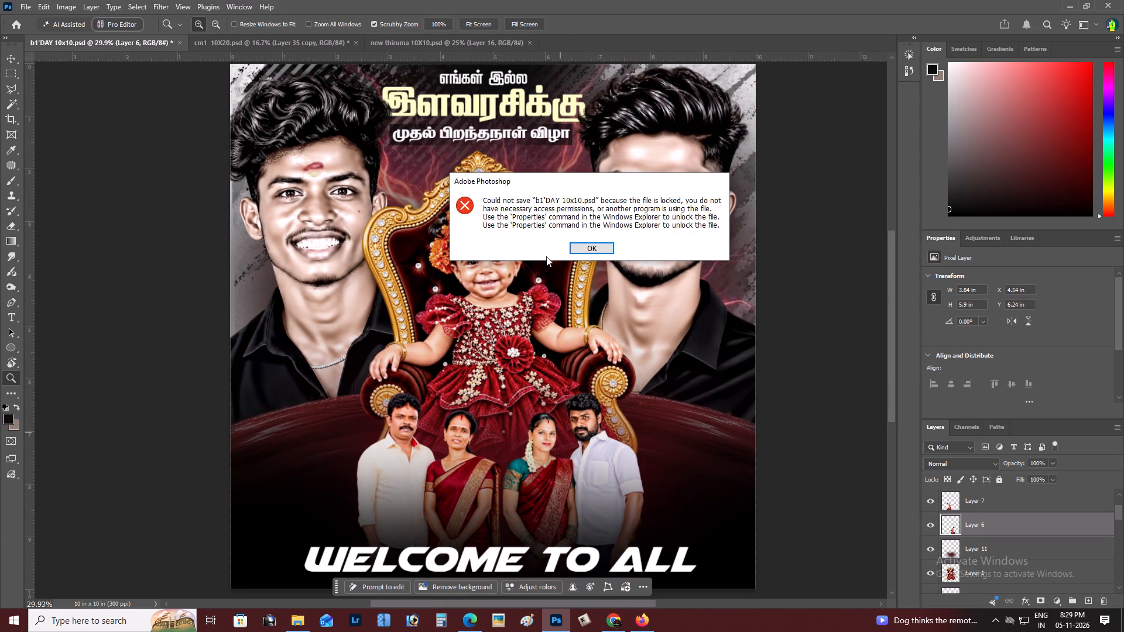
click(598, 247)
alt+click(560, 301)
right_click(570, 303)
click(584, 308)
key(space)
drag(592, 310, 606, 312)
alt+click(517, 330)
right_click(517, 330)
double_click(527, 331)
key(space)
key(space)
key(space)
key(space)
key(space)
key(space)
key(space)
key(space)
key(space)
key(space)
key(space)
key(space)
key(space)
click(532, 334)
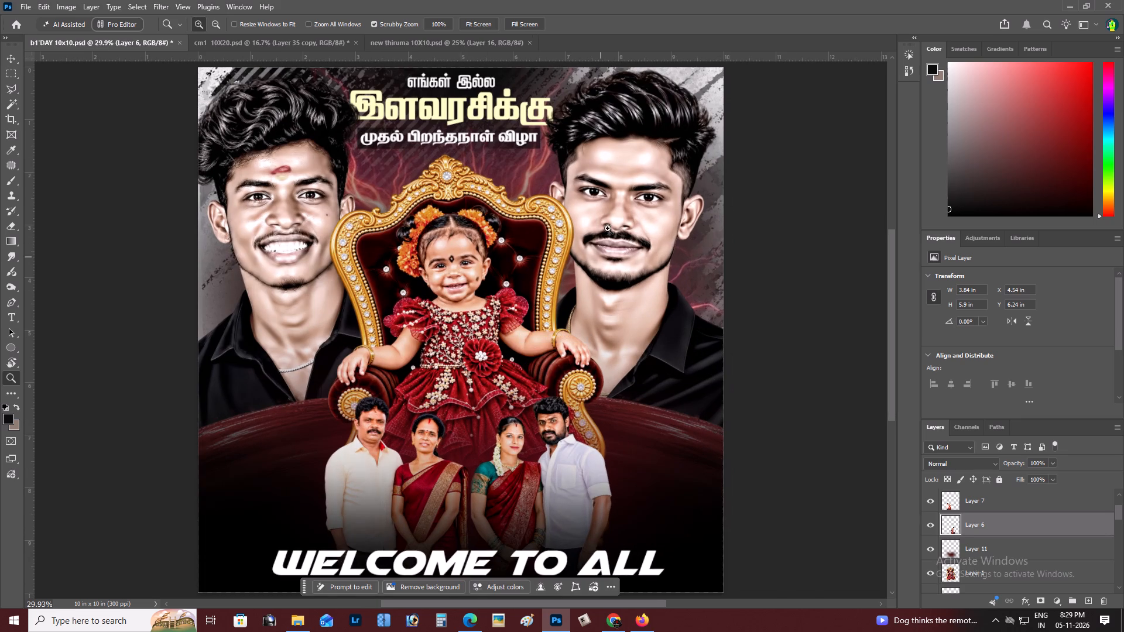
Open the layer styles of Layer 4, the portrait of the mustached man, and enable only Inner Glow.
key(v)
right_click(636, 201)
click(652, 209)
drag(636, 207, 609, 205)
key(ctrl+z)
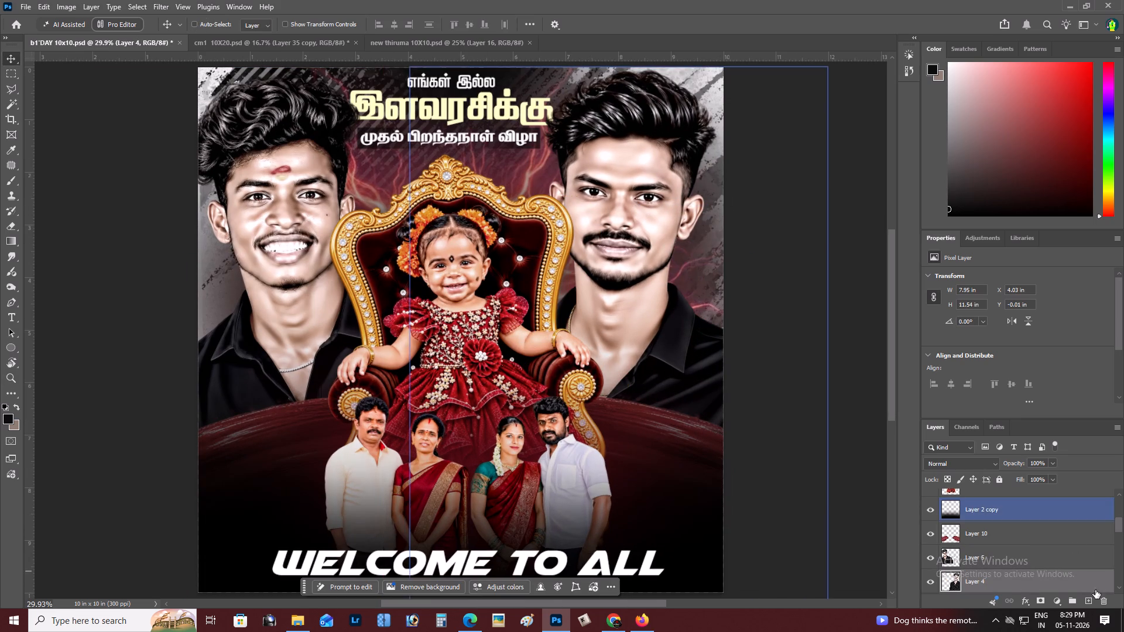
click(91, 6)
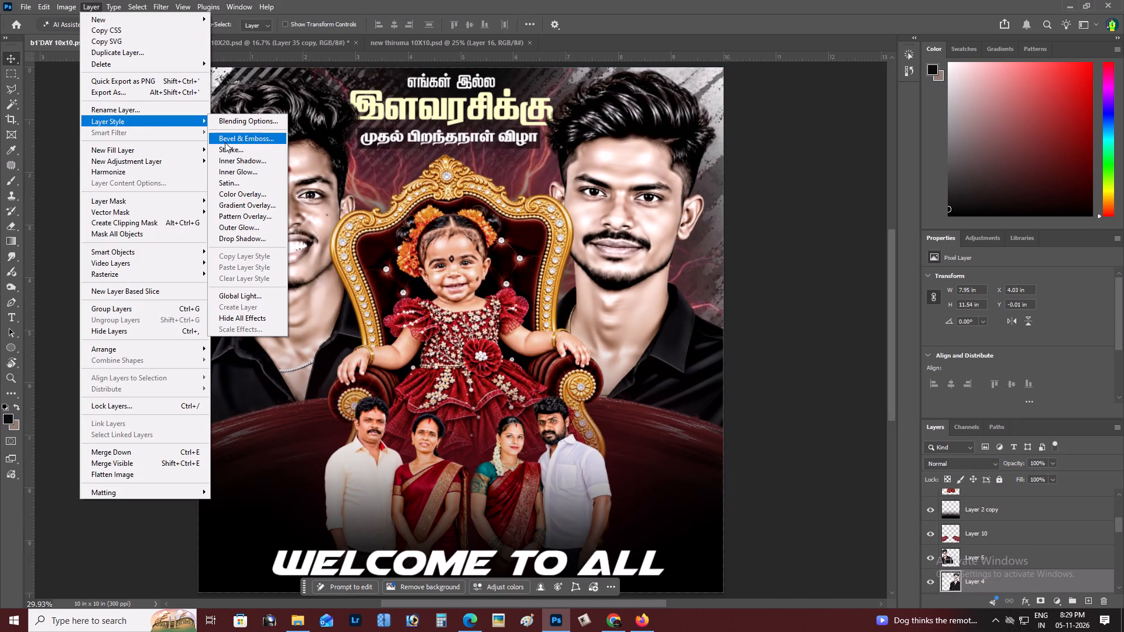
click(225, 142)
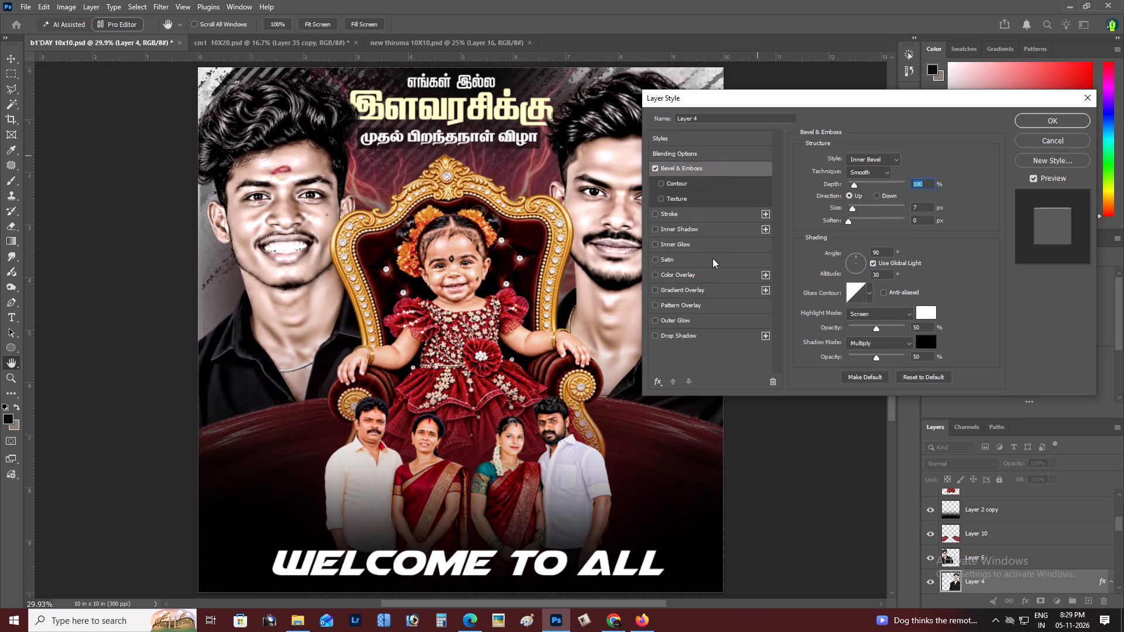
click(689, 242)
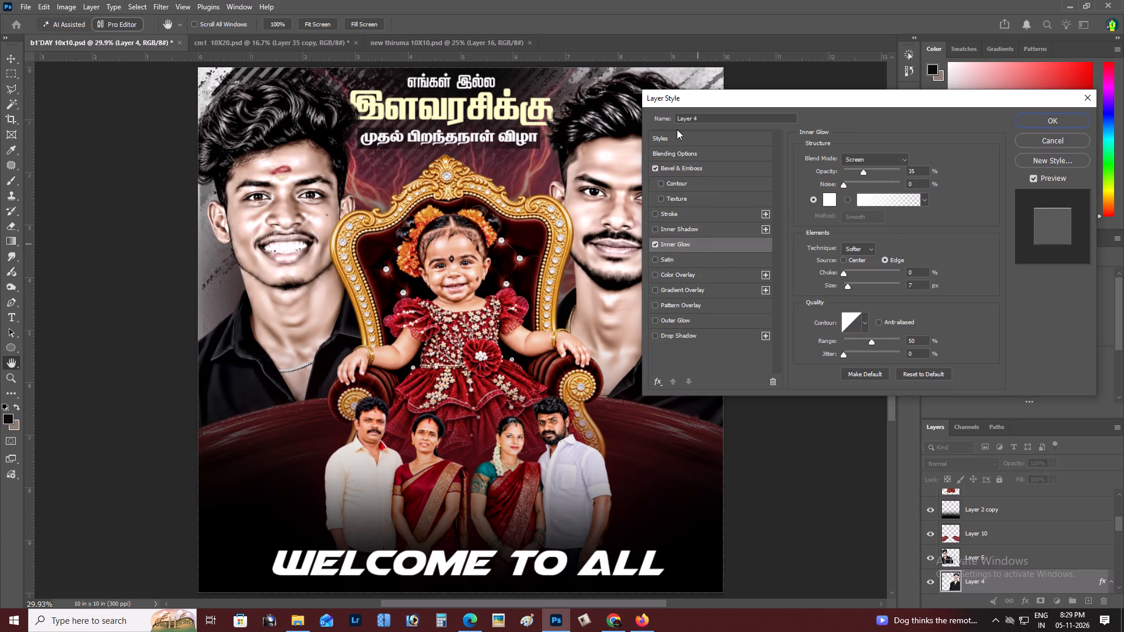
click(656, 167)
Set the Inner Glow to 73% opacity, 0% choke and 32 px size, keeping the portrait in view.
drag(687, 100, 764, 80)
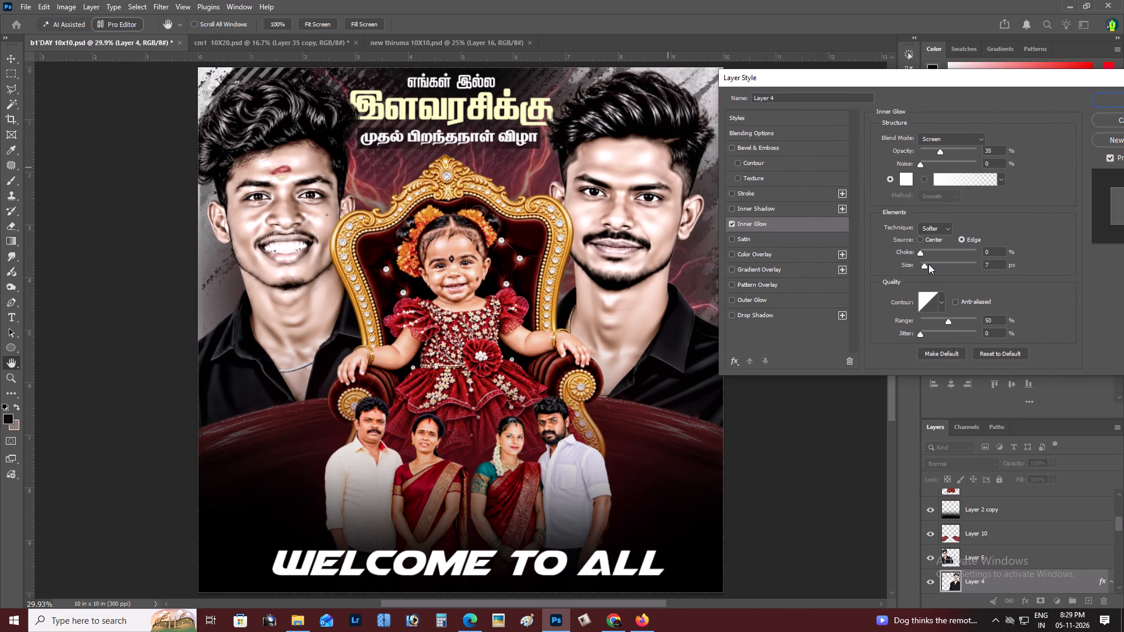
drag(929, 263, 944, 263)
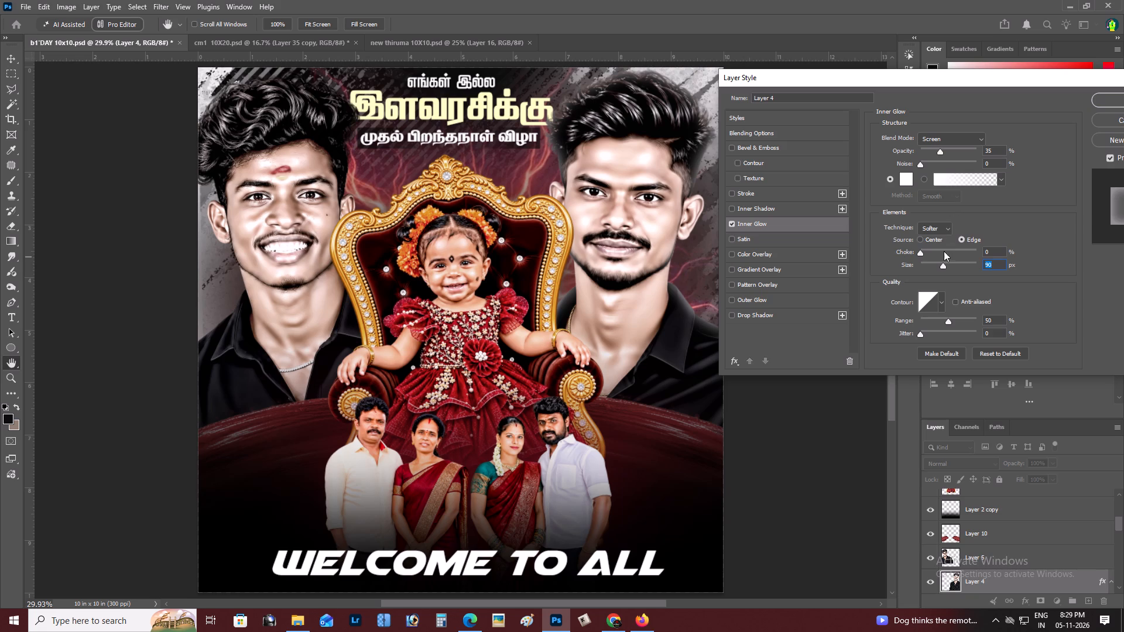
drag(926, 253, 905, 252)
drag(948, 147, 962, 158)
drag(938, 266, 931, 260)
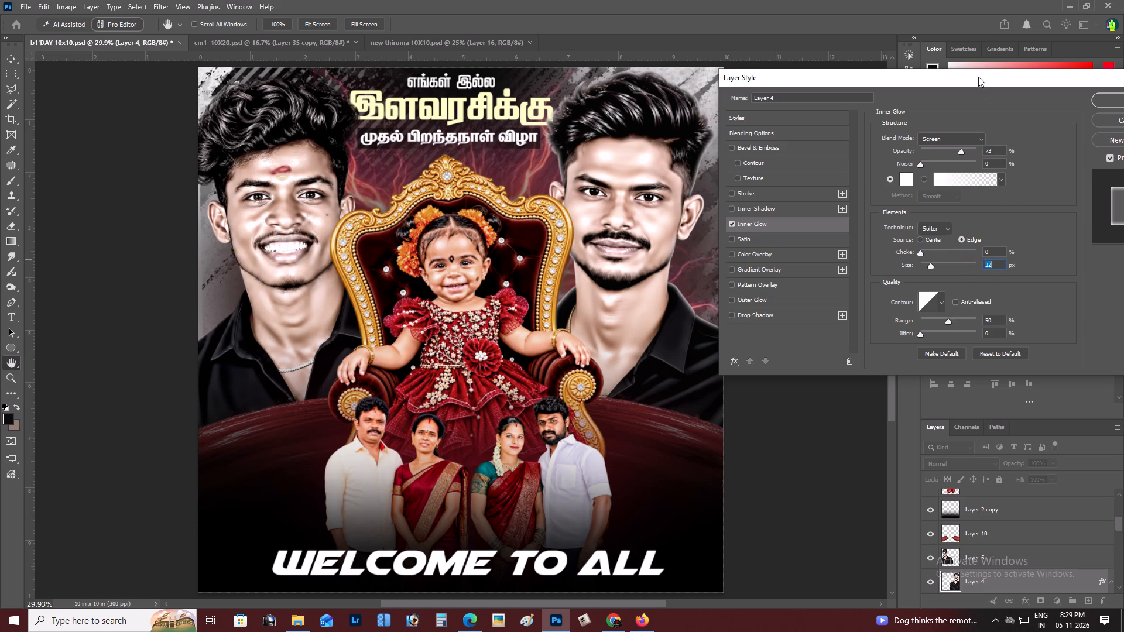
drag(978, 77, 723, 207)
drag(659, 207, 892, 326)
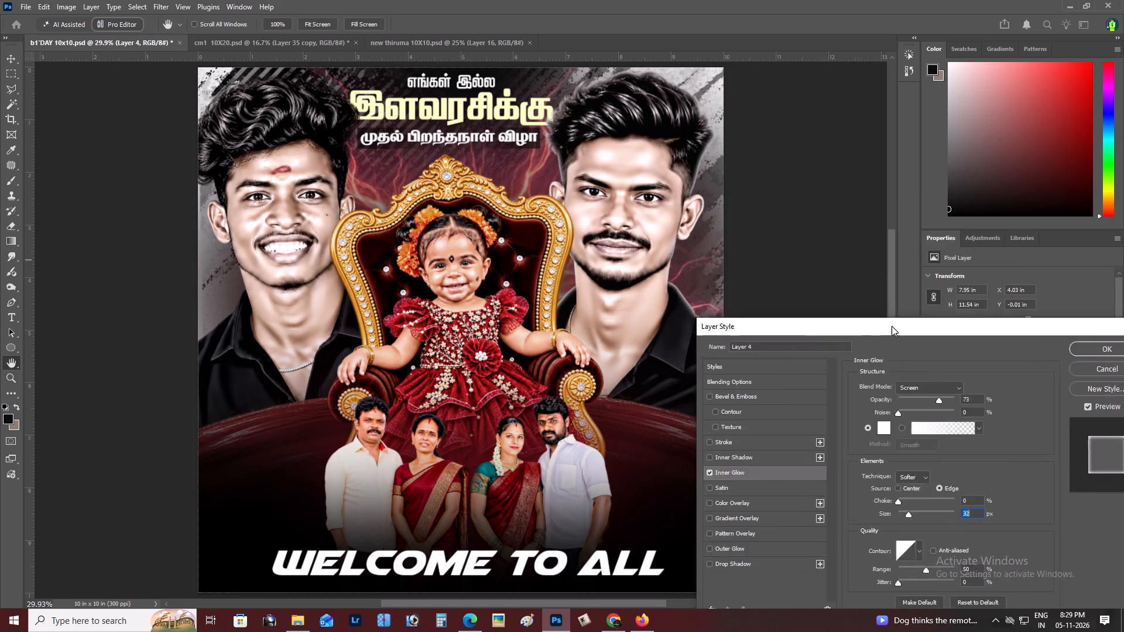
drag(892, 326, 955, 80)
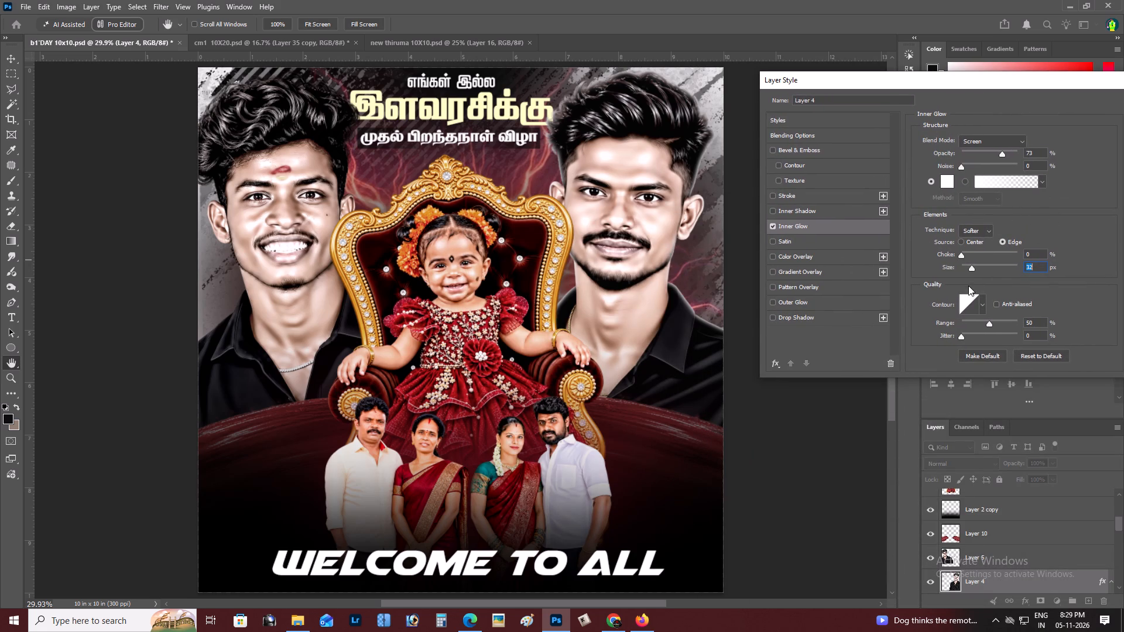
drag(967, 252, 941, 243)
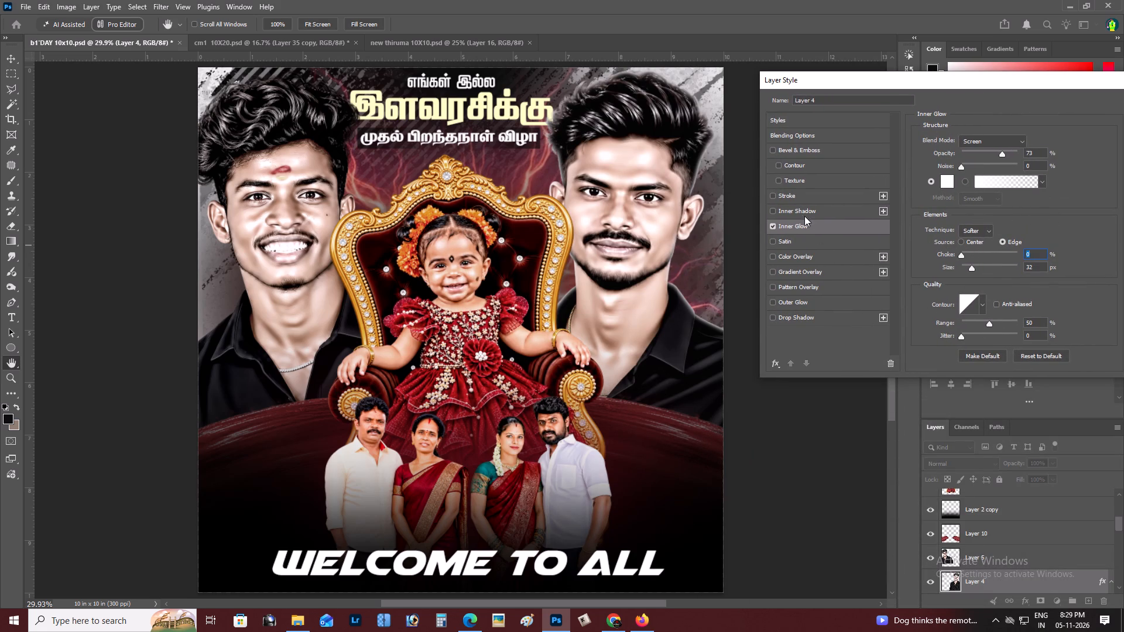
Replace the Inner Glow with a white Inner Shadow in Normal mode at 91% opacity and 76 px size.
click(801, 212)
click(775, 227)
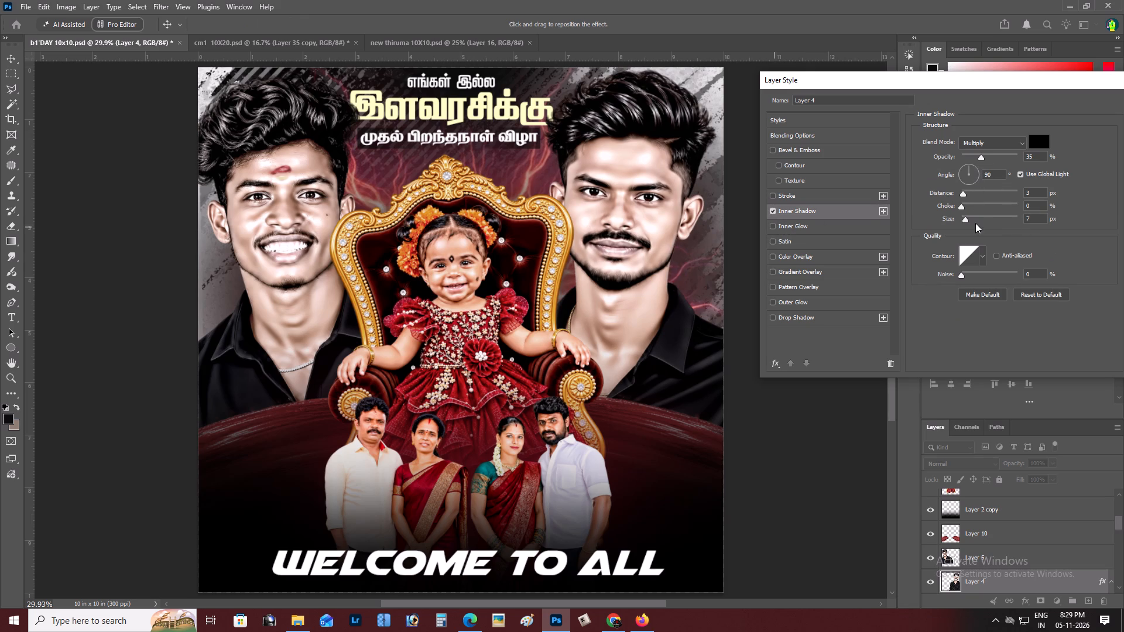
drag(974, 221, 987, 222)
click(1036, 142)
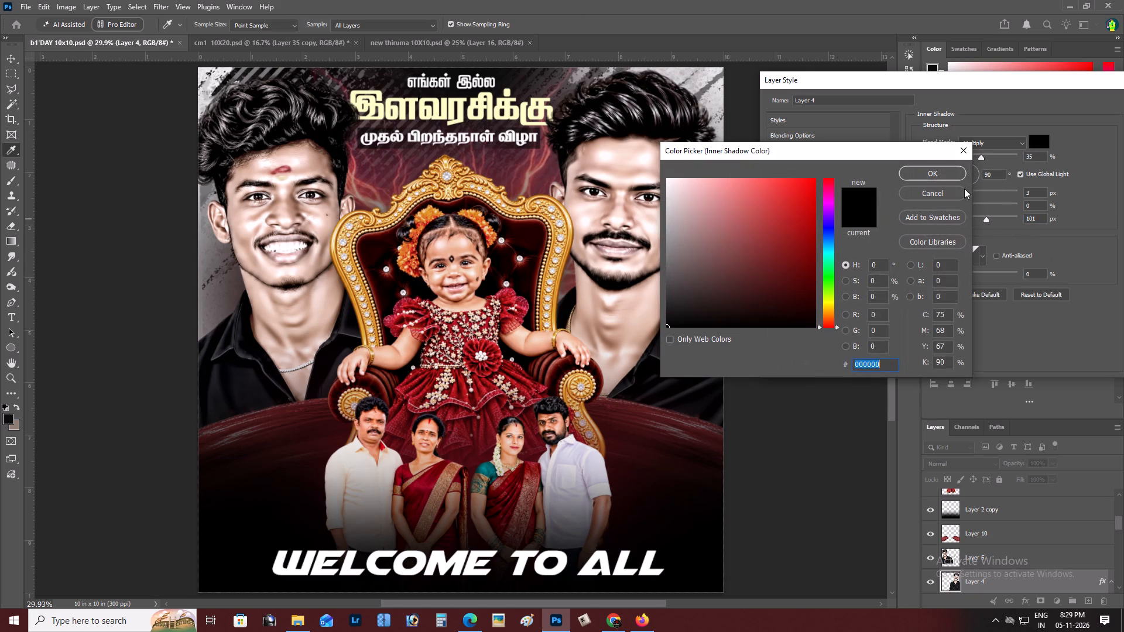
drag(734, 228, 544, 128)
click(936, 170)
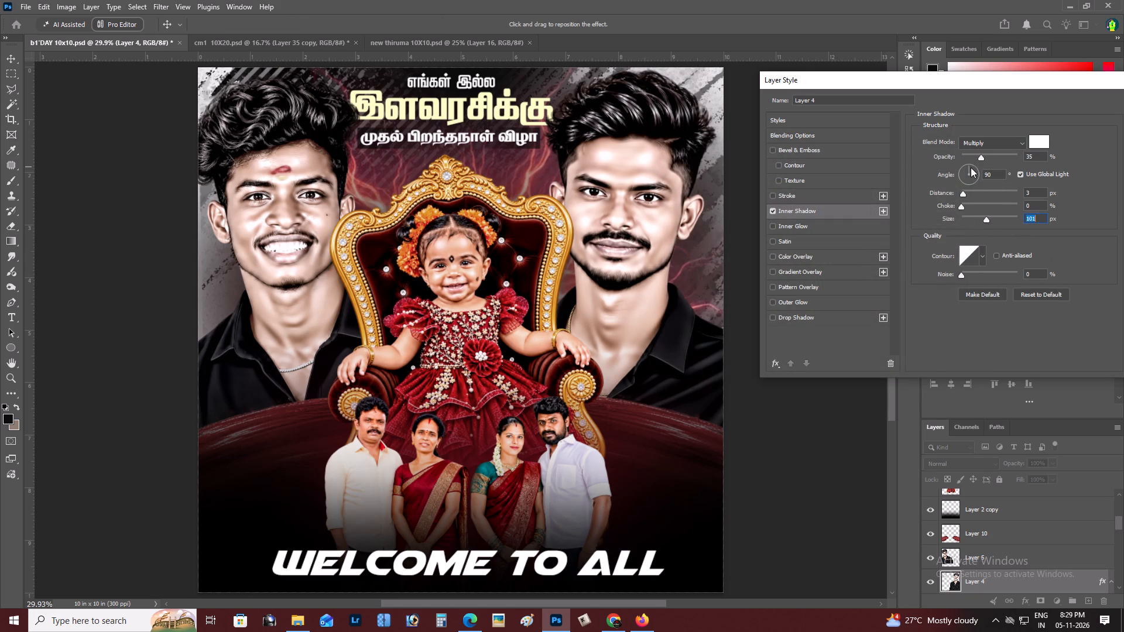
drag(991, 157, 1013, 157)
click(967, 145)
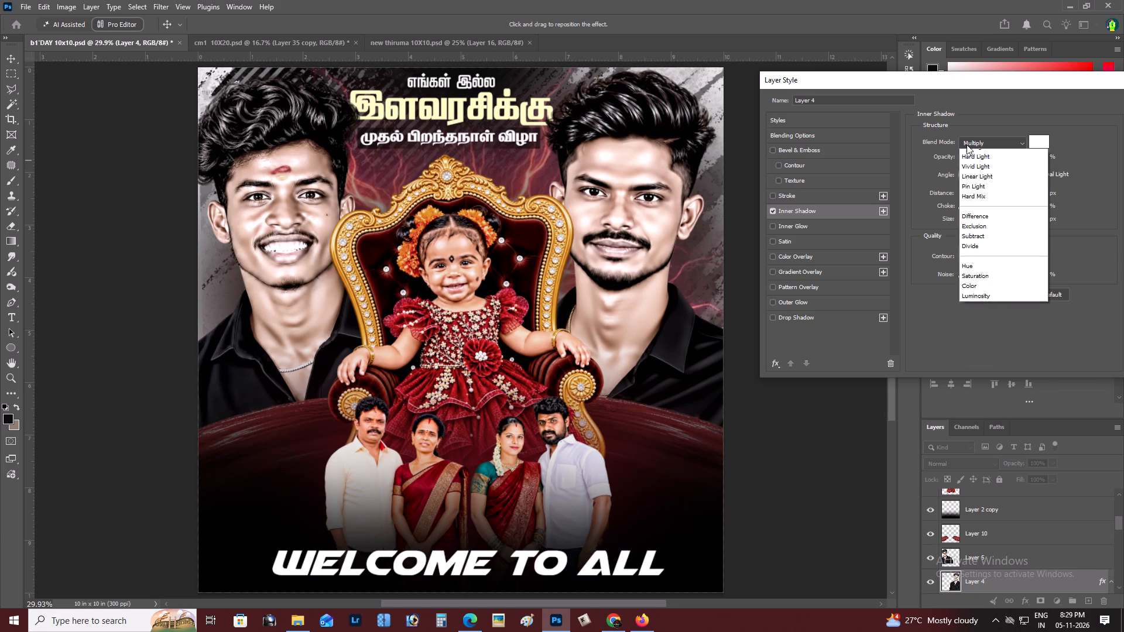
click(988, 153)
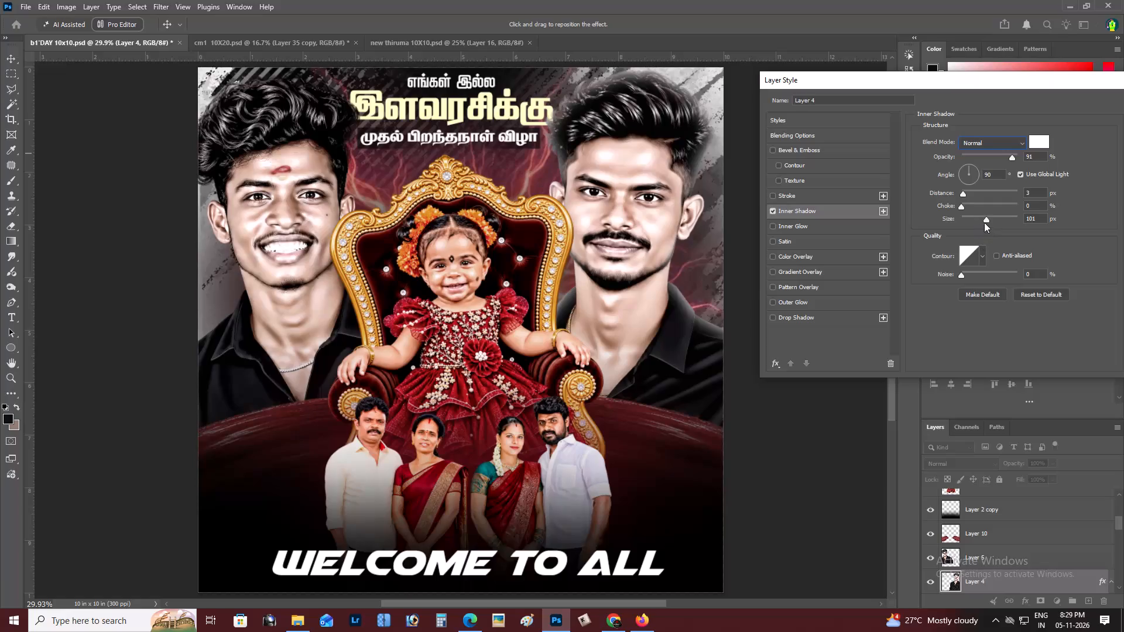
click(979, 218)
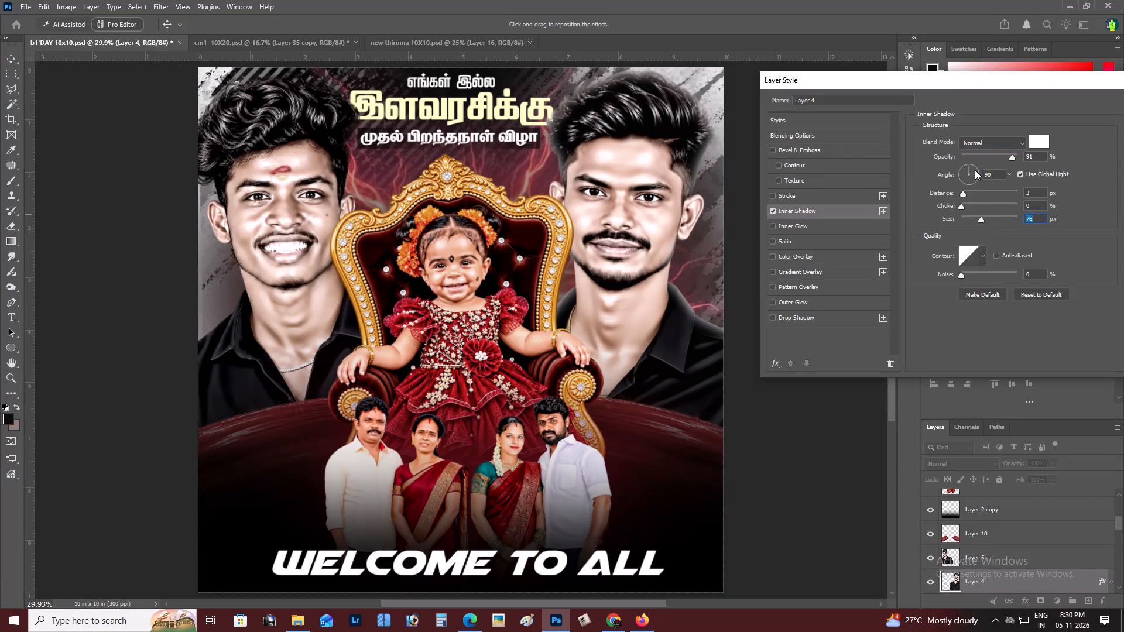
Adjust the Inner Shadow to an angle of -53°, distance 38 px, choke 0% and size 73 px.
click(975, 170)
drag(976, 170, 985, 173)
drag(978, 173, 976, 184)
drag(974, 196, 992, 197)
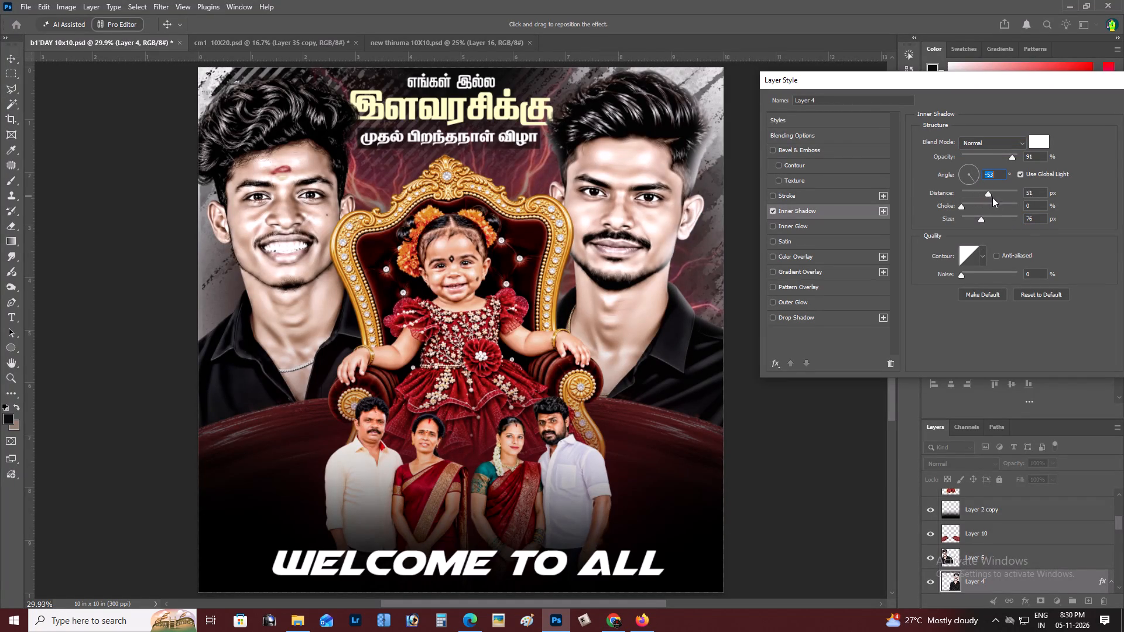
drag(992, 197, 984, 197)
drag(973, 208, 979, 209)
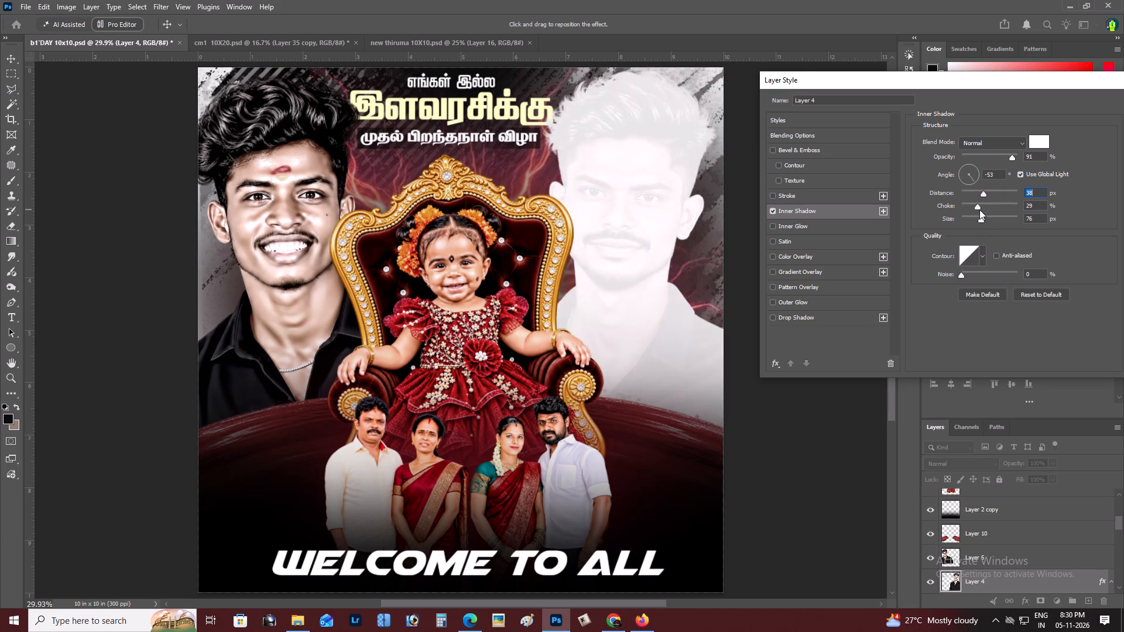
drag(979, 209, 945, 205)
drag(988, 220, 993, 221)
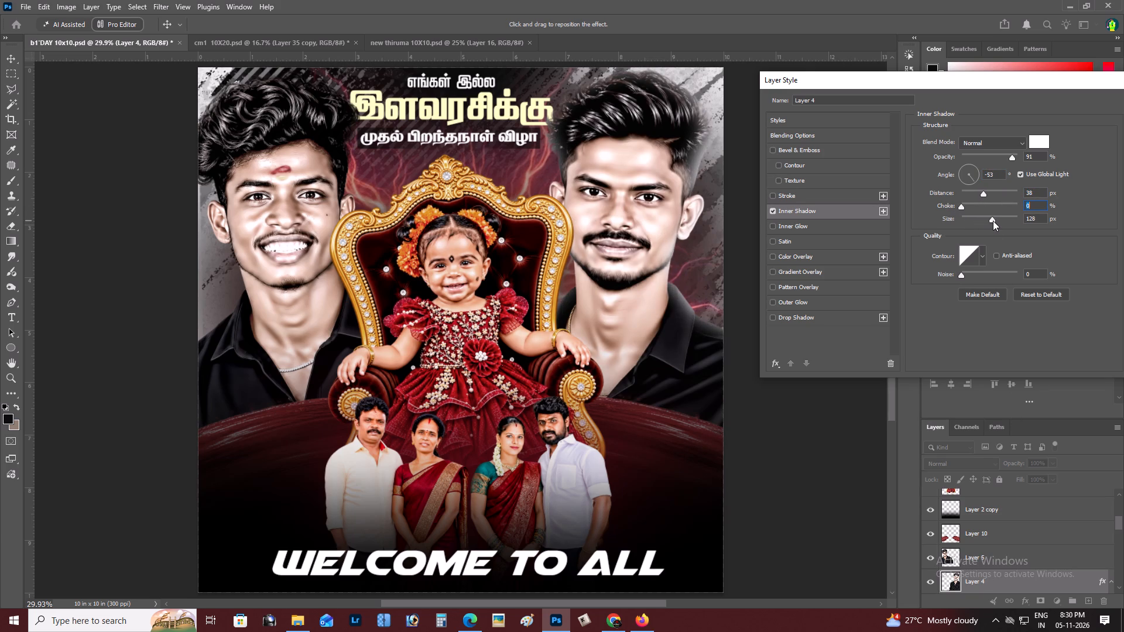
drag(993, 221, 981, 217)
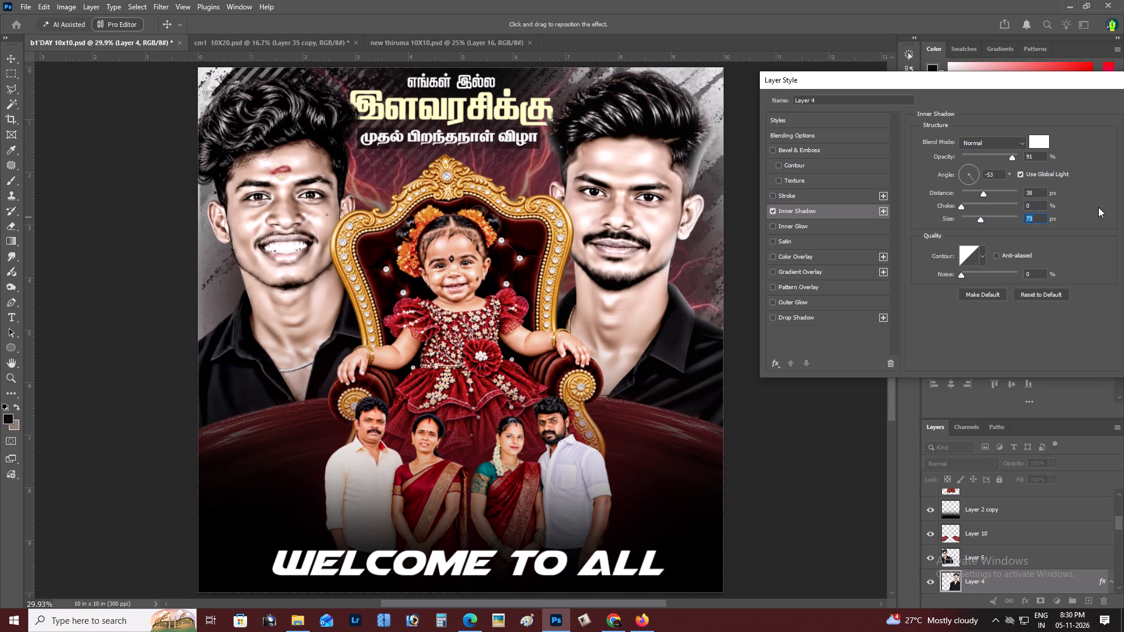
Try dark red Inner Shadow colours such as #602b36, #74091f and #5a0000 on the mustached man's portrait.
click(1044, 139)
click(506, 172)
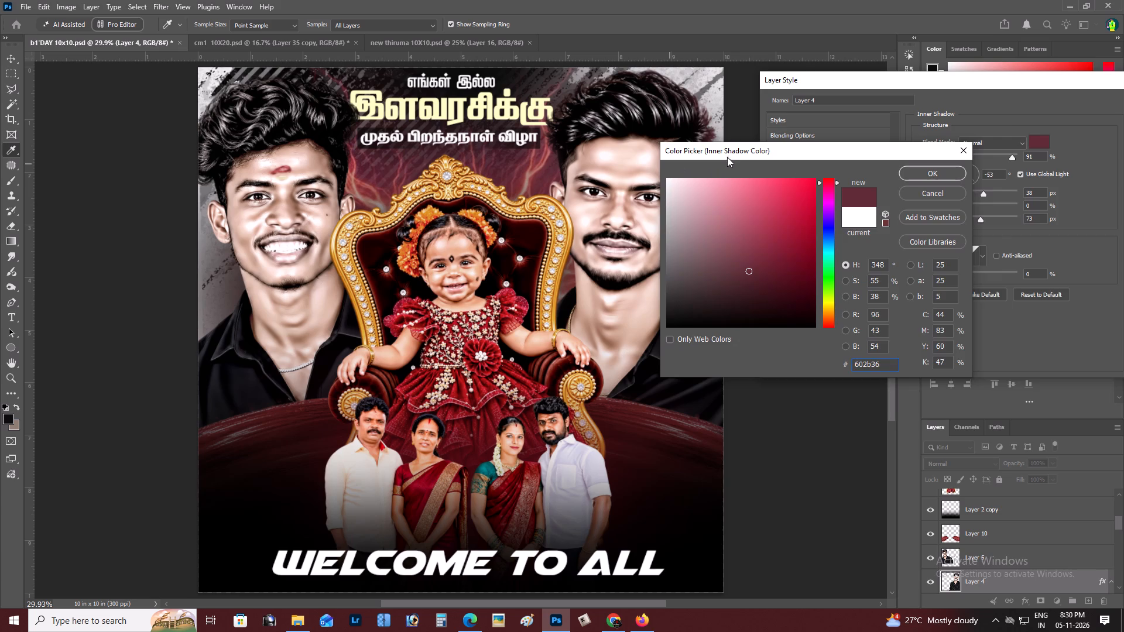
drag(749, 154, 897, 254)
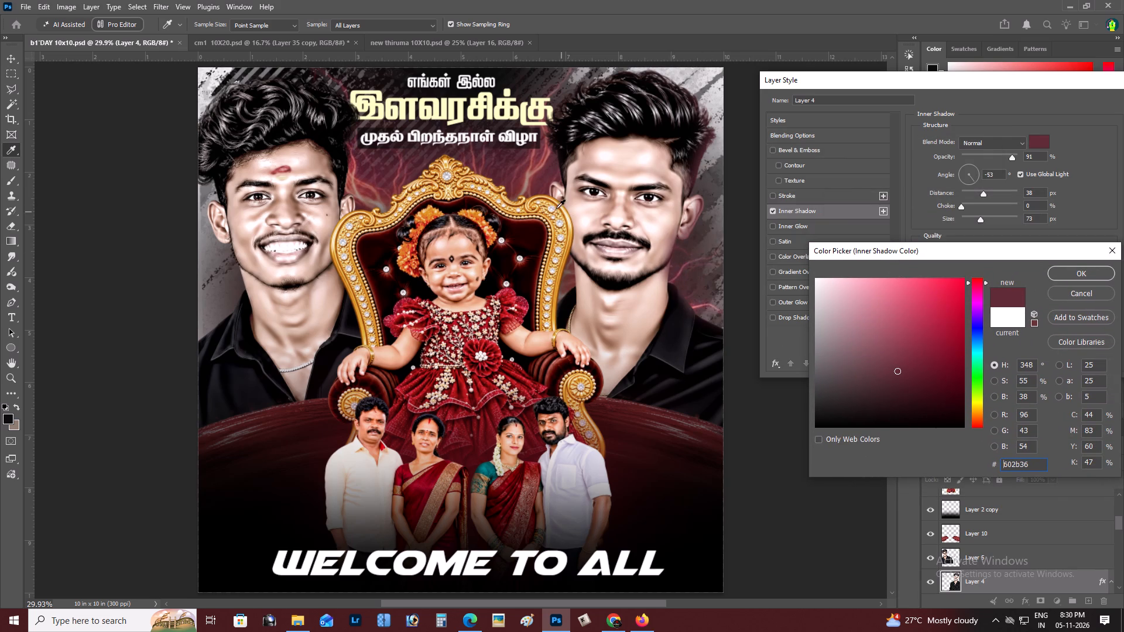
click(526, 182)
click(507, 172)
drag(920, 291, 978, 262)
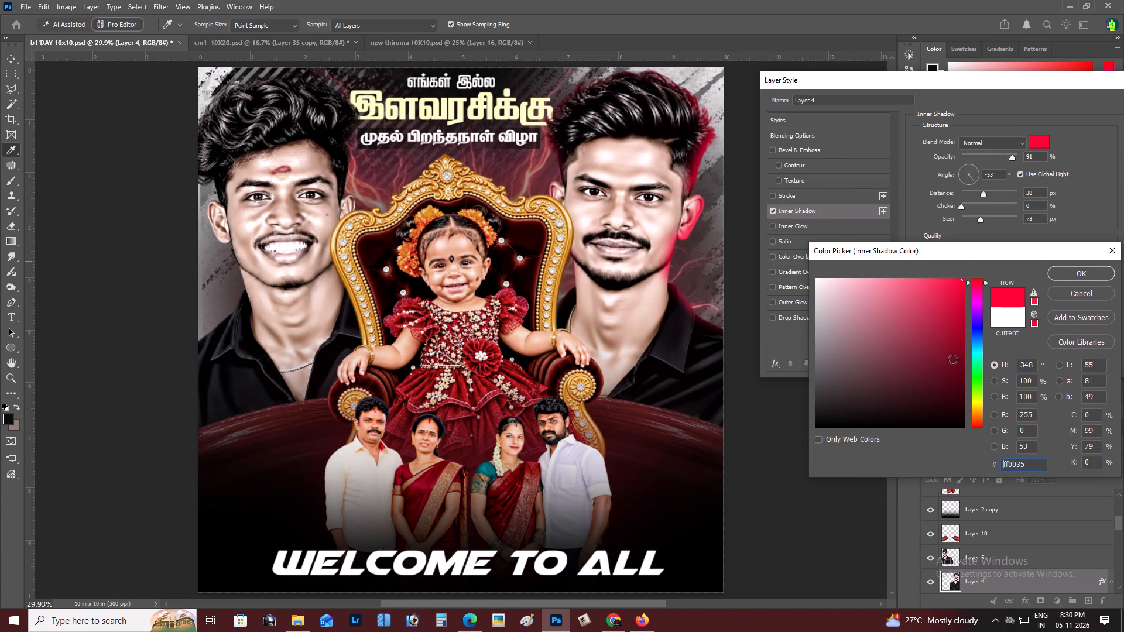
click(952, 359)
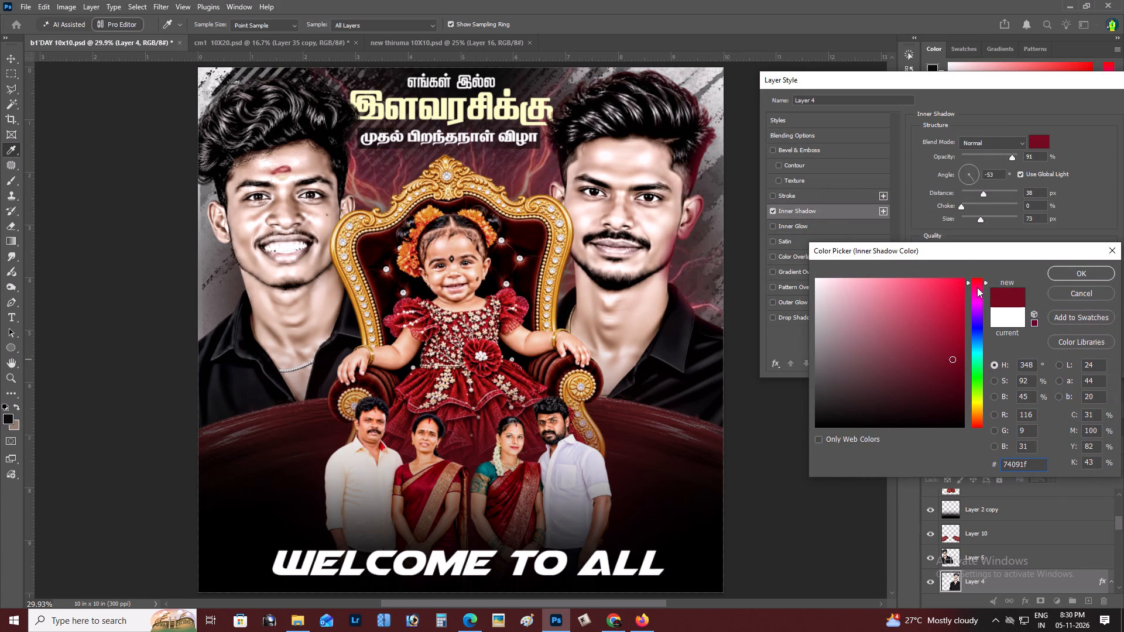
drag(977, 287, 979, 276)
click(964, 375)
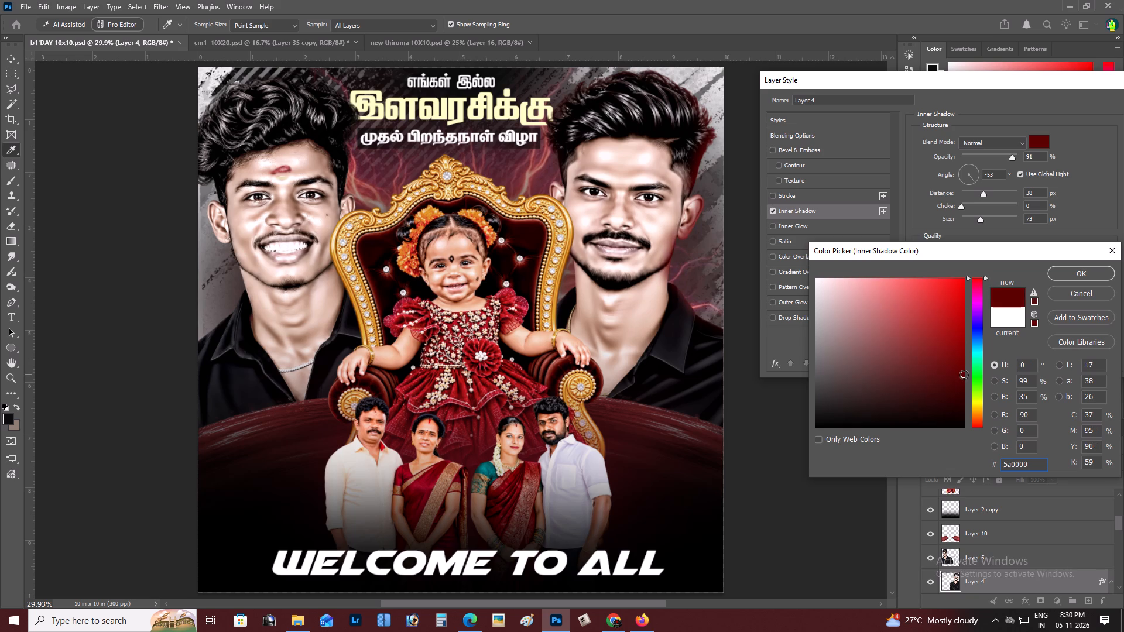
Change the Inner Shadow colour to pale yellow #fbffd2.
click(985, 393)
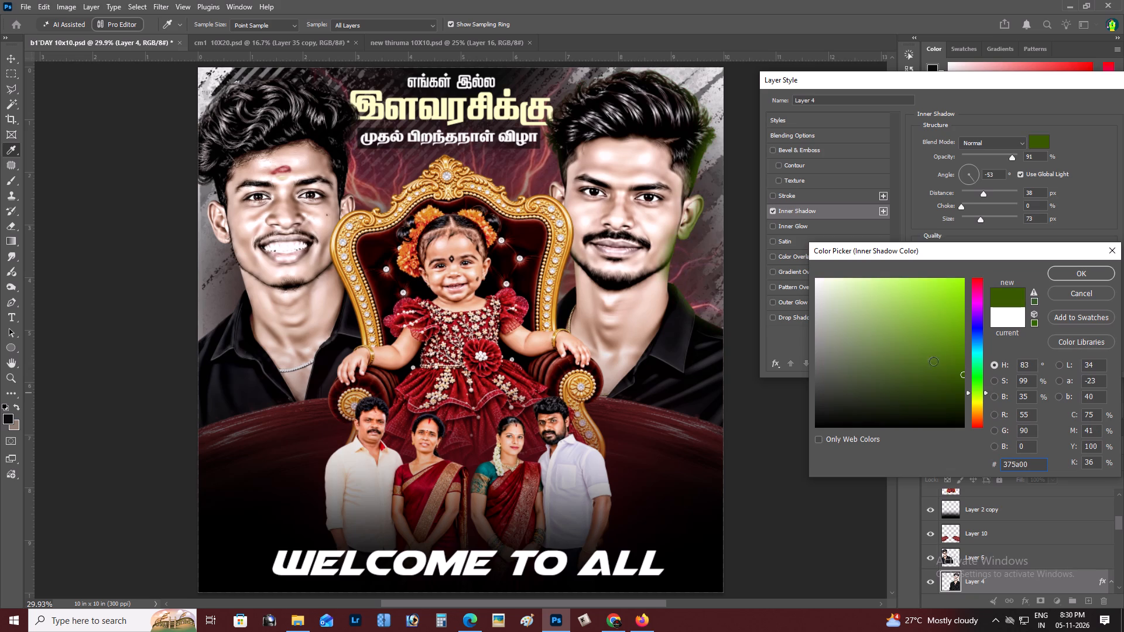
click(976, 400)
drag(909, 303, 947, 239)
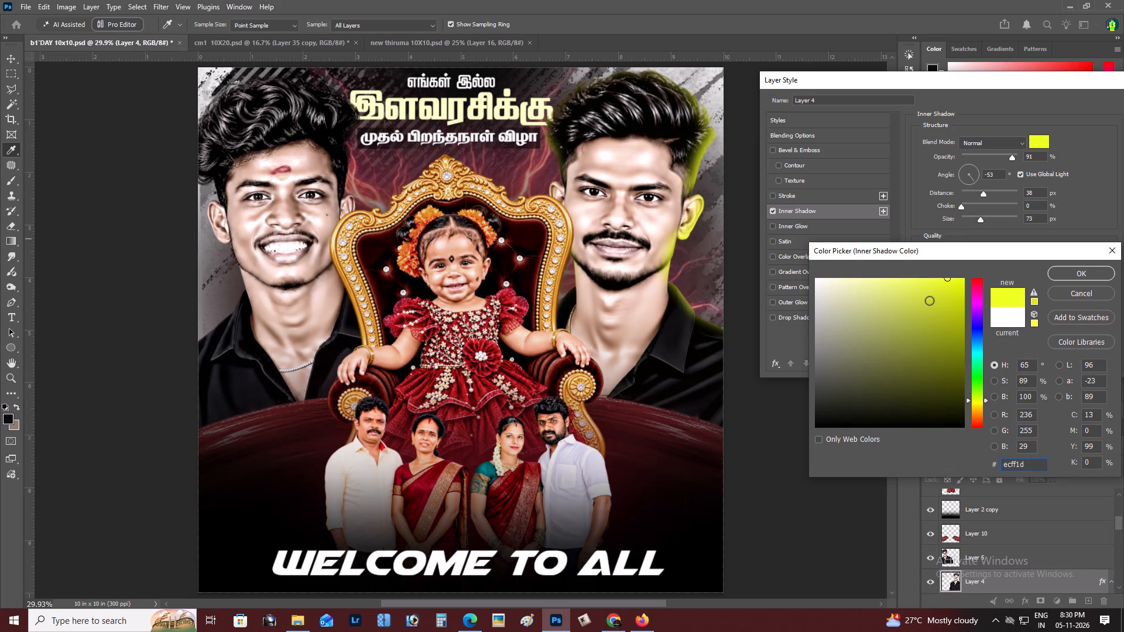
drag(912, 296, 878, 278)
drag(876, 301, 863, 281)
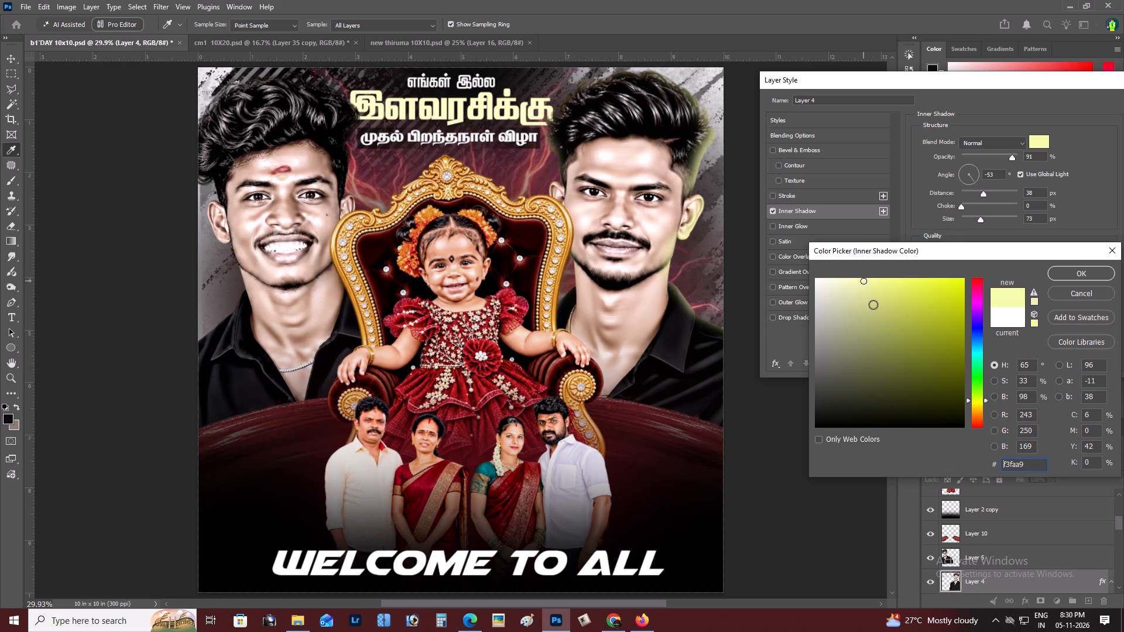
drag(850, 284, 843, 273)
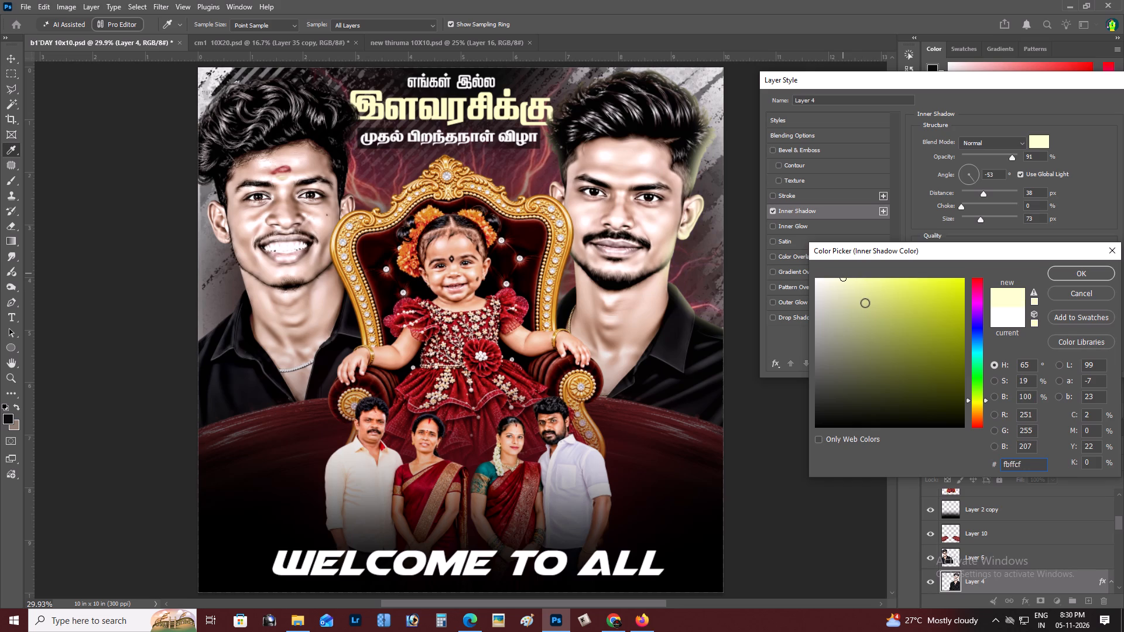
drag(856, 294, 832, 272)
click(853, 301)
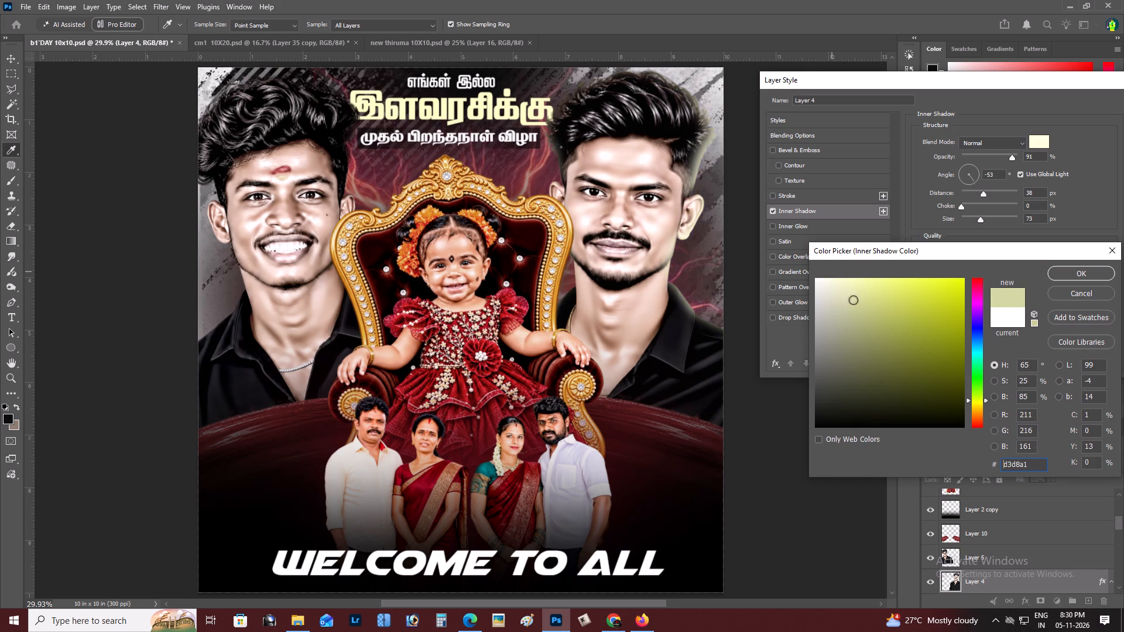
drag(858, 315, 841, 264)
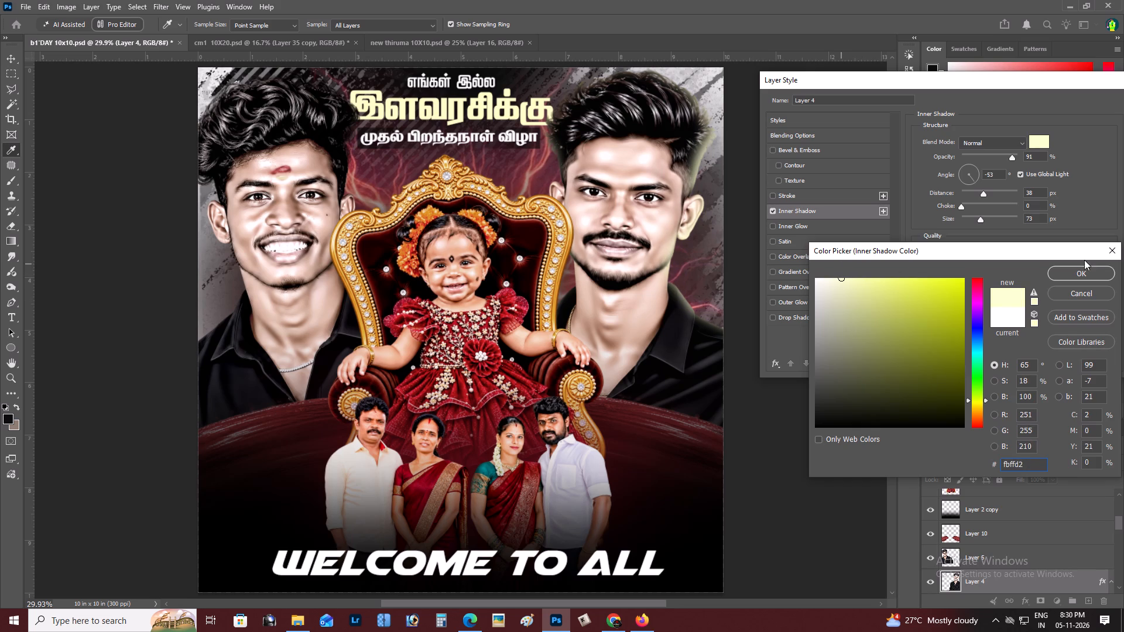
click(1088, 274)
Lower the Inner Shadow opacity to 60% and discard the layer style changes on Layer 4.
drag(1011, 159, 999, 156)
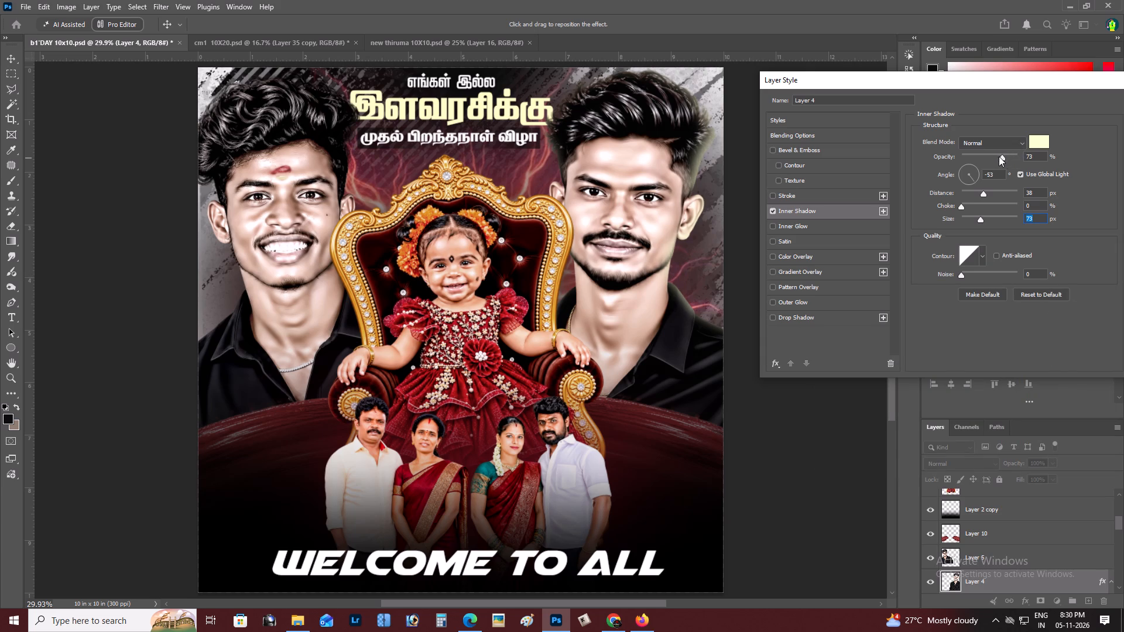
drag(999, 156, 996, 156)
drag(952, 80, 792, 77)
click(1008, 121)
Examine the overall composition of the poster, both close up and as a whole.
key(z)
alt+click(666, 219)
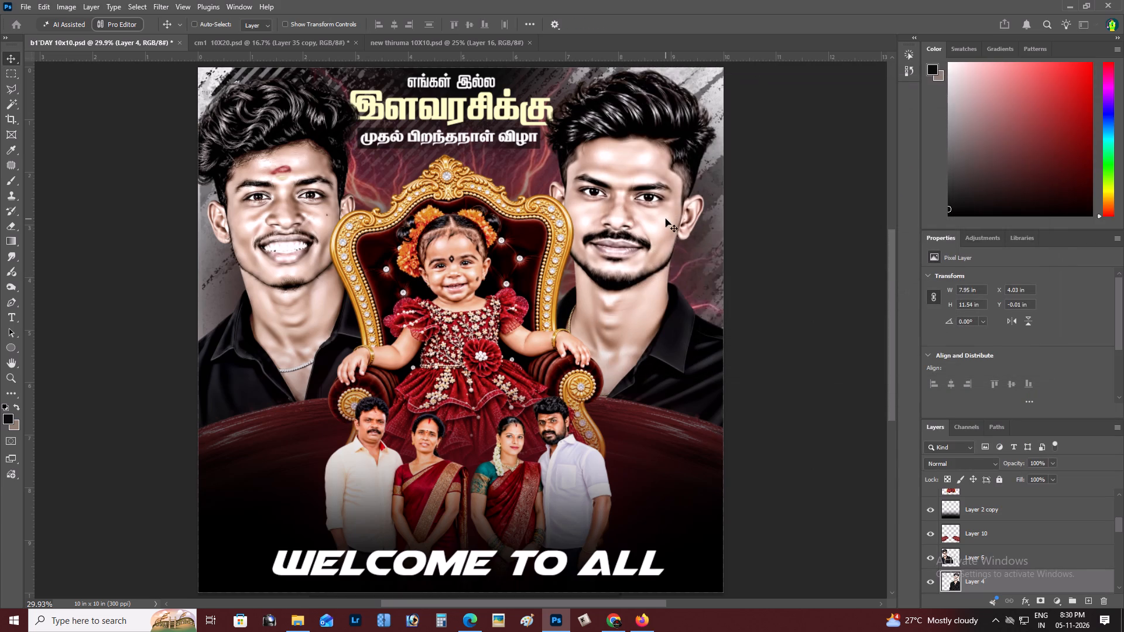
right_click(666, 219)
click(656, 216)
key(z)
alt+click(587, 216)
right_click(598, 207)
double_click(615, 212)
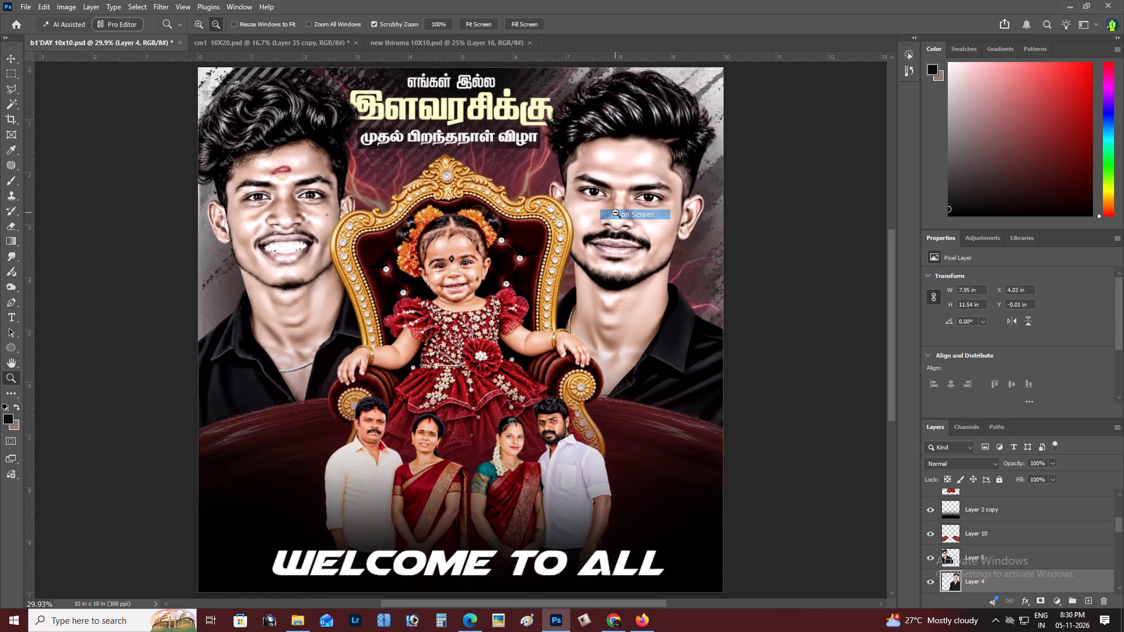
key(space)
drag(614, 224, 602, 226)
key(z)
alt+click(579, 226)
right_click(579, 226)
double_click(597, 233)
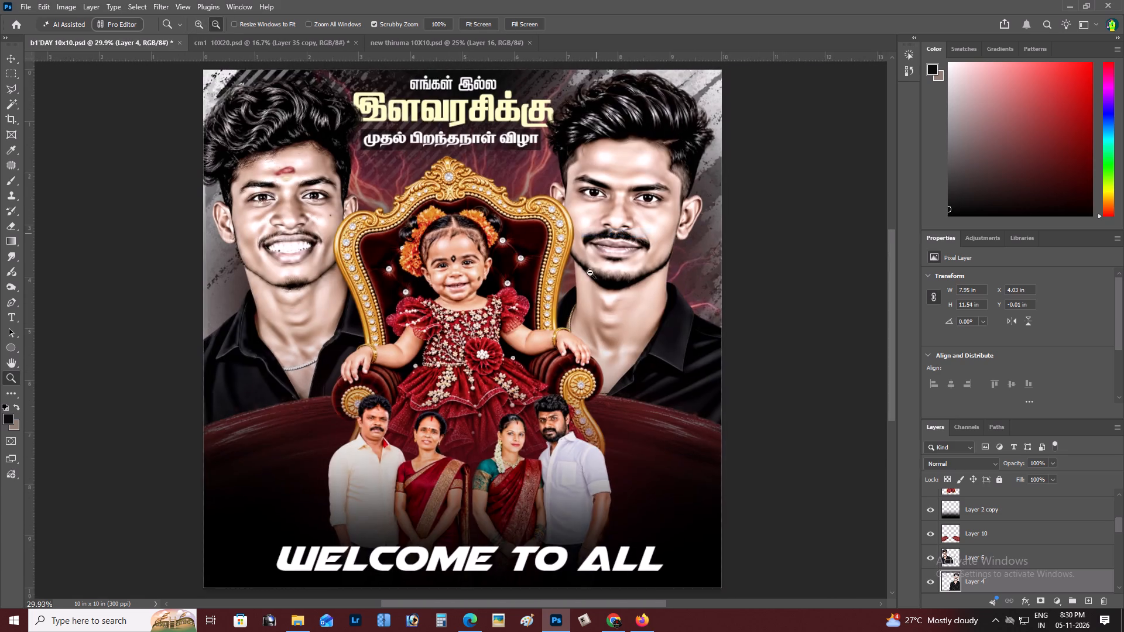
key(space)
key(space)
key(space)
key(space)
key(space)
key(space)
key(space)
key(space)
key(space)
key(space)
key(space)
key(space)
key(space)
key(space)
key(space)
drag(586, 272, 583, 232)
key(z)
alt+click(502, 249)
key(space)
click(480, 266)
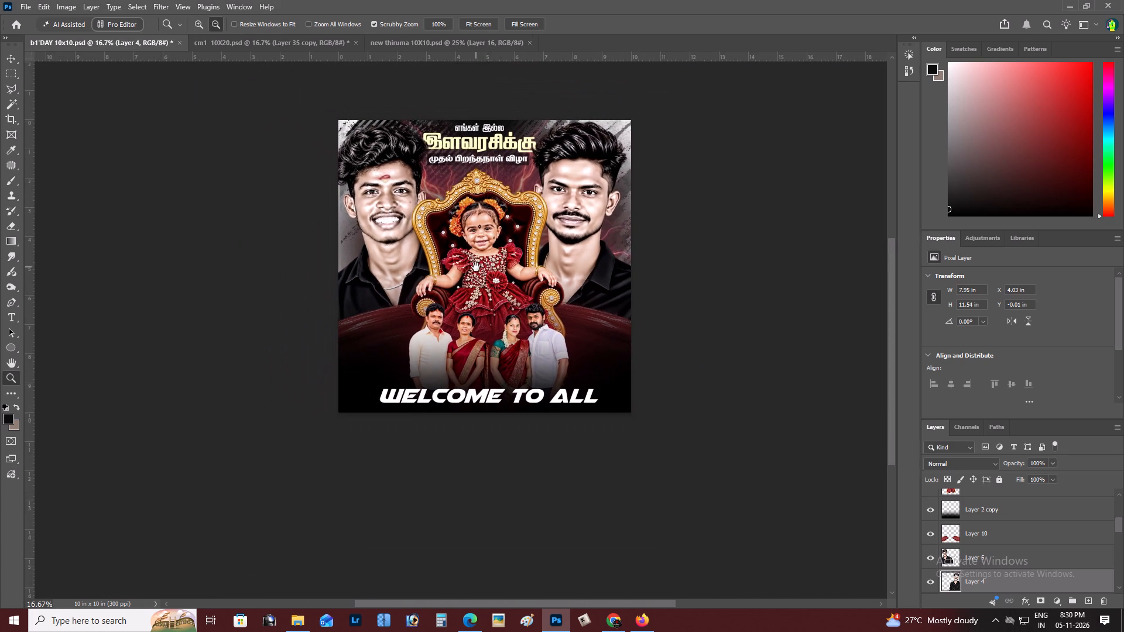
Copy the white vertical காவியா logo, Layer 35, from cm1 10X20.psd into the b1'DAY 10x10 poster above Layer 11.
key(v)
right_click(501, 313)
click(512, 316)
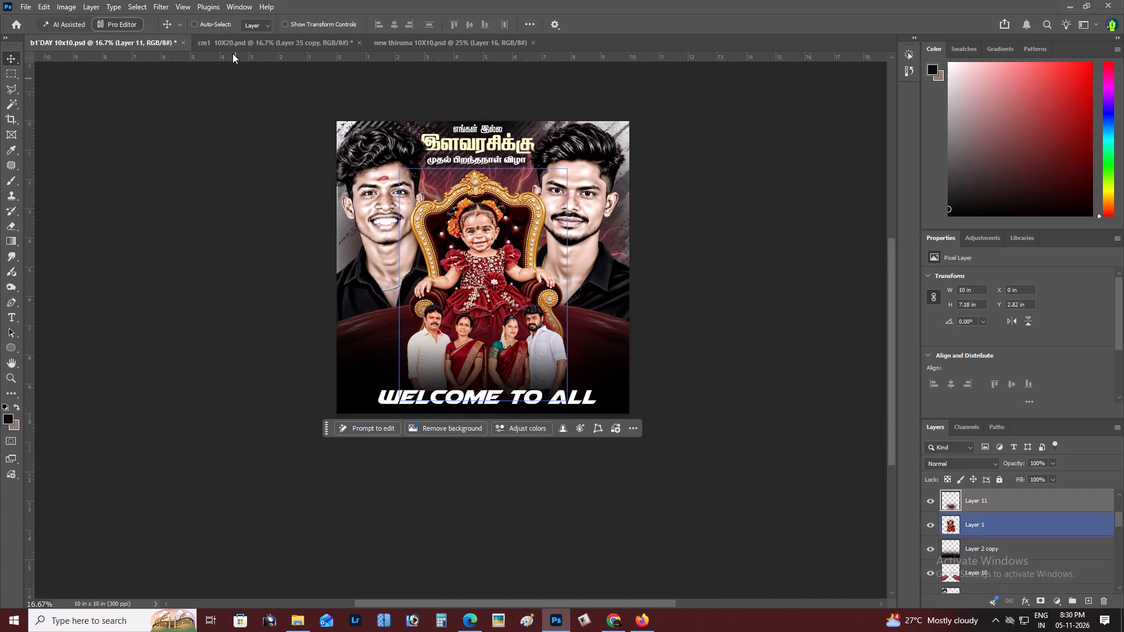
click(255, 42)
key(space)
drag(443, 135, 455, 133)
key(z)
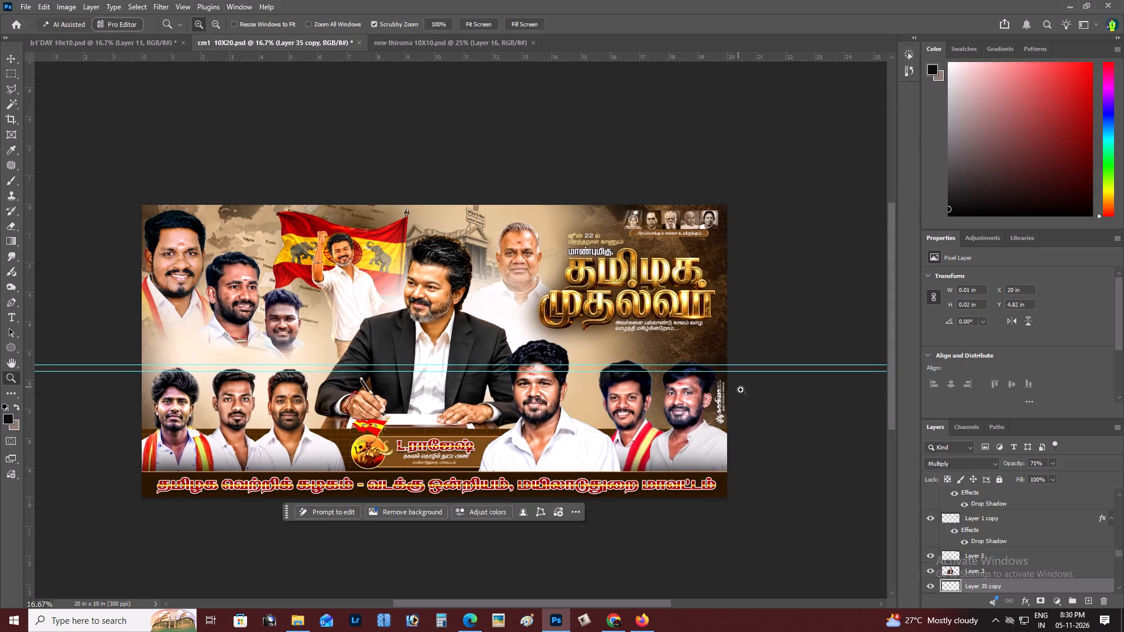
click(741, 390)
click(729, 406)
triple_click(729, 424)
click(727, 427)
key(v)
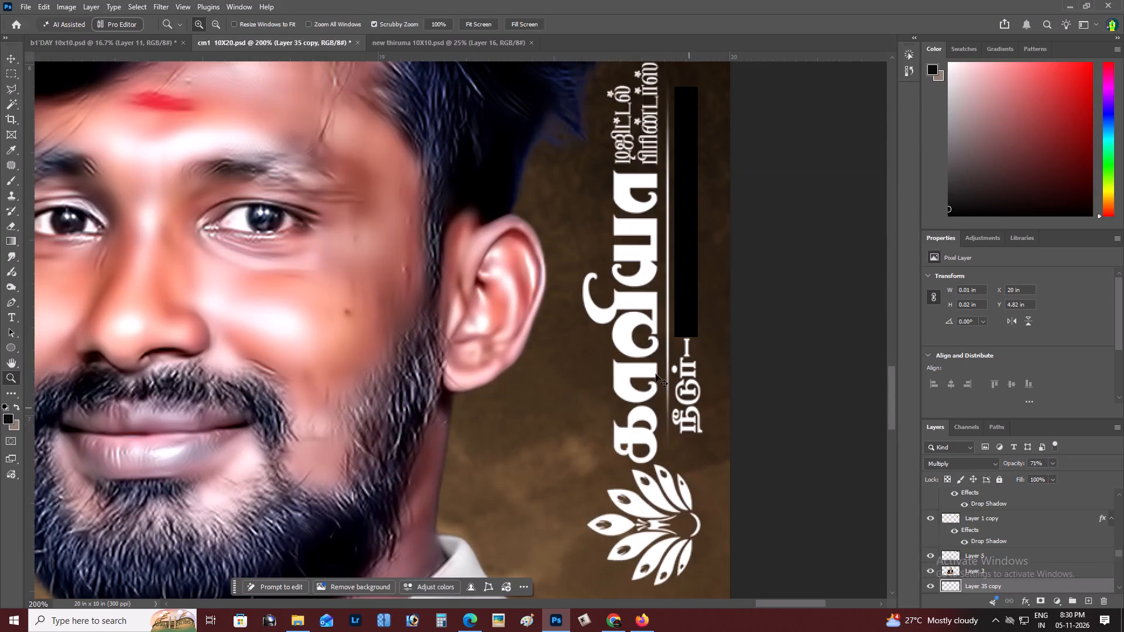
right_click(626, 299)
click(645, 304)
drag(645, 304, 145, 38)
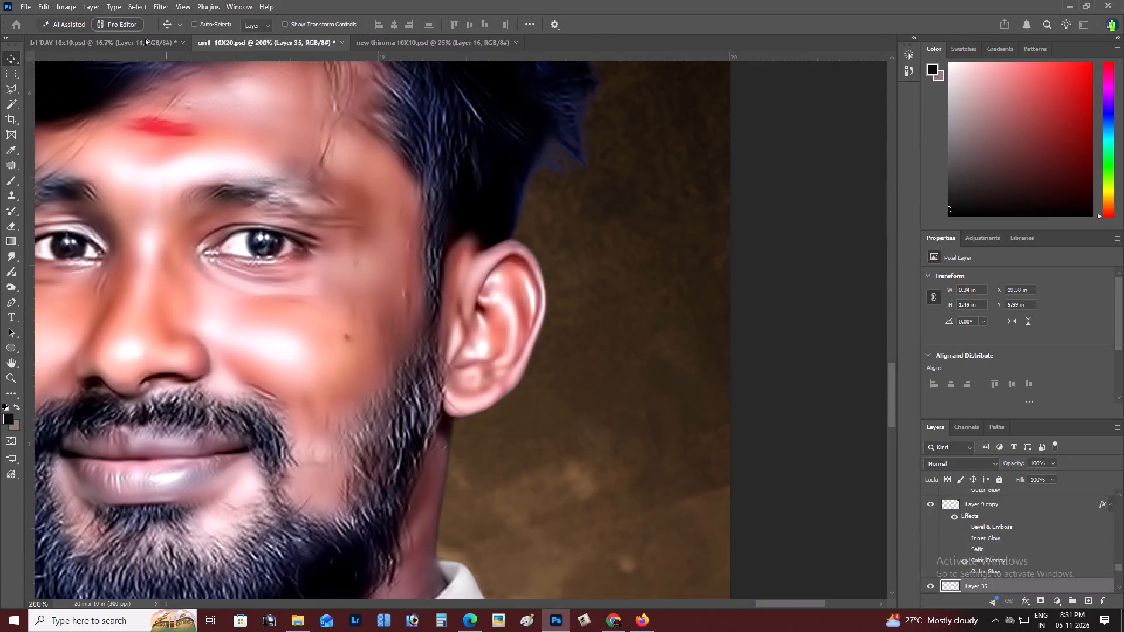
drag(145, 38, 485, 283)
Position the காவியா logo beside the poster's lower right edge, at about X 9.54 in and Y 7.7 in.
key(space)
drag(491, 282, 475, 276)
drag(475, 276, 607, 362)
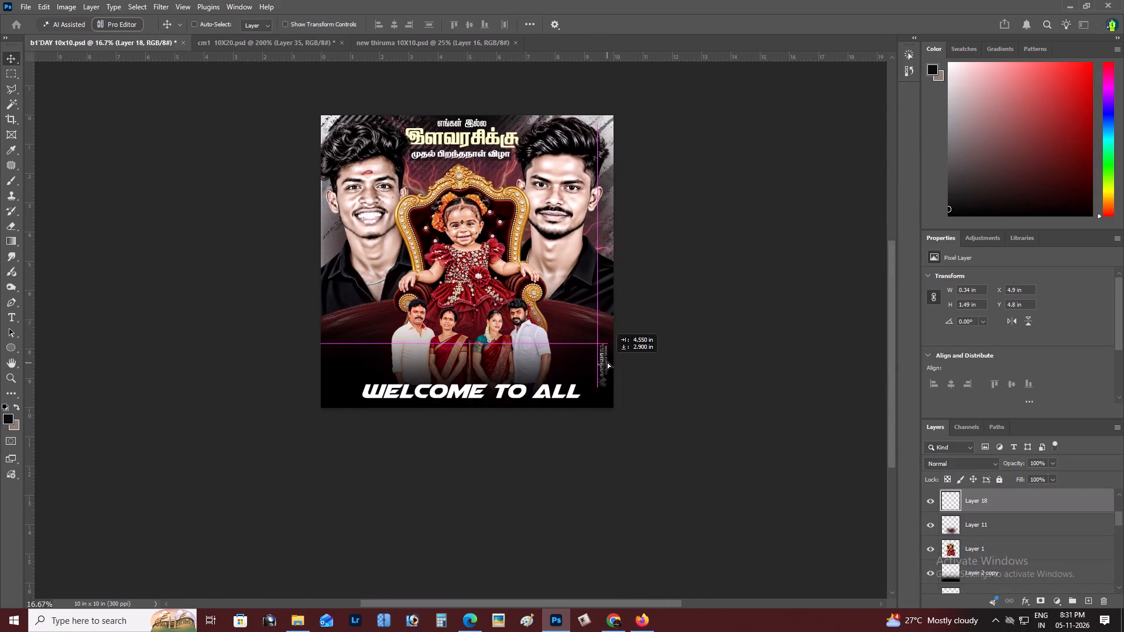
drag(607, 362, 608, 374)
key(z)
triple_click(626, 364)
click(626, 364)
key(space)
drag(602, 389, 623, 280)
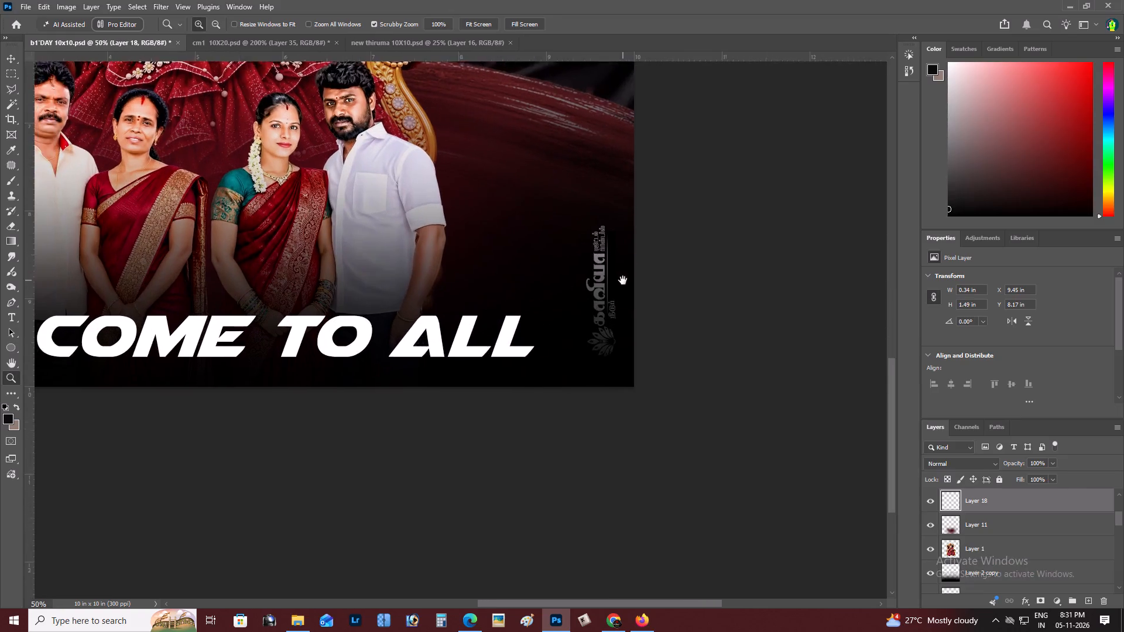
key(z)
click(629, 316)
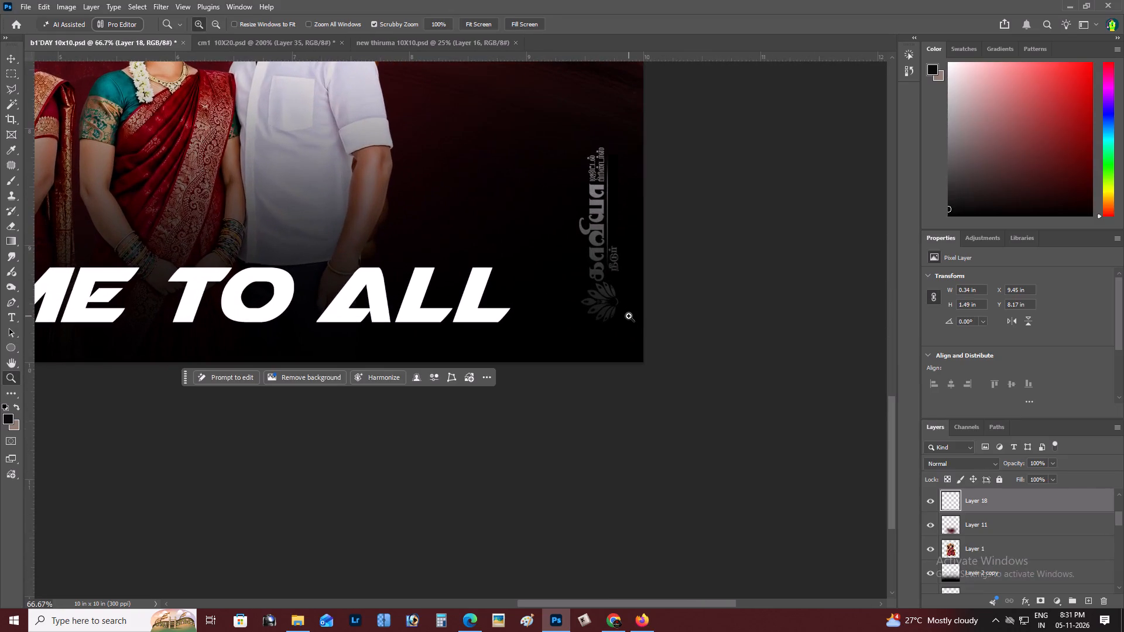
key(space)
key(space)
key(space)
key(space)
key(space)
key(space)
key(space)
key(space)
key(space)
key(space)
key(space)
key(space)
key(space)
key(space)
drag(627, 322, 607, 478)
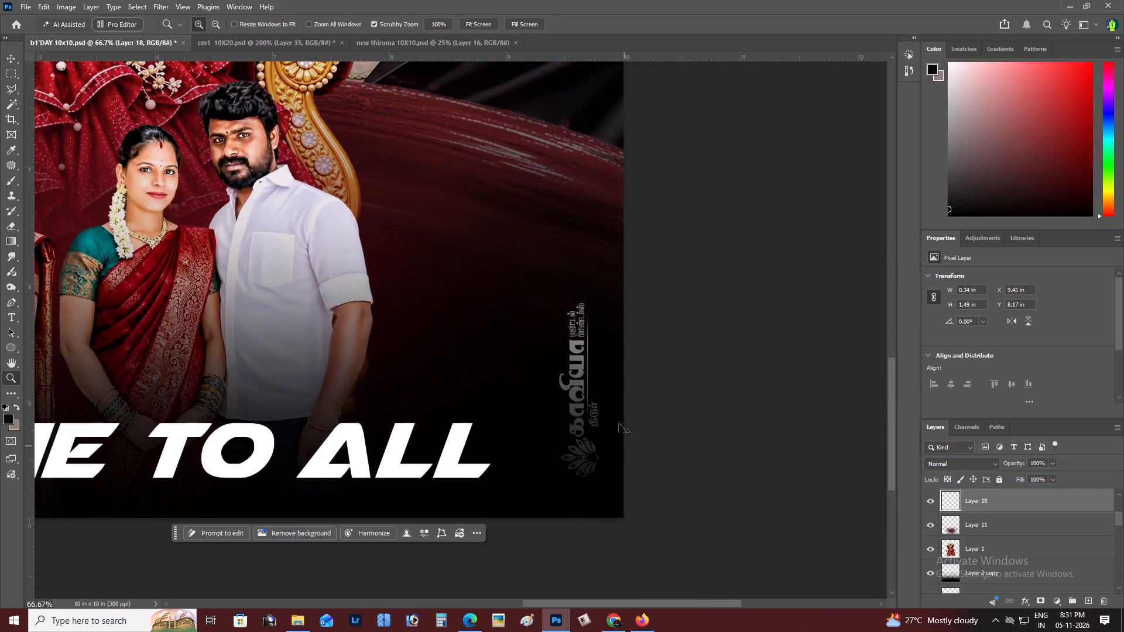
key(v)
drag(611, 413, 621, 361)
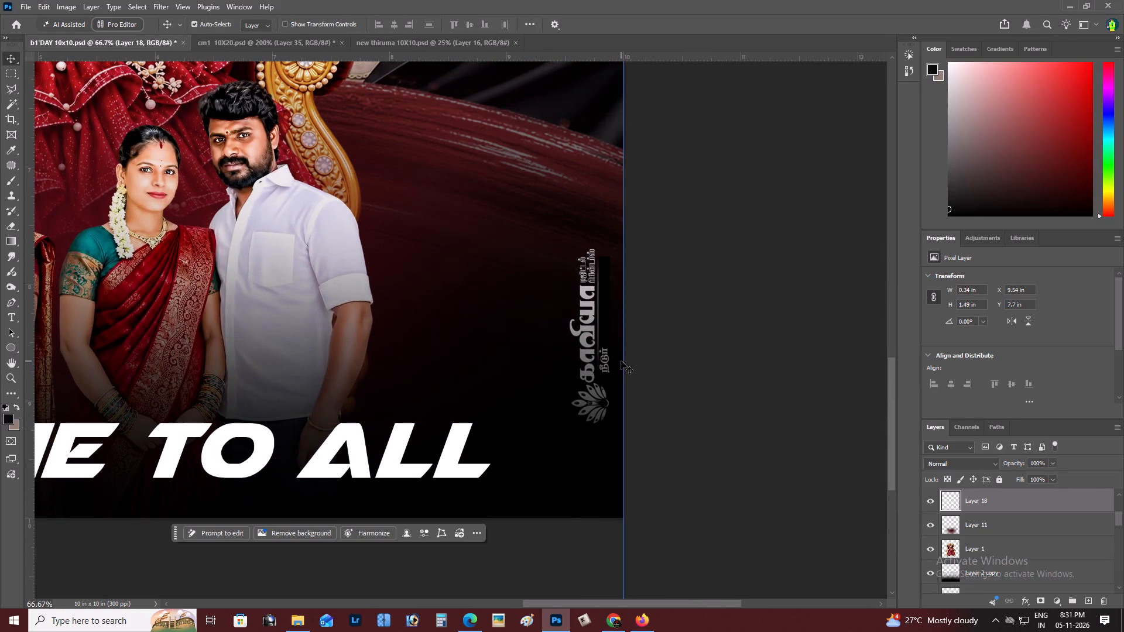
Bring the காவியா logo to the front of all layers and nudge it inward to about X 9.51 in.
key(ctrl+shift+bracketright)
key(z)
alt+click(621, 361)
right_click(621, 361)
click(633, 367)
key(space)
key(space)
key(space)
key(space)
key(space)
key(space)
key(space)
key(space)
key(space)
drag(629, 406, 695, 410)
key(z)
alt+click(613, 423)
right_click(612, 422)
click(626, 424)
key(space)
drag(626, 424, 638, 425)
key(v)
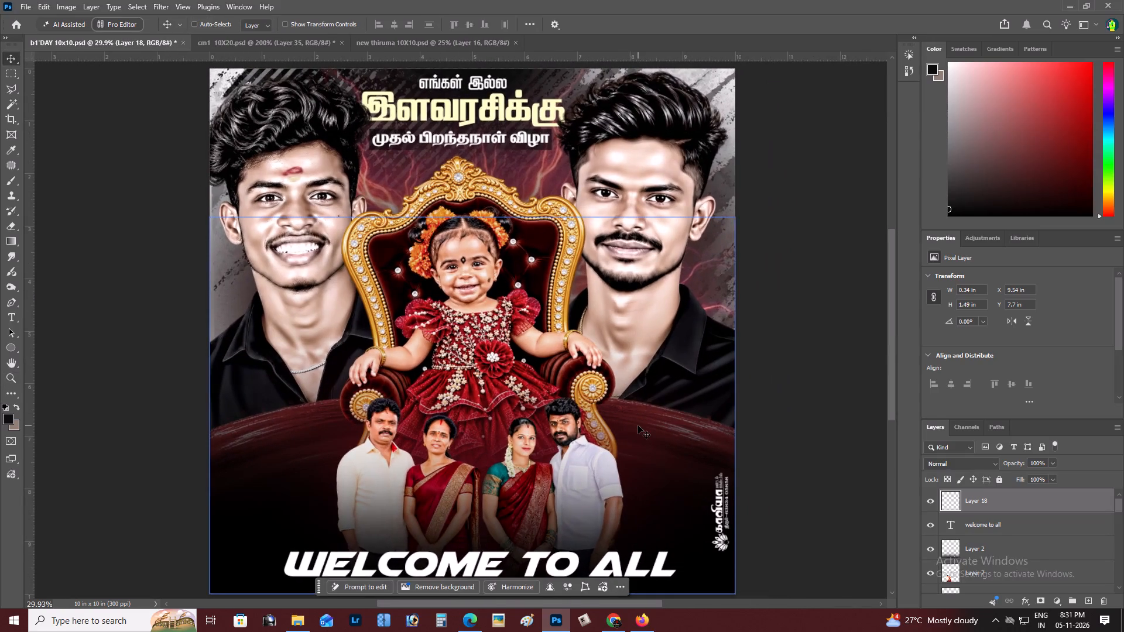
key(shift+Left)
Save a copy of the poster in folder 05 as a baseline JPEG at maximum quality 12.
key(ctrl+shift+s)
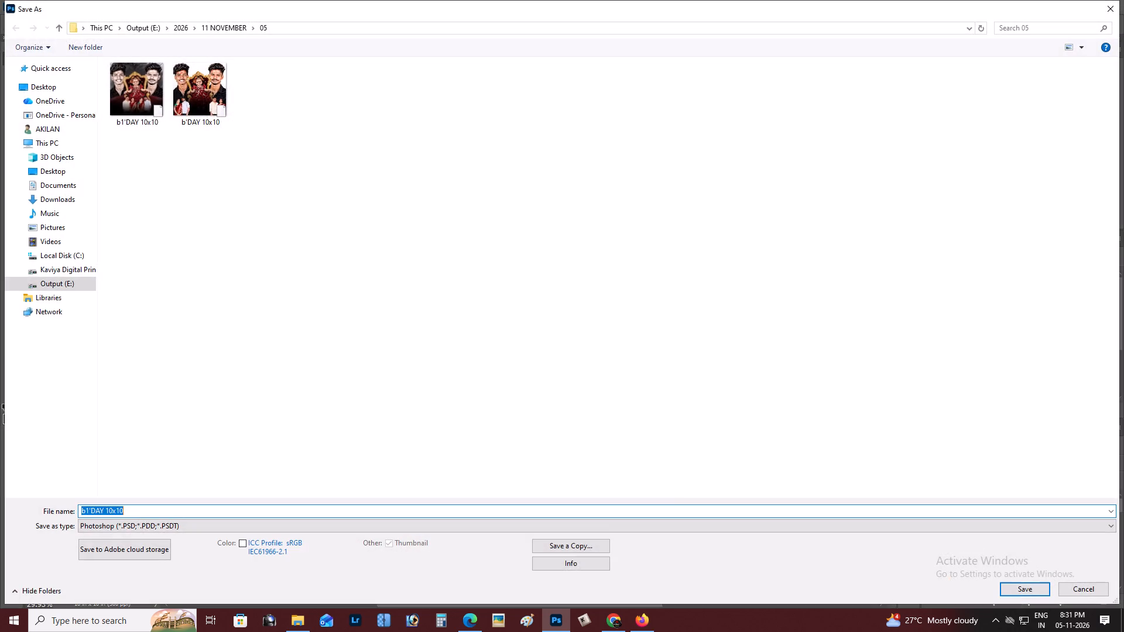
click(582, 544)
click(595, 511)
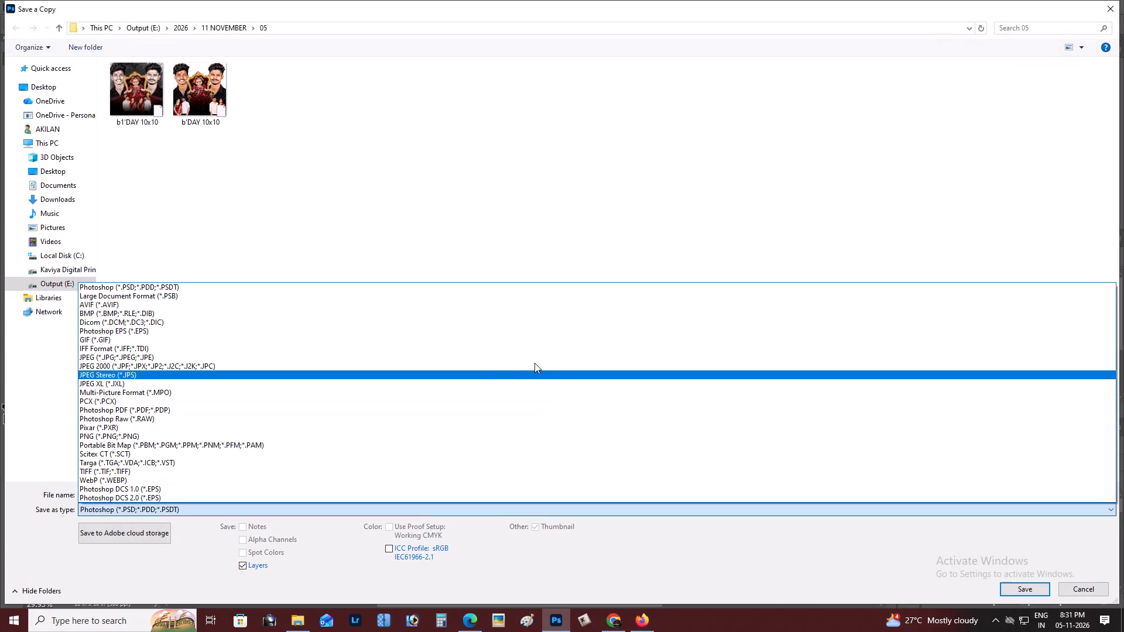
click(527, 358)
key(Return)
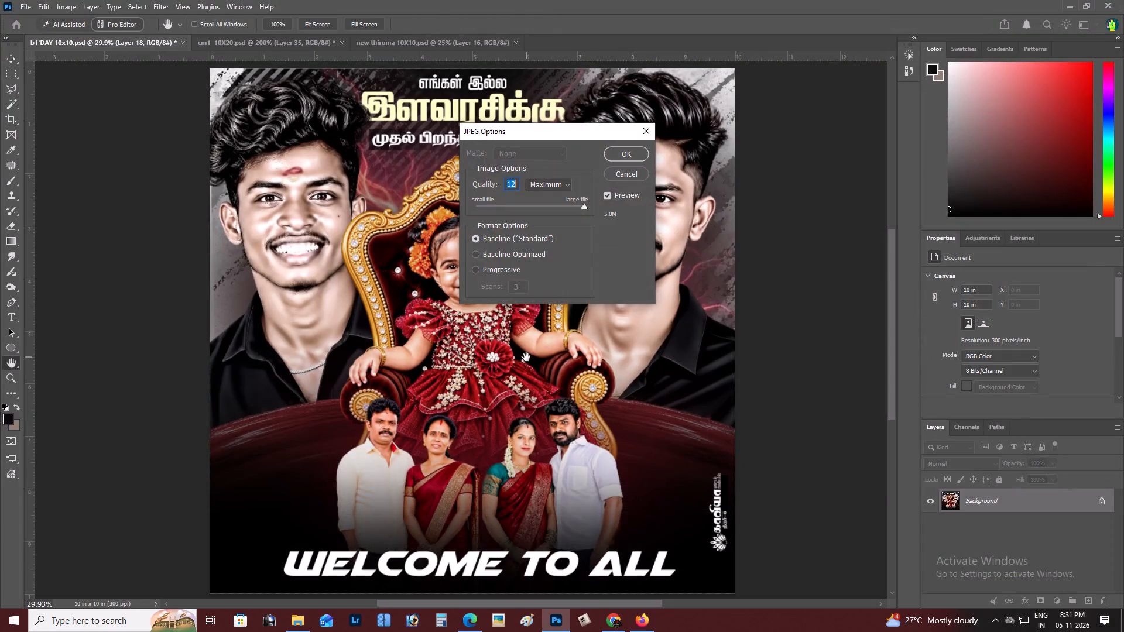
key(Return)
Examine the finished poster, including the portraits, family figures, title and added logo.
key(z)
alt+click(536, 432)
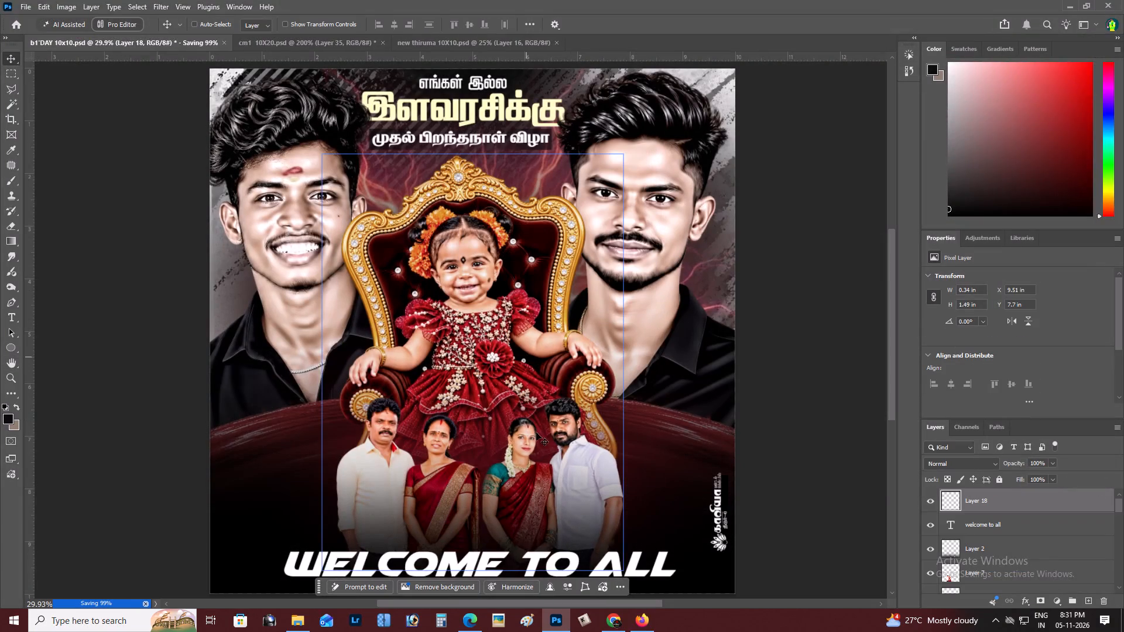
right_click(539, 413)
key(z)
alt+click(510, 325)
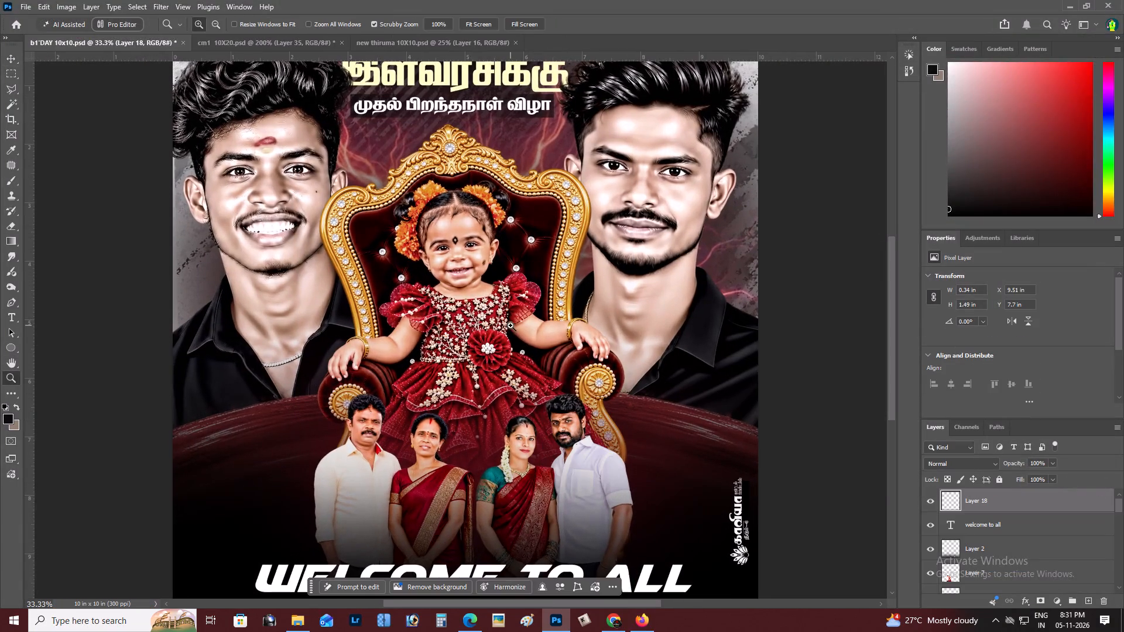
right_click(510, 325)
double_click(528, 332)
key(space)
key(space)
key(space)
key(space)
key(space)
key(space)
key(space)
key(space)
key(space)
key(space)
key(space)
key(space)
key(space)
key(space)
key(space)
key(space)
key(space)
key(space)
key(space)
key(space)
drag(534, 345, 647, 376)
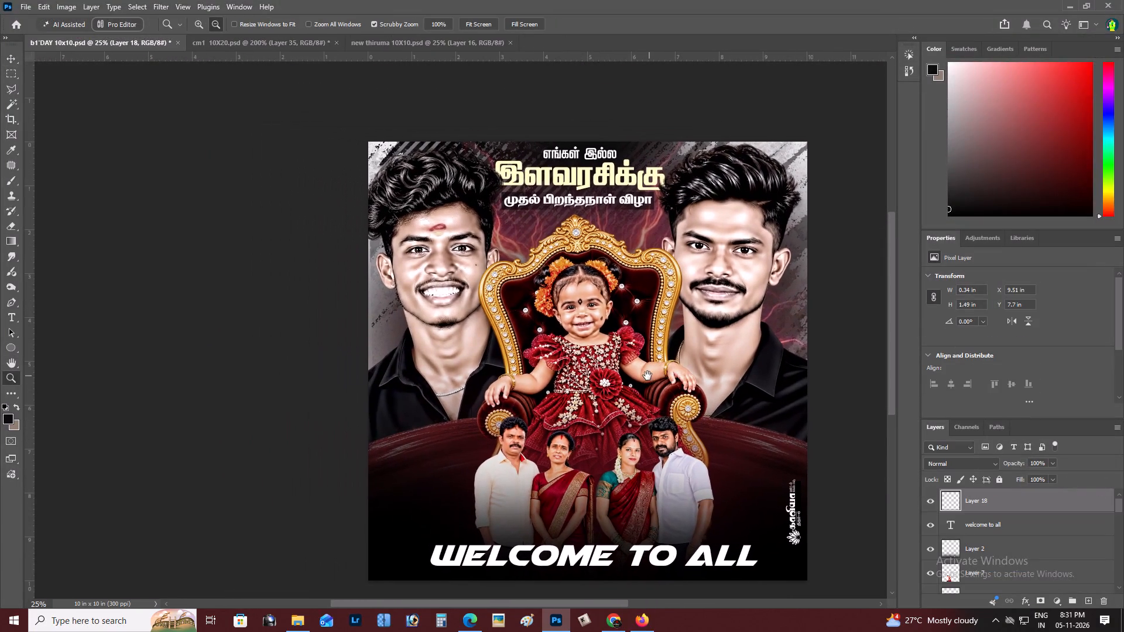
drag(647, 376, 643, 375)
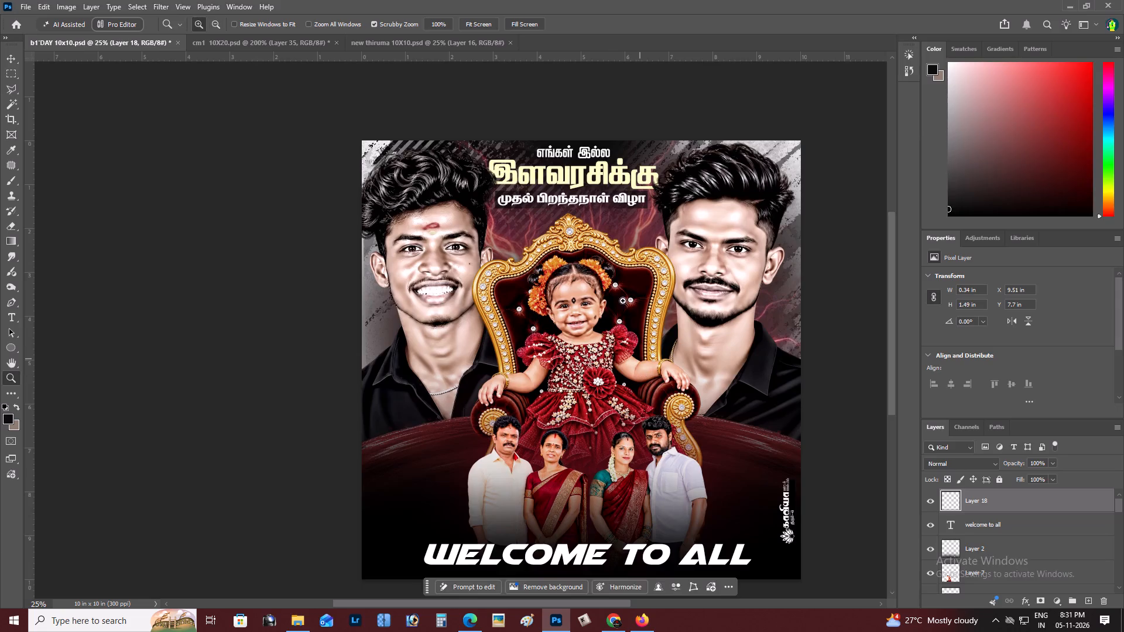
Select the portrait of the man with the moustache only (Layer 4) and nudge it right to about X 4.13 in.
key(space)
key(space)
key(space)
key(space)
key(space)
key(space)
key(space)
key(space)
key(space)
key(space)
key(space)
click(608, 277)
key(v)
right_click(734, 232)
click(742, 234)
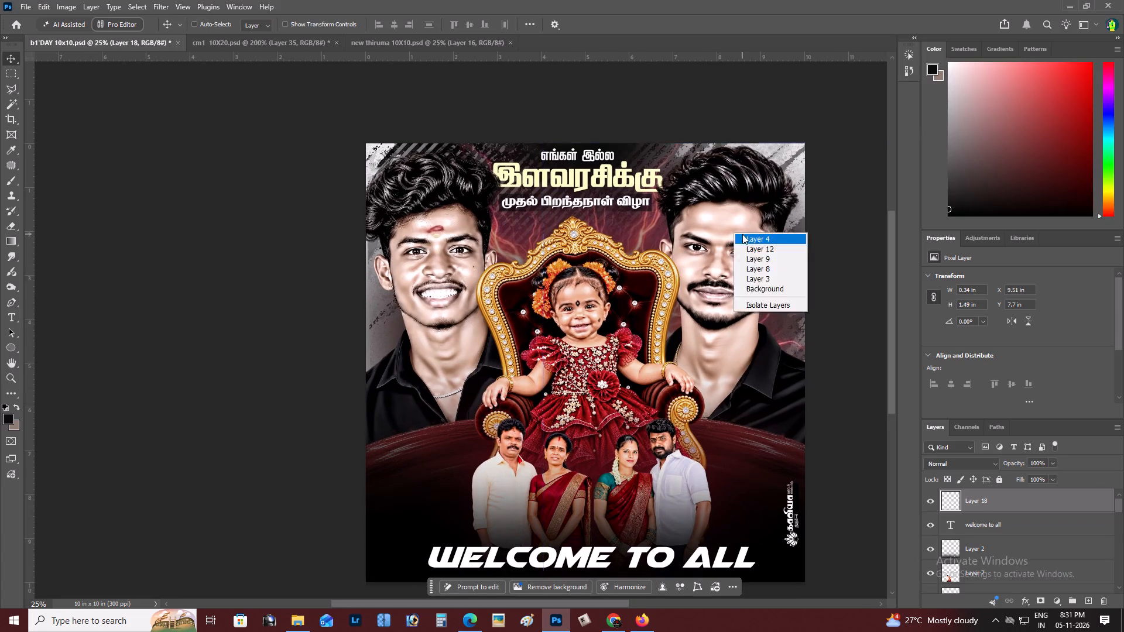
key(shift+Right)
key(shift+Right)
key(shift+Right)
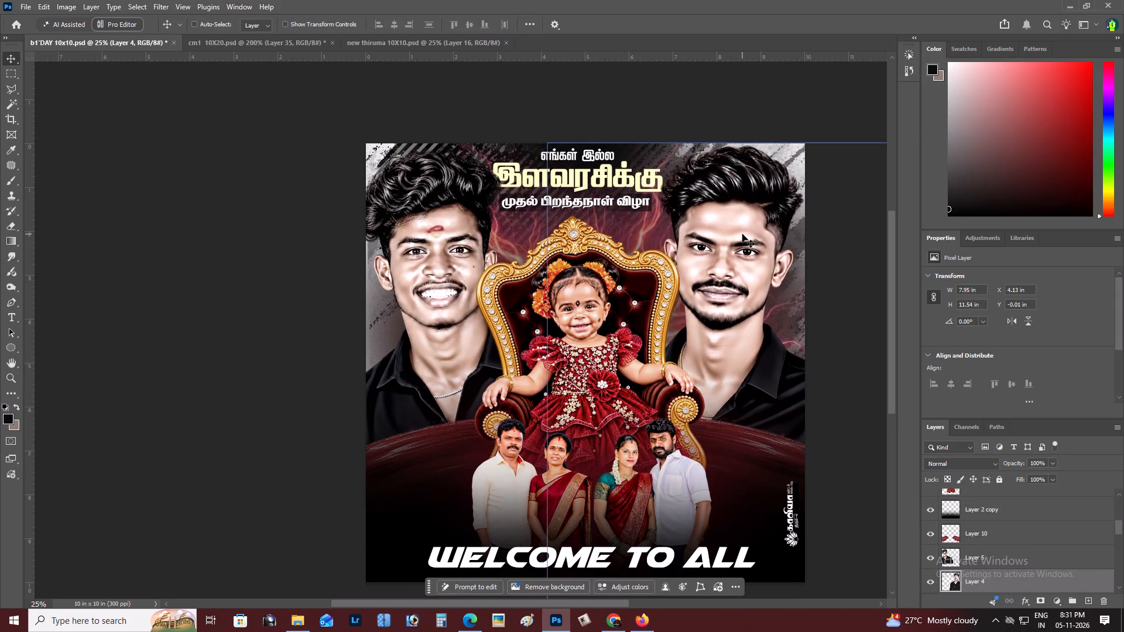
Select the child-on-throne layer and nudge it right to about X 2.2 in.
right_click(642, 286)
click(666, 296)
key(shift+Right)
key(shift+Right)
key(shift+Right)
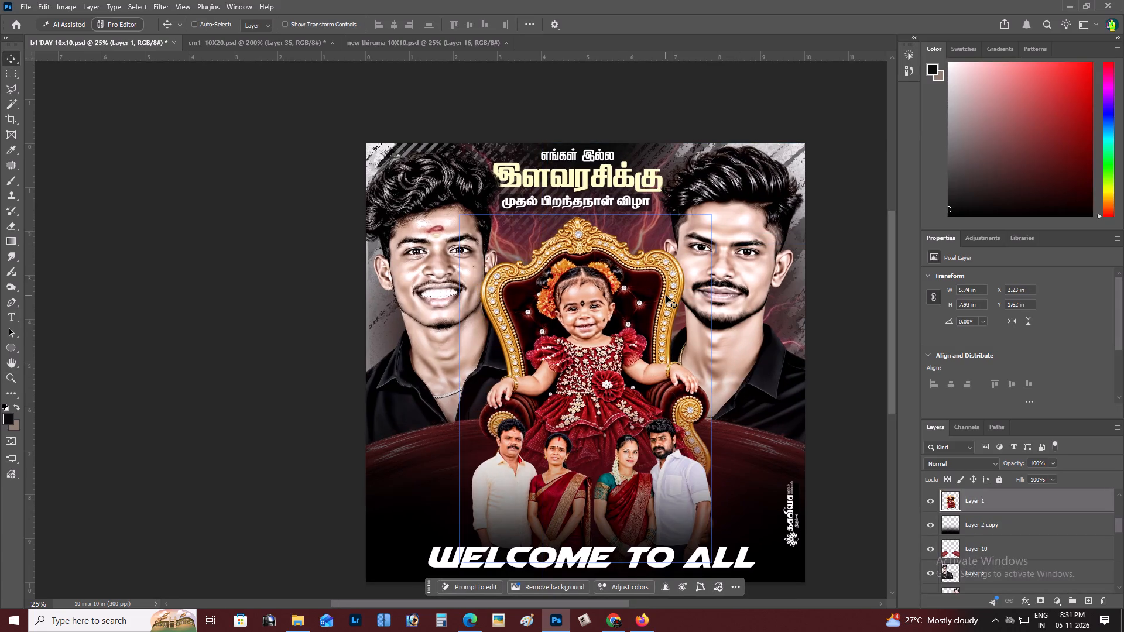
key(shift+Left)
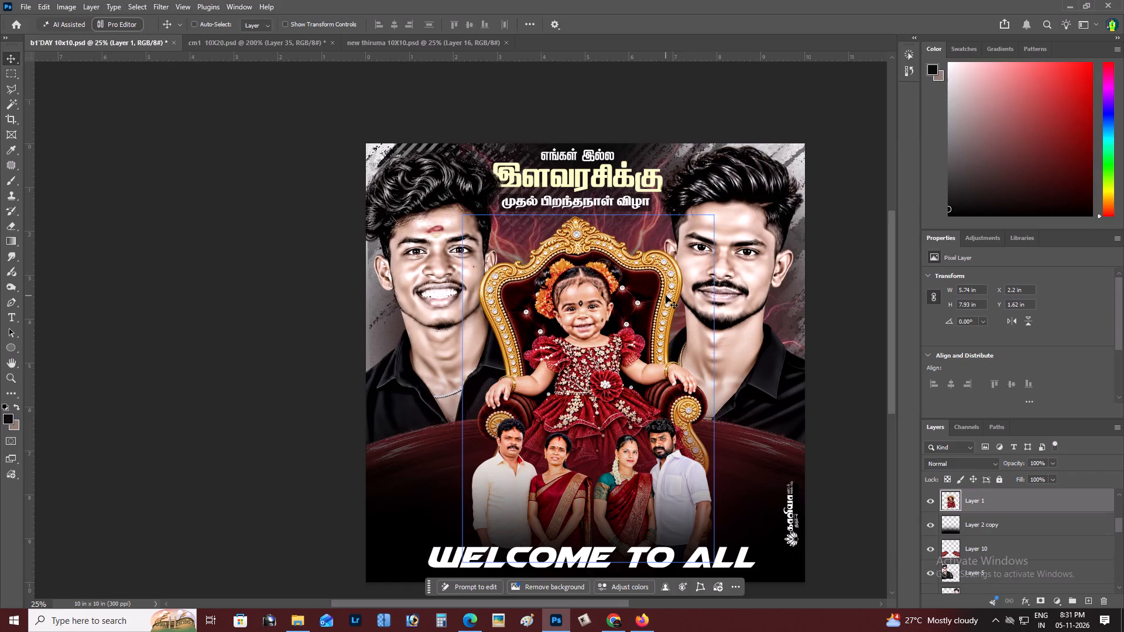
Add both family couples to the throne selection and nudge all three layers right to about X 2.17 in.
shift+right_click(660, 445)
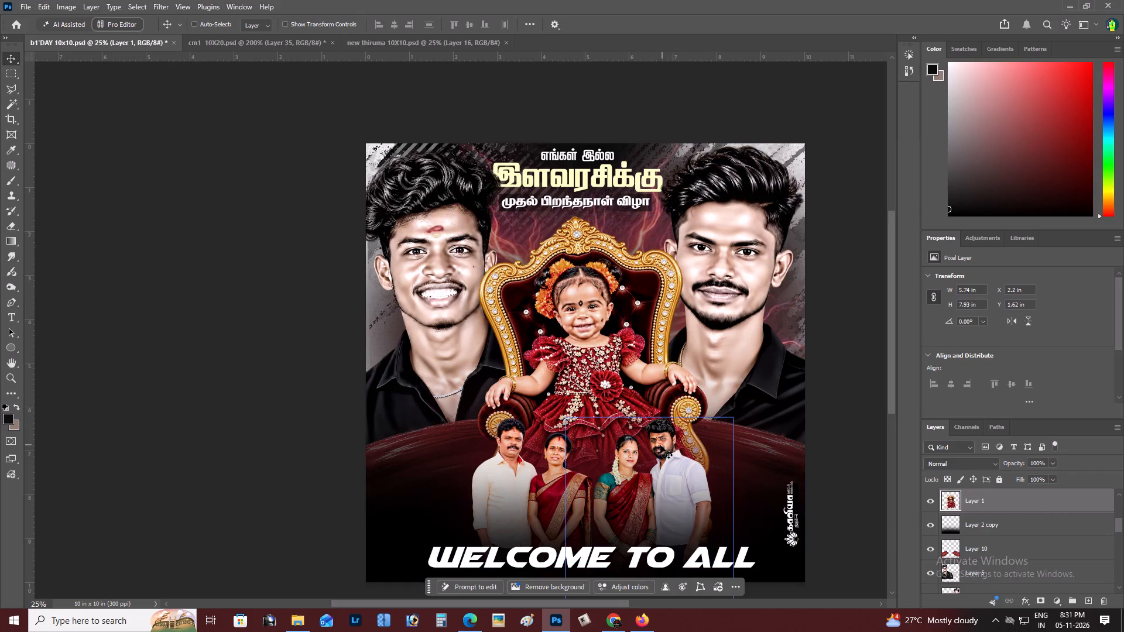
shift+click(677, 449)
shift+right_click(556, 443)
shift+click(570, 447)
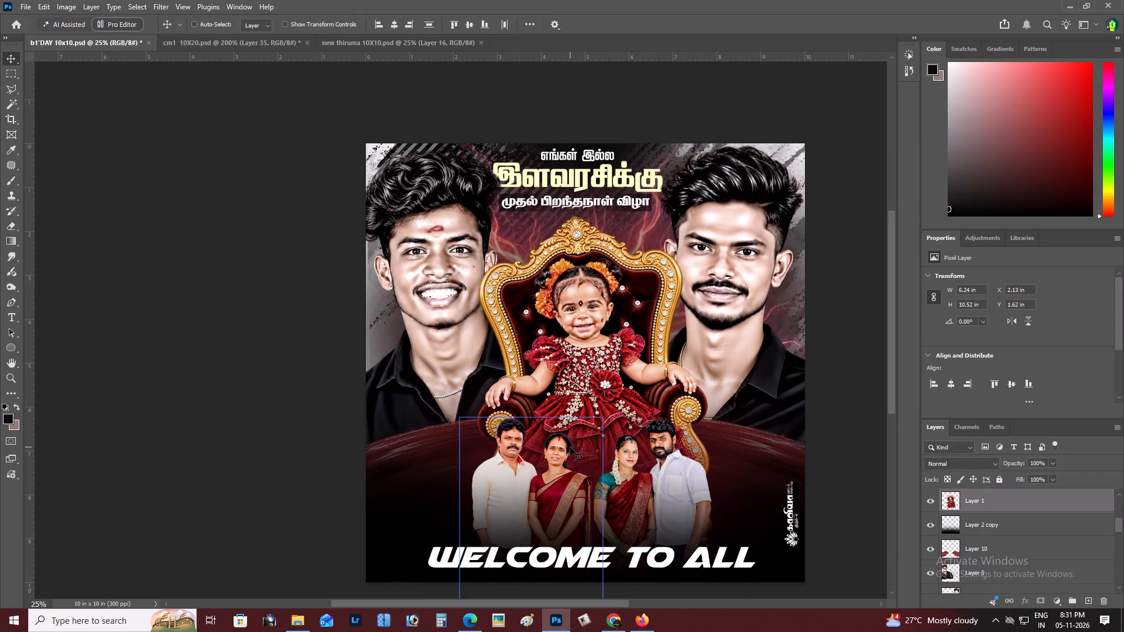
key(shift+Right)
key(shift+Right)
key(Left)
key(Left)
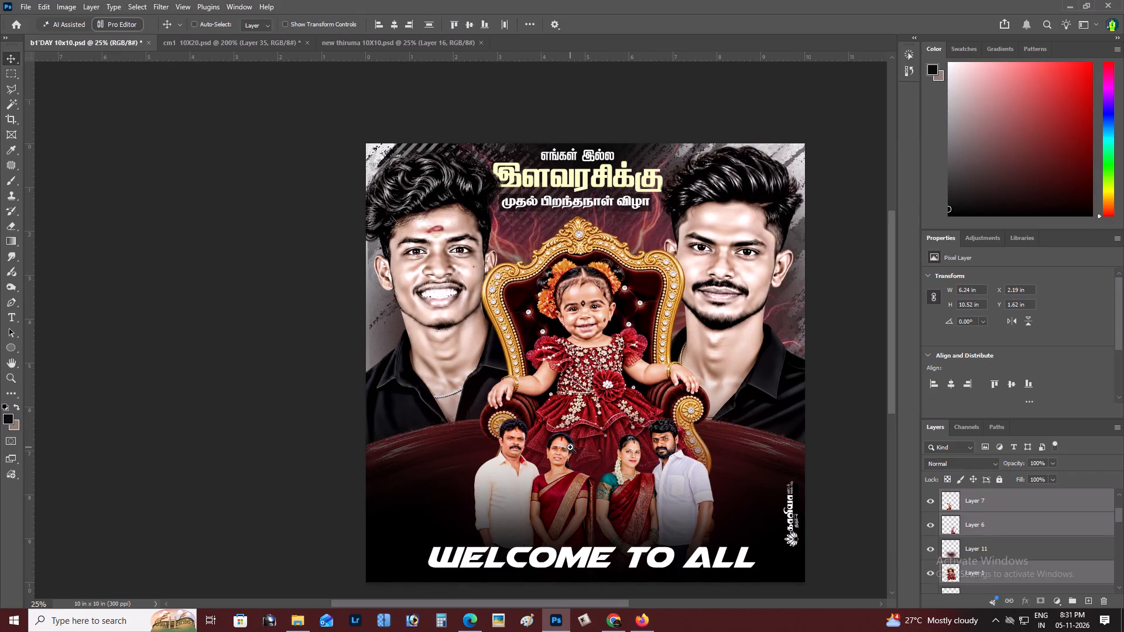
key(v)
key(Left)
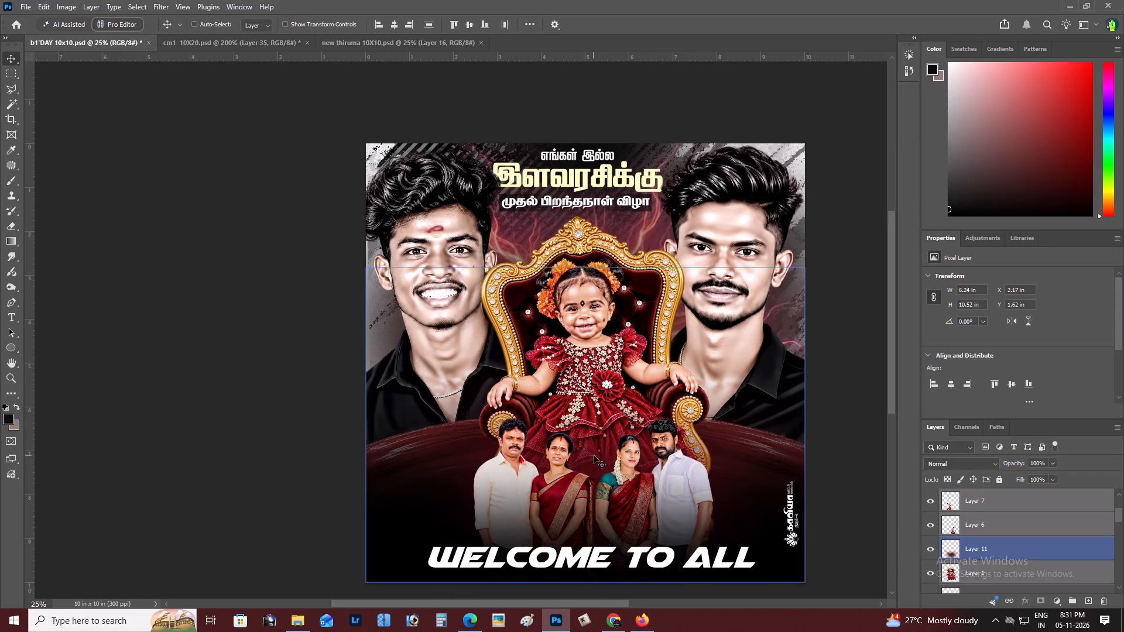
Select only the two family couples, Layer 6 and Layer 7, and nudge them right to about X 2.23 in.
right_click(683, 481)
click(702, 487)
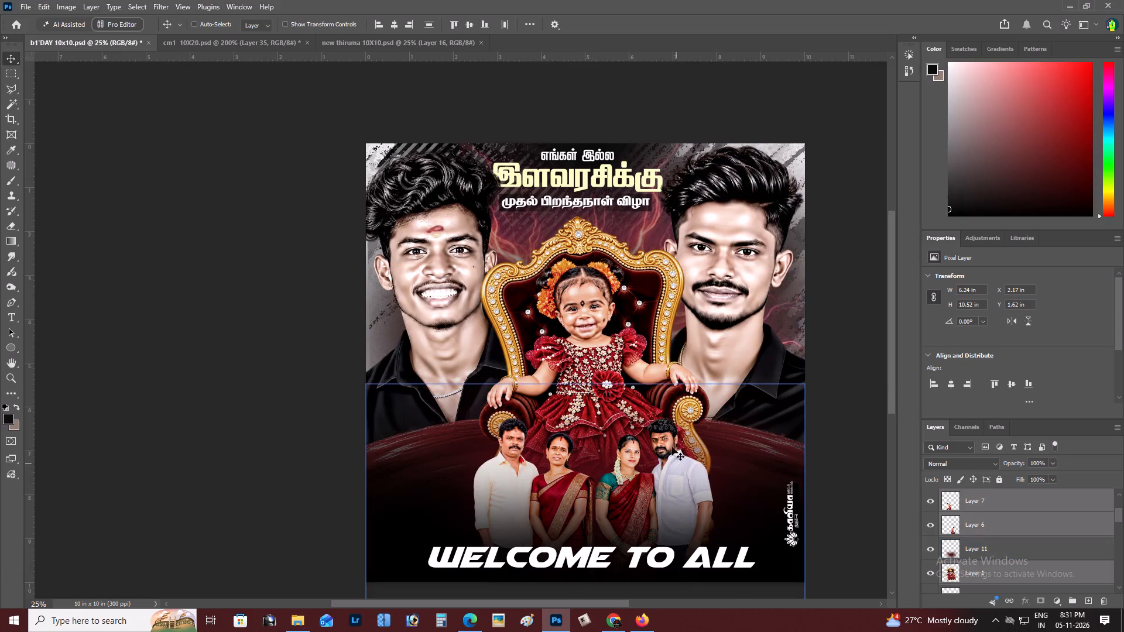
right_click(663, 430)
click(676, 437)
drag(674, 421, 674, 407)
key(ctrl+z)
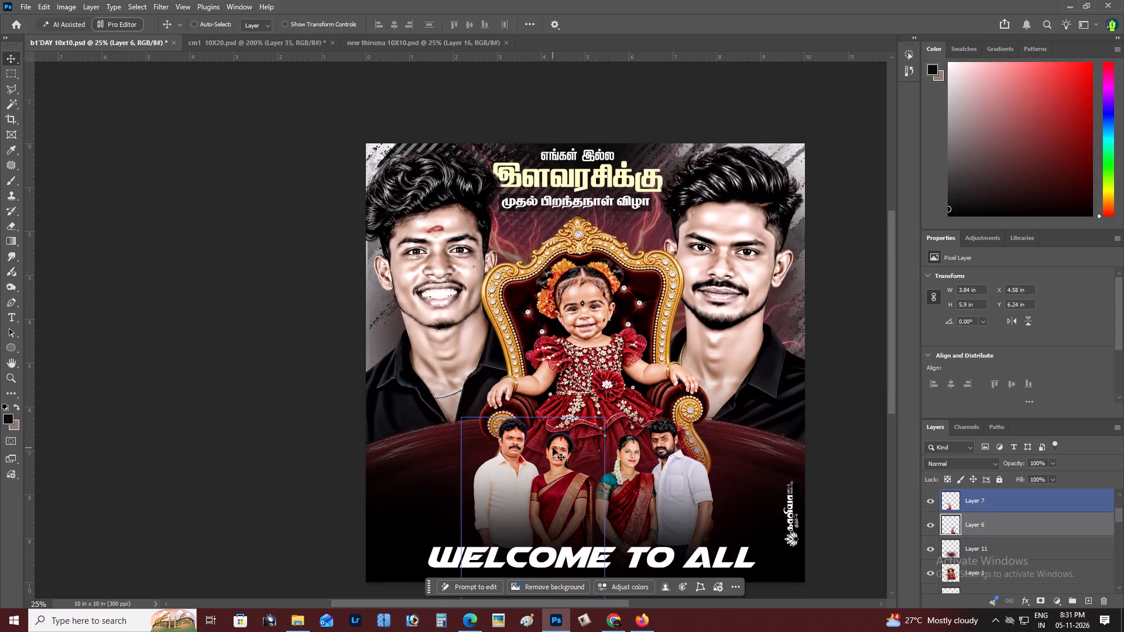
shift+right_click(553, 448)
shift+click(563, 452)
drag(561, 446, 560, 431)
key(ctrl+z)
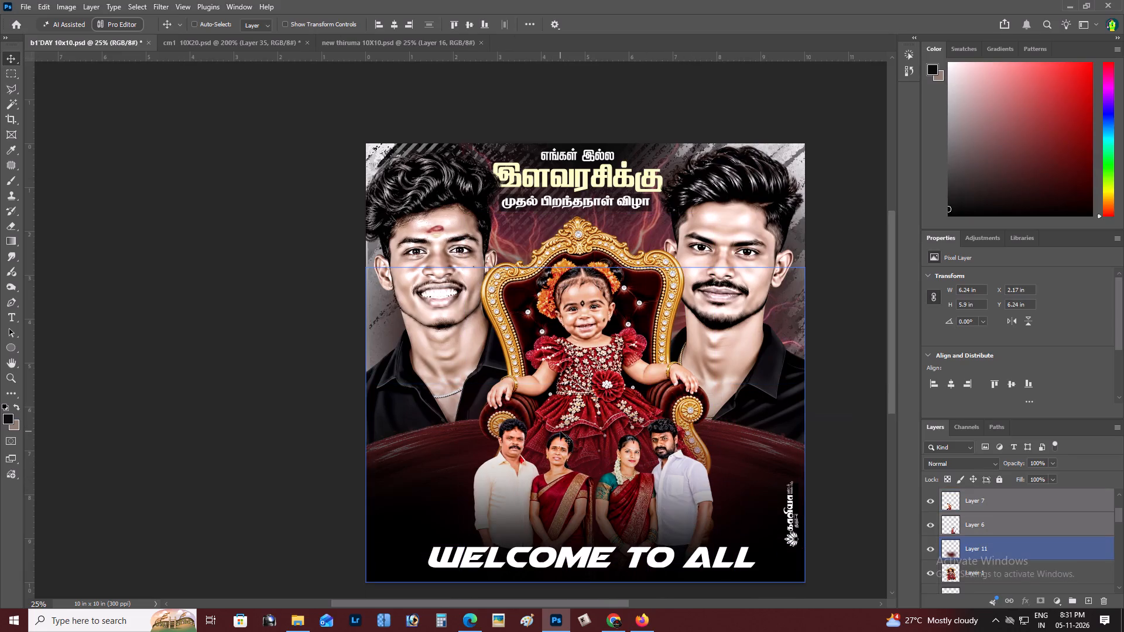
key(shift+Right)
key(shift+Right)
key(Left)
Select the three Tamil title lines and their dark backing layer, then shift them about 0.14 in right and slightly down.
key(z)
alt+click(536, 367)
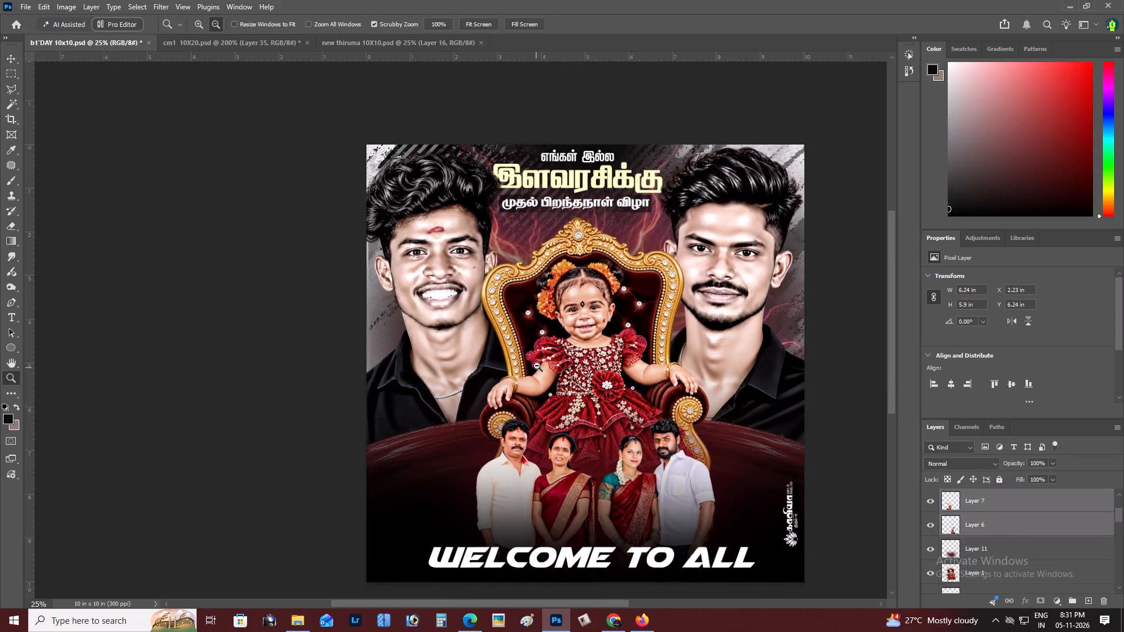
key(space)
drag(568, 276, 571, 288)
key(z)
triple_click(554, 241)
key(v)
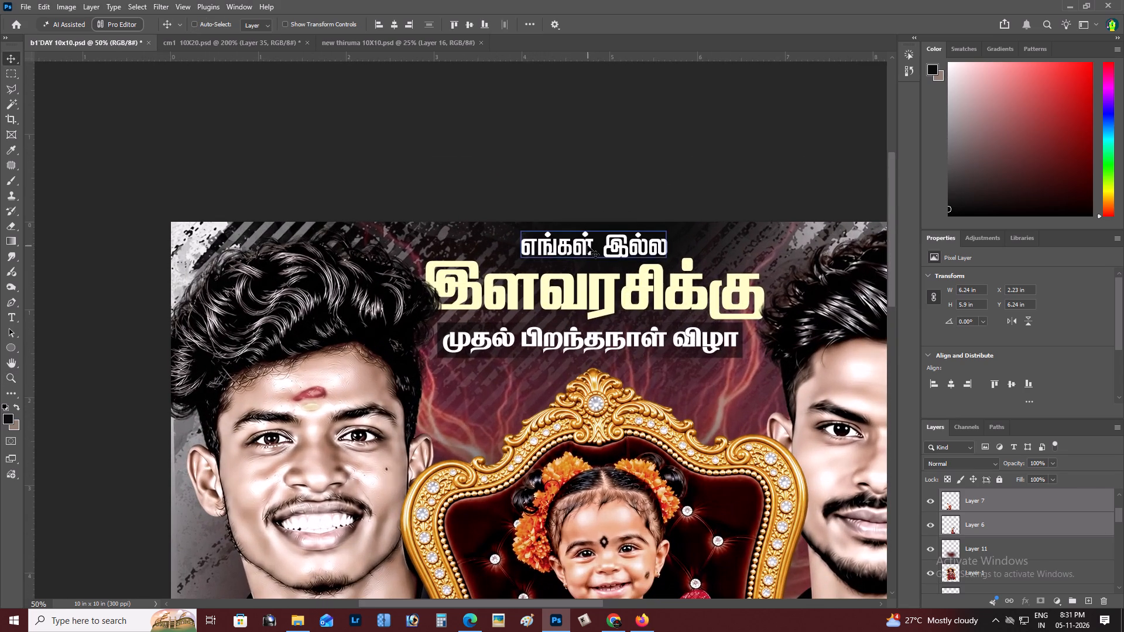
right_click(587, 245)
click(604, 249)
shift+right_click(582, 290)
shift+right_click(489, 277)
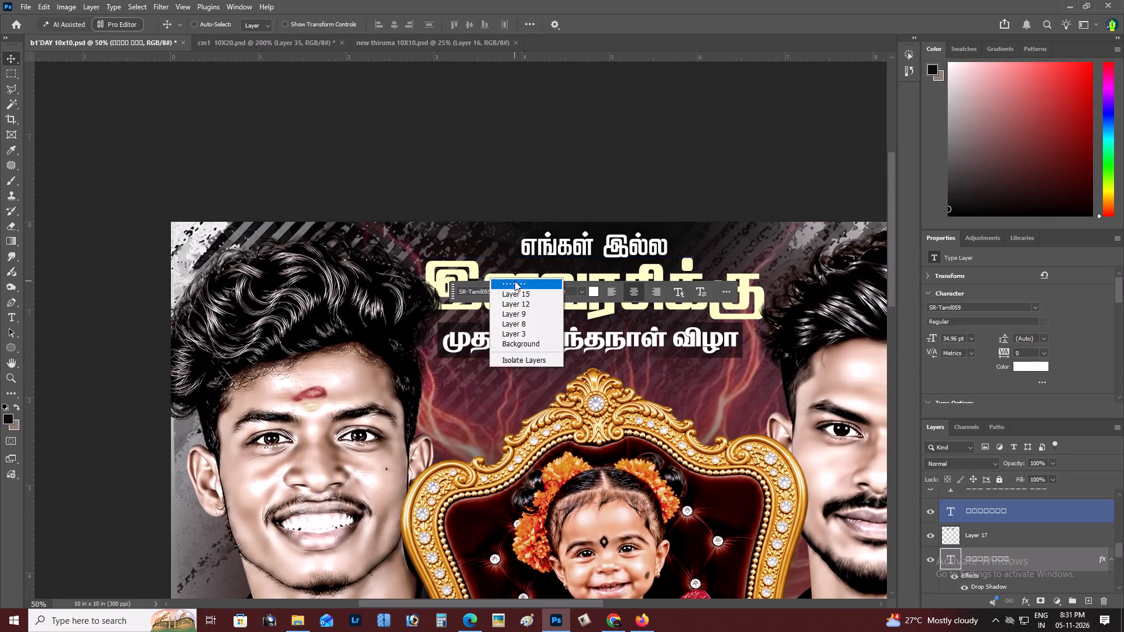
shift+click(515, 281)
drag(502, 277, 465, 268)
key(ctrl+z)
shift+right_click(589, 334)
shift+click(605, 342)
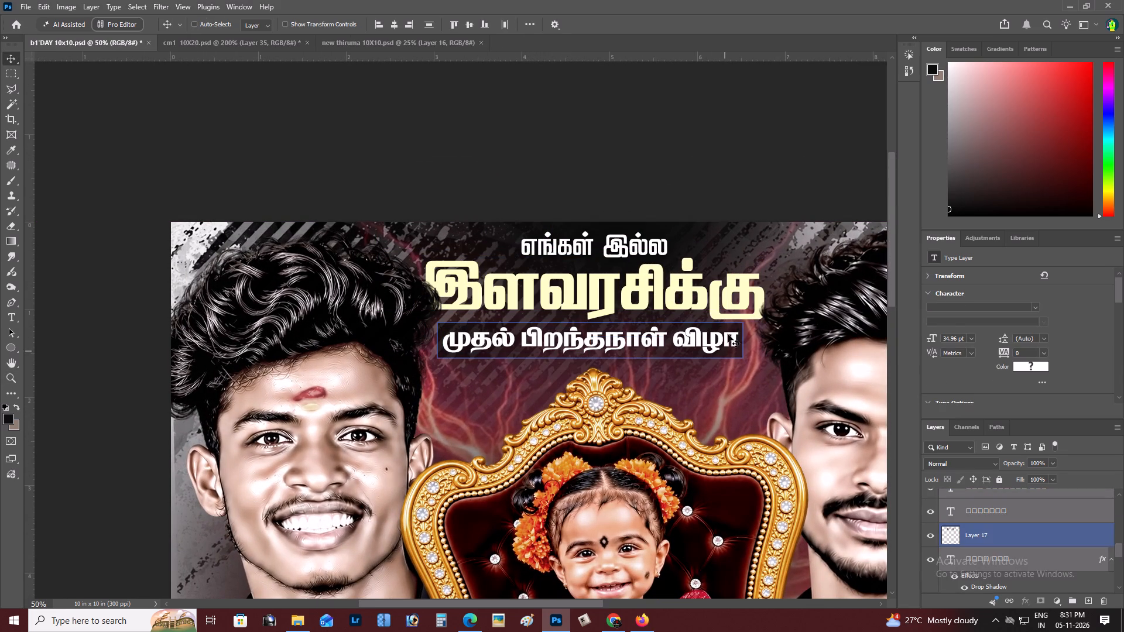
shift+right_click(741, 328)
shift+click(754, 334)
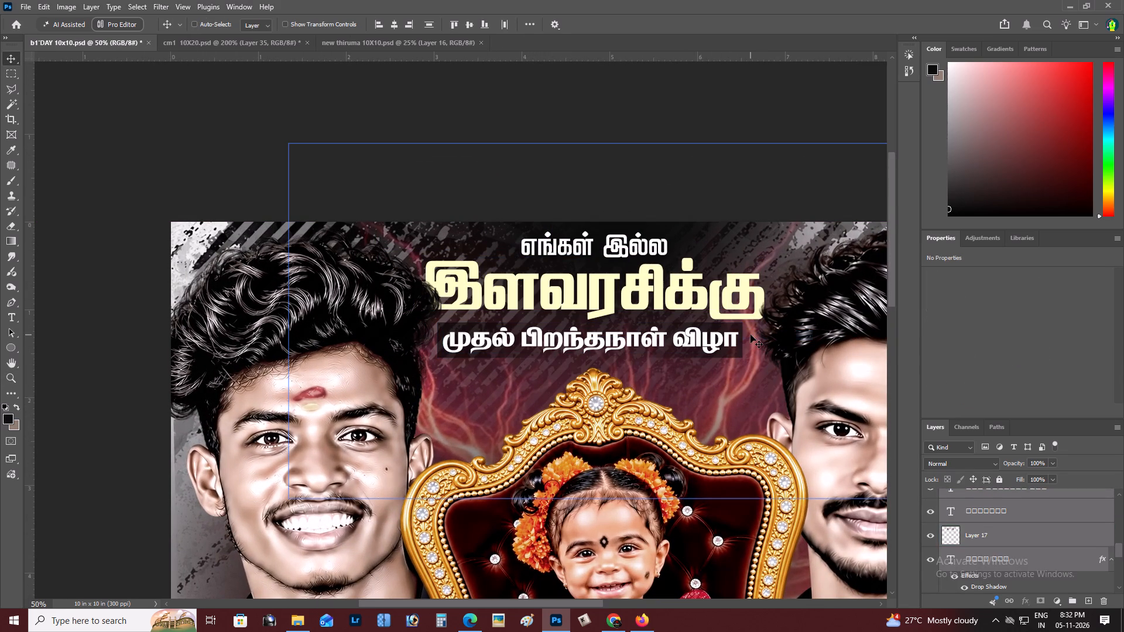
key(shift+Right)
key(shift+Right)
key(shift+Right)
key(shift+Right)
key(Right)
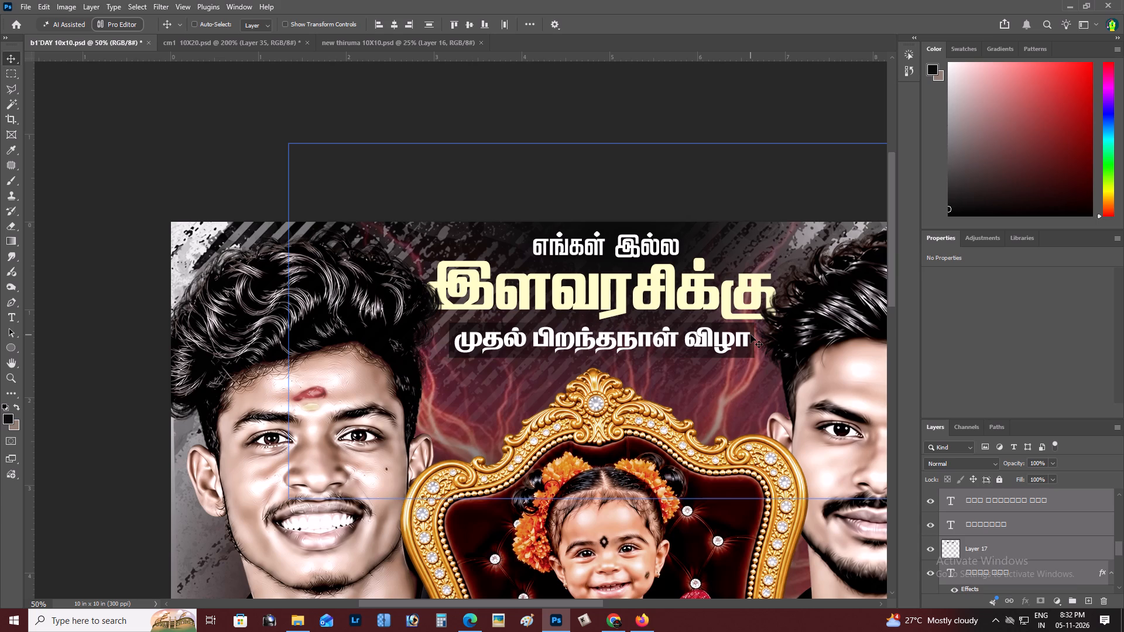
key(Down)
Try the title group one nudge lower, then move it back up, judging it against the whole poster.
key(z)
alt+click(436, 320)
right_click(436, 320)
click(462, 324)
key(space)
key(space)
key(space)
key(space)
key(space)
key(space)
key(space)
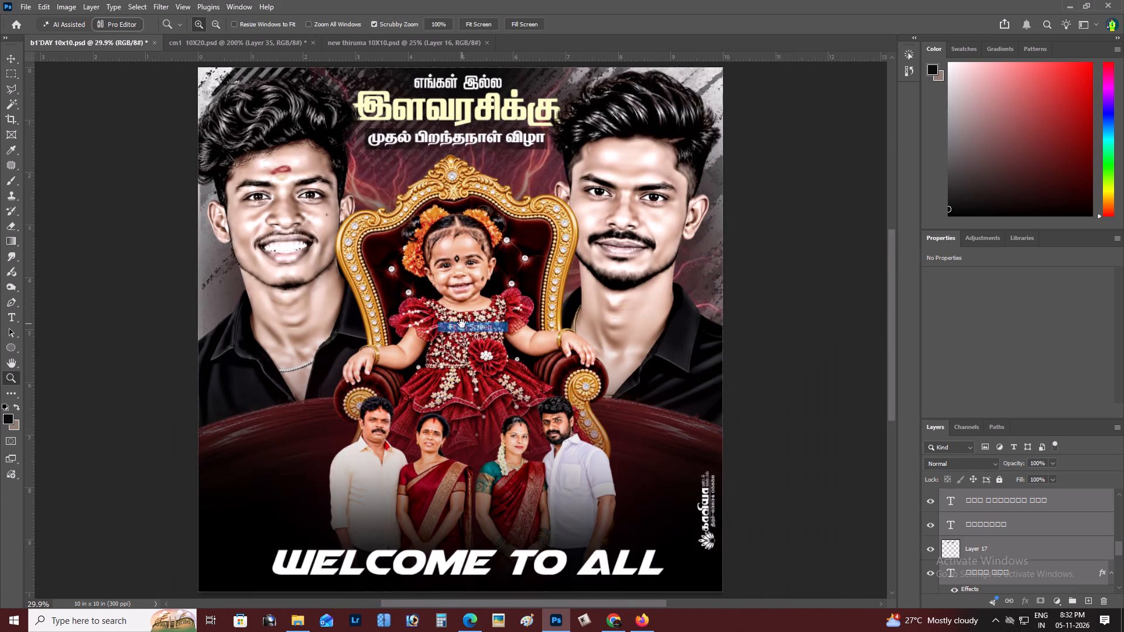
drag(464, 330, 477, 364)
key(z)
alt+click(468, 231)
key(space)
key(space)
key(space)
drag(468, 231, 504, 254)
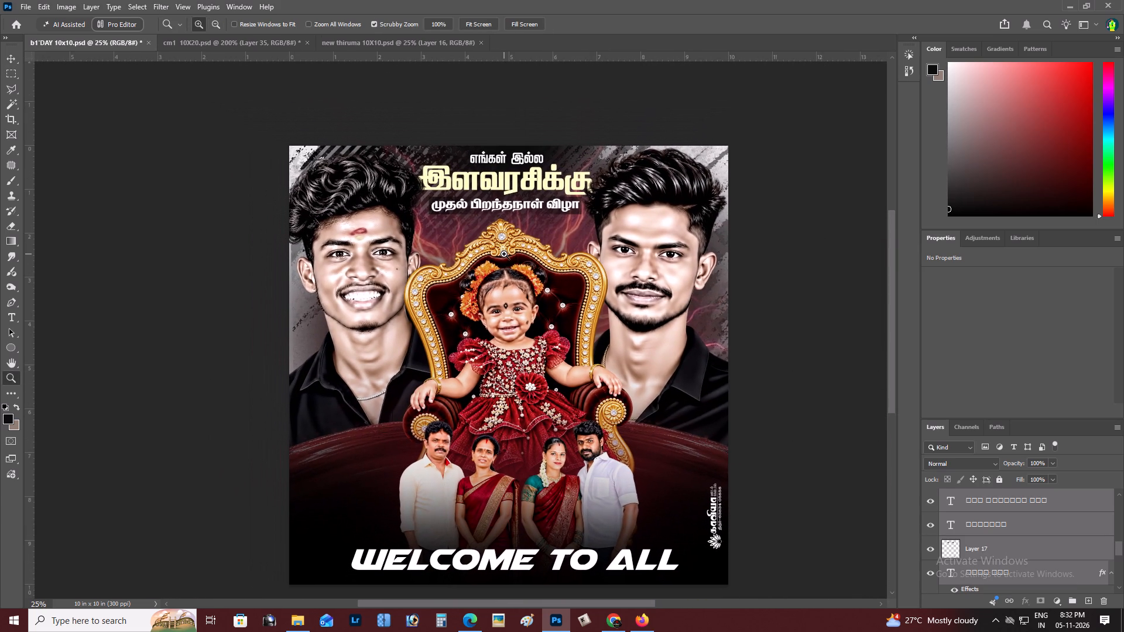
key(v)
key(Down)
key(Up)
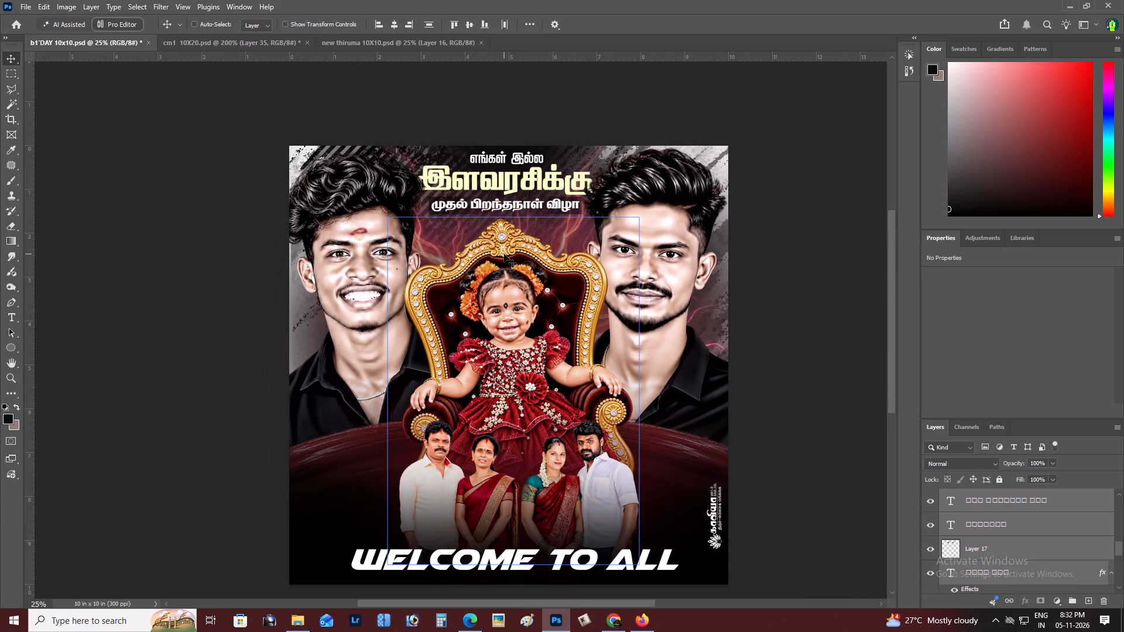
Examine the whole poster for balance between the portraits, throne, family figures, title and logo.
key(z)
alt+click(504, 254)
right_click(504, 254)
double_click(530, 264)
key(space)
key(space)
key(space)
key(space)
key(space)
key(space)
key(space)
key(space)
key(space)
key(space)
key(space)
key(space)
key(space)
key(space)
key(space)
key(space)
key(space)
key(space)
key(space)
key(space)
drag(532, 281, 550, 315)
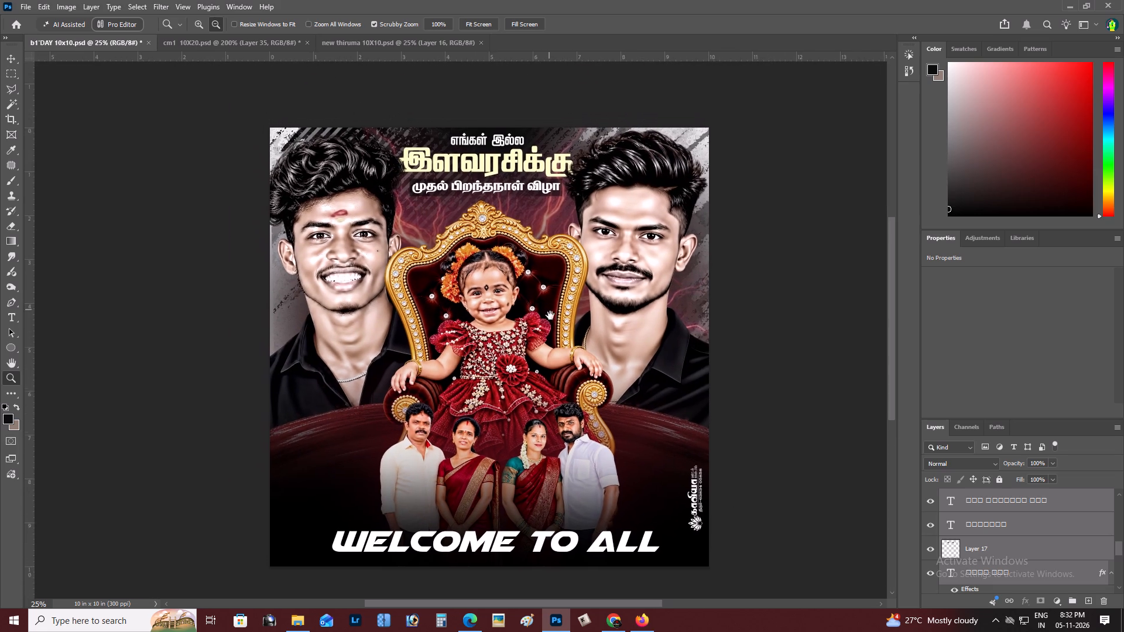
drag(550, 315, 557, 328)
key(z)
alt+click(497, 288)
right_click(497, 288)
double_click(516, 295)
key(space)
key(space)
key(space)
key(space)
key(space)
key(space)
key(space)
key(space)
key(space)
key(space)
key(space)
key(space)
key(space)
key(space)
key(space)
key(space)
key(space)
key(space)
key(space)
key(space)
drag(501, 301, 503, 312)
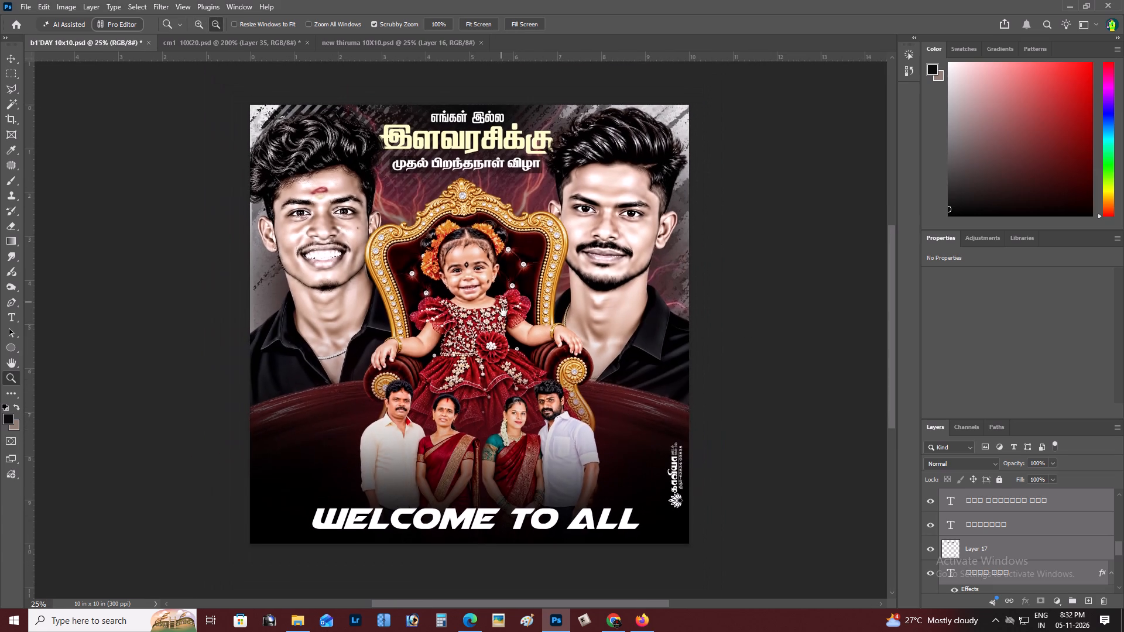
Look over the whole poster once more, from the Tamil title and portraits down to the WELCOME TO ALL line.
drag(503, 312, 519, 315)
key(z)
key(space)
key(space)
key(space)
key(space)
key(space)
key(space)
key(space)
key(space)
key(space)
key(space)
key(space)
key(space)
key(space)
key(space)
key(space)
key(space)
key(space)
key(space)
key(space)
key(space)
drag(630, 480, 632, 485)
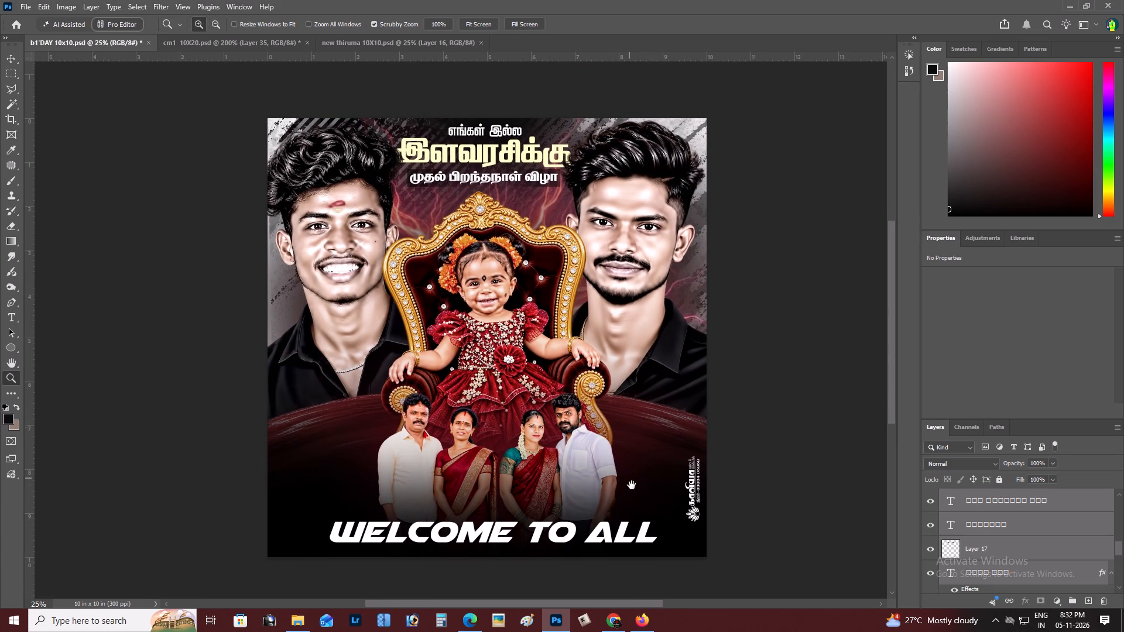
drag(632, 485, 652, 470)
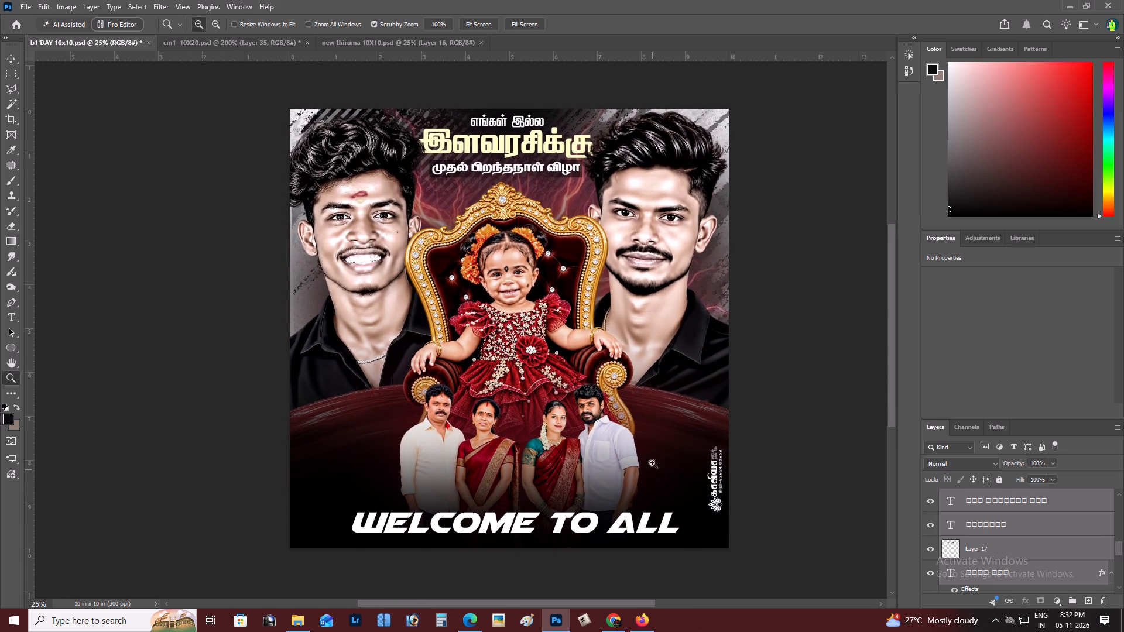
key(z)
alt+click(635, 393)
right_click(635, 393)
click(659, 397)
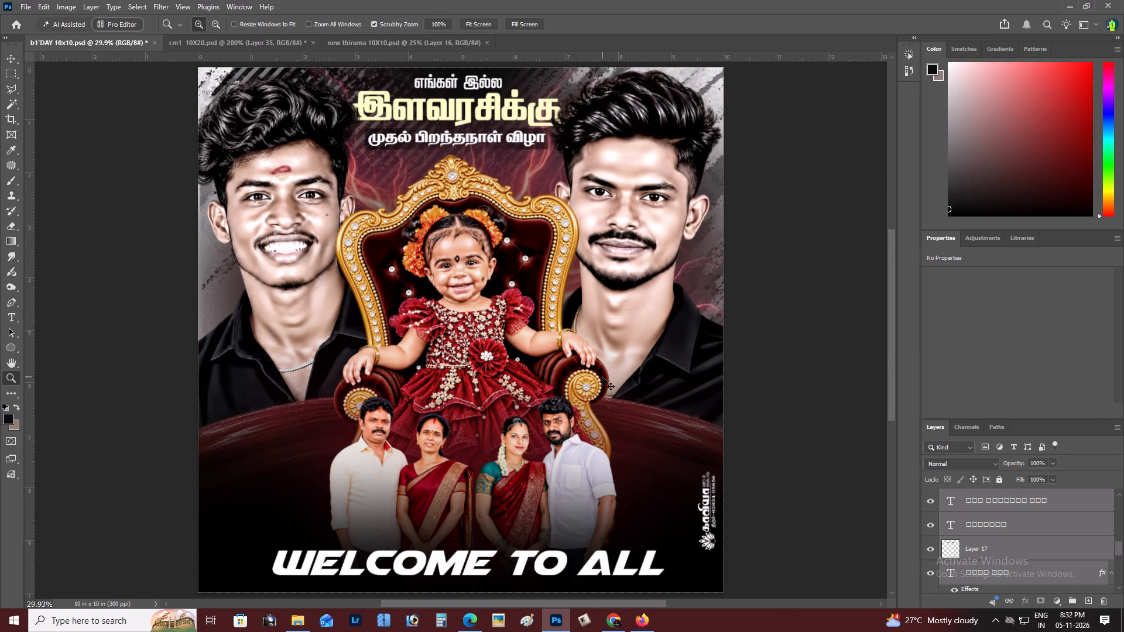
Save a copy of the poster in JPEG format over the existing b1'DAY 10x10 image in the 05 folder.
key(ctrl+shift+s)
click(543, 545)
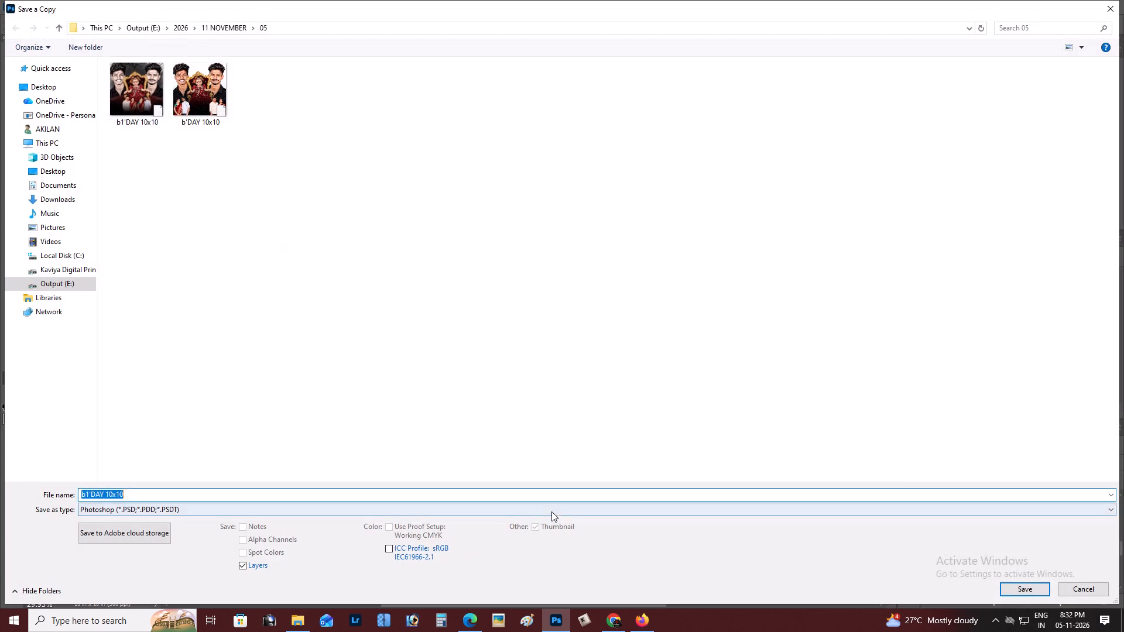
click(551, 511)
click(508, 356)
click(144, 99)
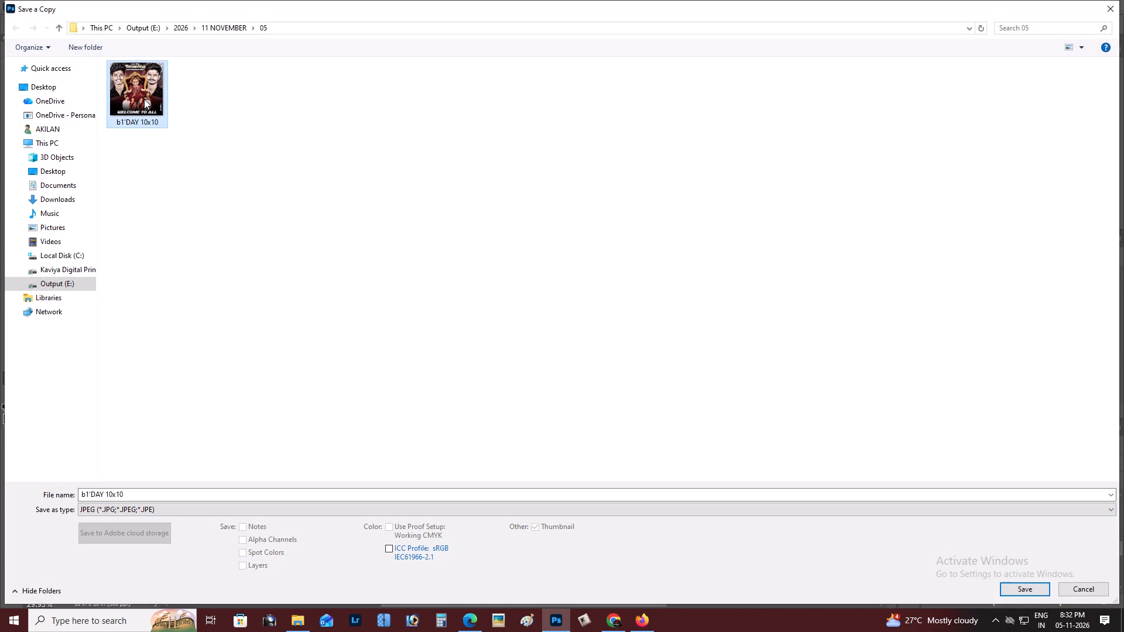
Overwrite the existing b1'DAY 10x10 JPEG in the 05 folder with the current poster, accepting the offered JPEG options.
key(Return)
key(Left)
key(Return)
key(Return)
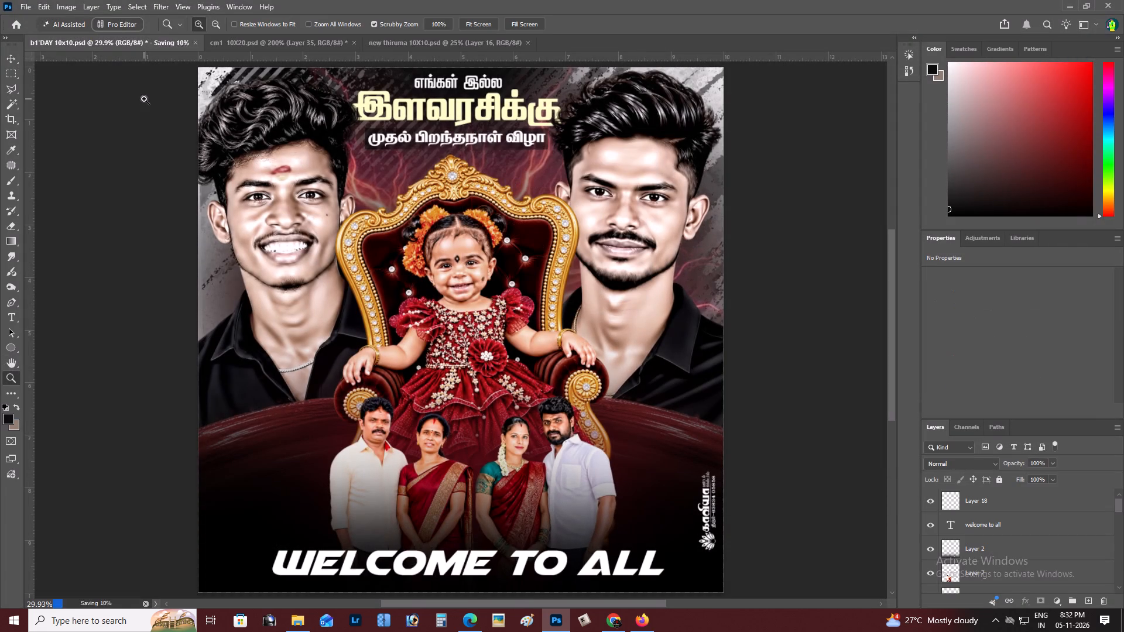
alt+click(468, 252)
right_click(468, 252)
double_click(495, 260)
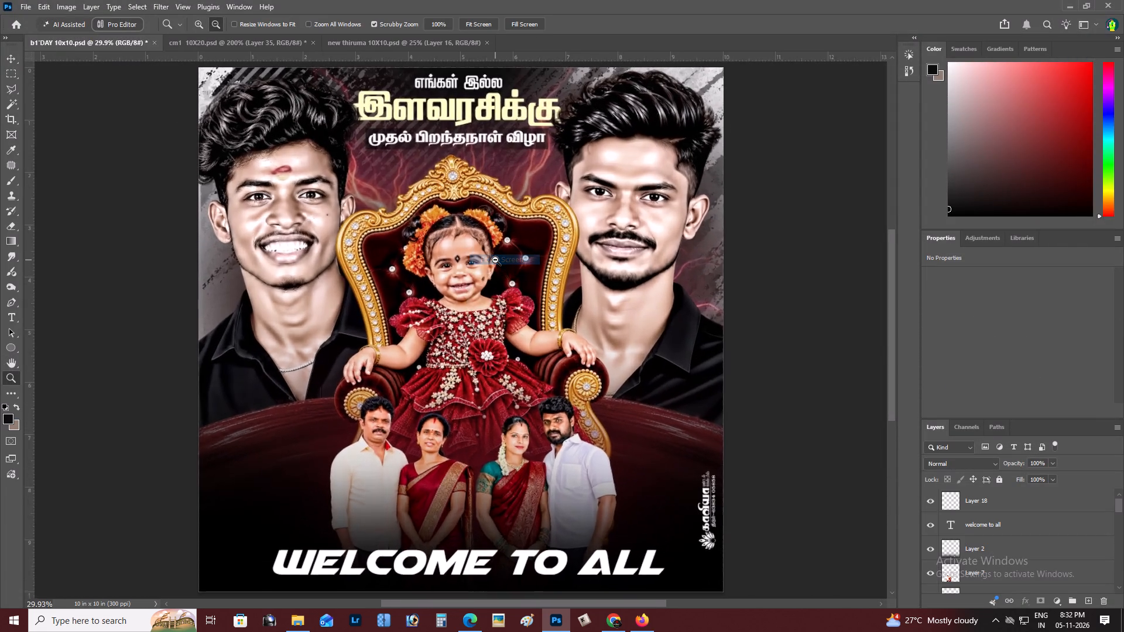
Switch to the browser window with the ChatGPT image of two red brush strokes.
key(alt+Tab)
key(alt+Tab)
key(alt+Tab)
key(alt+Tab)
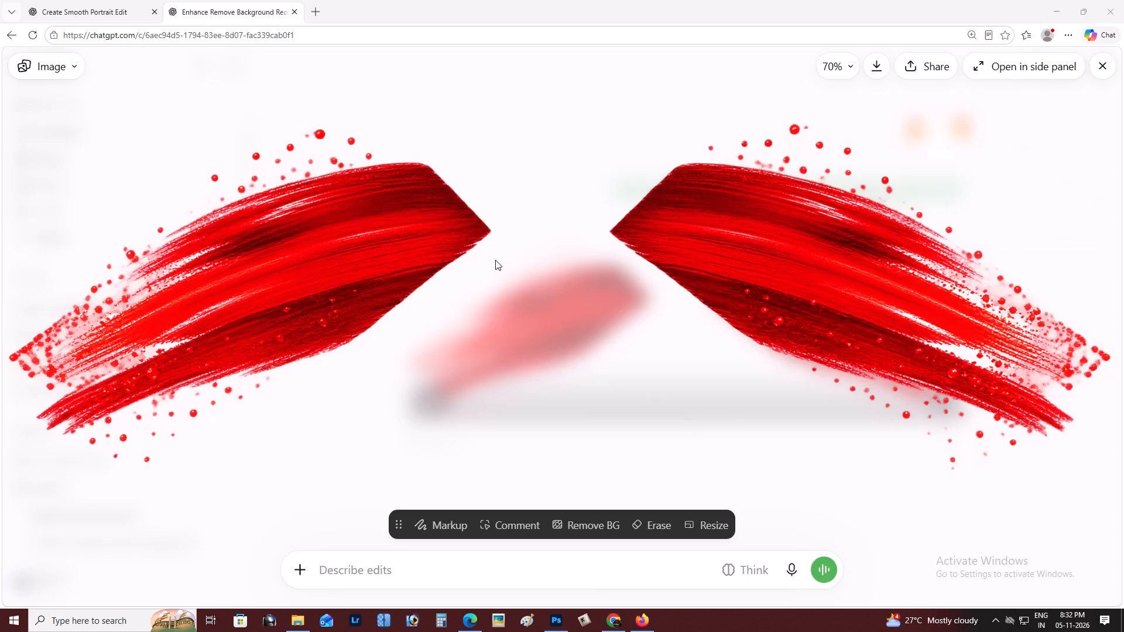